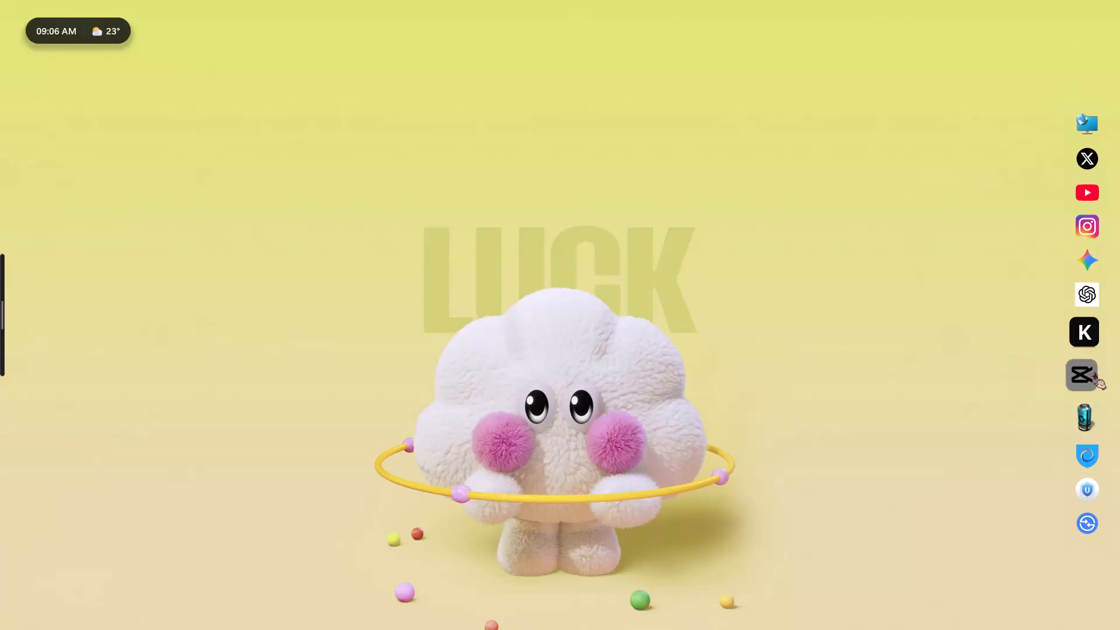
Launch CapCut from the desktop and create a new project.
{"action": "left_click", "coordinate": [1094, 372]}
{"action": "double_click", "coordinate": [1094, 372]}
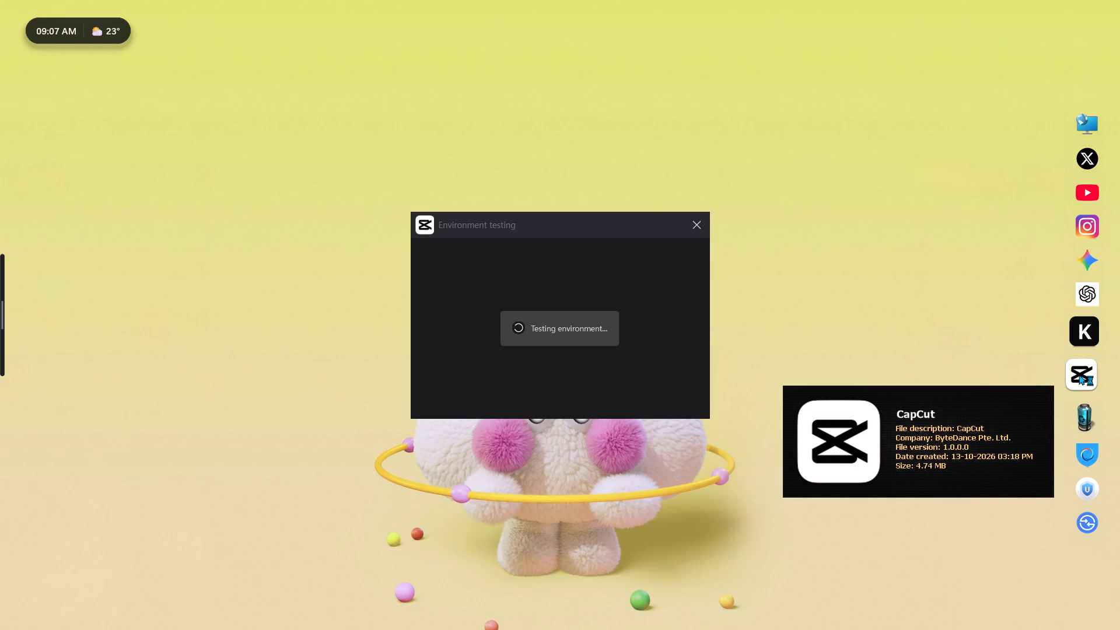
{"action": "double_click", "coordinate": [1079, 374]}
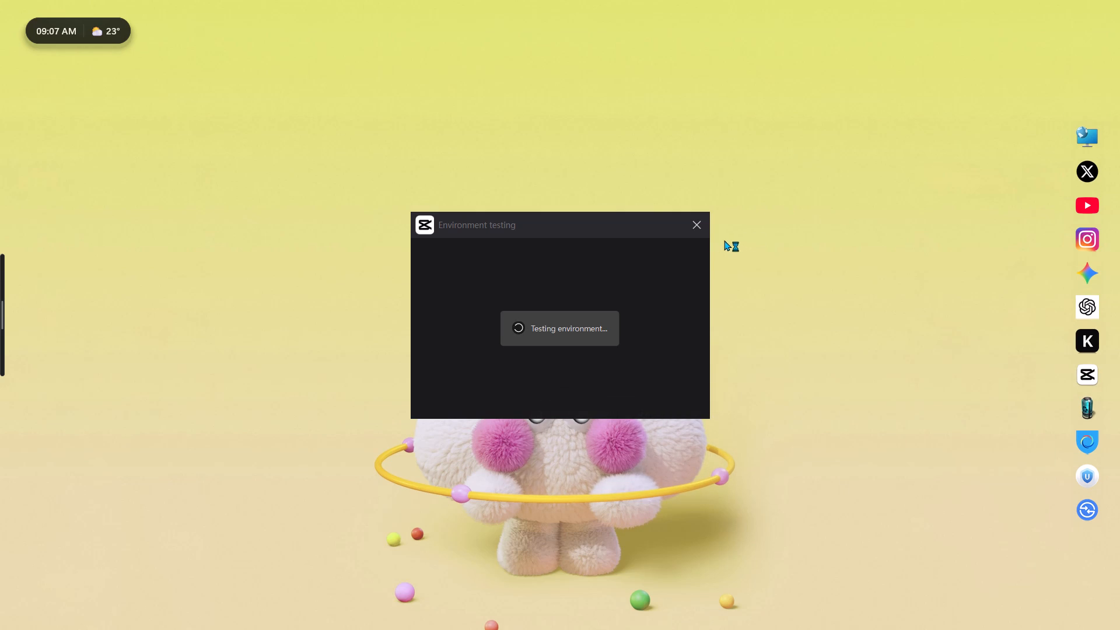
{"action": "left_click", "coordinate": [704, 237]}
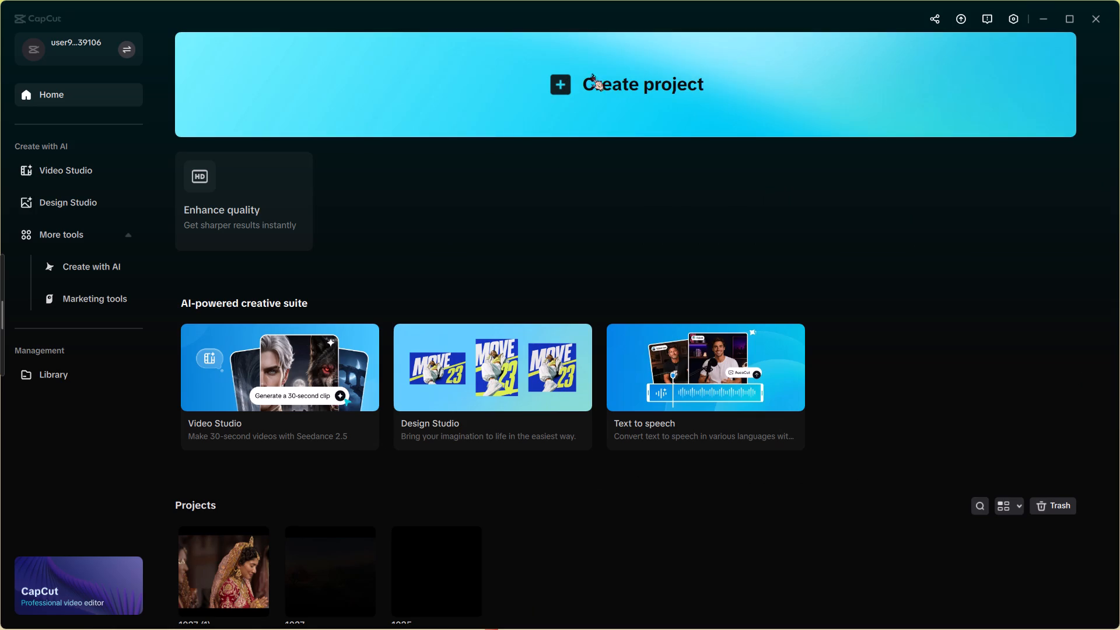
{"action": "left_click", "coordinate": [588, 75]}
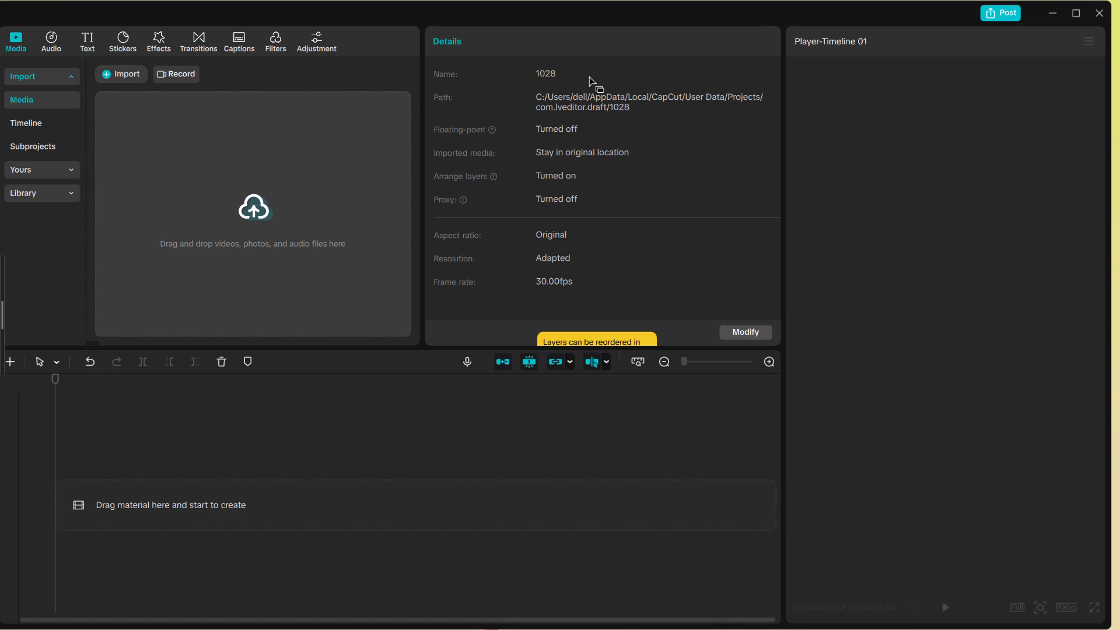
Import the DRACULA LIVE JENNIE REMIX COMPLEXCON HONG KONG 2026 video from the Downloads folder into the project media.
{"action": "left_click", "coordinate": [121, 69]}
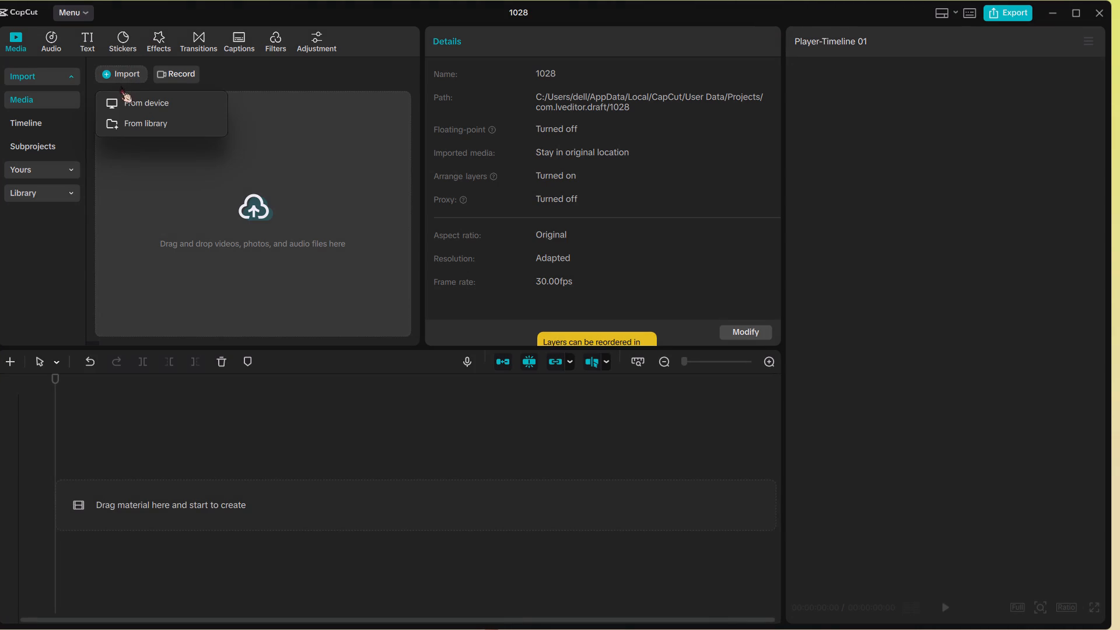
{"action": "left_click", "coordinate": [120, 94]}
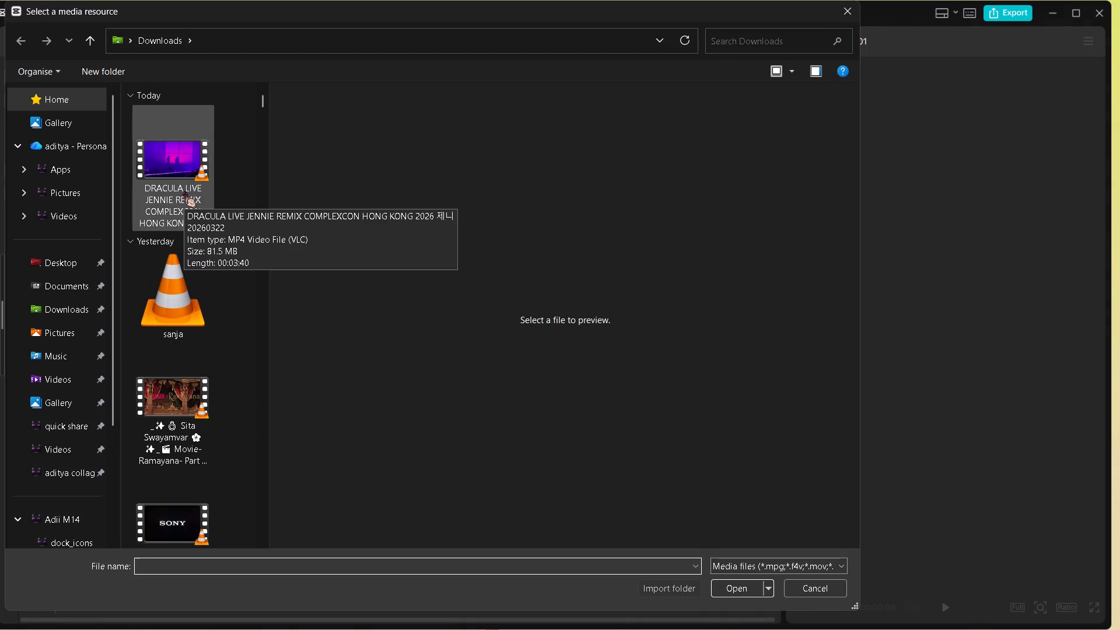
{"action": "left_click", "coordinate": [184, 191]}
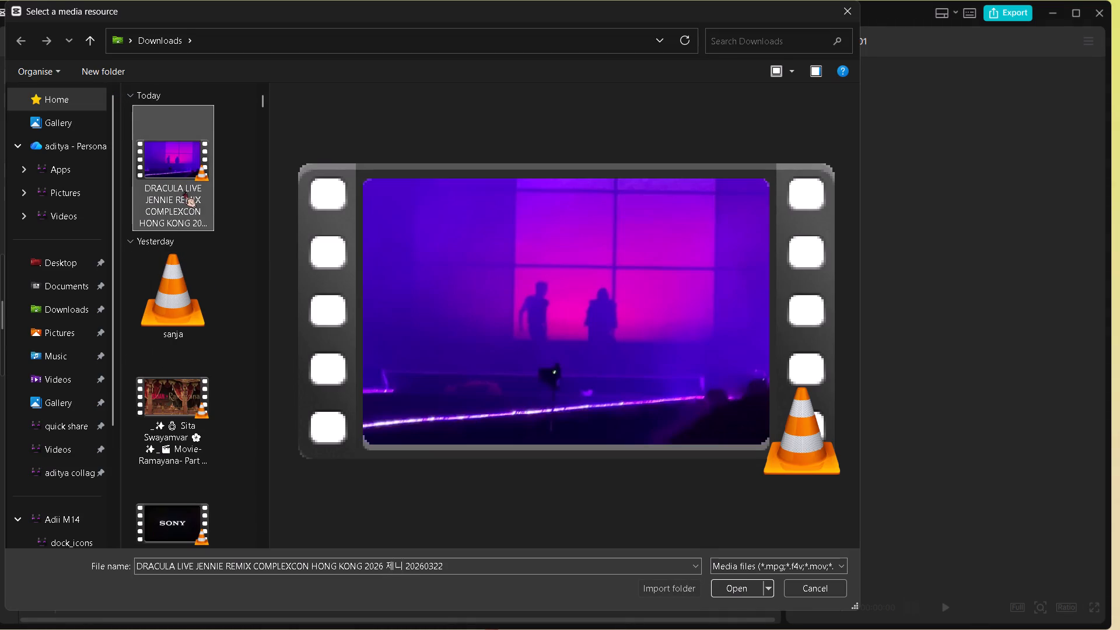
{"action": "left_click", "coordinate": [717, 594]}
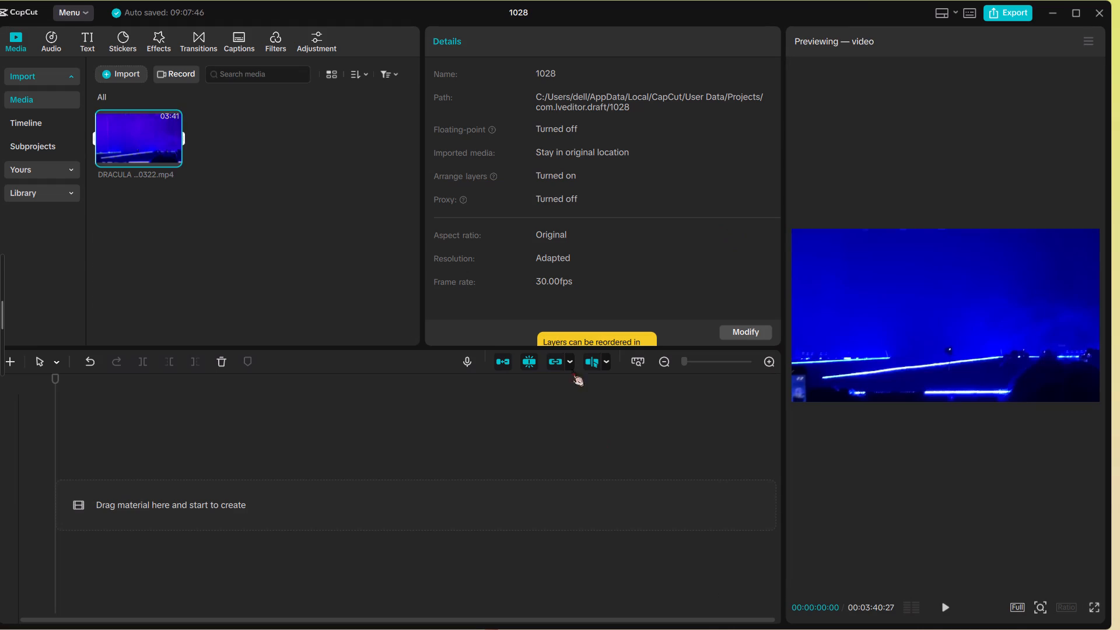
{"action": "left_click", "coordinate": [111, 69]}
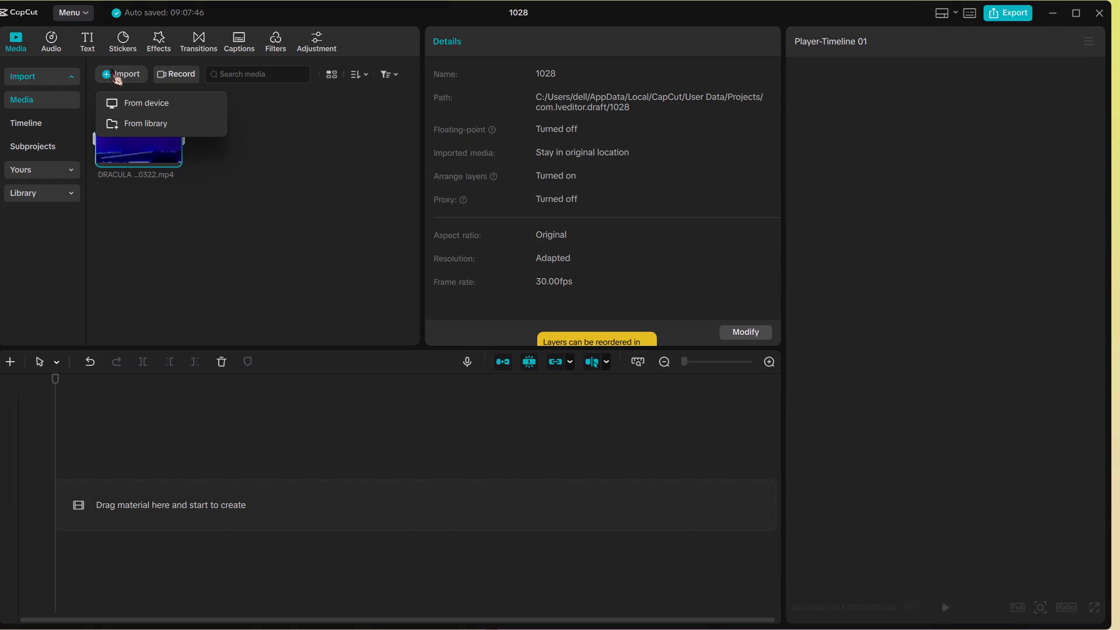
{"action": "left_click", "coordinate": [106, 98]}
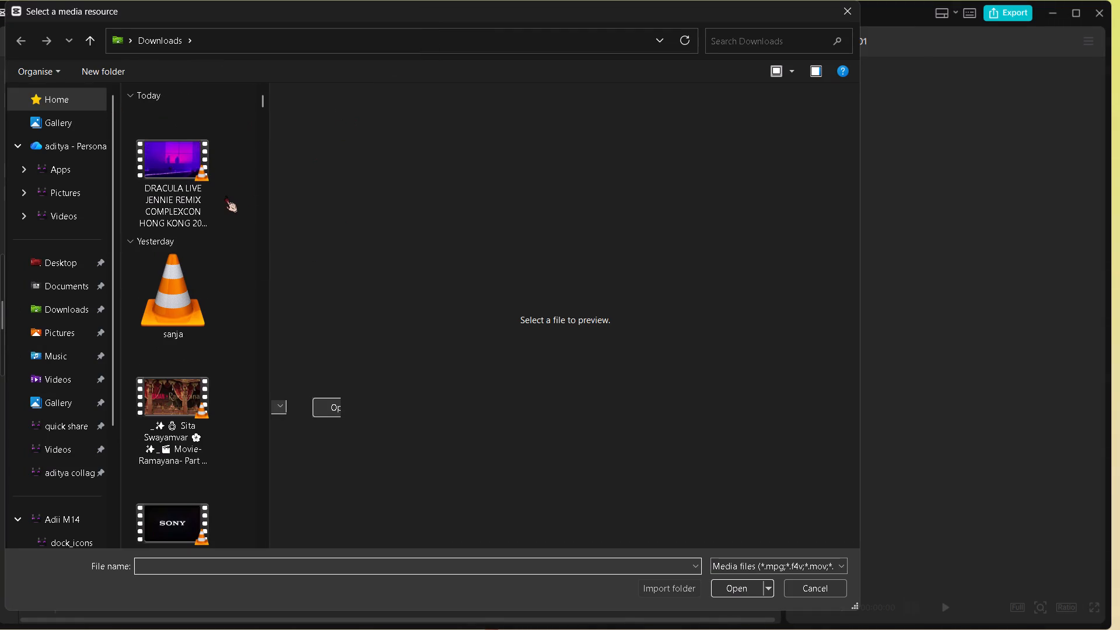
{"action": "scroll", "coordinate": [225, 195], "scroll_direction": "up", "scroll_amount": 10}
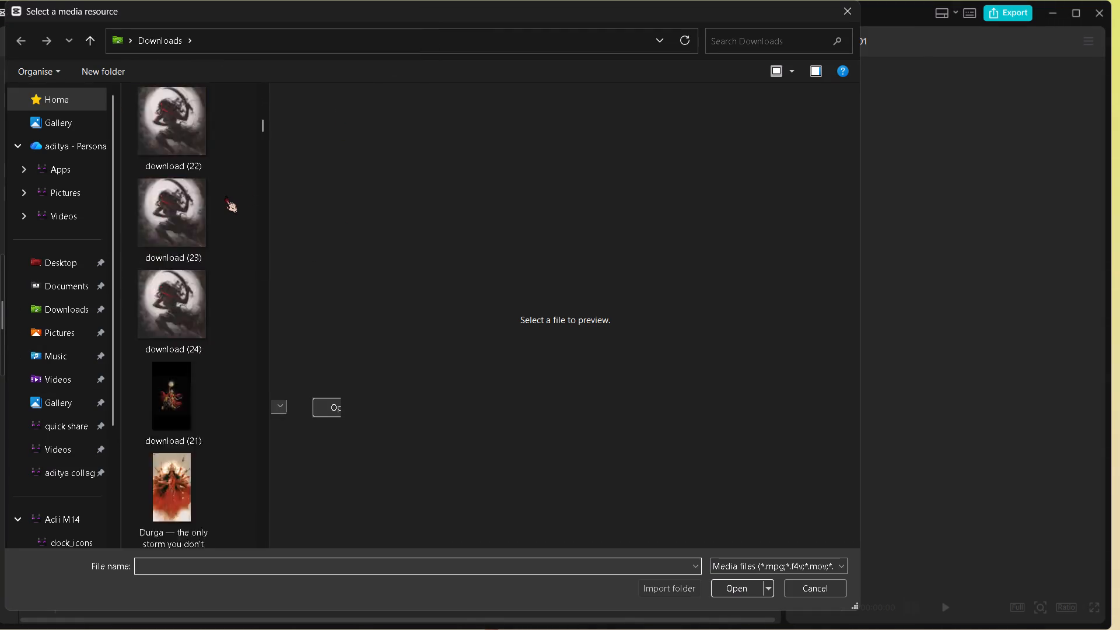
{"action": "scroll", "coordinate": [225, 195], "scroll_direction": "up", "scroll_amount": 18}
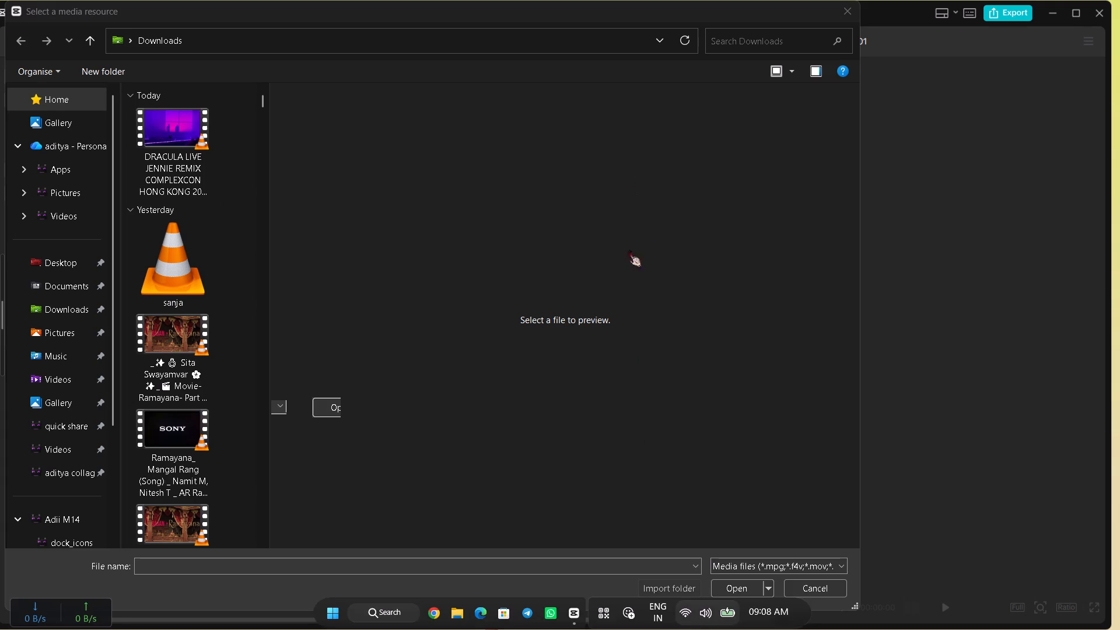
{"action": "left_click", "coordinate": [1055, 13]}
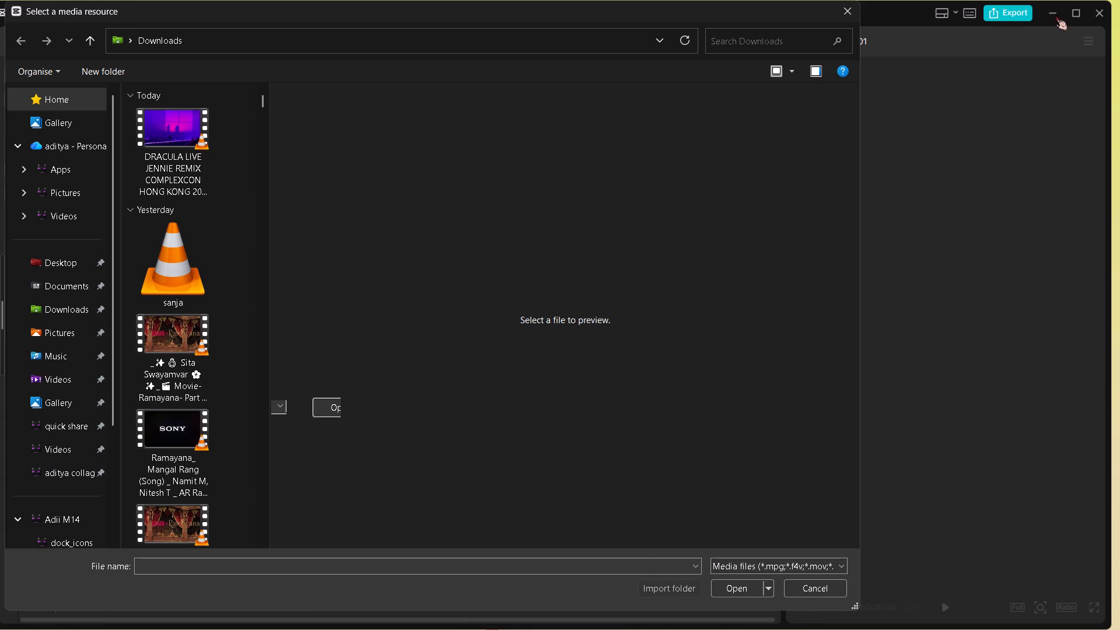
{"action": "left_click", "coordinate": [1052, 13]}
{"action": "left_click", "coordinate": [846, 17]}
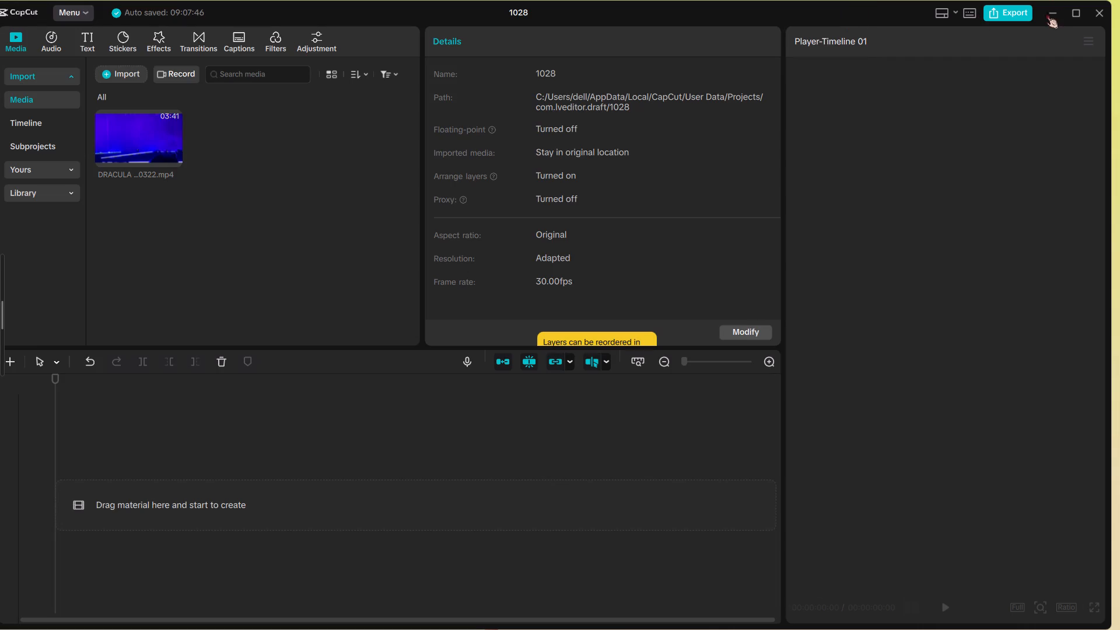
Minimize CapCut, switch to Google Chrome and open YouTube.
{"action": "left_click", "coordinate": [1058, 14]}
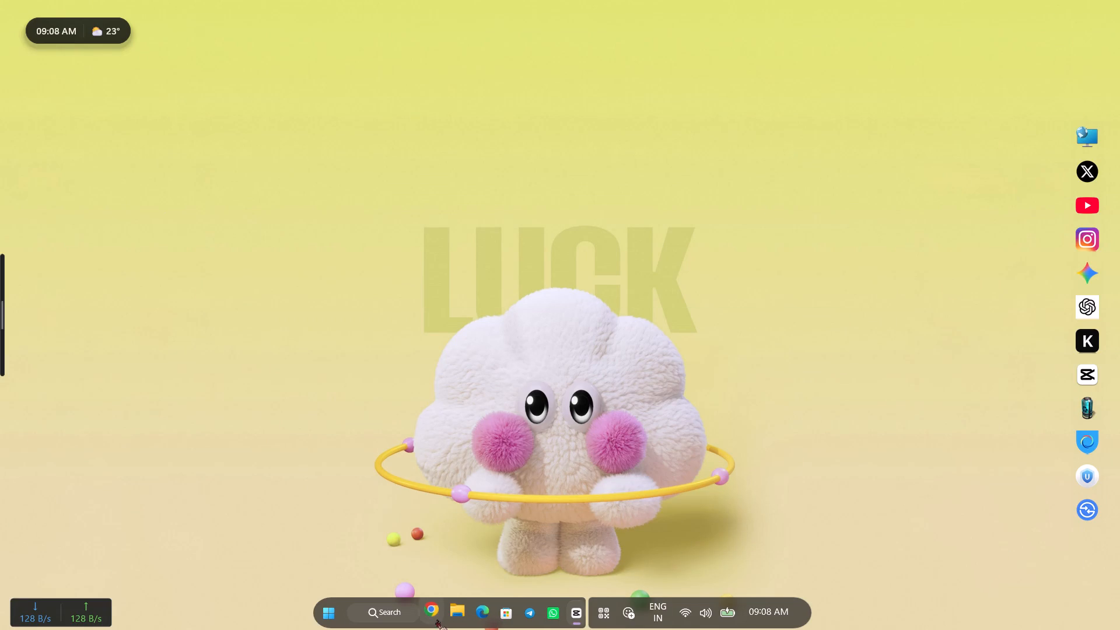
{"action": "left_click", "coordinate": [436, 619]}
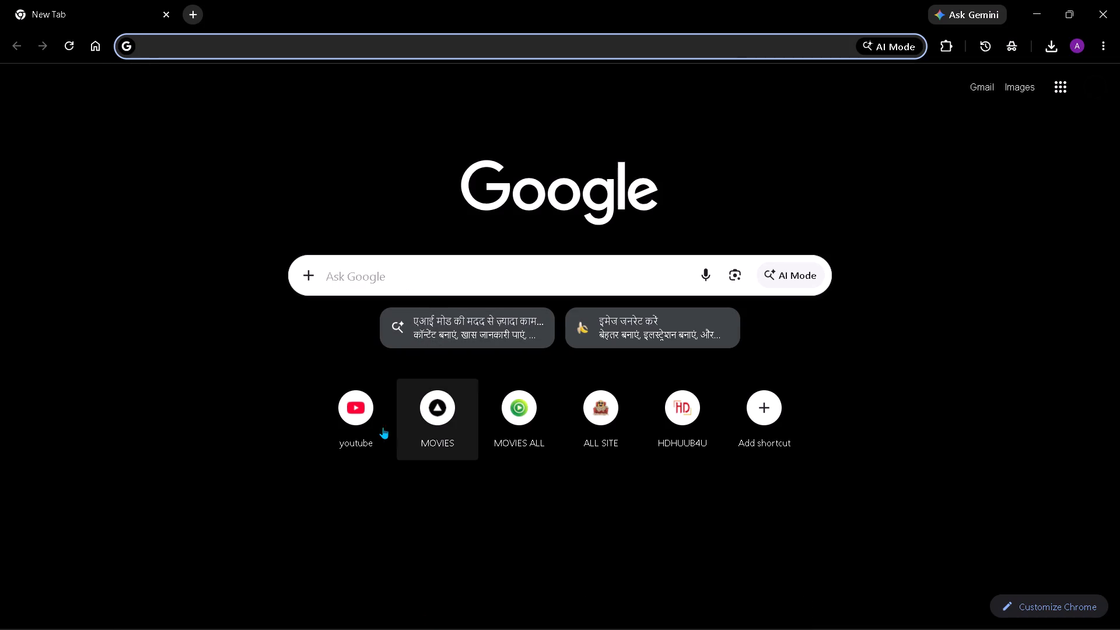
{"action": "left_click", "coordinate": [383, 427]}
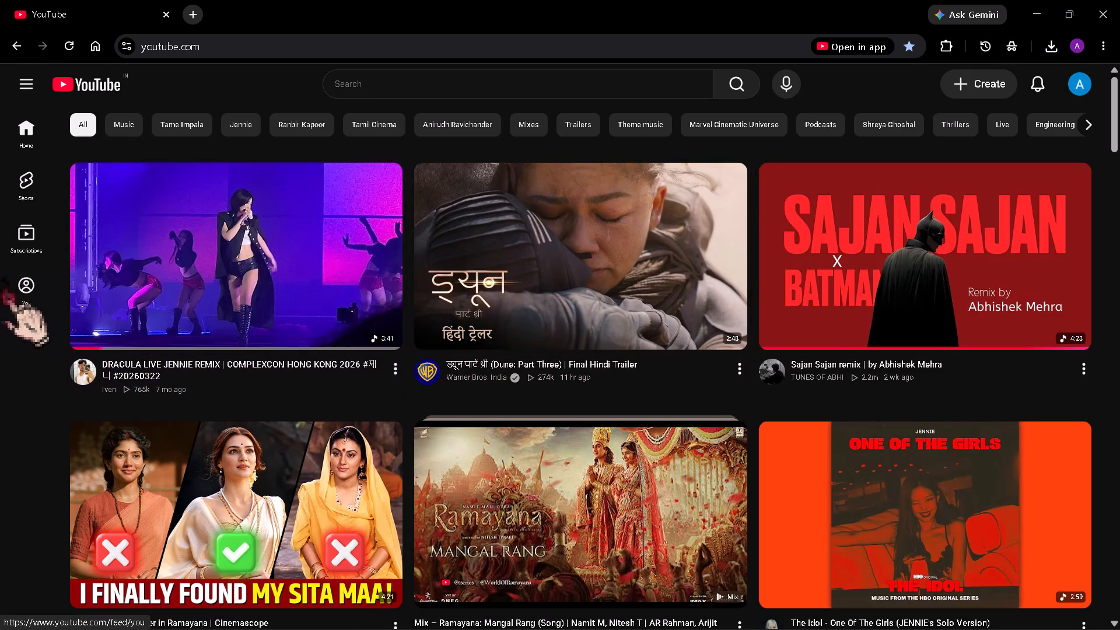
Check the browser's full download history and return to YouTube.
{"action": "left_click", "coordinate": [17, 264]}
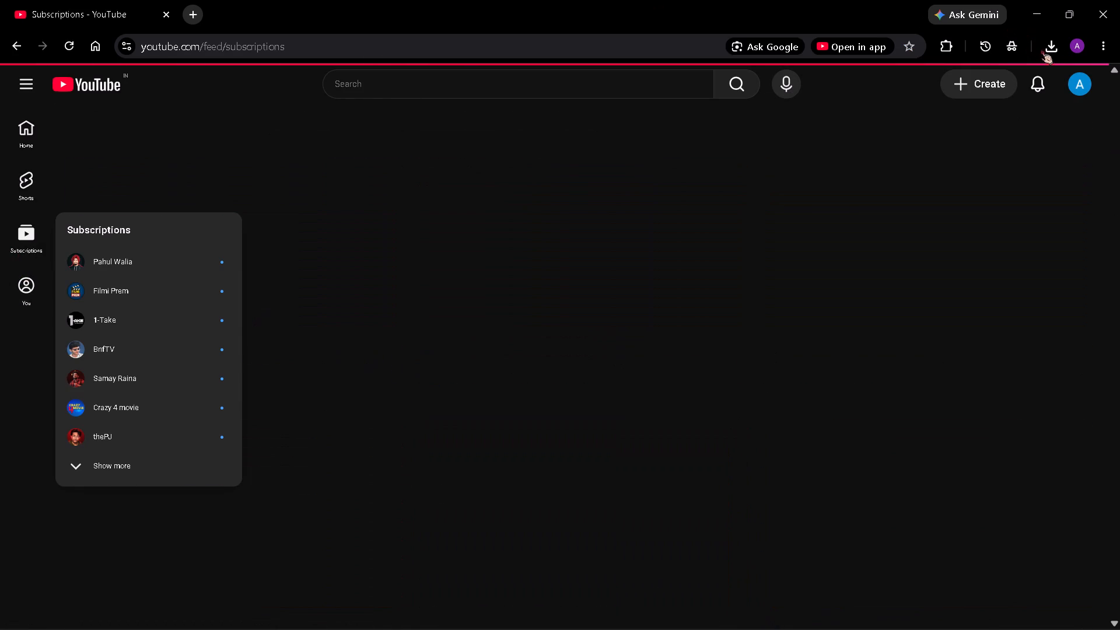
{"action": "left_click", "coordinate": [1046, 49]}
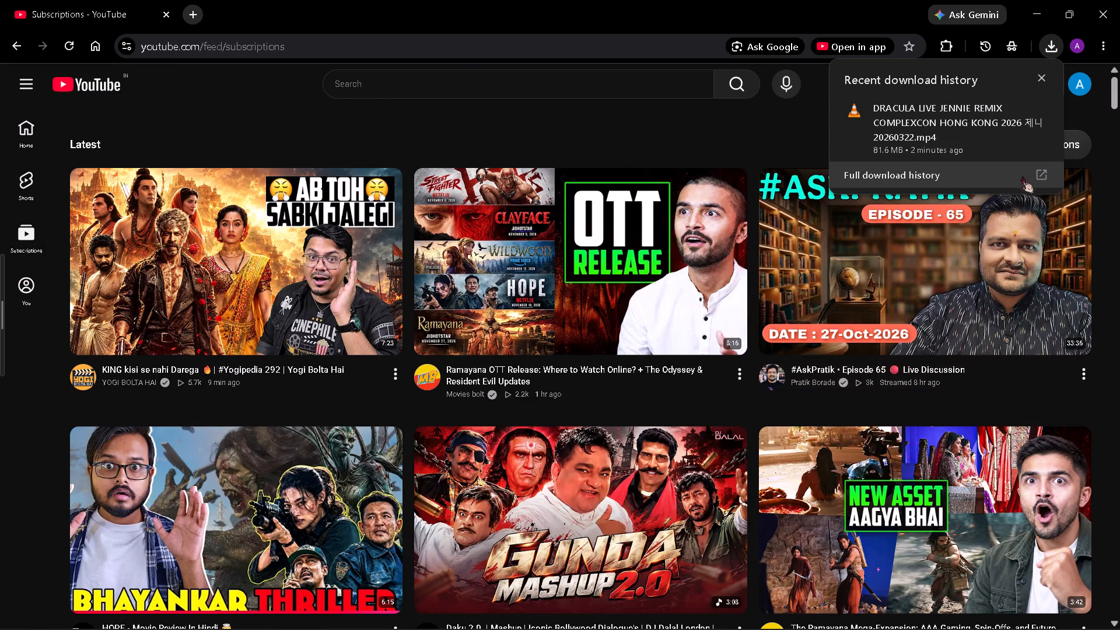
{"action": "left_click", "coordinate": [1034, 176]}
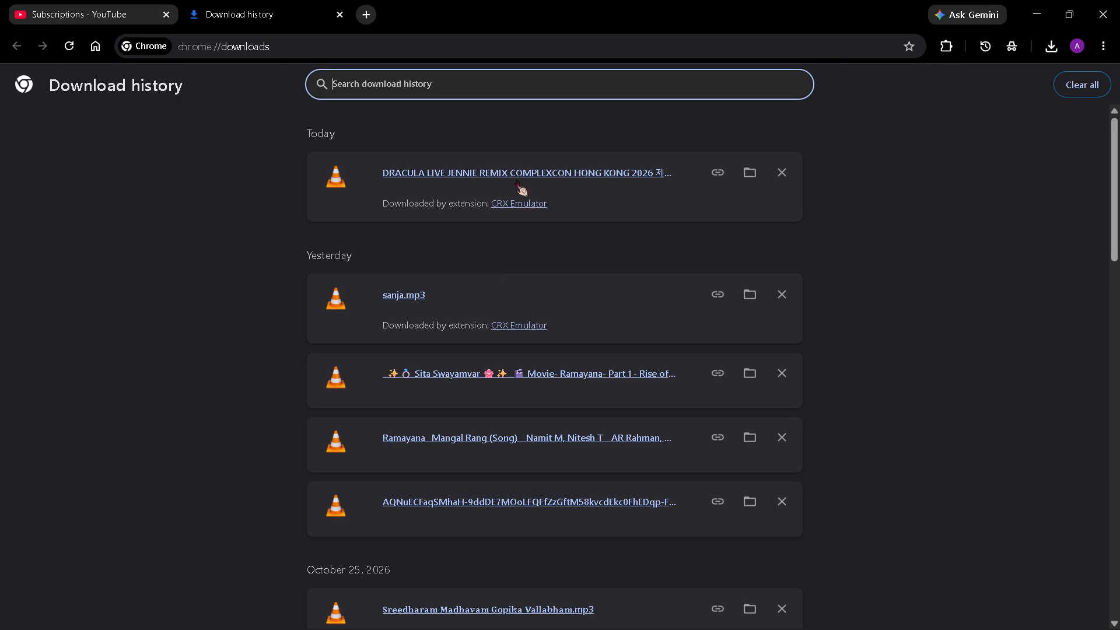
{"action": "left_click", "coordinate": [89, 0]}
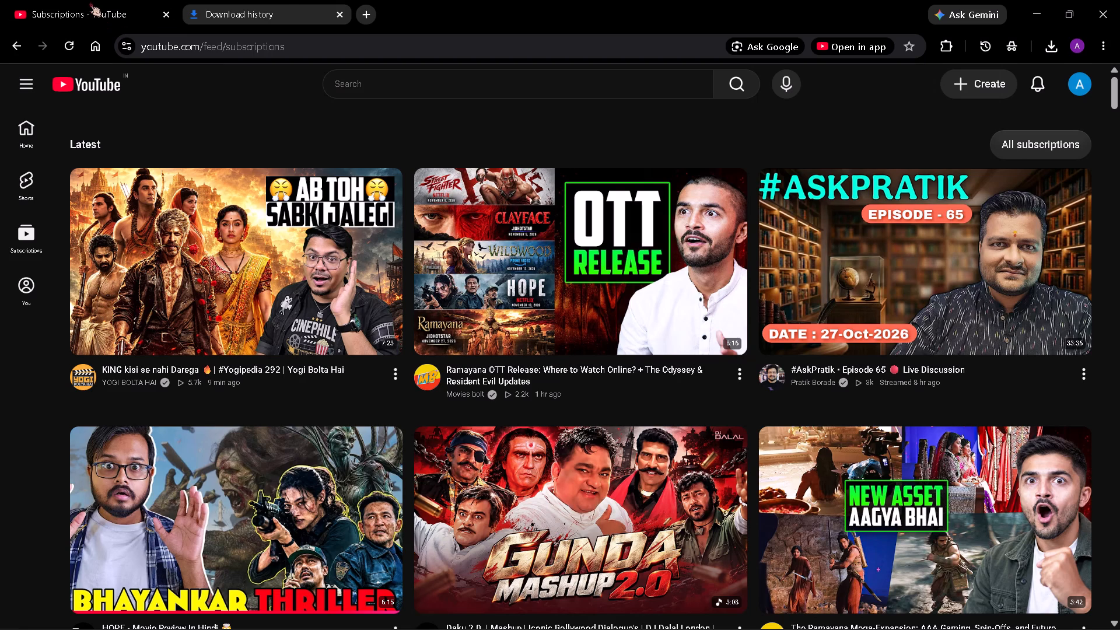
{"action": "left_click", "coordinate": [341, 10]}
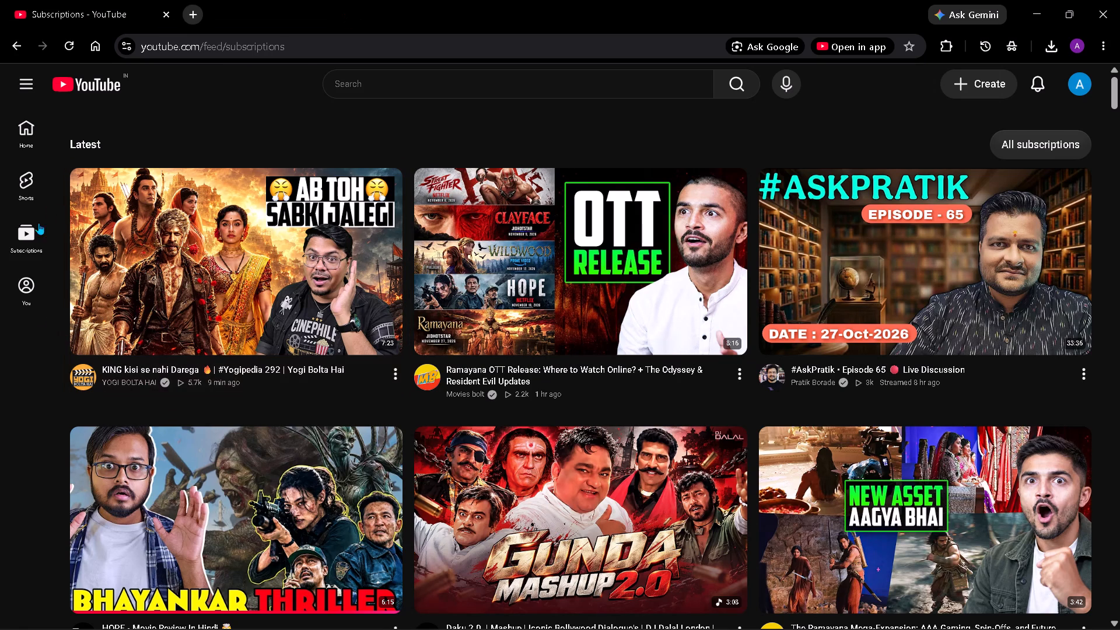
Open the Tame Impala - Dracula (JENNIE Remix) official lyric video from the YouTube watch history and pause it.
{"action": "left_click", "coordinate": [26, 287]}
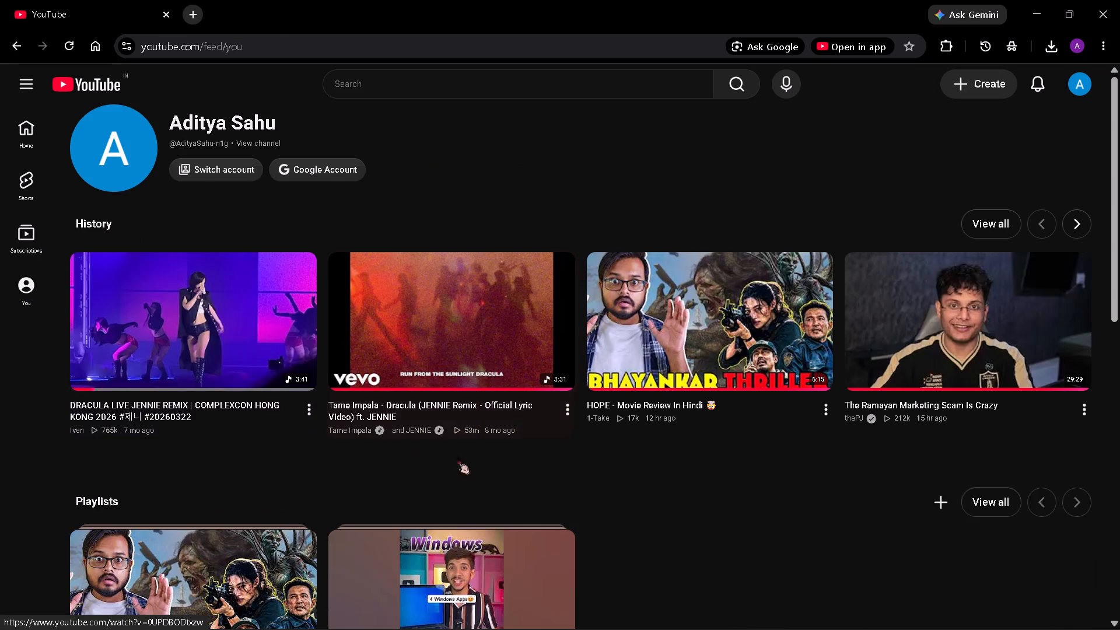
{"action": "left_click", "coordinate": [466, 364]}
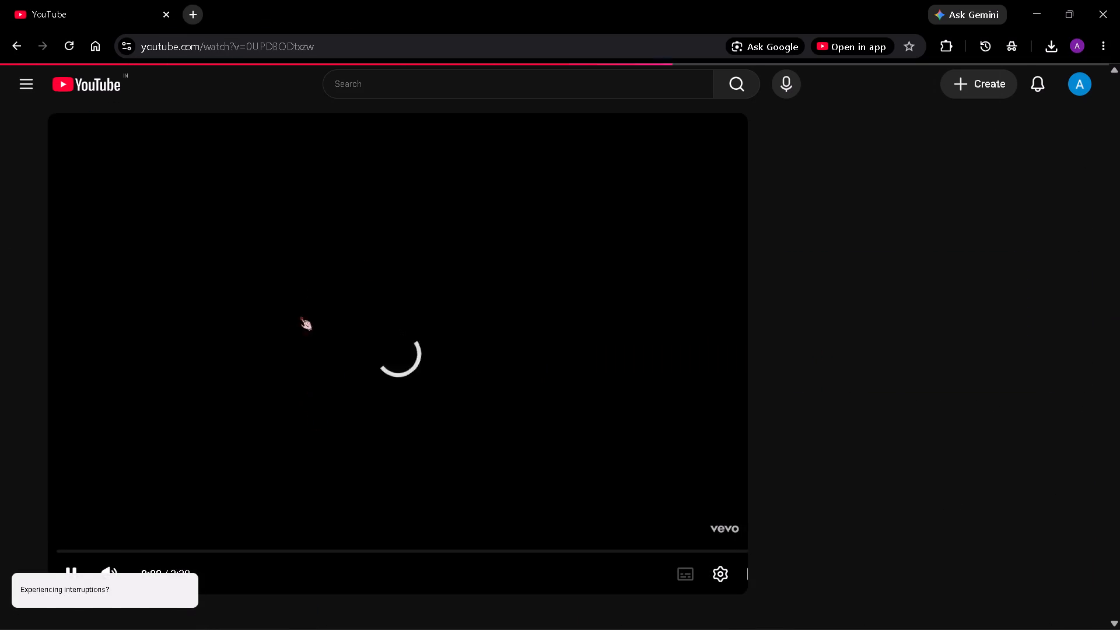
{"action": "scroll", "coordinate": [511, 303], "scroll_direction": "down", "scroll_amount": 3}
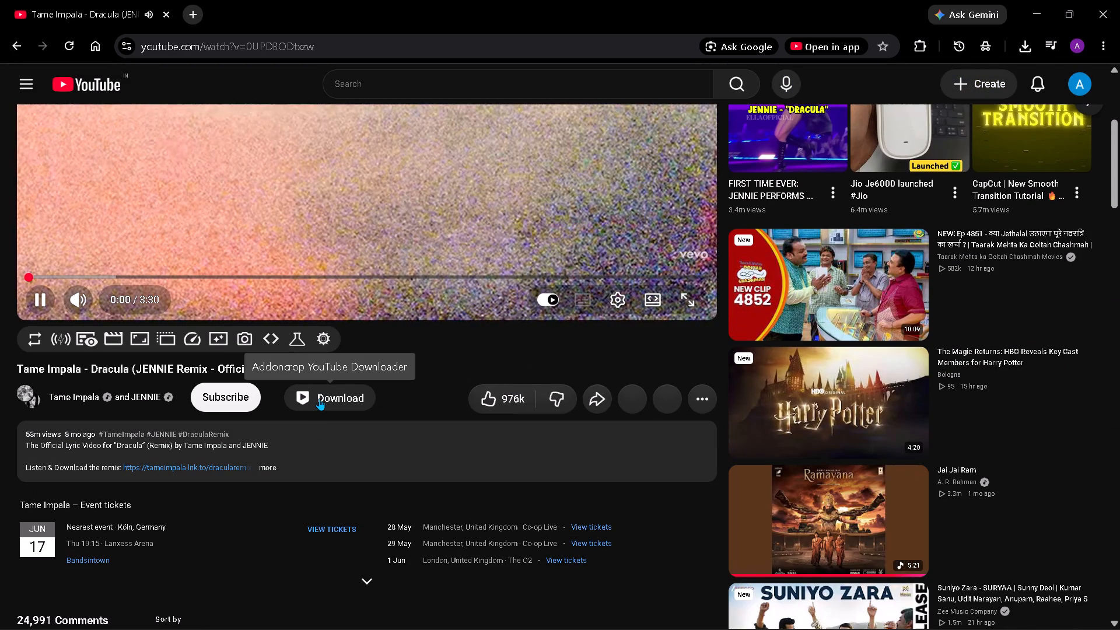
{"action": "left_click", "coordinate": [319, 398]}
{"action": "left_click", "coordinate": [304, 235]}
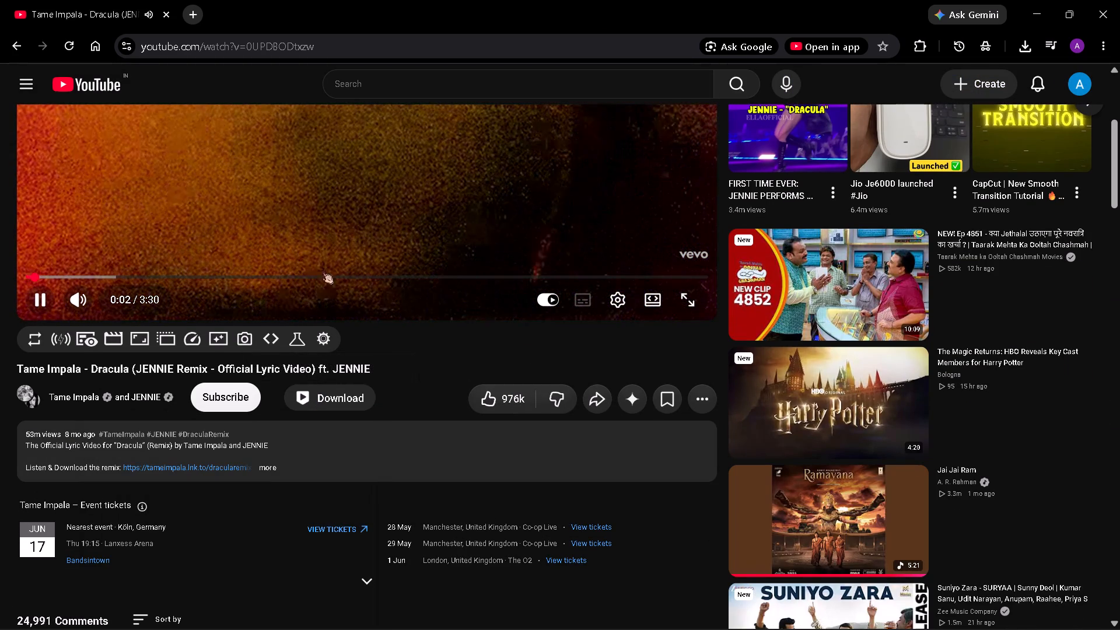
{"action": "left_click", "coordinate": [369, 204]}
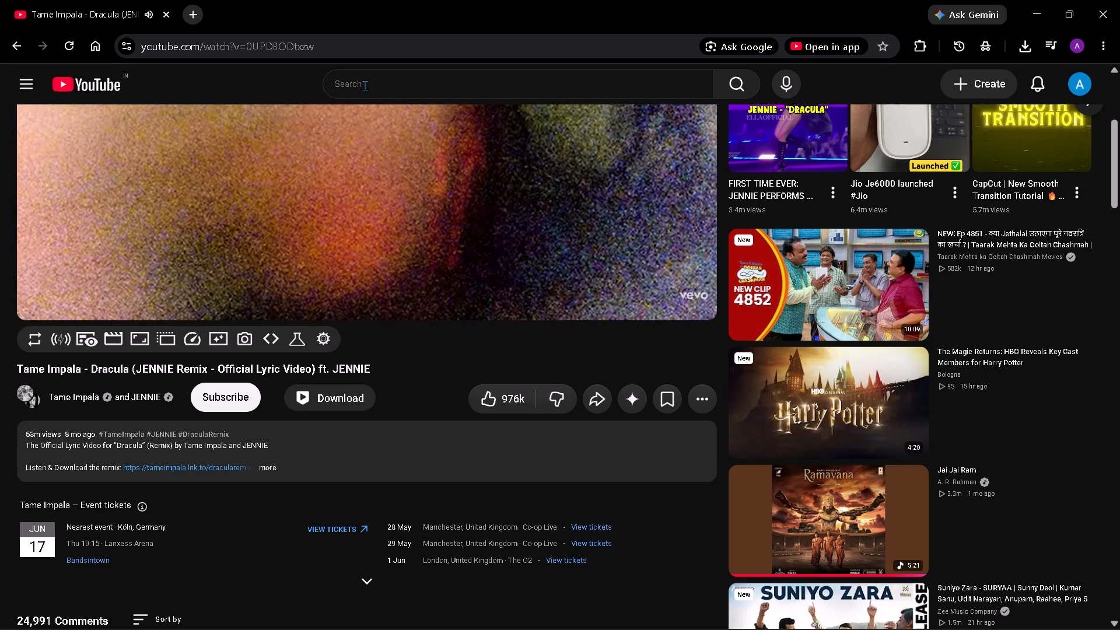
{"action": "left_click", "coordinate": [349, 206]}
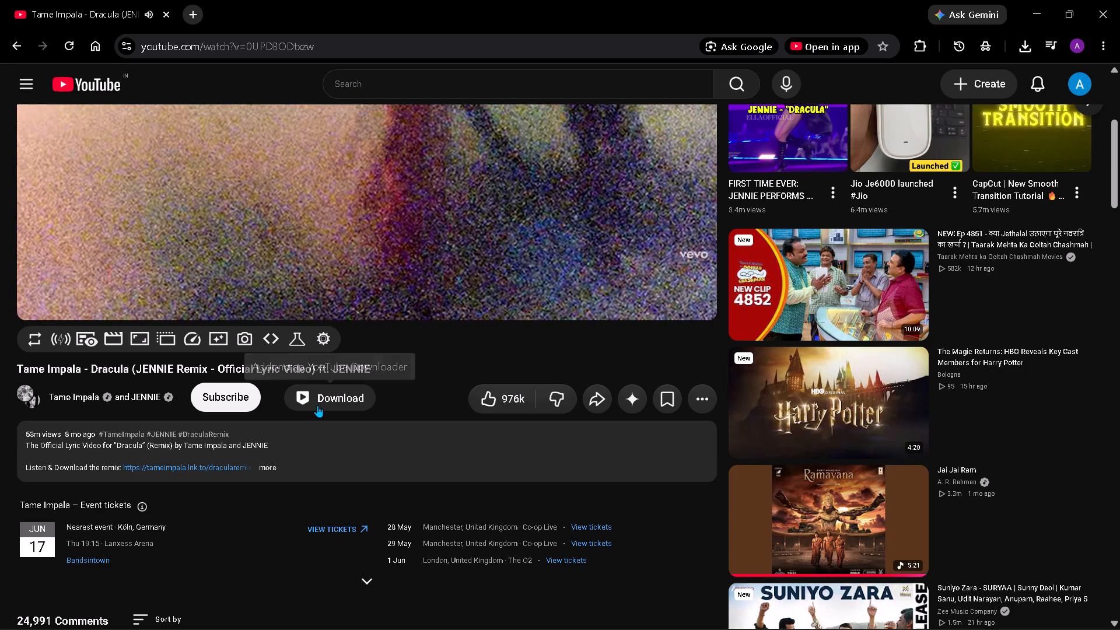
Open the downloader's MP3 converter for the lyric video and set the audio range from 01:00 to 01:36.
{"action": "left_click", "coordinate": [321, 406]}
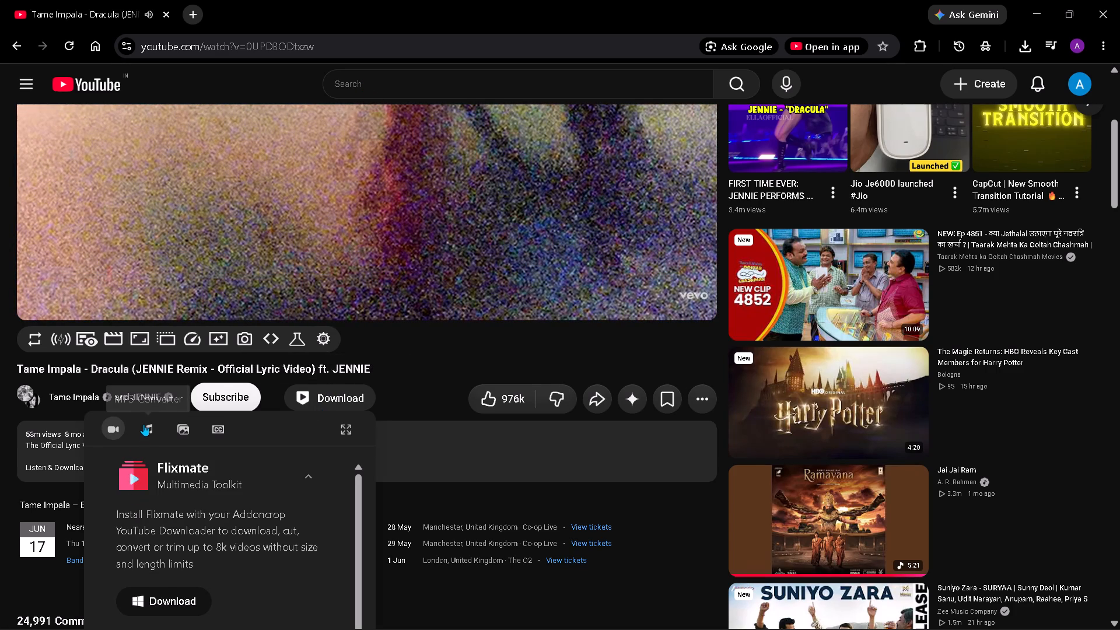
{"action": "left_click", "coordinate": [143, 424]}
{"action": "scroll", "coordinate": [166, 482], "scroll_direction": "down", "scroll_amount": 2}
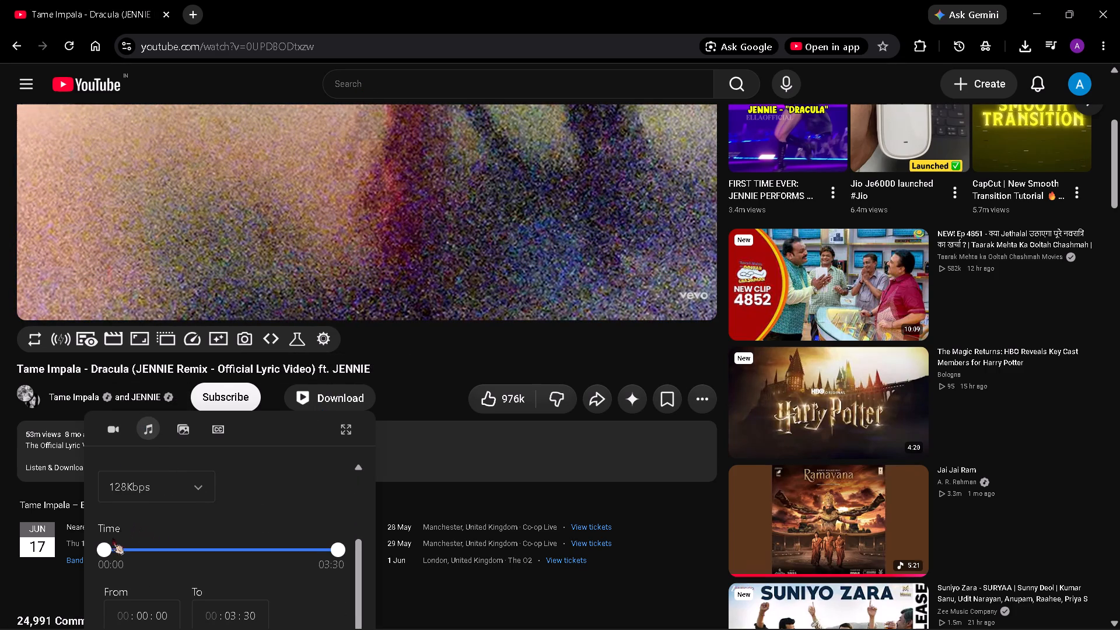
{"action": "left_click_drag", "start_coordinate": [111, 542], "coordinate": [157, 548]}
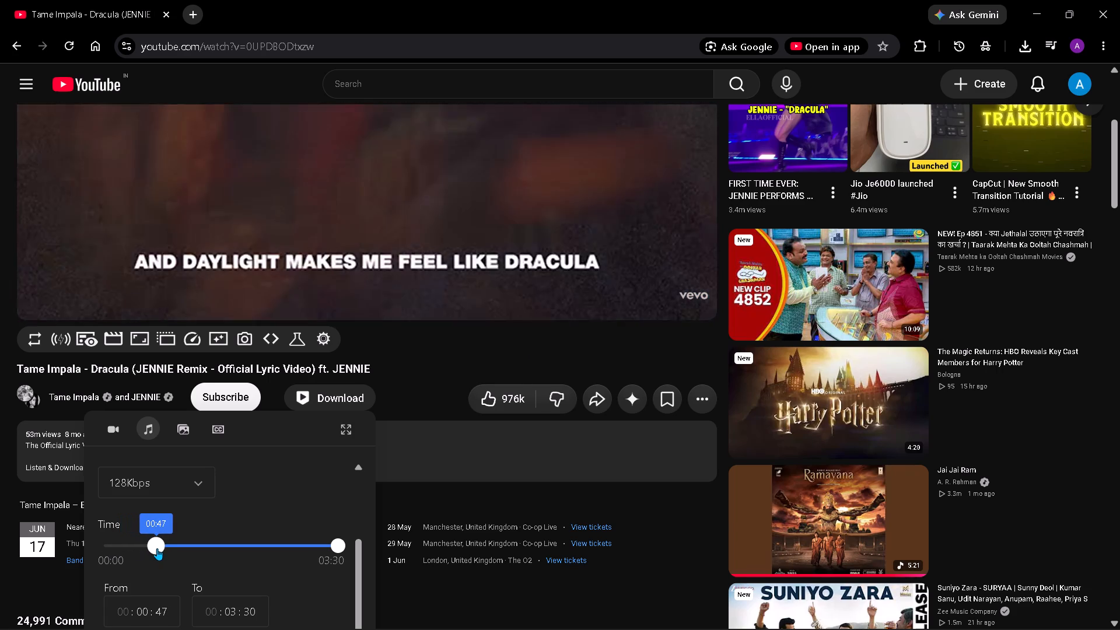
{"action": "left_click_drag", "start_coordinate": [157, 548], "coordinate": [169, 551]}
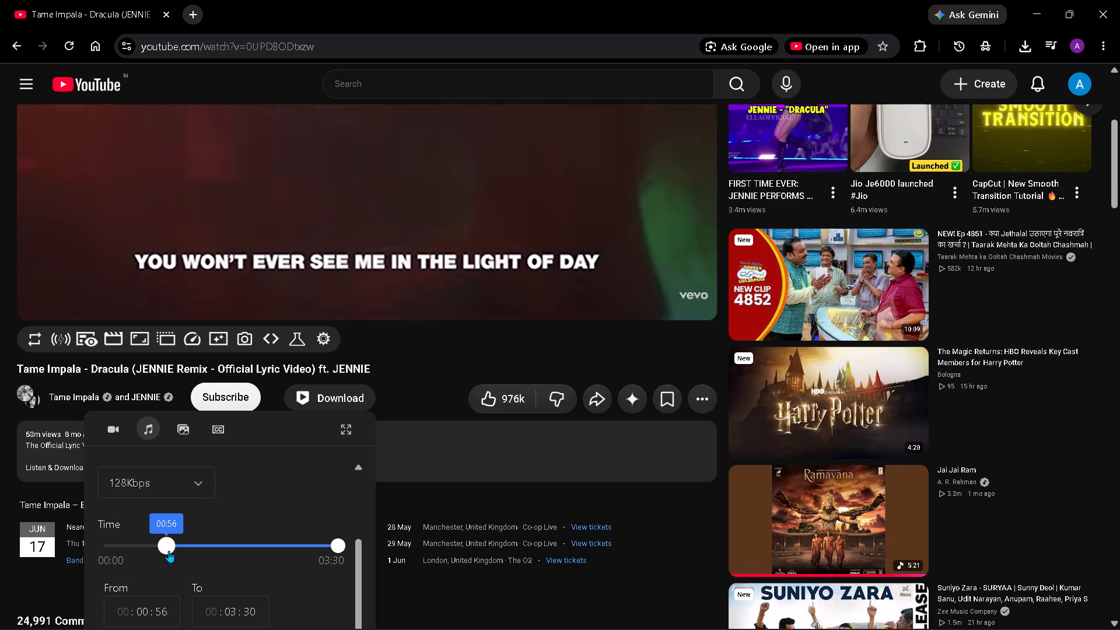
{"action": "left_click_drag", "start_coordinate": [169, 551], "coordinate": [171, 551]}
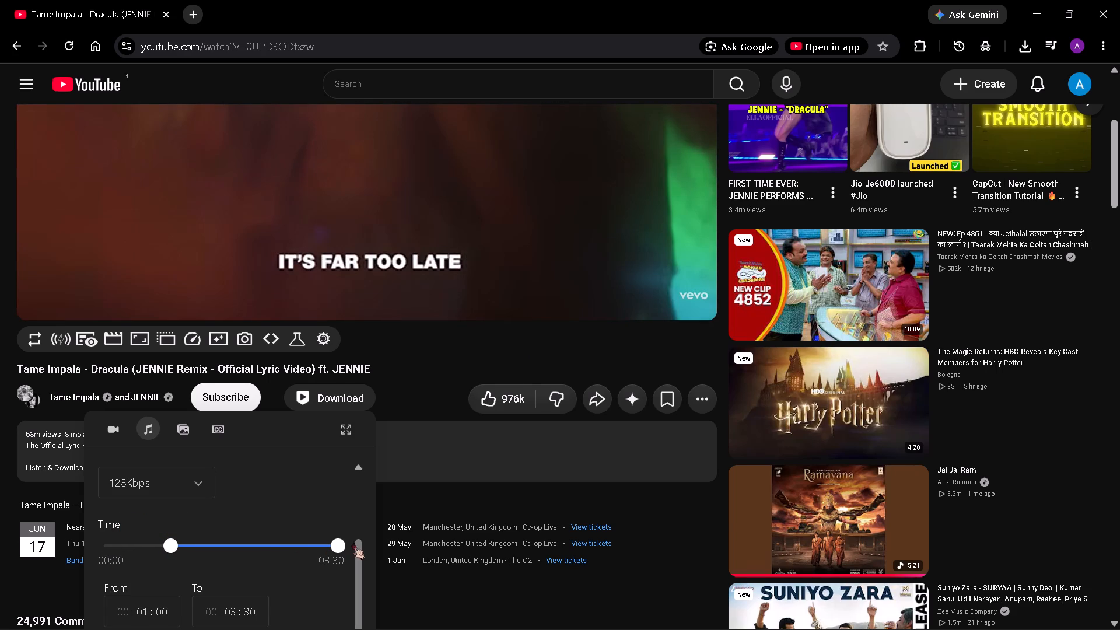
{"action": "left_click_drag", "start_coordinate": [338, 545], "coordinate": [212, 561]}
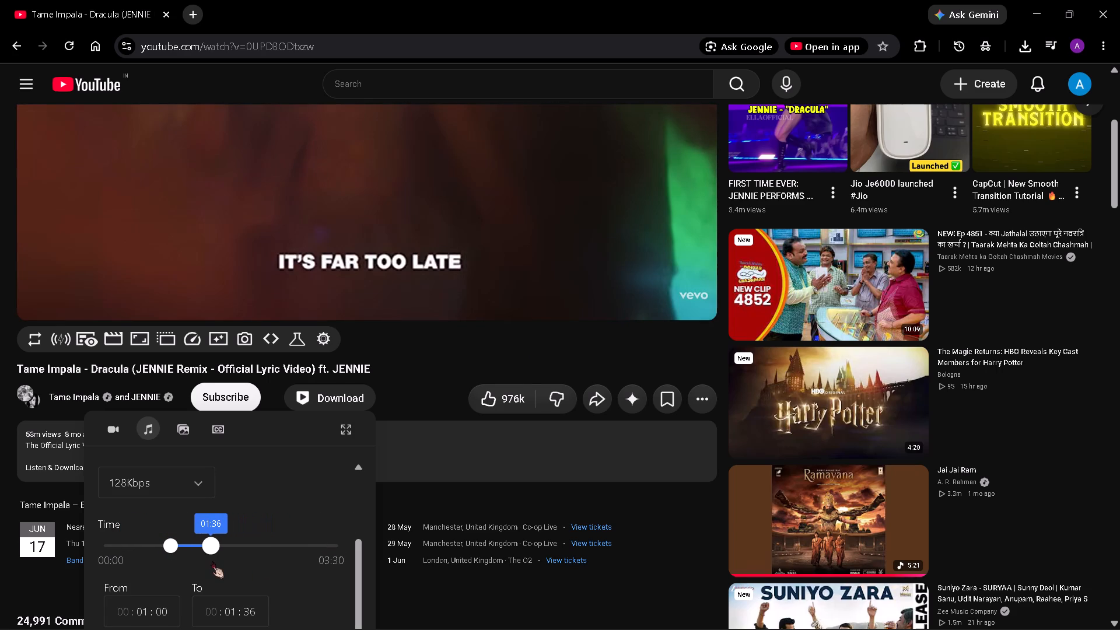
Start the MP3 download with the audio range ending at 01:25 and the bitrate set to 320Kbps.
{"action": "left_click_drag", "start_coordinate": [212, 561], "coordinate": [198, 559]}
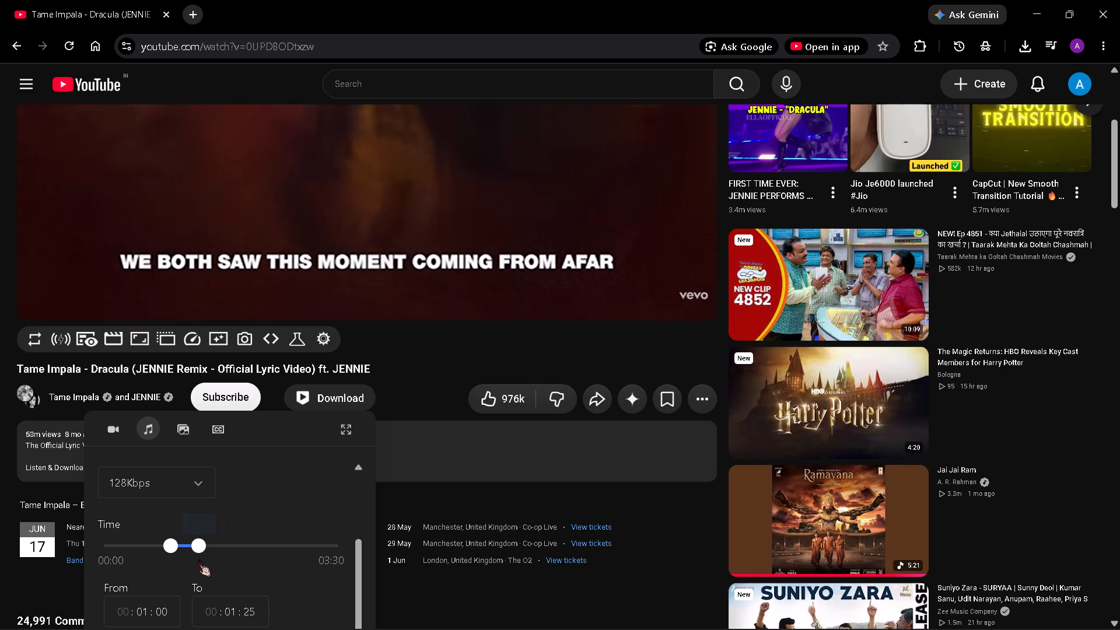
{"action": "scroll", "coordinate": [230, 562], "scroll_direction": "down", "scroll_amount": 3}
{"action": "scroll", "coordinate": [230, 562], "scroll_direction": "up", "scroll_amount": 7}
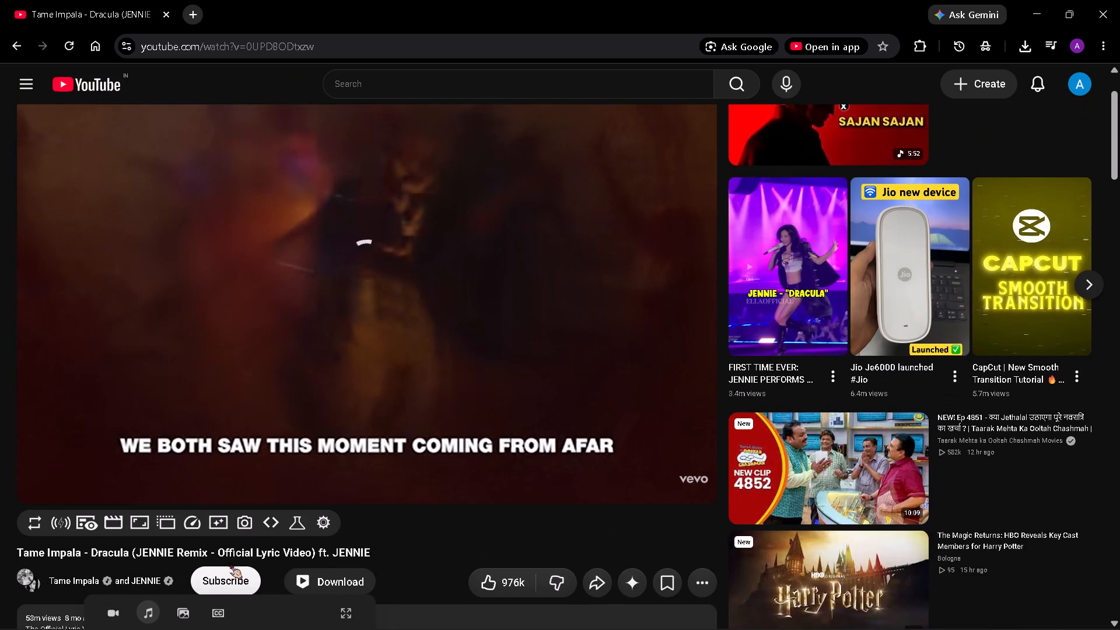
{"action": "scroll", "coordinate": [221, 552], "scroll_direction": "down", "scroll_amount": 3}
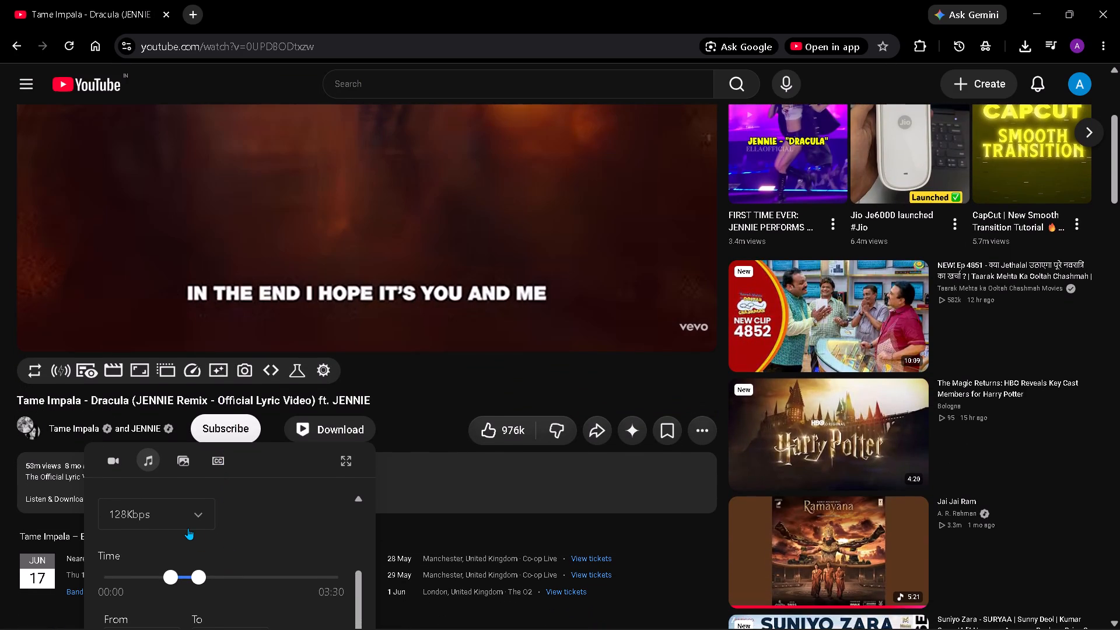
{"action": "left_click", "coordinate": [188, 528]}
{"action": "scroll", "coordinate": [161, 589], "scroll_direction": "down", "scroll_amount": 1}
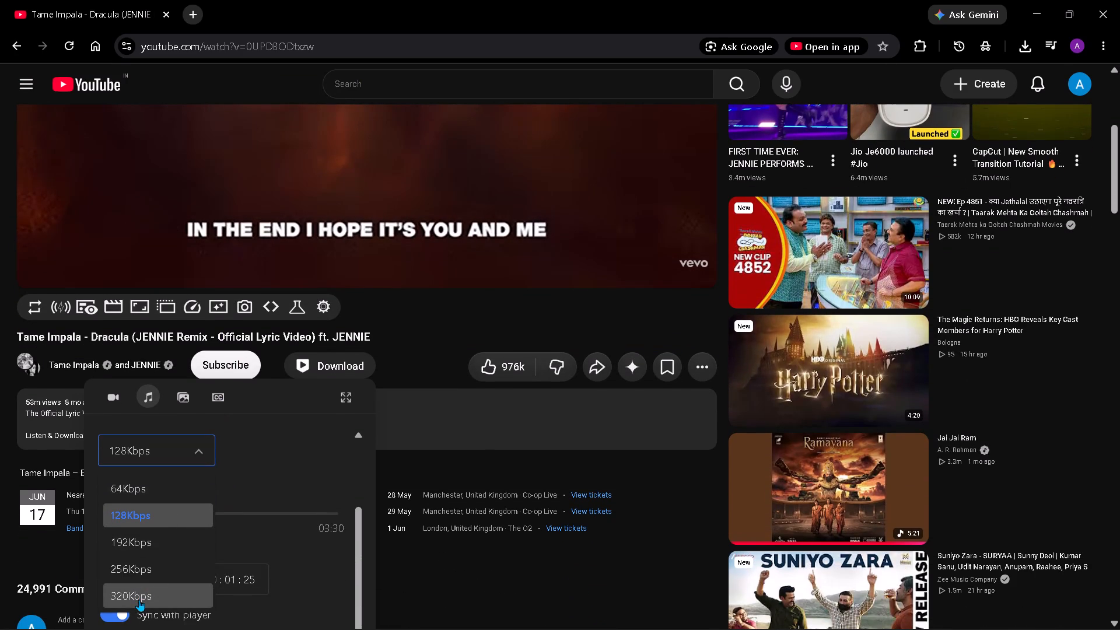
{"action": "left_click", "coordinate": [139, 600]}
{"action": "scroll", "coordinate": [139, 595], "scroll_direction": "down", "scroll_amount": 2}
{"action": "left_click", "coordinate": [278, 540]}
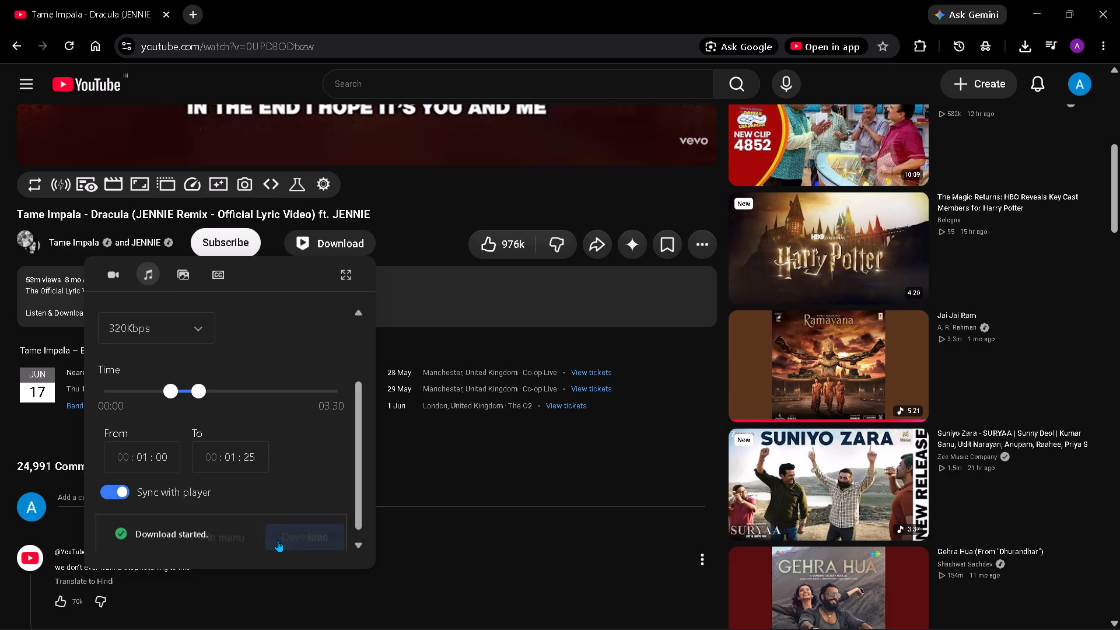
Save the MP3 in the Downloads folder under the file name song jennie.
{"action": "left_click_drag", "start_coordinate": [278, 540], "coordinate": [244, 448]}
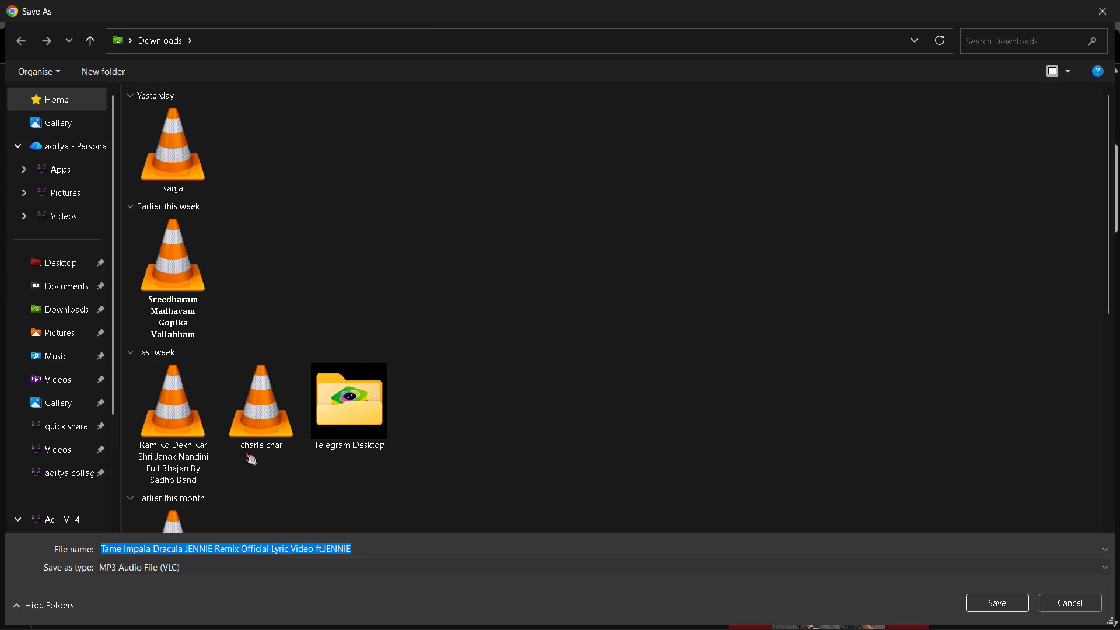
{"action": "left_click_drag", "start_coordinate": [244, 448], "coordinate": [389, 549]}
{"action": "key", "text": "BackSpace"}
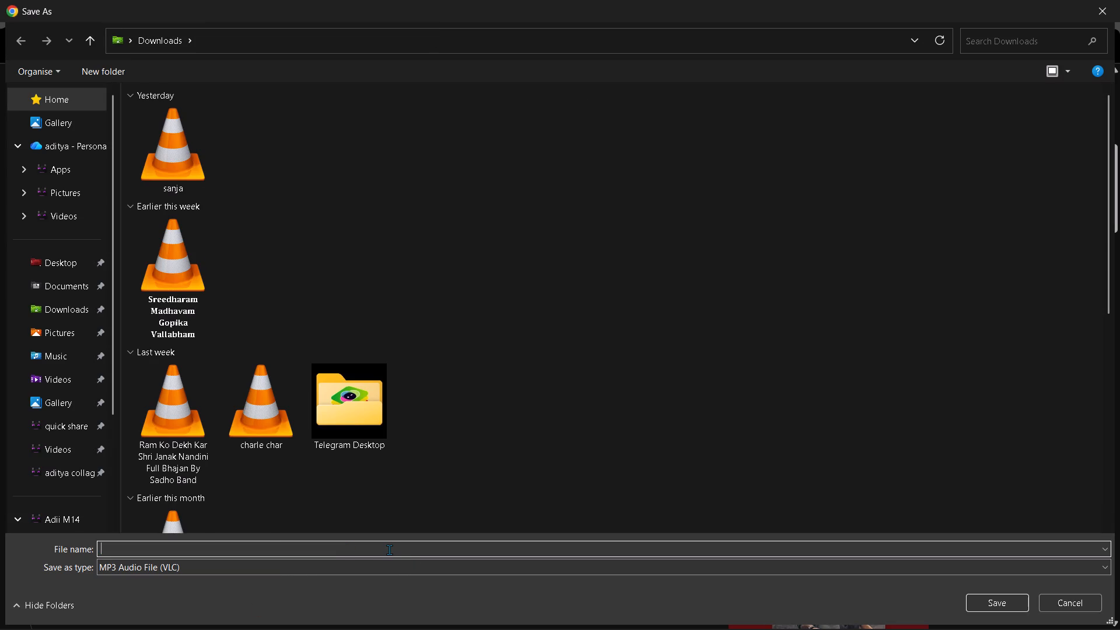
{"action": "type", "text": "sing="}
{"action": "key", "text": "BackSpace"}
{"action": "key", "text": "BackSpace"}
{"action": "key", "text": "BackSpace"}
{"action": "key", "text": "BackSpace"}
{"action": "type", "text": "ong jennie"}
{"action": "key", "text": "Return"}
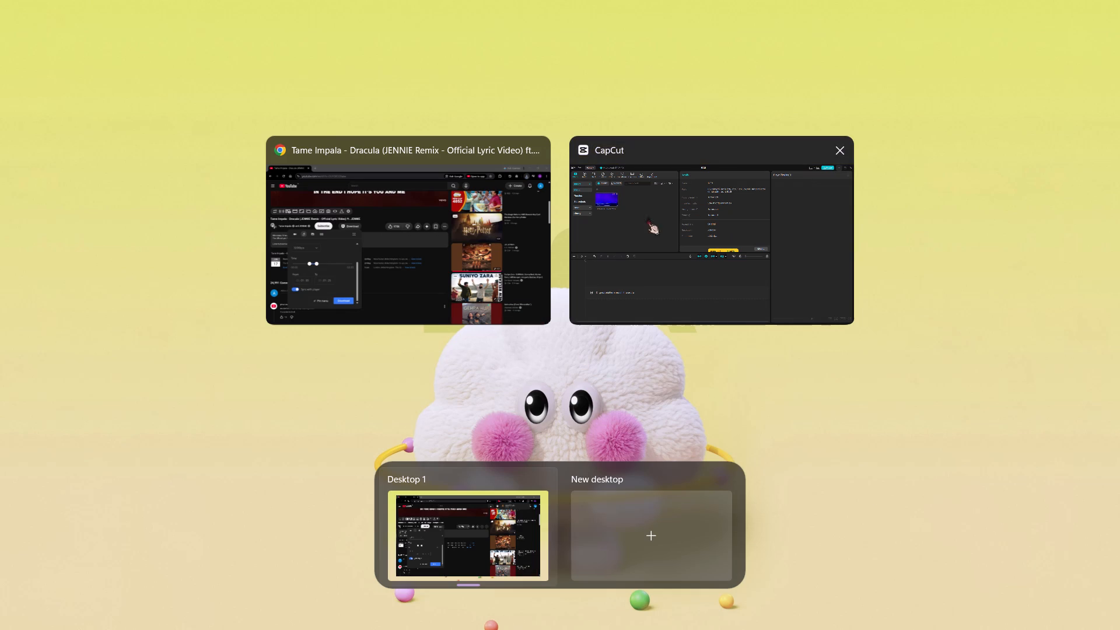
Switch to CapCut and import the song jennie audio file from the device's Downloads folder into the project media.
{"action": "left_click", "coordinate": [659, 206]}
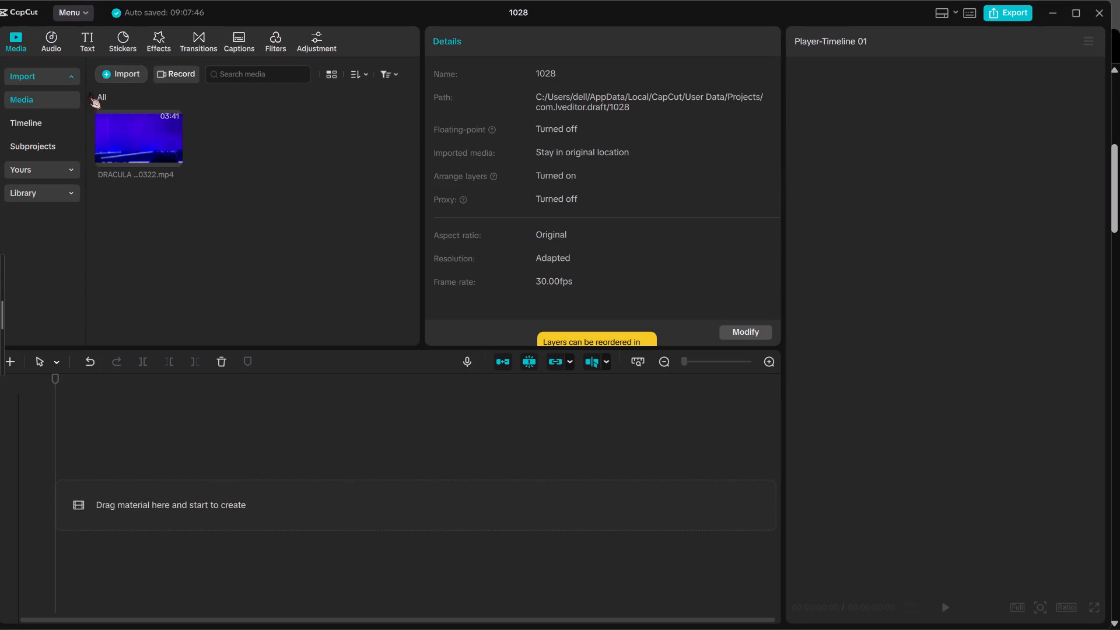
{"action": "left_click", "coordinate": [110, 69]}
{"action": "left_click", "coordinate": [125, 94]}
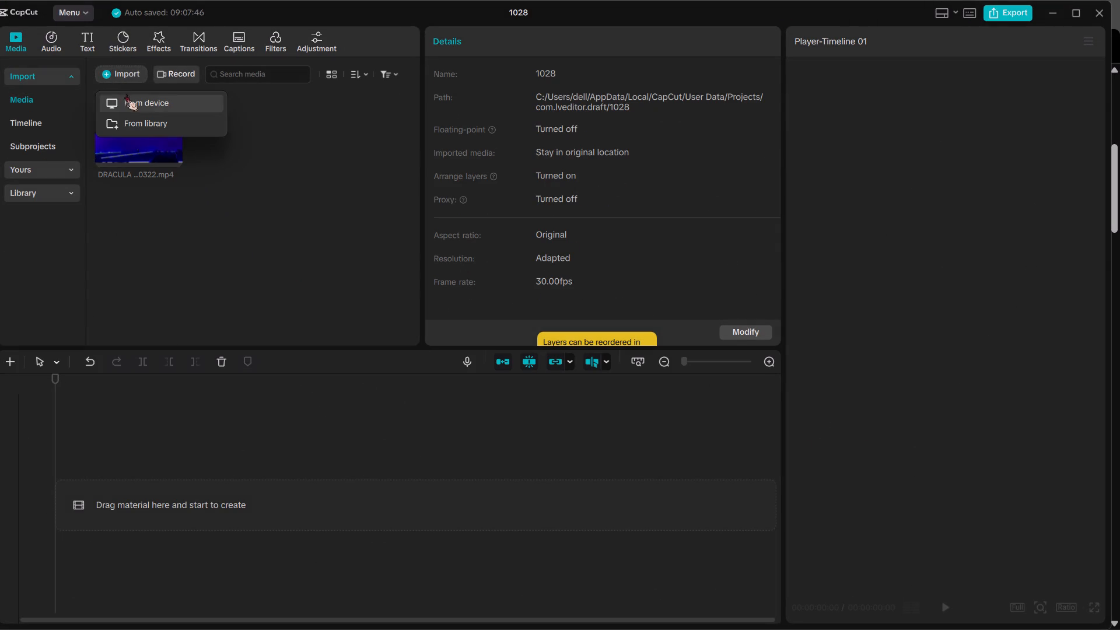
{"action": "left_click", "coordinate": [155, 145]}
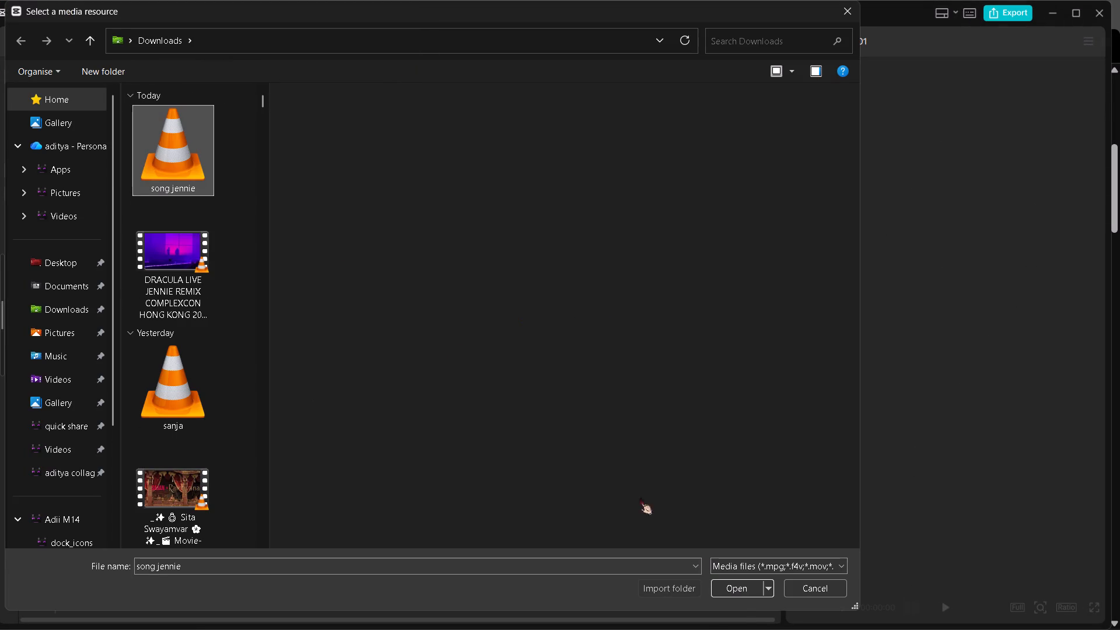
{"action": "left_click", "coordinate": [736, 589]}
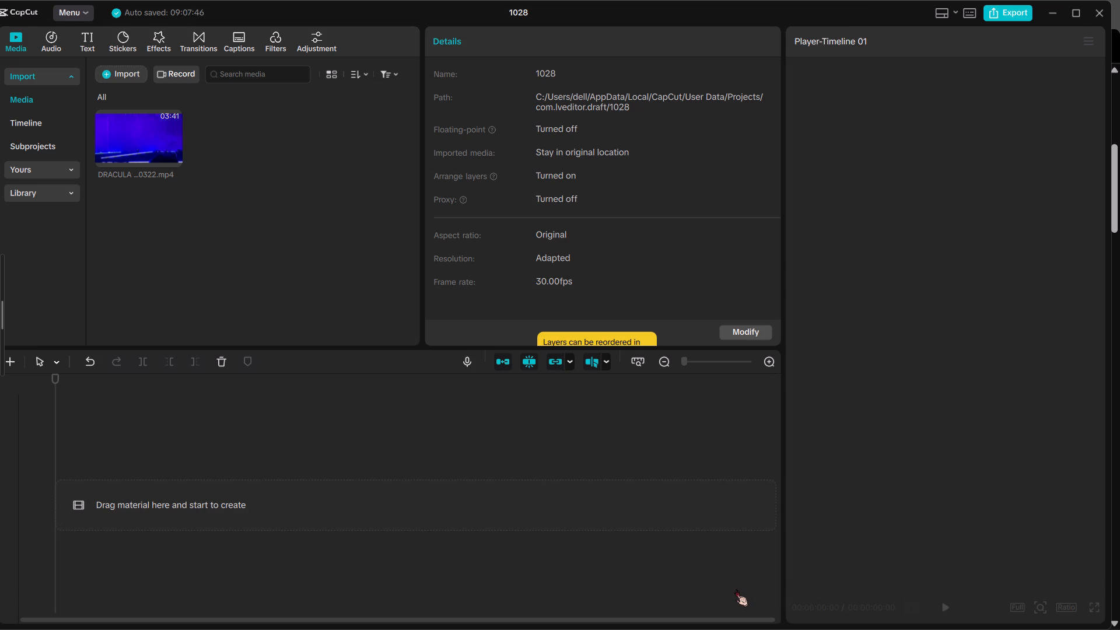
{"action": "left_click", "coordinate": [225, 228]}
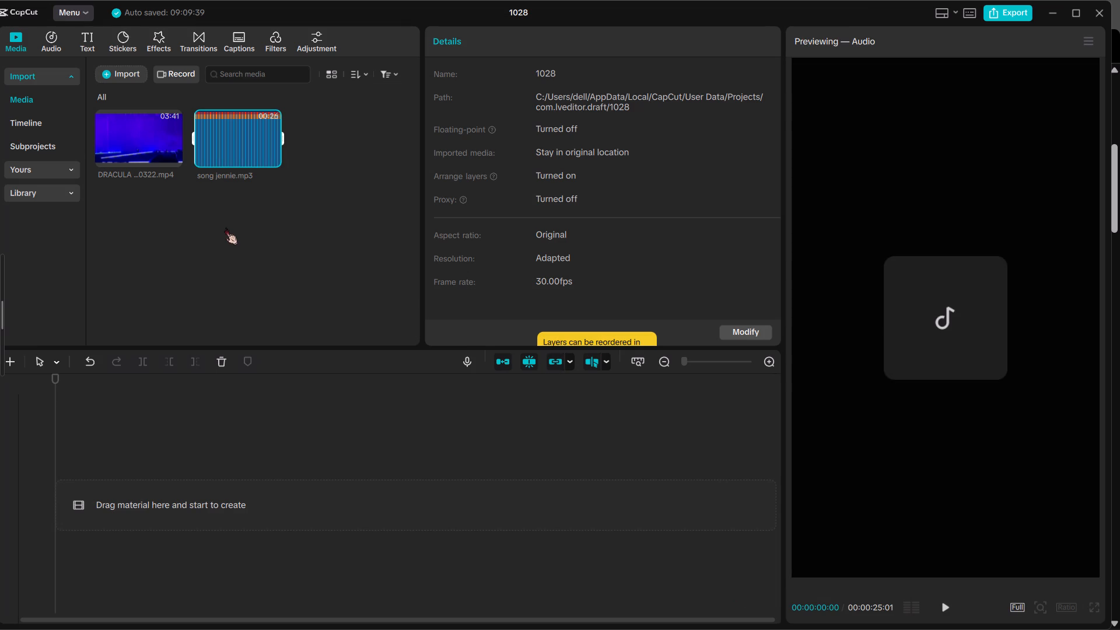
{"action": "double_click", "coordinate": [171, 260]}
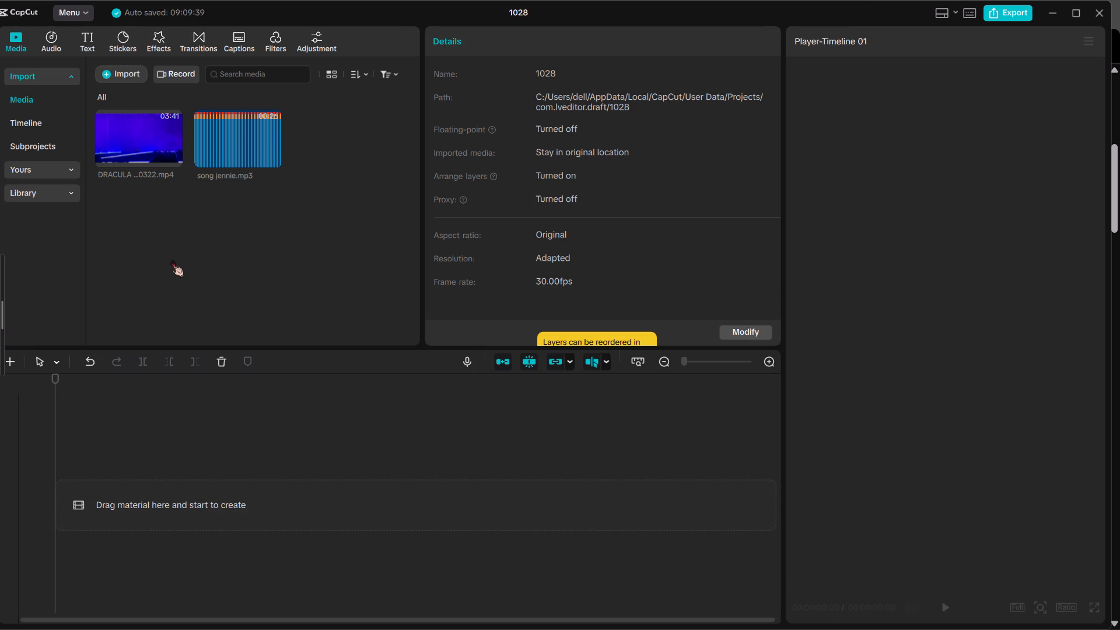
Place the DRACULA LIVE JENNIE REMIX video at the start of the main timeline track.
{"action": "left_click_drag", "start_coordinate": [242, 147], "coordinate": [224, 138]}
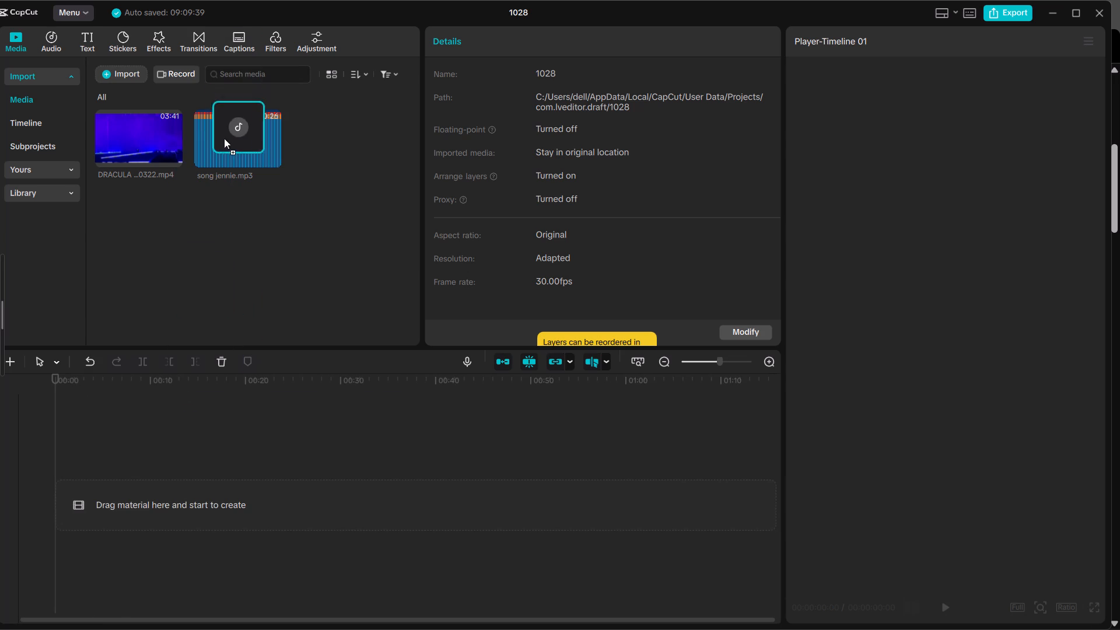
{"action": "left_click_drag", "start_coordinate": [224, 138], "coordinate": [225, 139]}
{"action": "left_click_drag", "start_coordinate": [138, 142], "coordinate": [156, 422]}
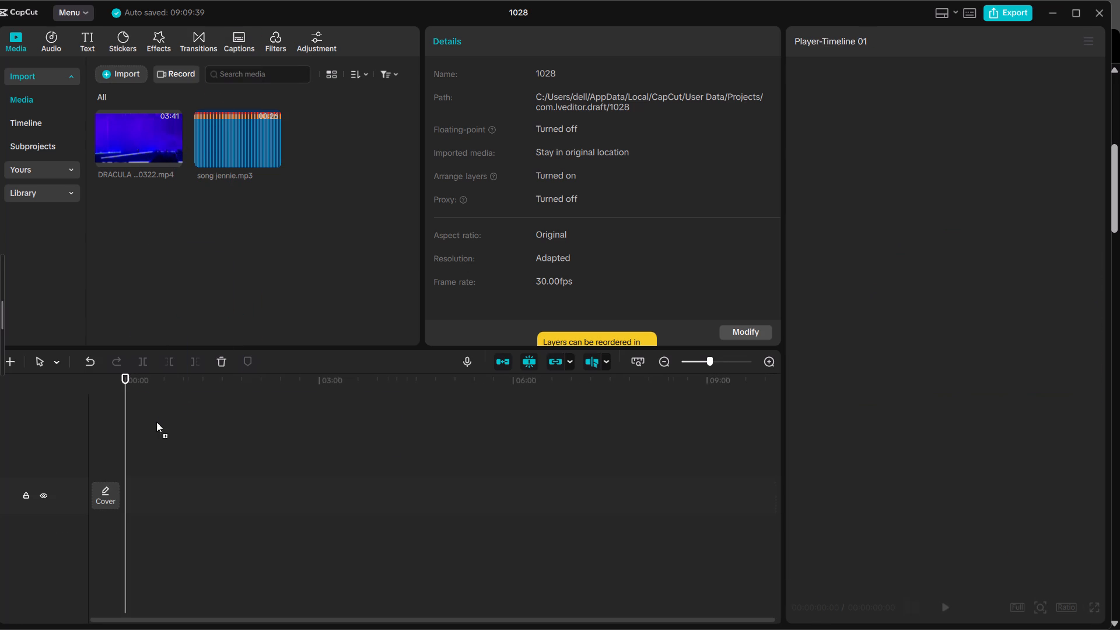
{"action": "left_click_drag", "start_coordinate": [156, 422], "coordinate": [127, 499]}
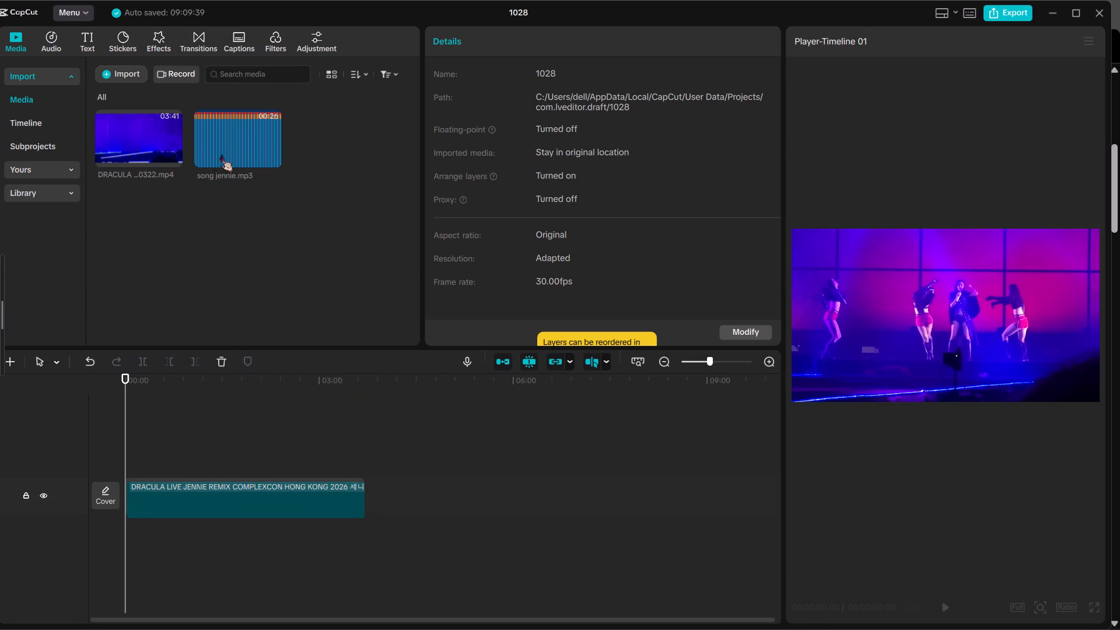
Add song jennie.mp3 to an audio track beneath the video, starting at 00:00.
{"action": "left_click_drag", "start_coordinate": [220, 147], "coordinate": [138, 545]}
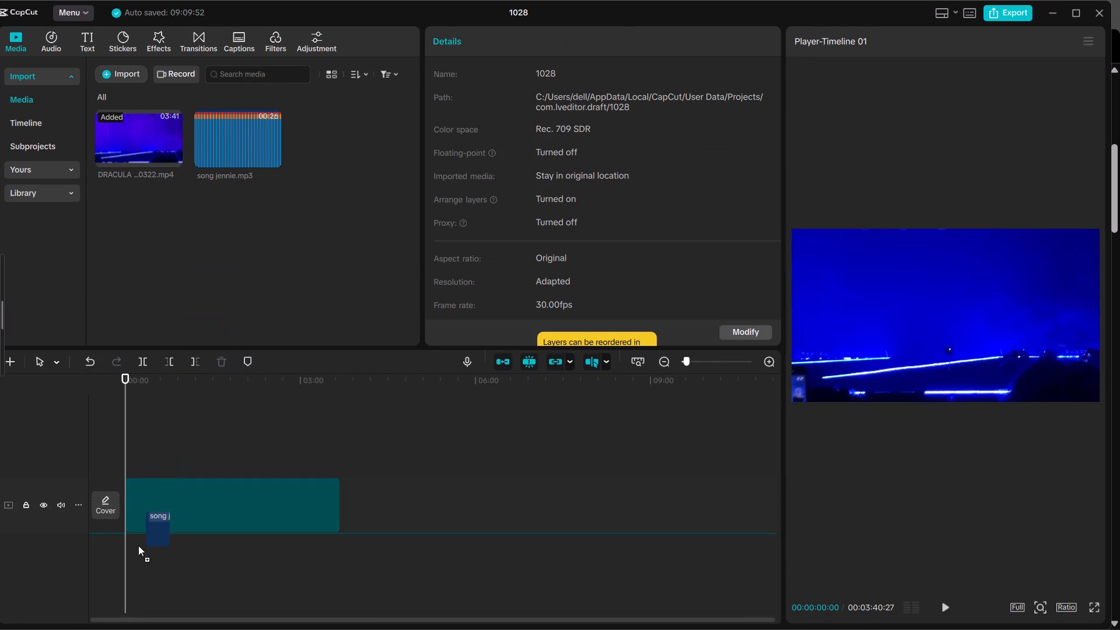
{"action": "left_click_drag", "start_coordinate": [138, 545], "coordinate": [129, 553]}
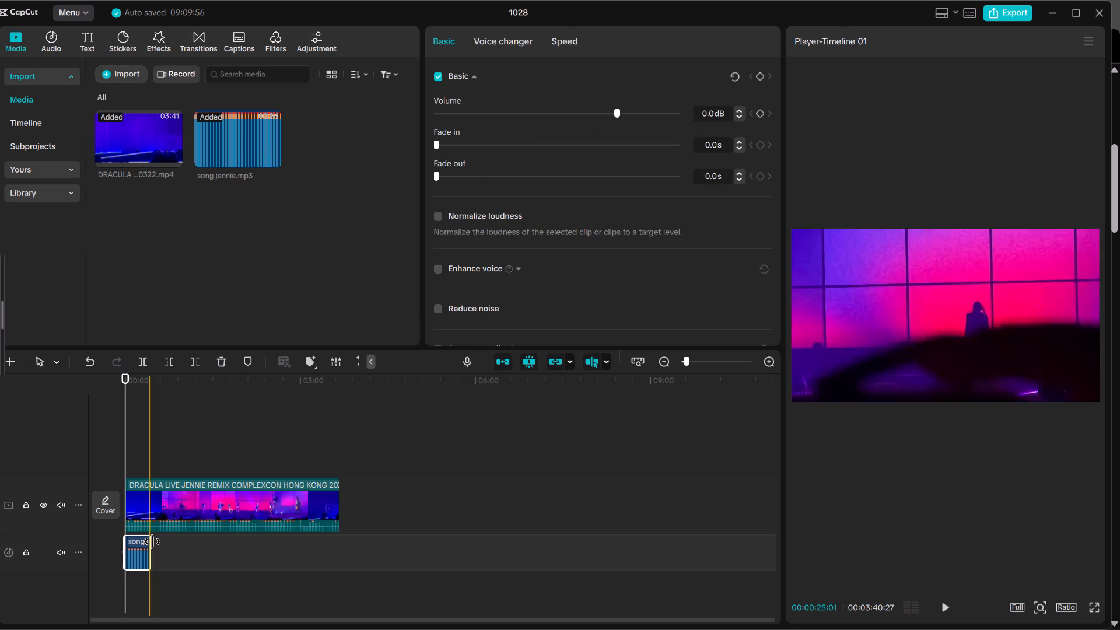
Mute the original sound of the main video track, leaving the song's audio track on.
{"action": "scroll", "coordinate": [152, 541], "scroll_direction": "up", "scroll_amount": 14, "text": "ctrl"}
{"action": "scroll", "coordinate": [152, 541], "scroll_direction": "right", "scroll_amount": 1}
{"action": "scroll", "coordinate": [152, 541], "scroll_direction": "up", "scroll_amount": 15, "text": "ctrl"}
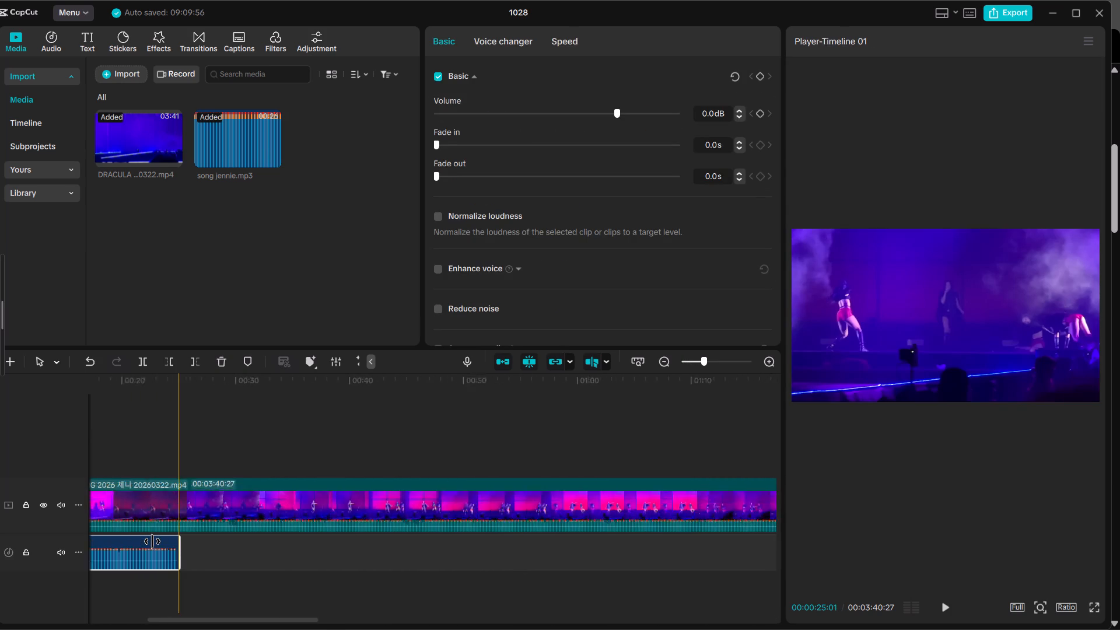
{"action": "scroll", "coordinate": [152, 541], "scroll_direction": "right", "scroll_amount": 10}
{"action": "scroll", "coordinate": [152, 541], "scroll_direction": "up", "scroll_amount": 8, "text": "ctrl"}
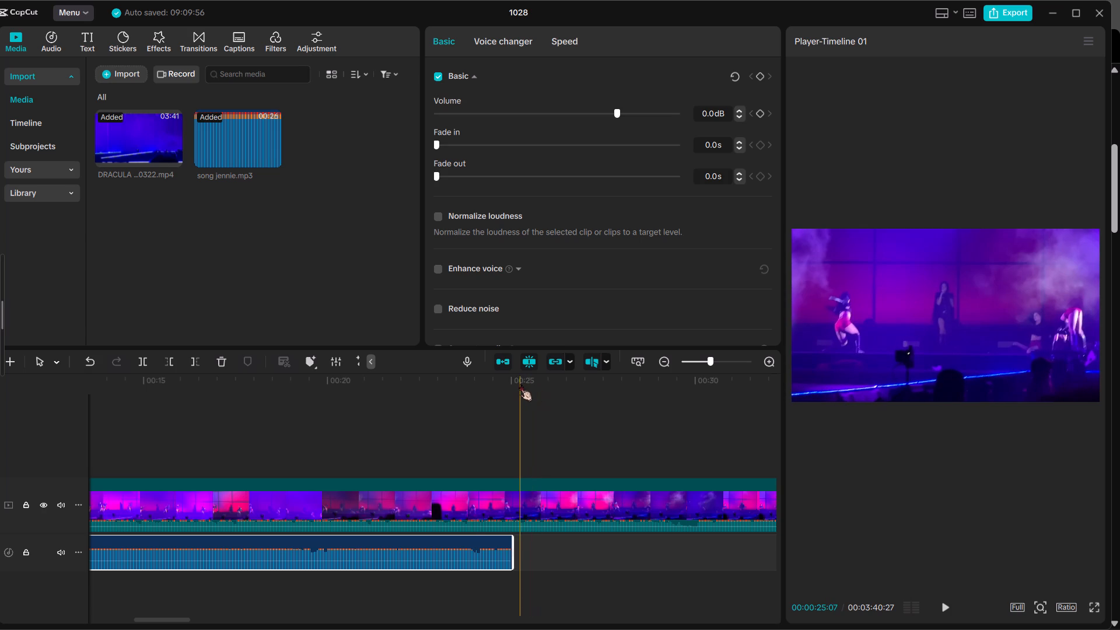
{"action": "scroll", "coordinate": [348, 498], "scroll_direction": "right", "scroll_amount": 1}
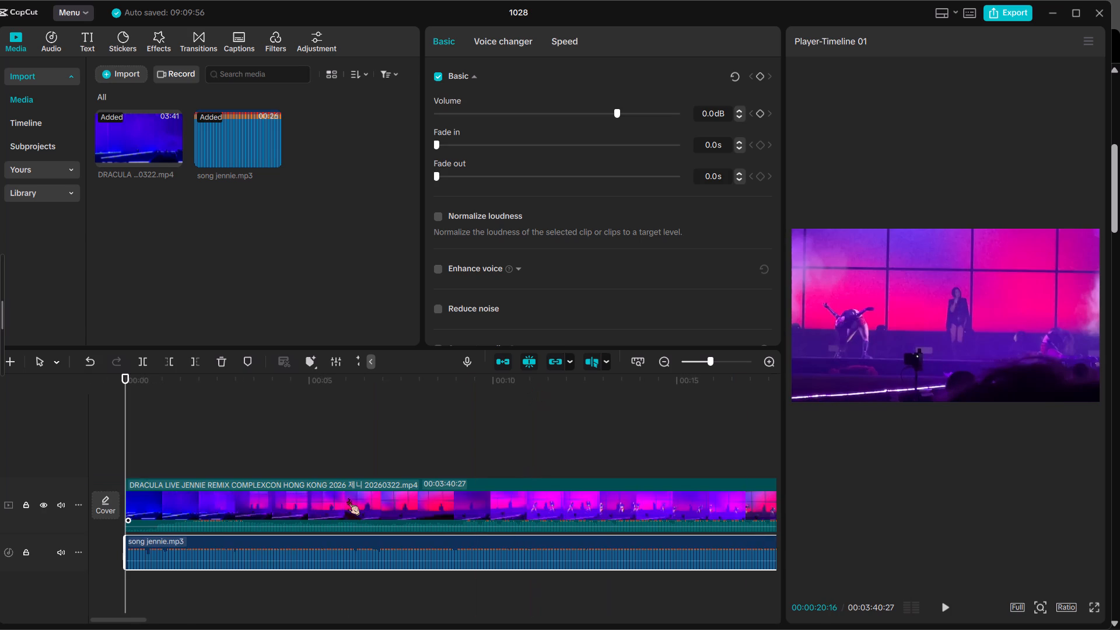
{"action": "scroll", "coordinate": [348, 498], "scroll_direction": "up", "scroll_amount": 9, "text": "ctrl"}
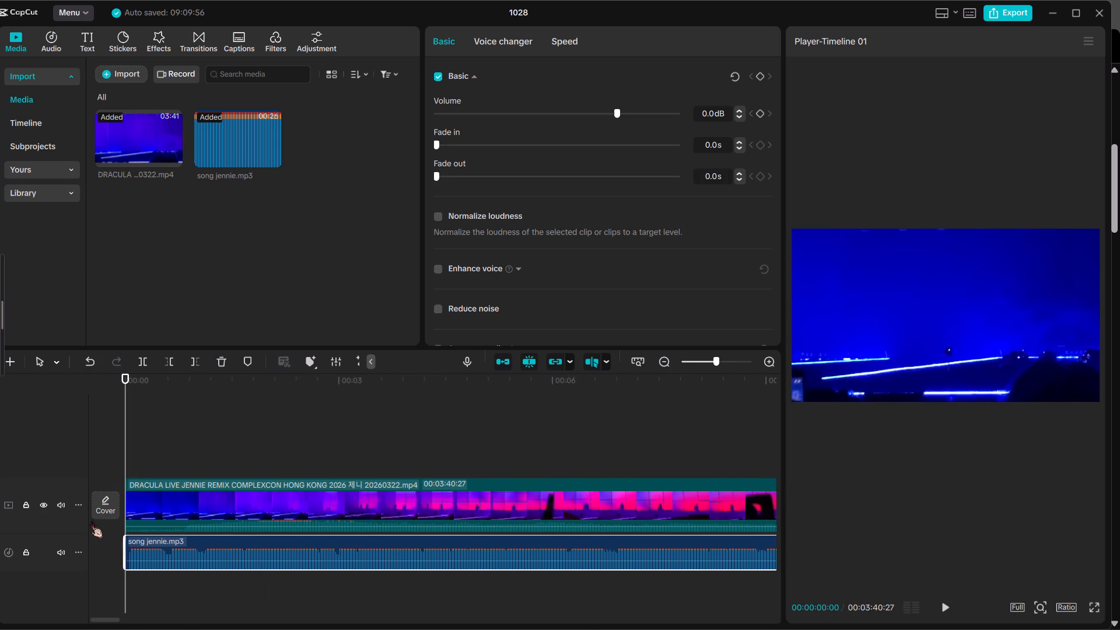
{"action": "left_click", "coordinate": [60, 502]}
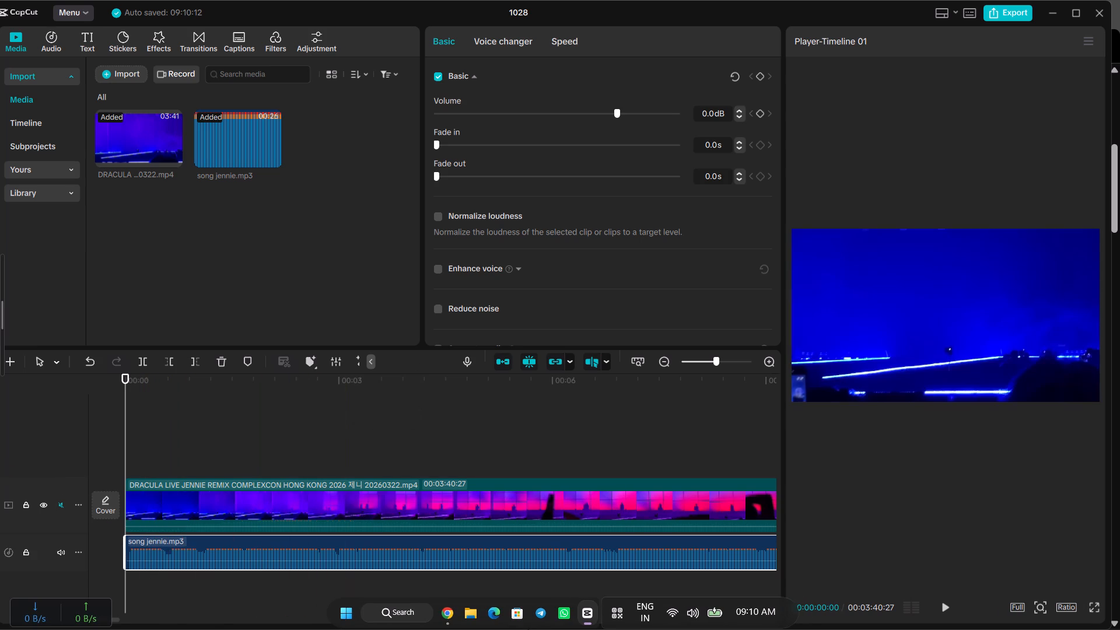
Enlarge the timeline scale around the start of the clips and maximize the CapCut window.
{"action": "scroll", "coordinate": [527, 629], "scroll_direction": "right", "scroll_amount": 1}
{"action": "scroll", "coordinate": [527, 629], "scroll_direction": "up", "scroll_amount": 3, "text": "ctrl"}
{"action": "scroll", "coordinate": [313, 547], "scroll_direction": "up", "scroll_amount": 2, "text": "ctrl"}
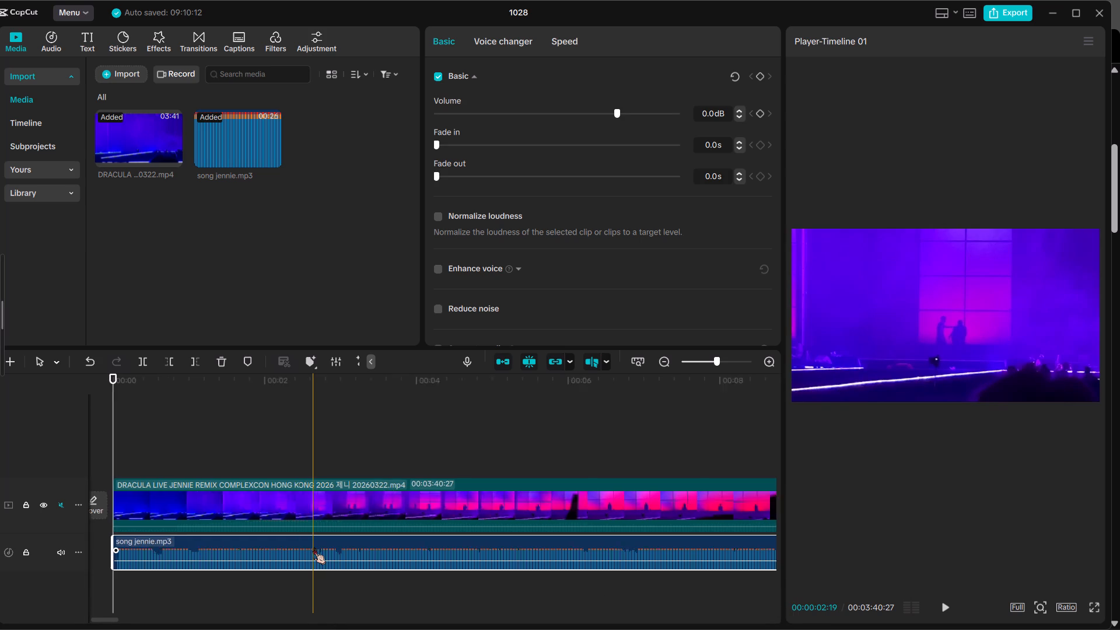
{"action": "scroll", "coordinate": [313, 547], "scroll_direction": "up", "scroll_amount": 4, "text": "ctrl"}
{"action": "scroll", "coordinate": [313, 547], "scroll_direction": "right", "scroll_amount": 4}
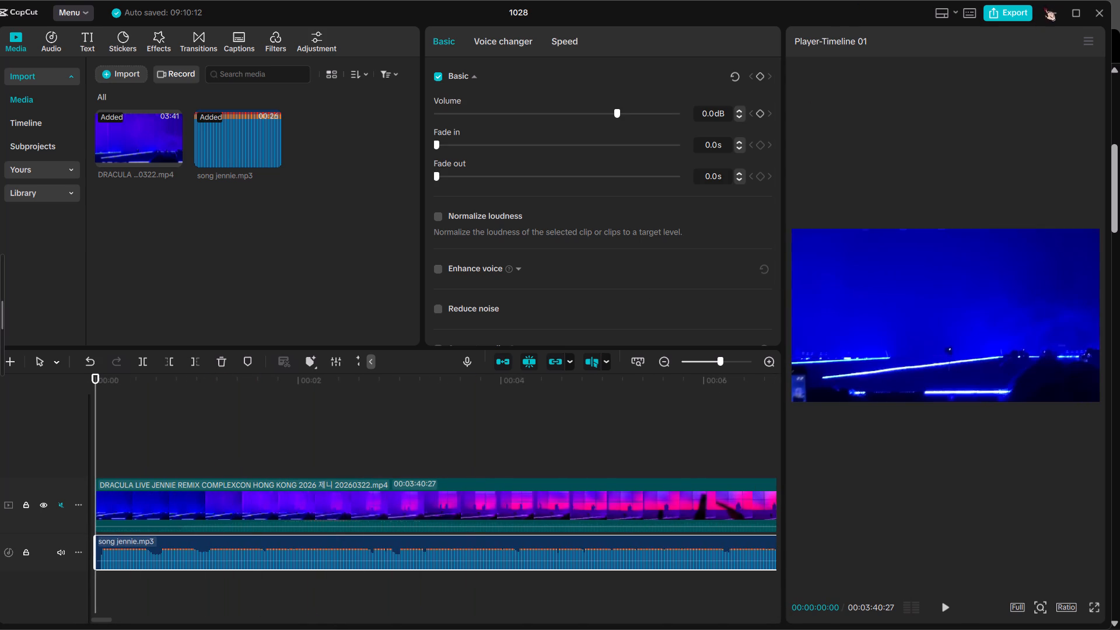
{"action": "left_click", "coordinate": [1074, 9]}
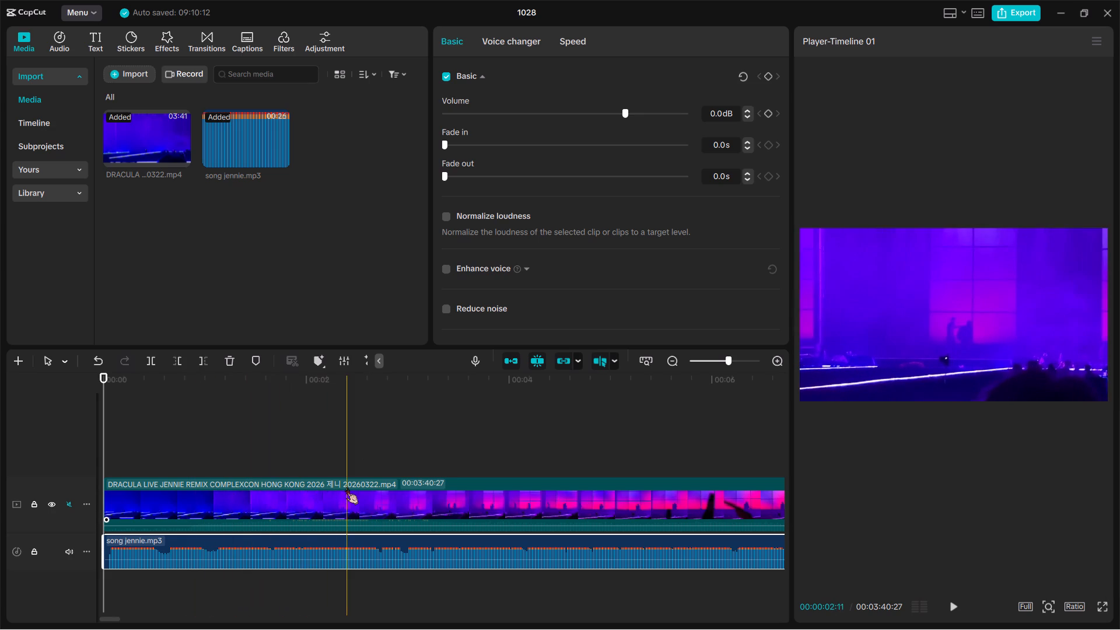
Examine the Dracula live footage from the opening to about 01:30 for a passage to use.
{"action": "scroll", "coordinate": [346, 487], "scroll_direction": "left", "scroll_amount": 1}
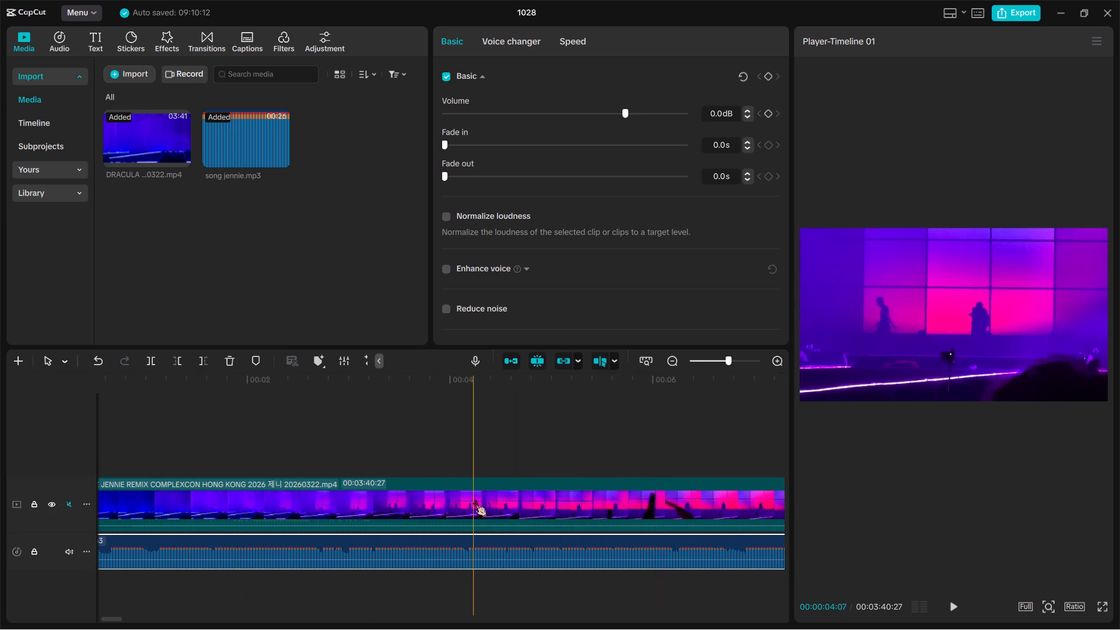
{"action": "scroll", "coordinate": [474, 500], "scroll_direction": "left", "scroll_amount": 1}
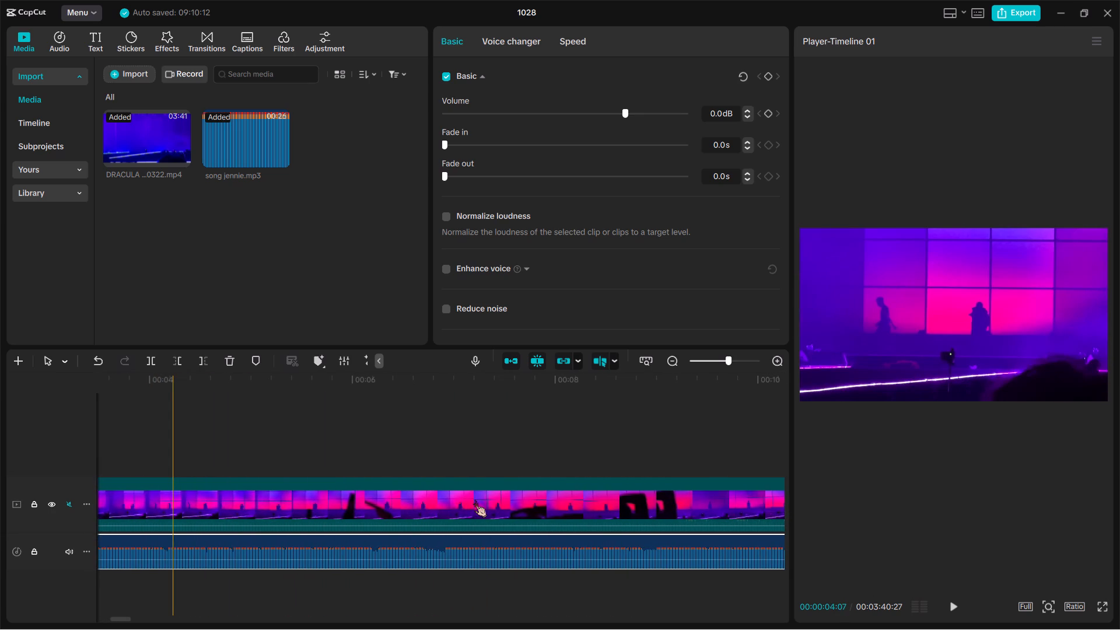
{"action": "scroll", "coordinate": [544, 473], "scroll_direction": "left", "scroll_amount": 1}
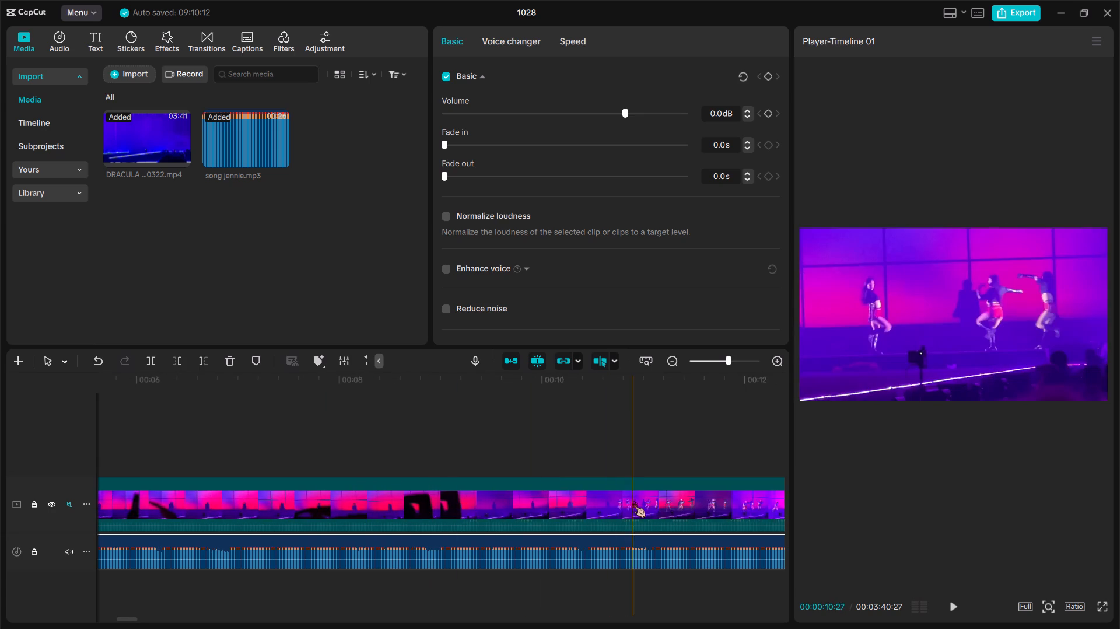
{"action": "scroll", "coordinate": [633, 501], "scroll_direction": "left", "scroll_amount": 1}
{"action": "scroll", "coordinate": [439, 512], "scroll_direction": "right", "scroll_amount": 1}
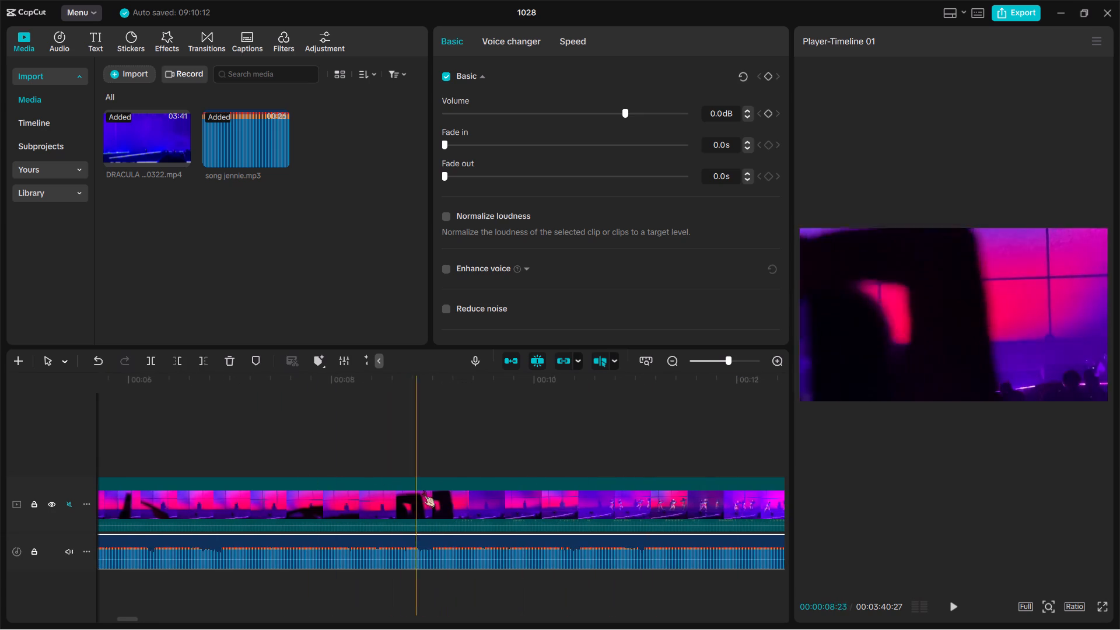
{"action": "scroll", "coordinate": [490, 488], "scroll_direction": "left", "scroll_amount": 1}
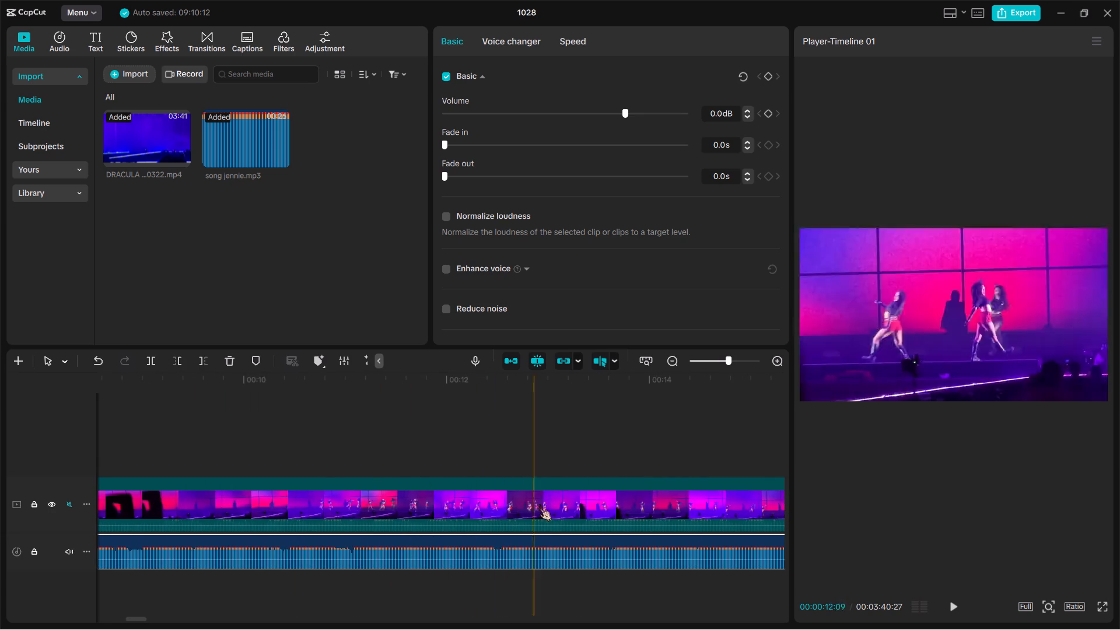
{"action": "scroll", "coordinate": [552, 500], "scroll_direction": "left", "scroll_amount": 2}
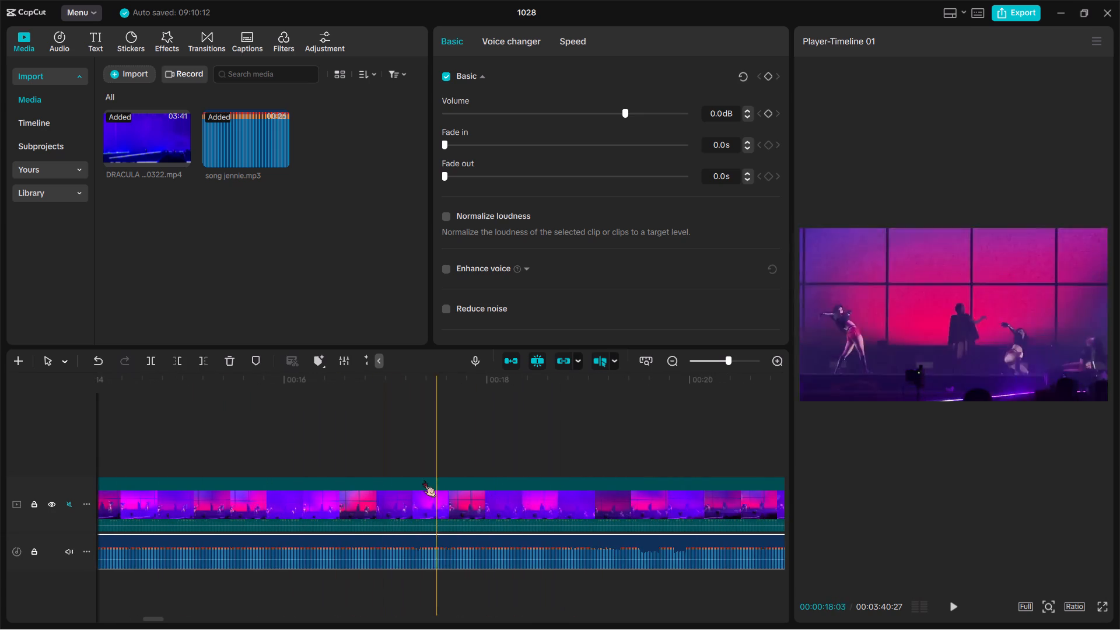
{"action": "scroll", "coordinate": [377, 487], "scroll_direction": "left", "scroll_amount": 1}
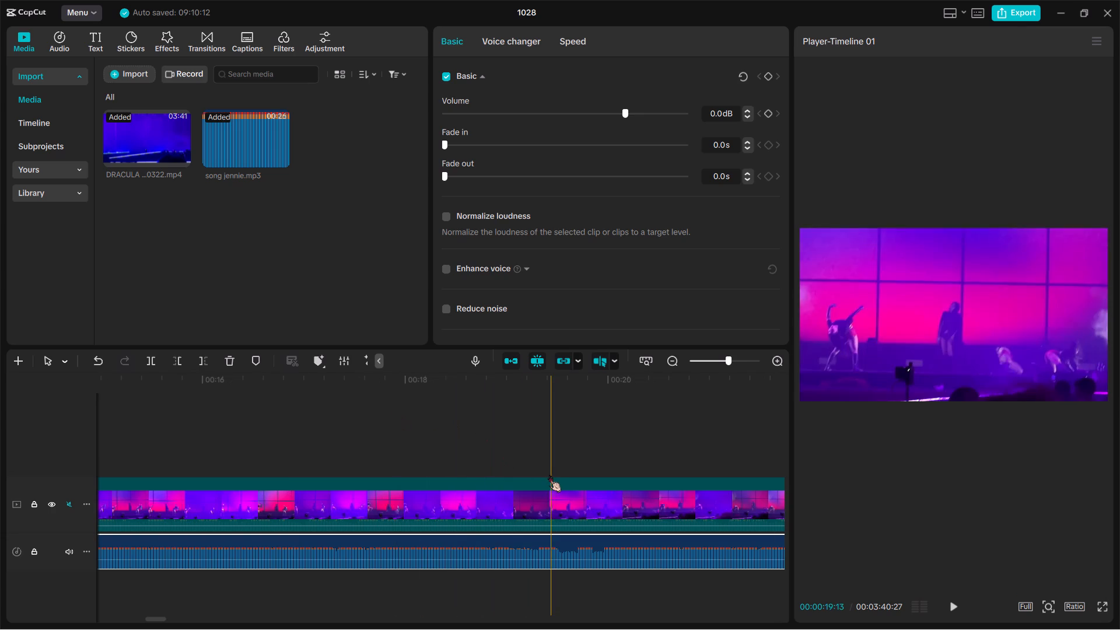
{"action": "scroll", "coordinate": [549, 475], "scroll_direction": "down", "scroll_amount": 8, "text": "ctrl"}
{"action": "scroll", "coordinate": [667, 499], "scroll_direction": "left", "scroll_amount": 1}
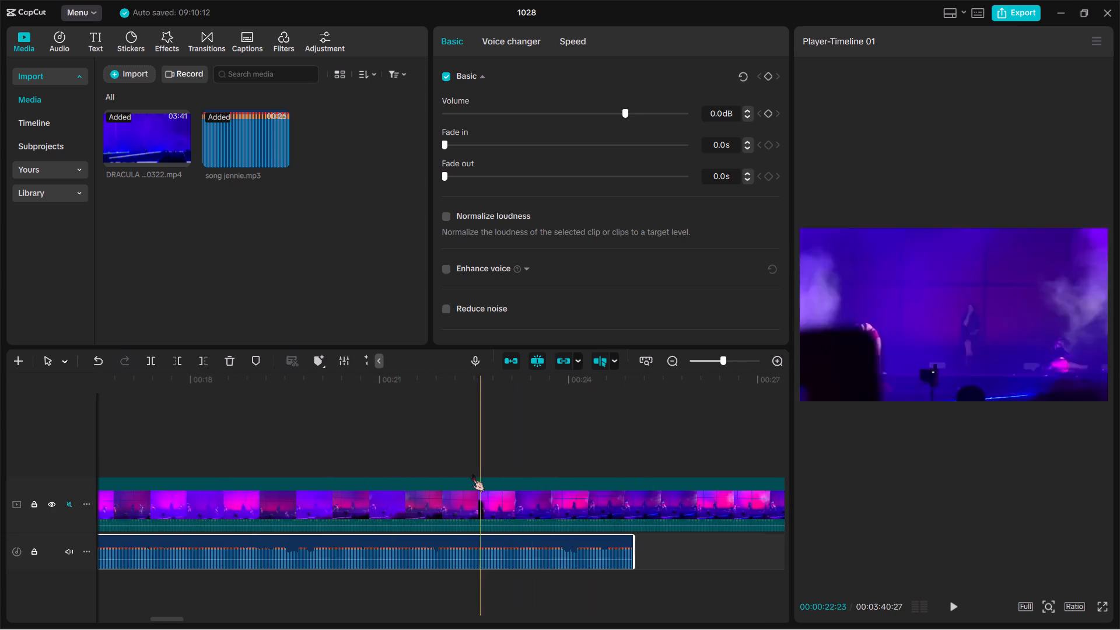
{"action": "scroll", "coordinate": [596, 485], "scroll_direction": "left", "scroll_amount": 2}
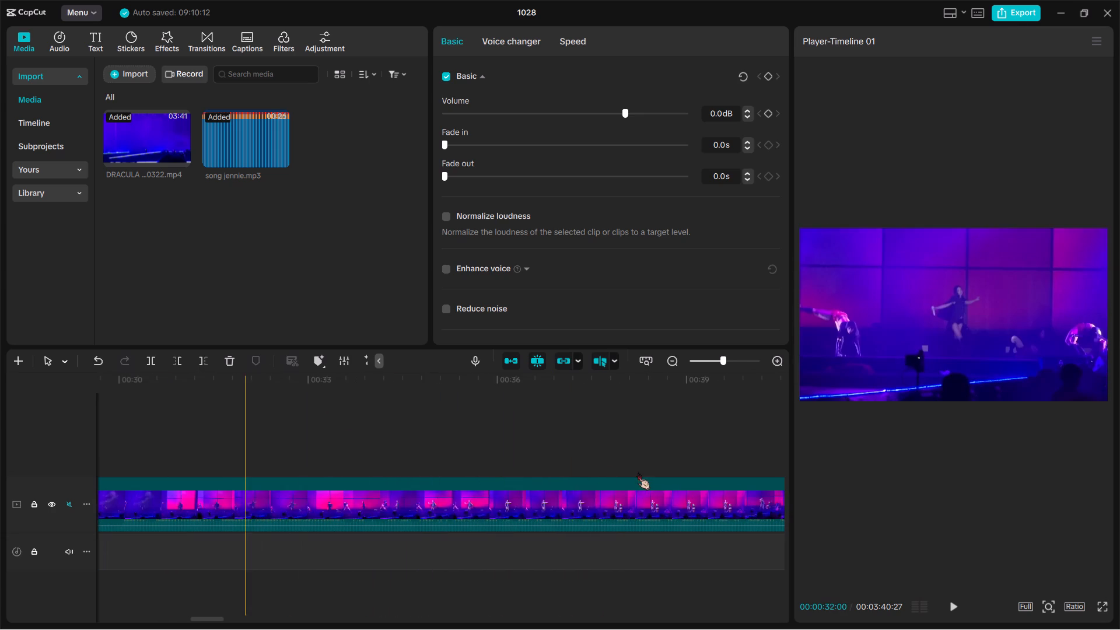
{"action": "scroll", "coordinate": [679, 490], "scroll_direction": "left", "scroll_amount": 1}
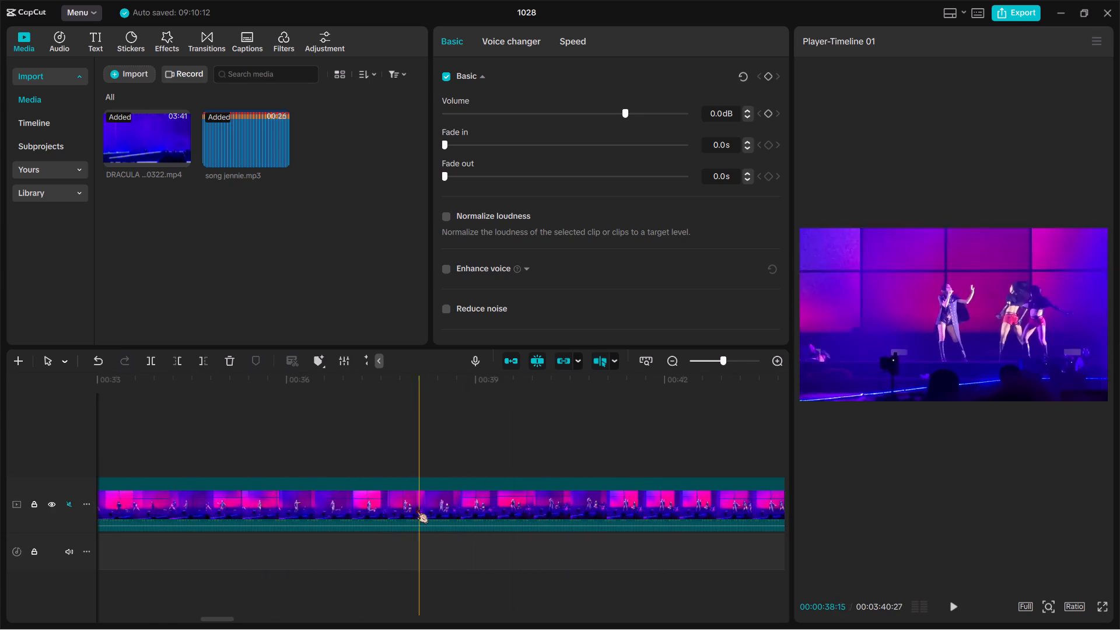
{"action": "scroll", "coordinate": [607, 509], "scroll_direction": "left", "scroll_amount": 1}
{"action": "scroll", "coordinate": [545, 510], "scroll_direction": "left", "scroll_amount": 1}
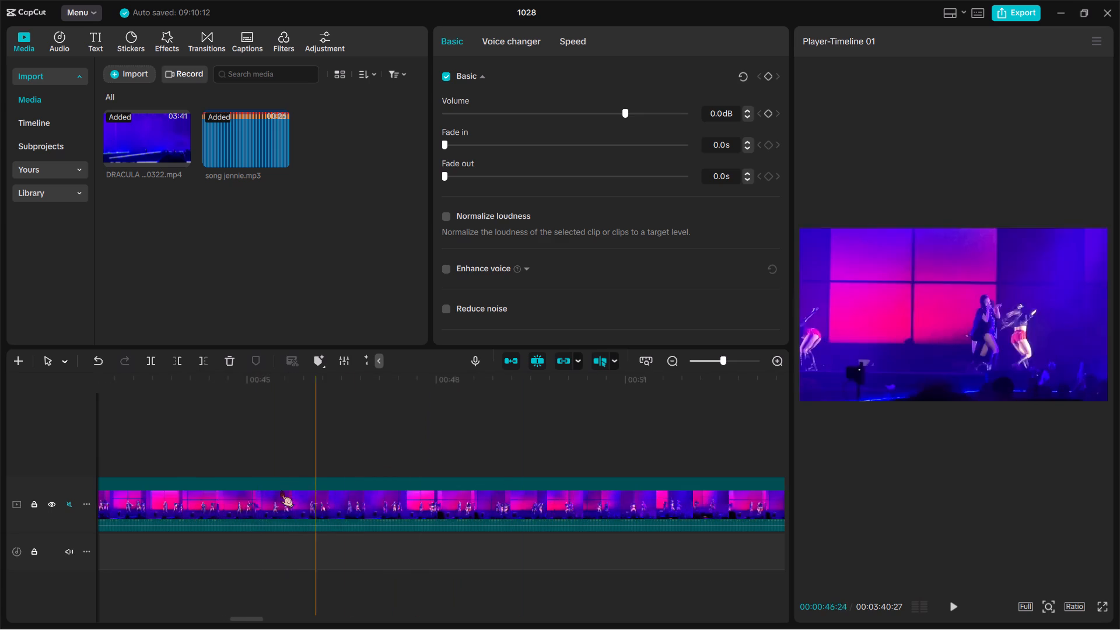
{"action": "scroll", "coordinate": [436, 509], "scroll_direction": "left", "scroll_amount": 1}
{"action": "scroll", "coordinate": [530, 488], "scroll_direction": "left", "scroll_amount": 1}
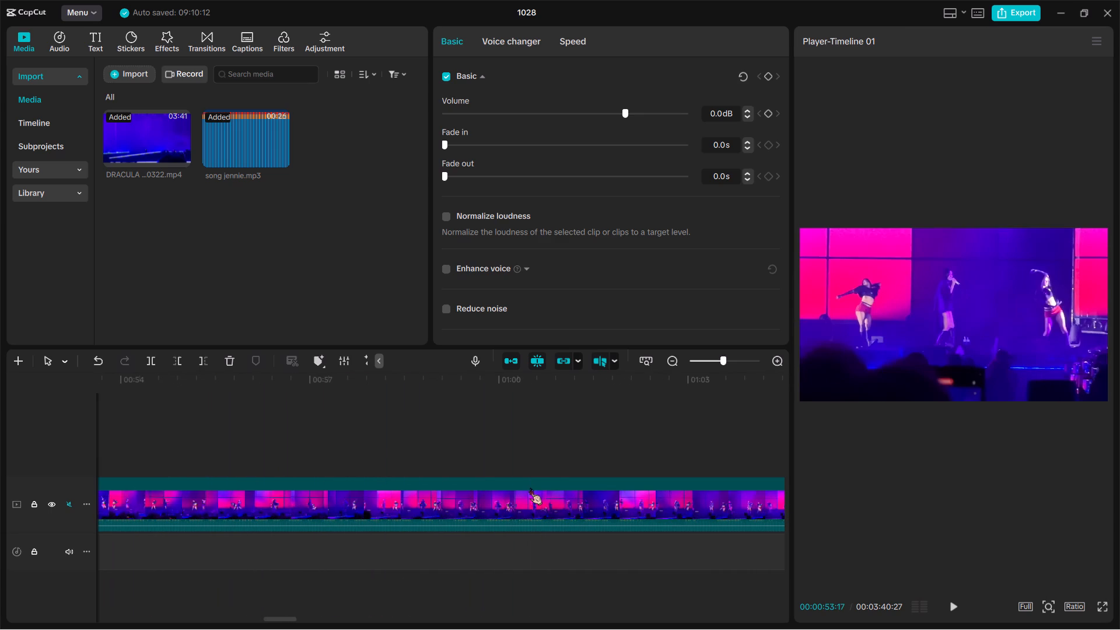
{"action": "scroll", "coordinate": [552, 489], "scroll_direction": "left", "scroll_amount": 1}
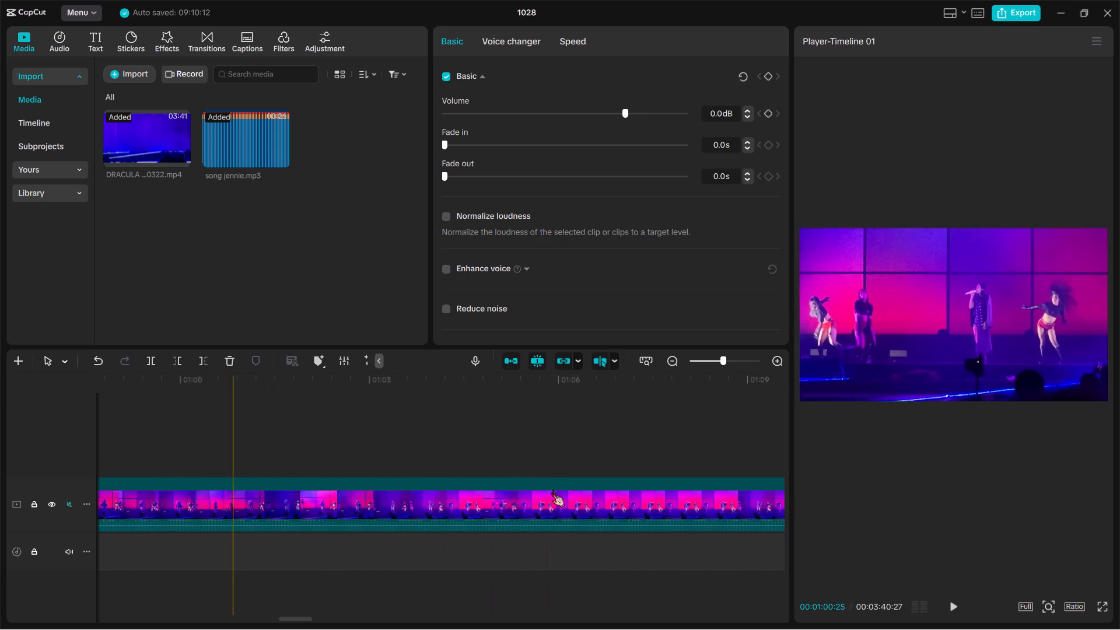
{"action": "scroll", "coordinate": [514, 505], "scroll_direction": "left", "scroll_amount": 1}
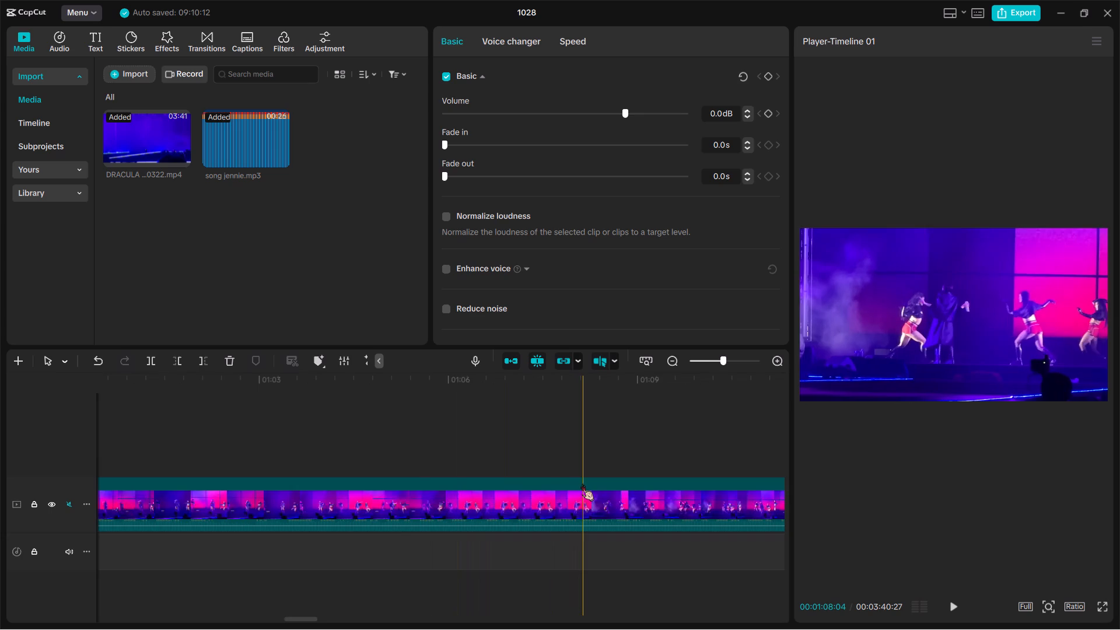
{"action": "scroll", "coordinate": [582, 484], "scroll_direction": "left", "scroll_amount": 1}
{"action": "scroll", "coordinate": [633, 507], "scroll_direction": "left", "scroll_amount": 1}
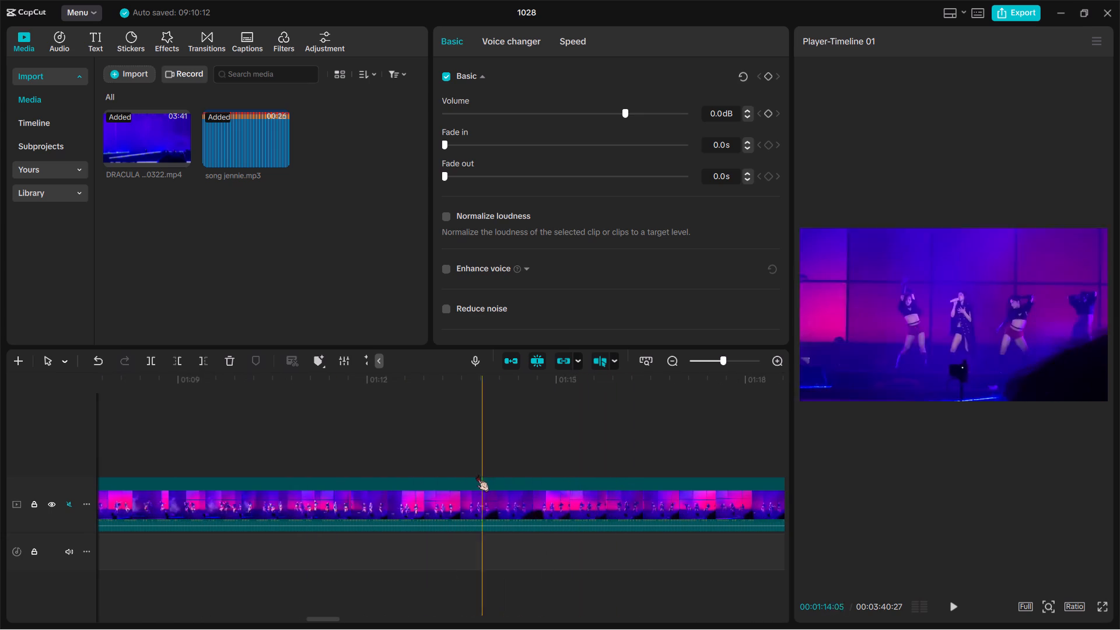
{"action": "scroll", "coordinate": [673, 477], "scroll_direction": "left", "scroll_amount": 1}
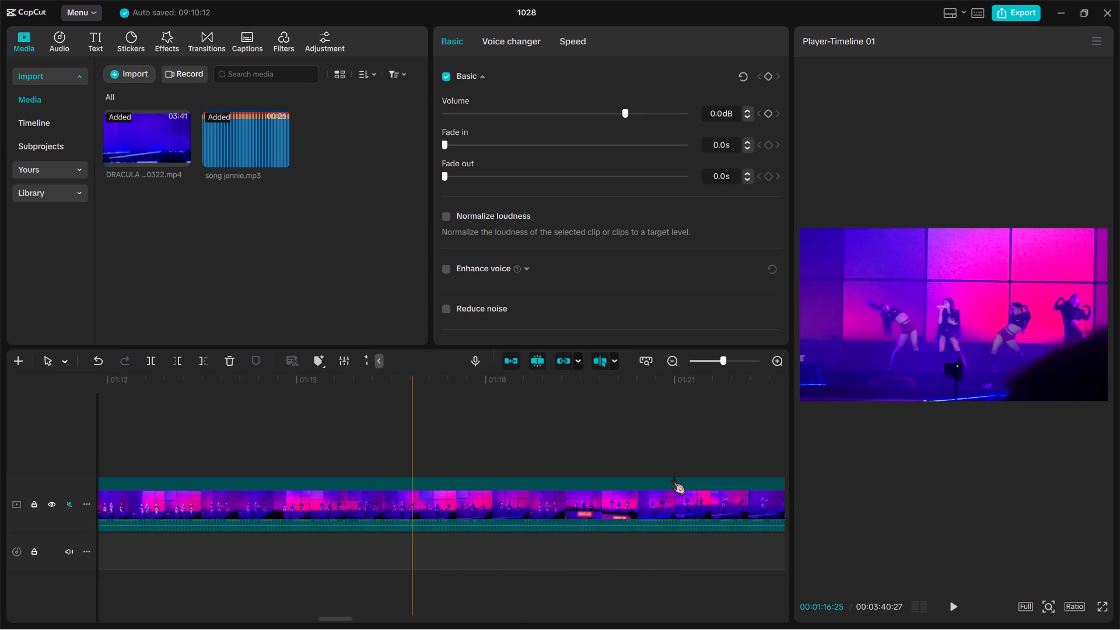
{"action": "scroll", "coordinate": [673, 477], "scroll_direction": "left", "scroll_amount": 1}
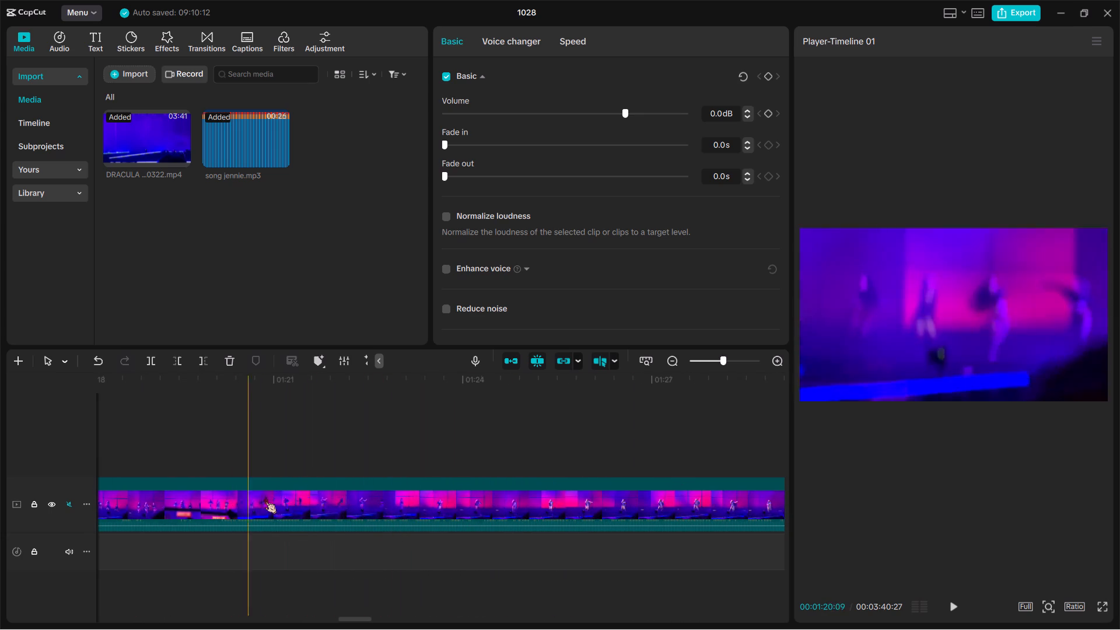
{"action": "scroll", "coordinate": [471, 505], "scroll_direction": "left", "scroll_amount": 1}
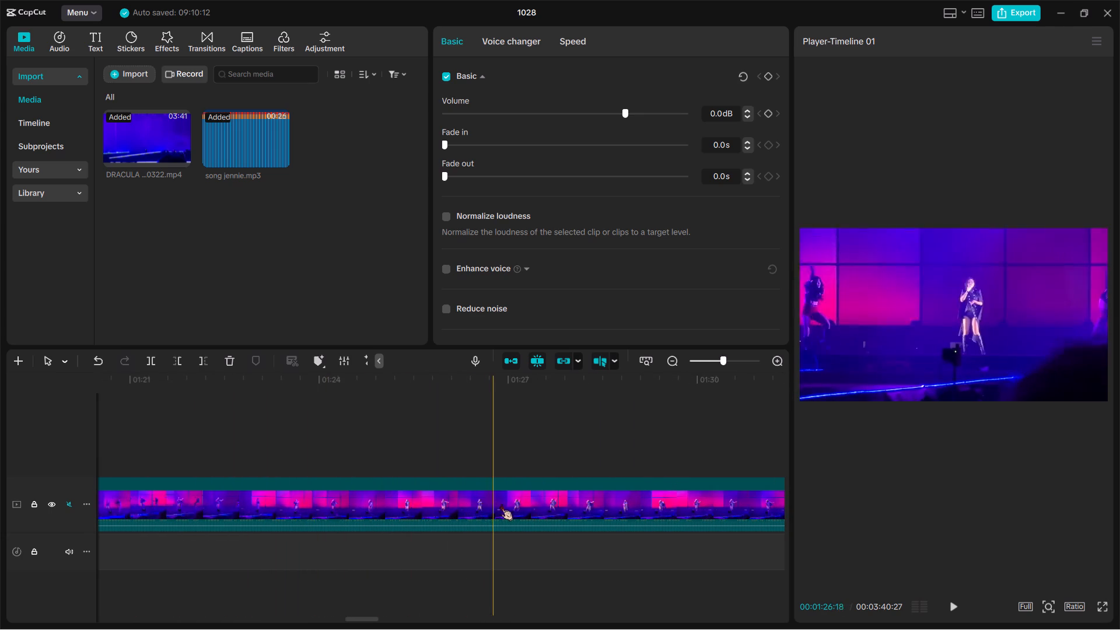
{"action": "scroll", "coordinate": [516, 503], "scroll_direction": "left", "scroll_amount": 1}
Split the main Dracula live video at about 00:01:26:29.
{"action": "right_click", "coordinate": [516, 503]}
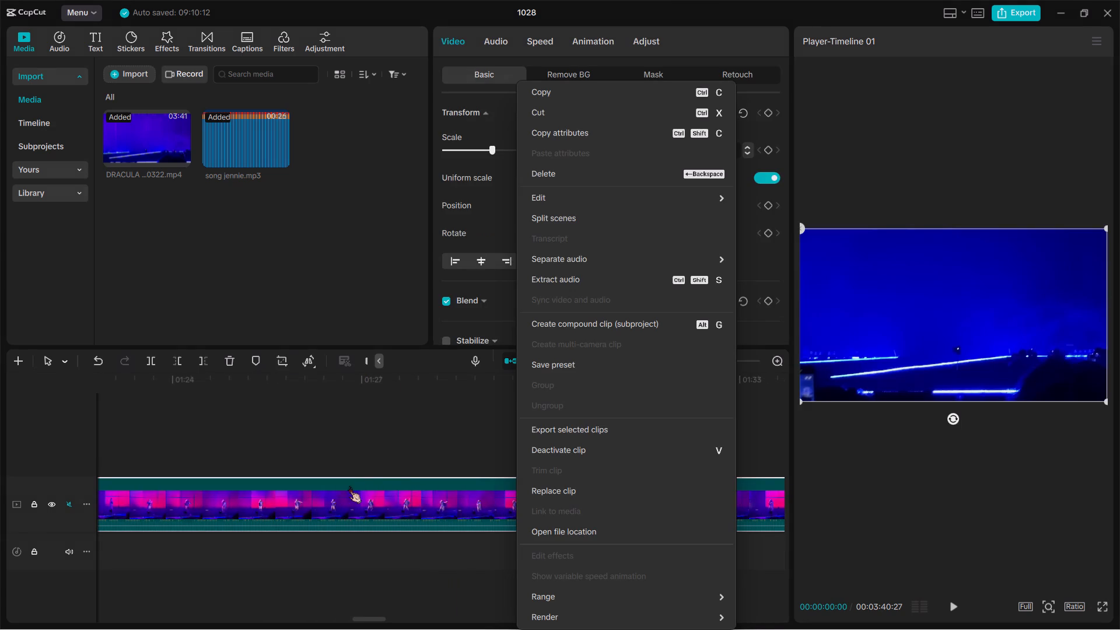
{"action": "left_click", "coordinate": [368, 404]}
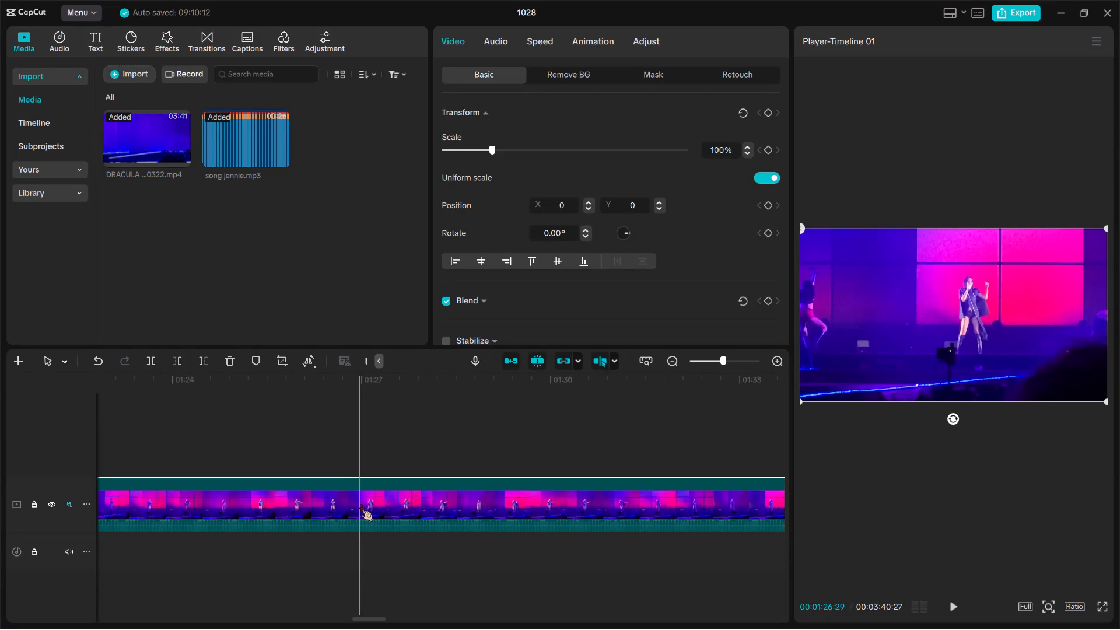
{"action": "key", "text": "ctrl+b"}
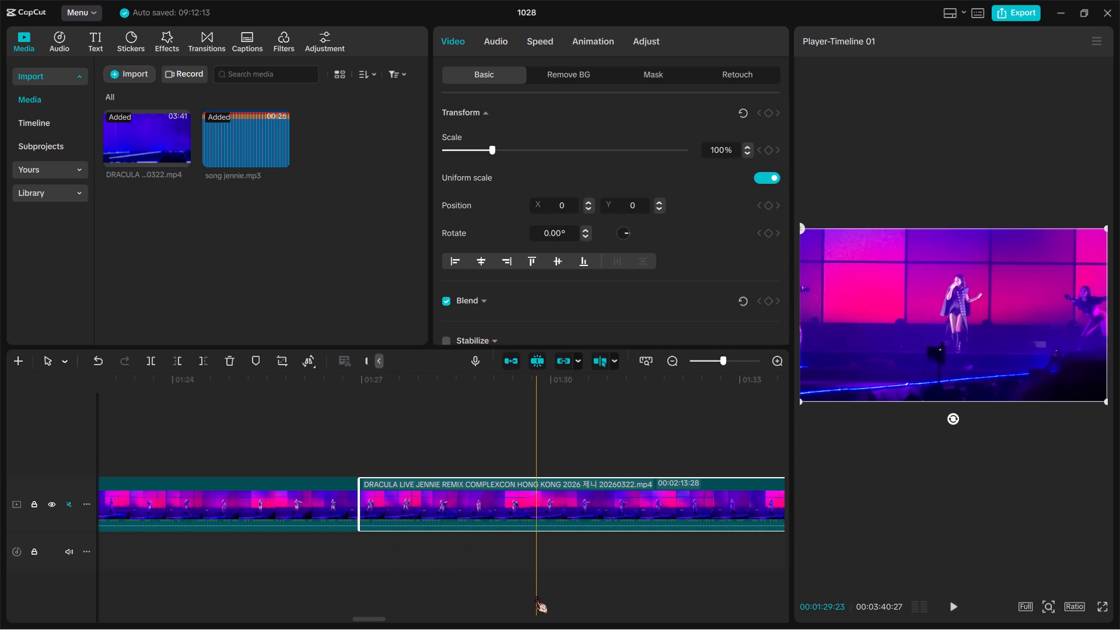
Split the Dracula live video again at about 00:01:33:03 to isolate a segment of about six seconds.
{"action": "scroll", "coordinate": [100, 572], "scroll_direction": "right", "scroll_amount": 5}
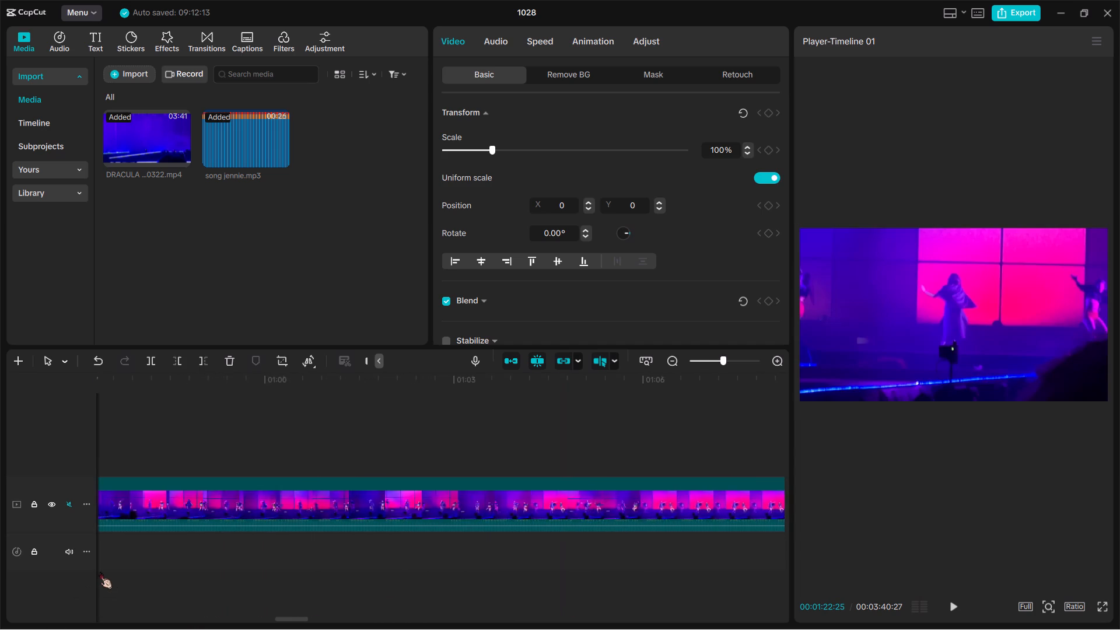
{"action": "scroll", "coordinate": [100, 572], "scroll_direction": "right", "scroll_amount": 5}
{"action": "scroll", "coordinate": [100, 572], "scroll_direction": "left", "scroll_amount": 1}
{"action": "scroll", "coordinate": [100, 572], "scroll_direction": "right", "scroll_amount": 2}
{"action": "scroll", "coordinate": [100, 572], "scroll_direction": "left", "scroll_amount": 1}
{"action": "scroll", "coordinate": [100, 572], "scroll_direction": "right", "scroll_amount": 2}
{"action": "scroll", "coordinate": [100, 572], "scroll_direction": "left", "scroll_amount": 8}
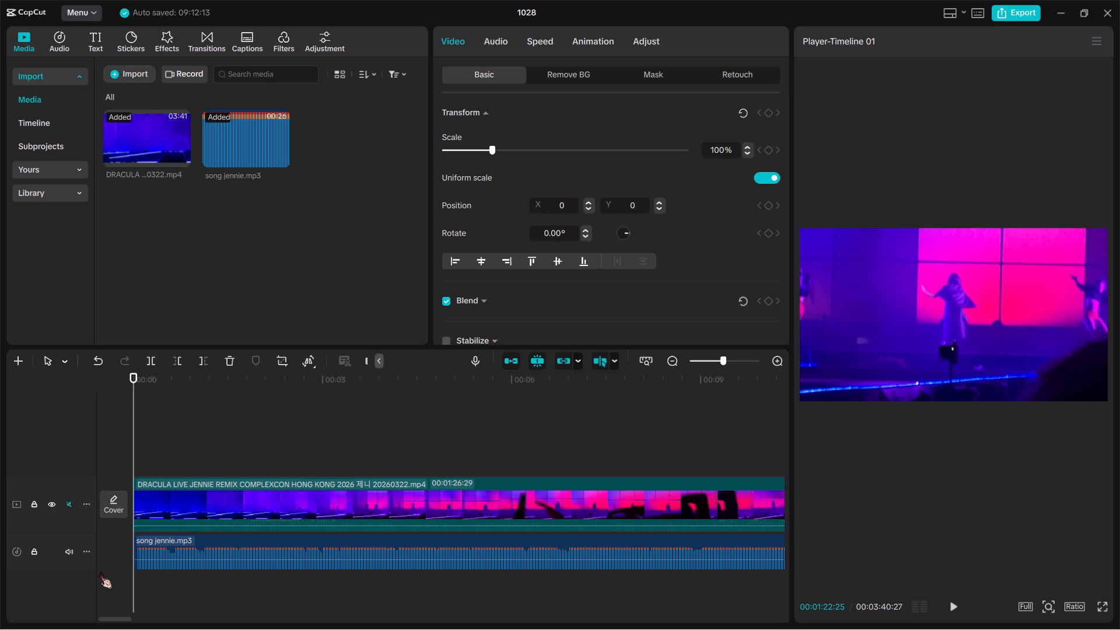
{"action": "scroll", "coordinate": [100, 572], "scroll_direction": "left", "scroll_amount": 2}
{"action": "scroll", "coordinate": [649, 559], "scroll_direction": "left", "scroll_amount": 9}
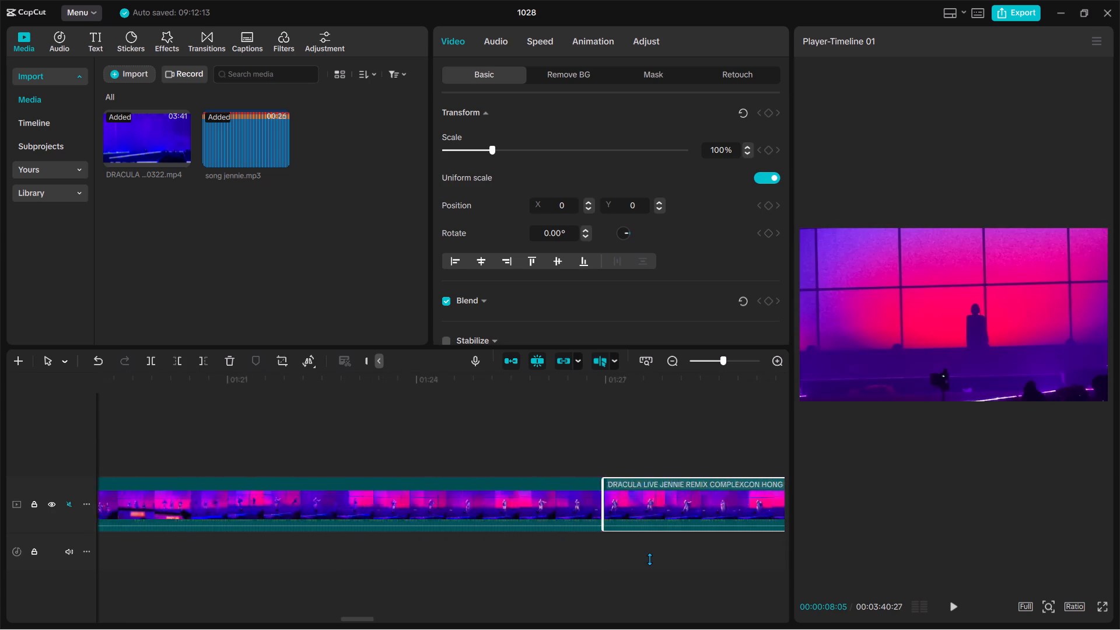
{"action": "scroll", "coordinate": [649, 559], "scroll_direction": "left", "scroll_amount": 1}
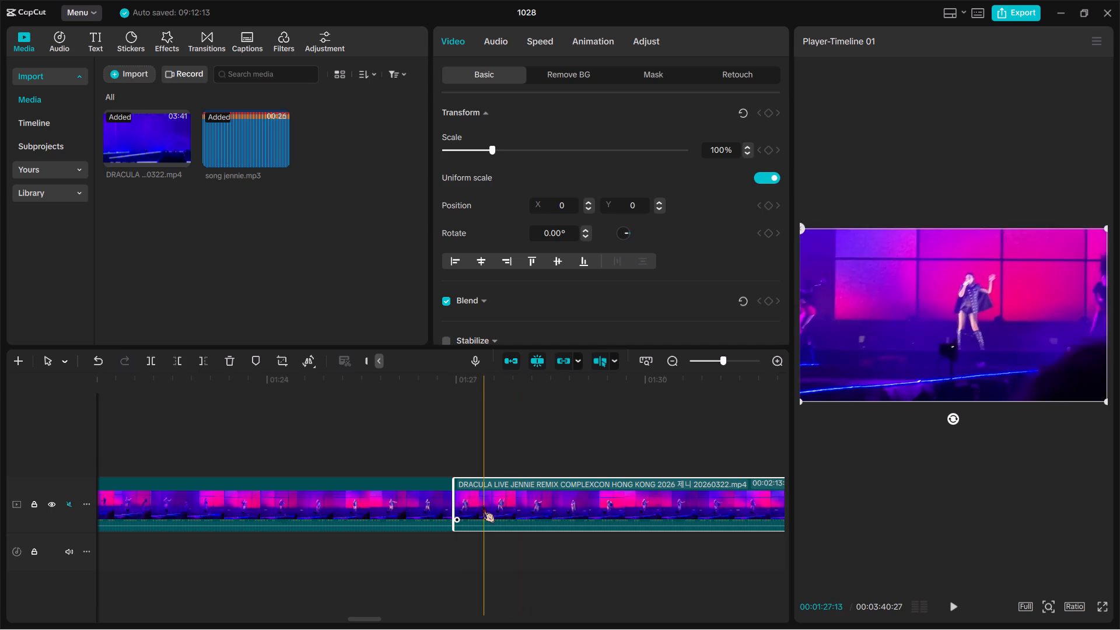
{"action": "scroll", "coordinate": [614, 501], "scroll_direction": "left", "scroll_amount": 1}
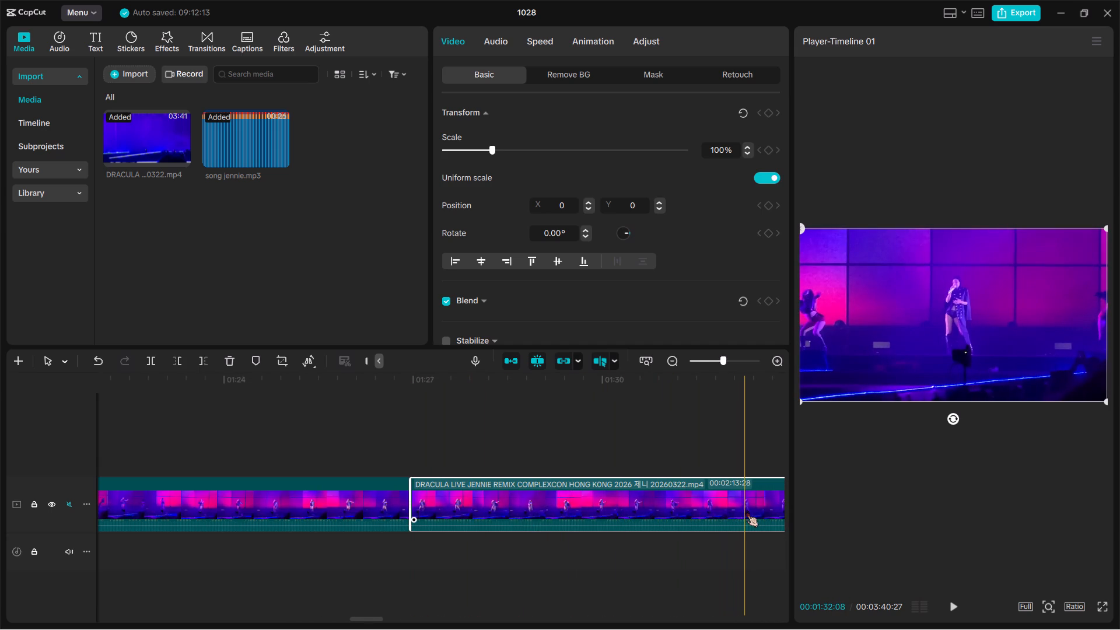
{"action": "scroll", "coordinate": [772, 512], "scroll_direction": "left", "scroll_amount": 1}
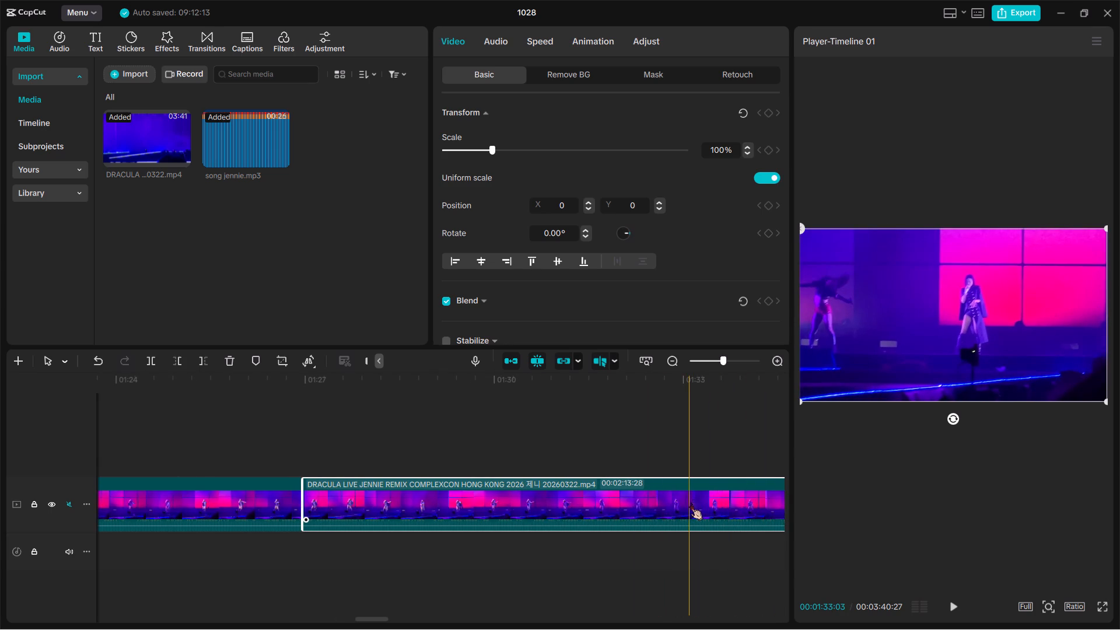
{"action": "key", "text": "ctrl+b"}
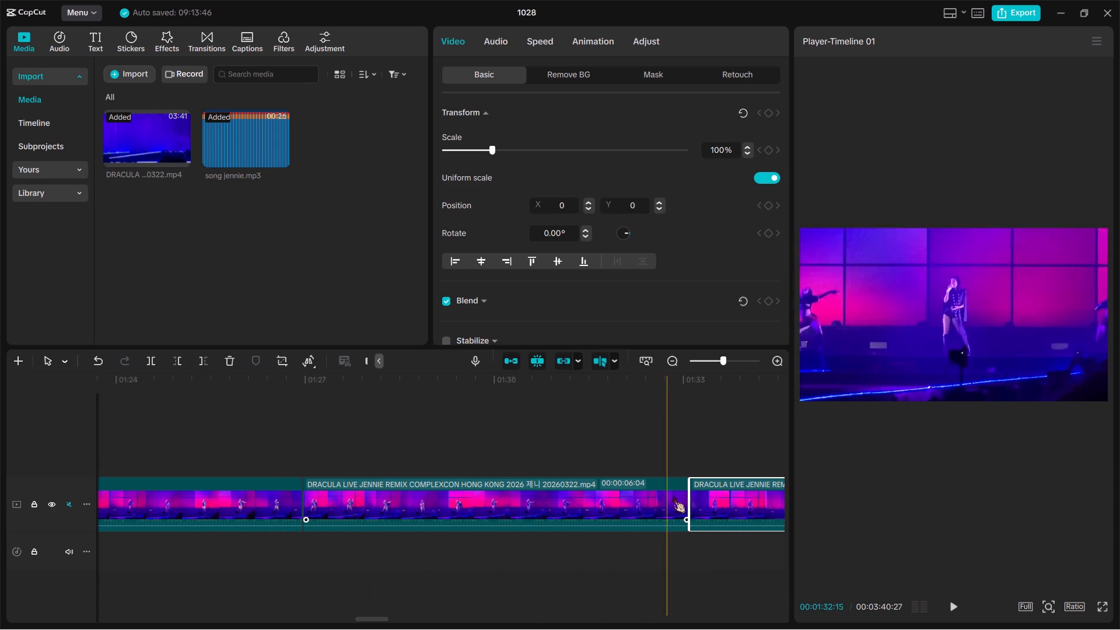
Move the isolated 6-second segment to the start of the main track, ahead of the original opening.
{"action": "left_click", "coordinate": [485, 512]}
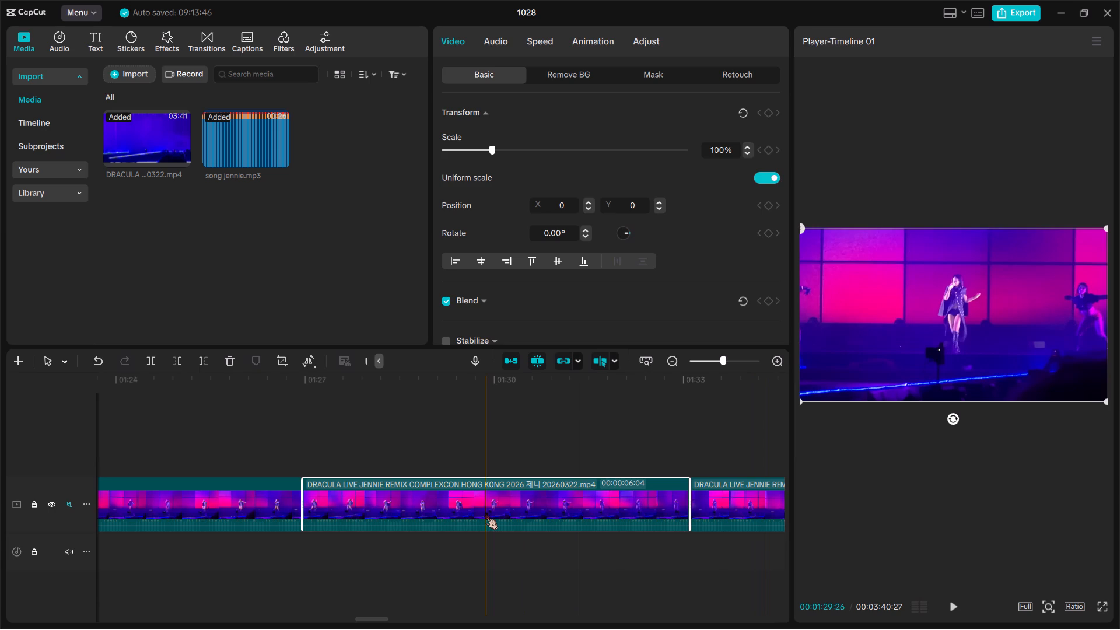
{"action": "left_click", "coordinate": [456, 469]}
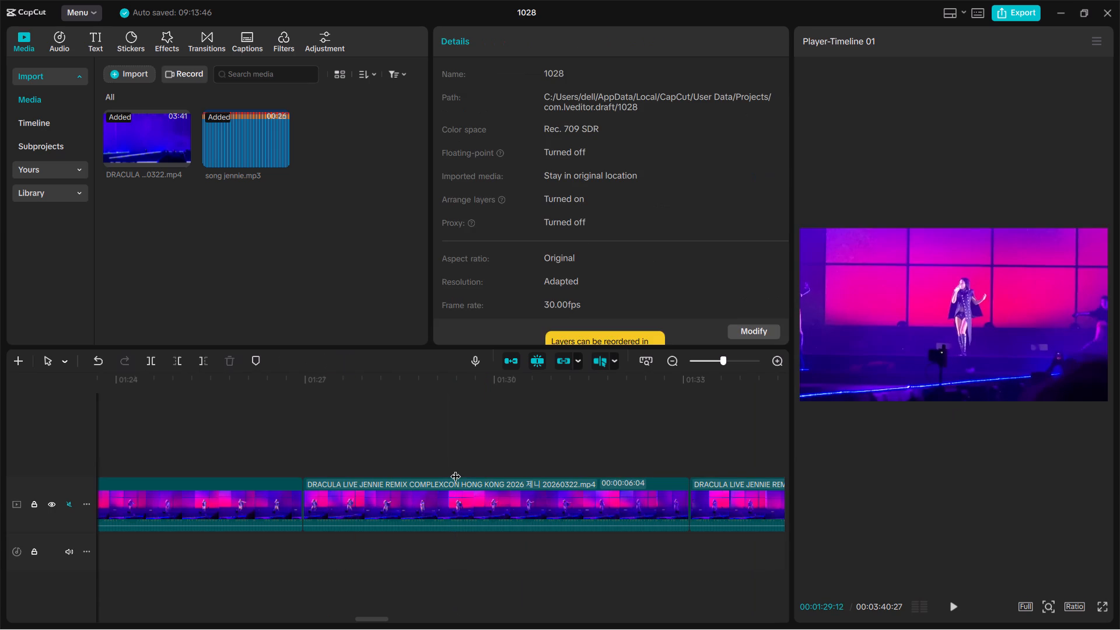
{"action": "left_click", "coordinate": [498, 501]}
{"action": "double_click", "coordinate": [498, 501]}
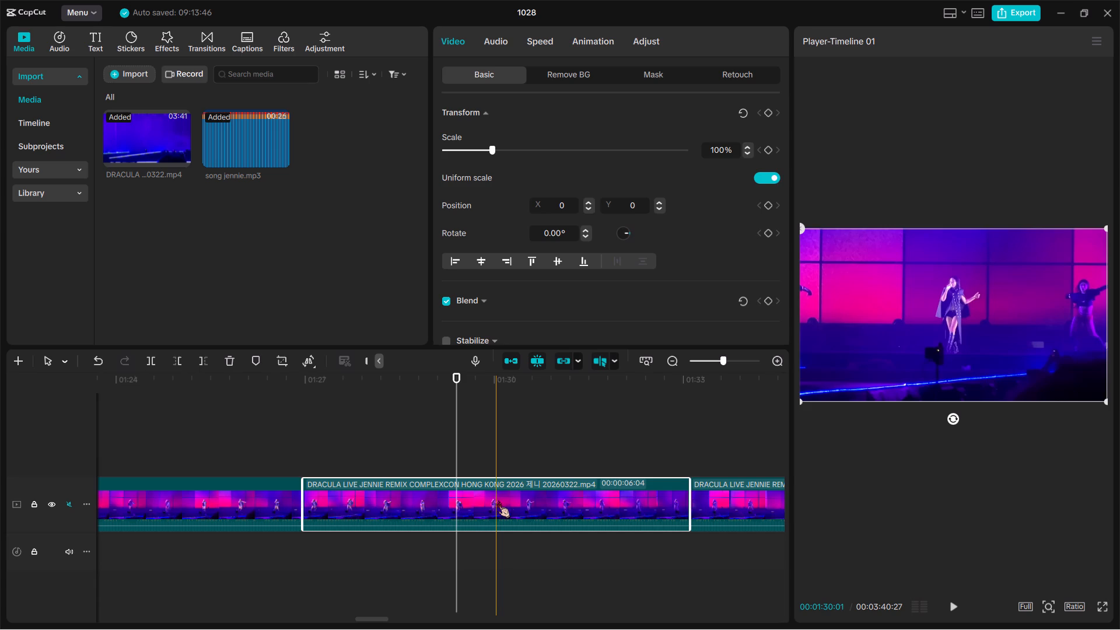
{"action": "left_click_drag", "start_coordinate": [498, 501], "coordinate": [508, 488]}
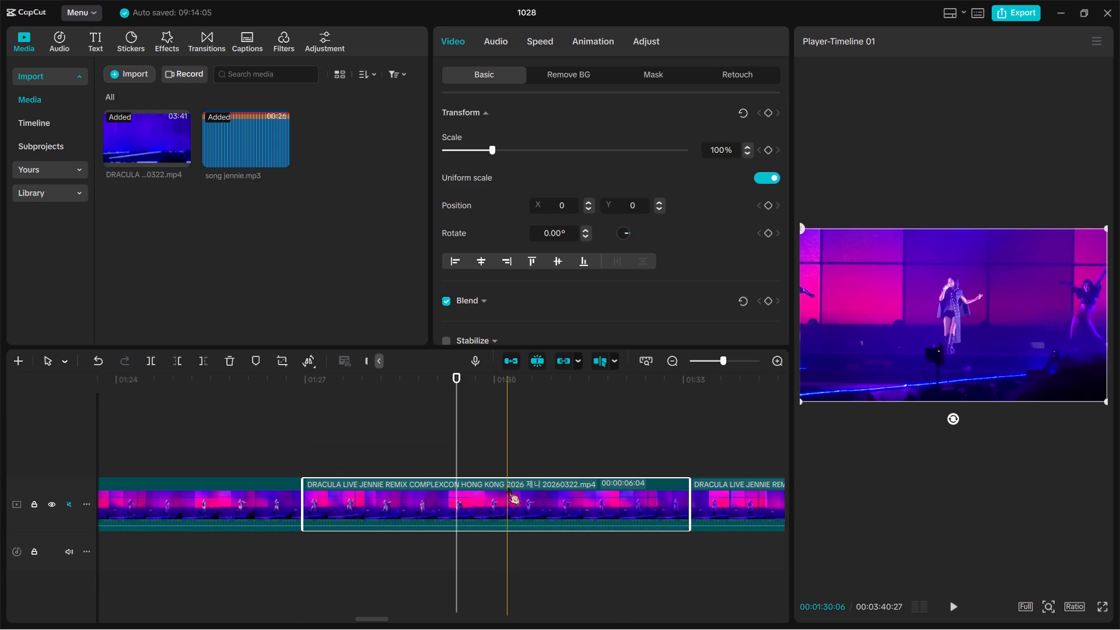
{"action": "left_click_drag", "start_coordinate": [508, 488], "coordinate": [0, 477]}
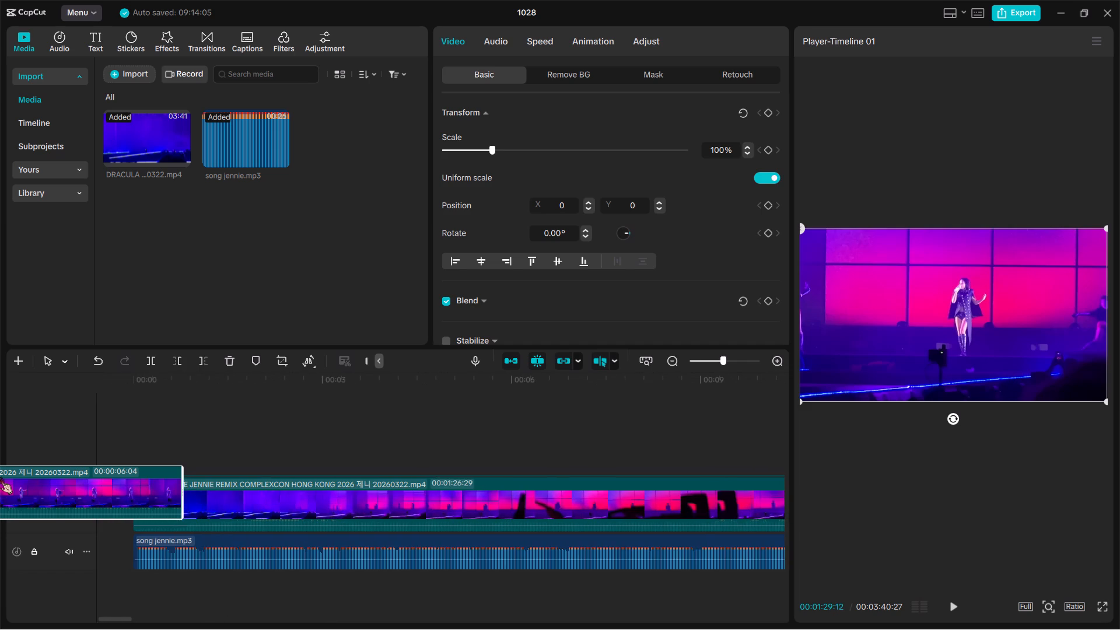
{"action": "left_click_drag", "start_coordinate": [0, 477], "coordinate": [289, 488]}
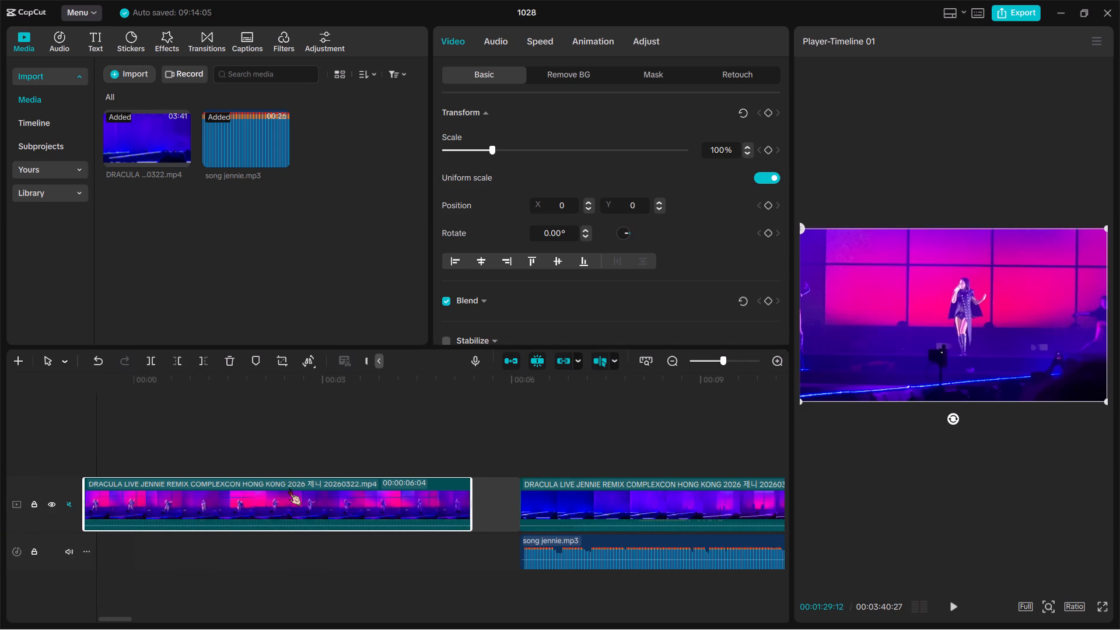
Move the song jennie.mp3 clip to the very start of the timeline, beneath the opening video segment.
{"action": "left_click", "coordinate": [566, 542]}
{"action": "left_click_drag", "start_coordinate": [566, 542], "coordinate": [190, 539]}
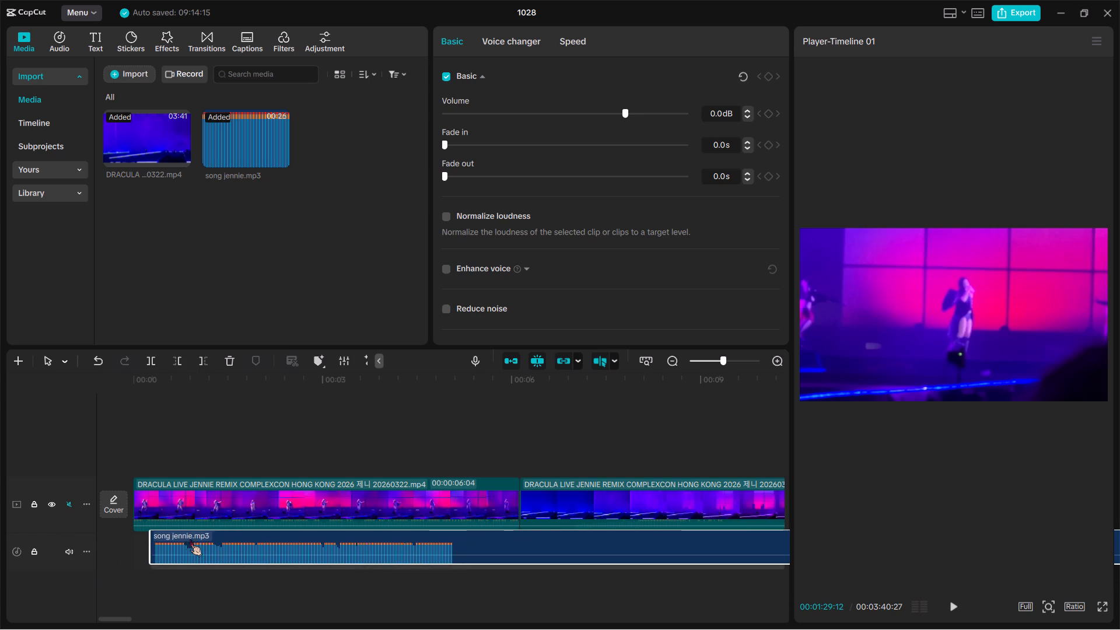
{"action": "left_click_drag", "start_coordinate": [190, 539], "coordinate": [184, 542]}
{"action": "left_click_drag", "start_coordinate": [184, 542], "coordinate": [177, 541]}
{"action": "scroll", "coordinate": [251, 530], "scroll_direction": "left", "scroll_amount": 1}
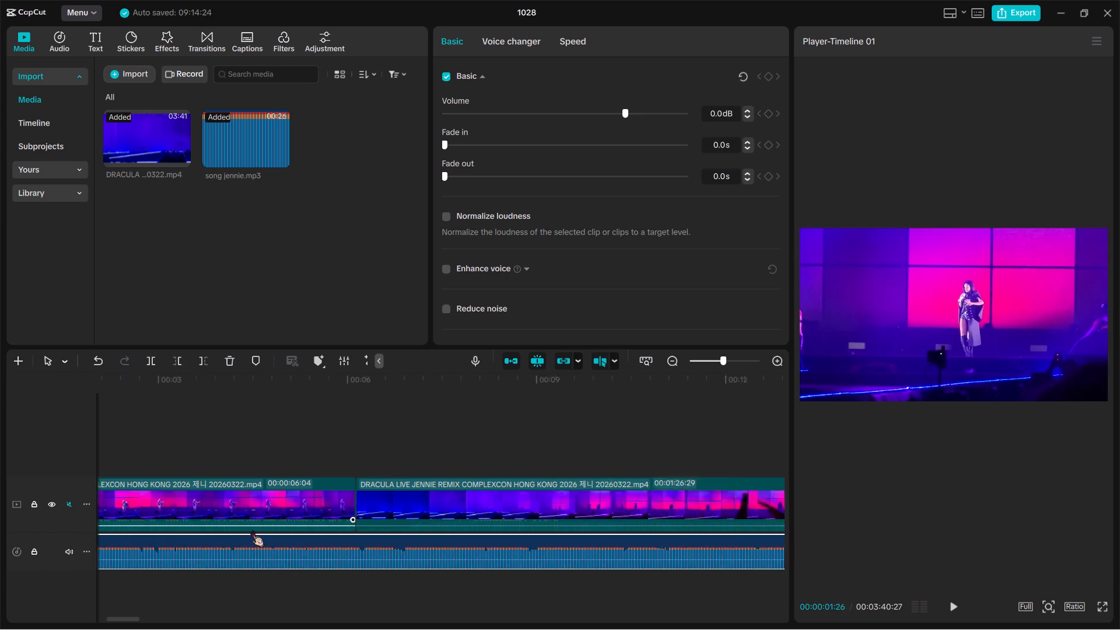
{"action": "scroll", "coordinate": [251, 530], "scroll_direction": "left", "scroll_amount": 1}
{"action": "scroll", "coordinate": [281, 514], "scroll_direction": "right", "scroll_amount": 2}
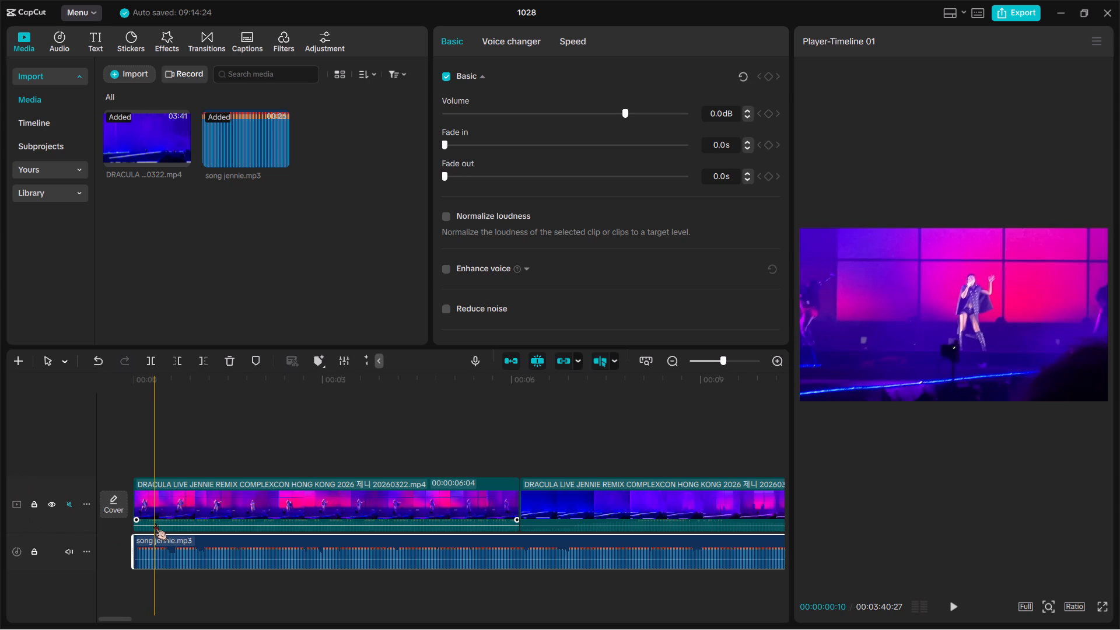
Play the opening against the song and extend the end of the first video segment to a duration of 00:00:06:23.
{"action": "key", "text": "space"}
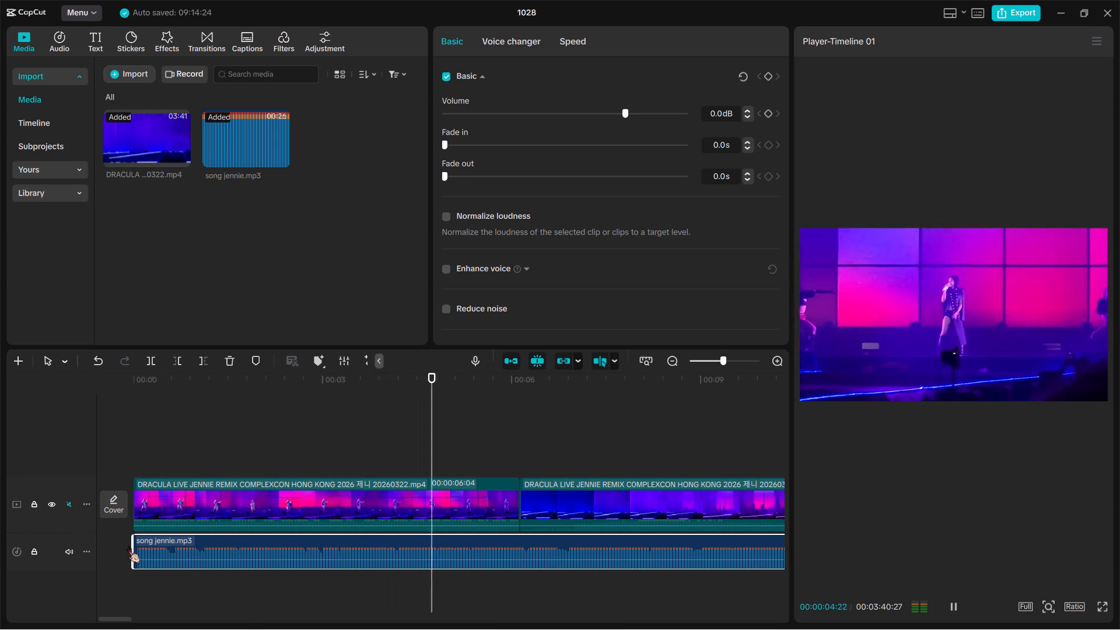
{"action": "key", "text": "space"}
{"action": "key", "text": "space"}
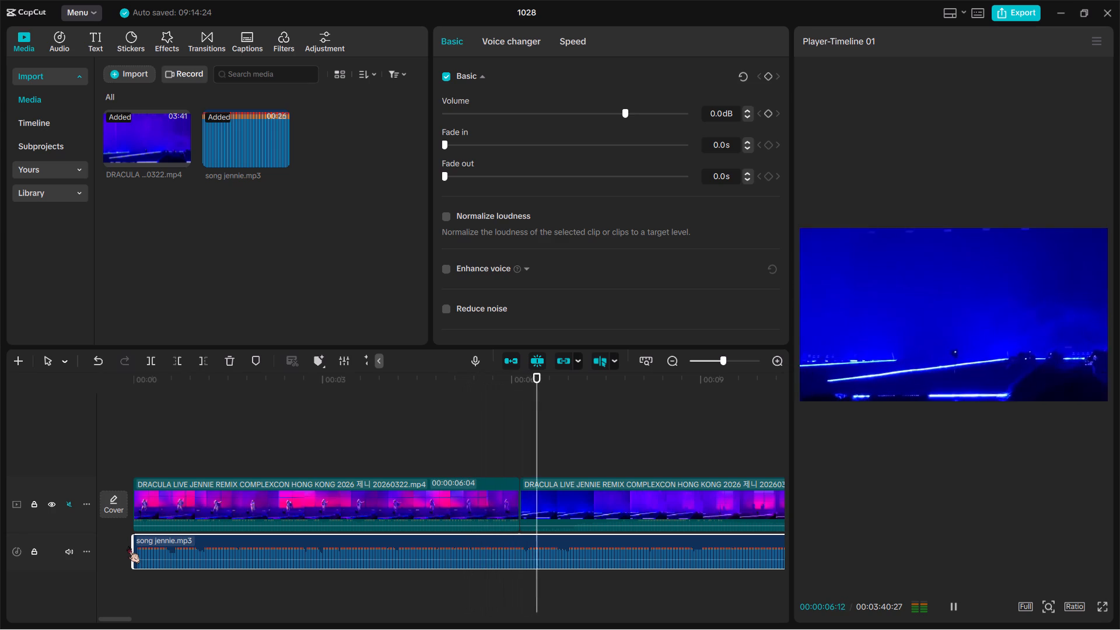
{"action": "key", "text": "space"}
{"action": "key", "text": "space"}
{"action": "key", "text": "space"}
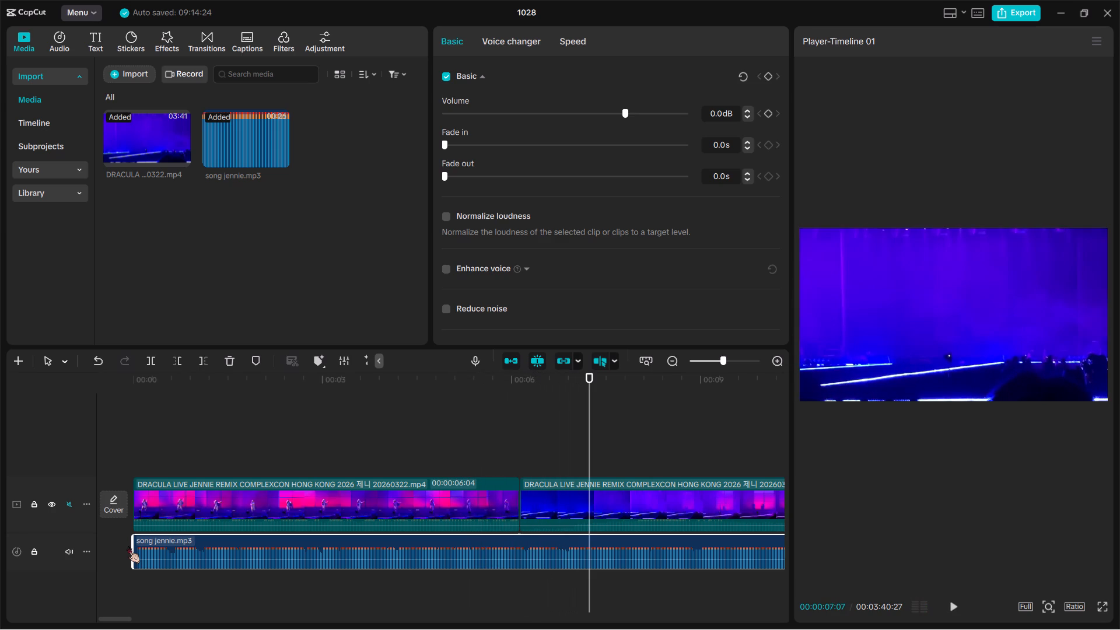
{"action": "left_click", "coordinate": [493, 513]}
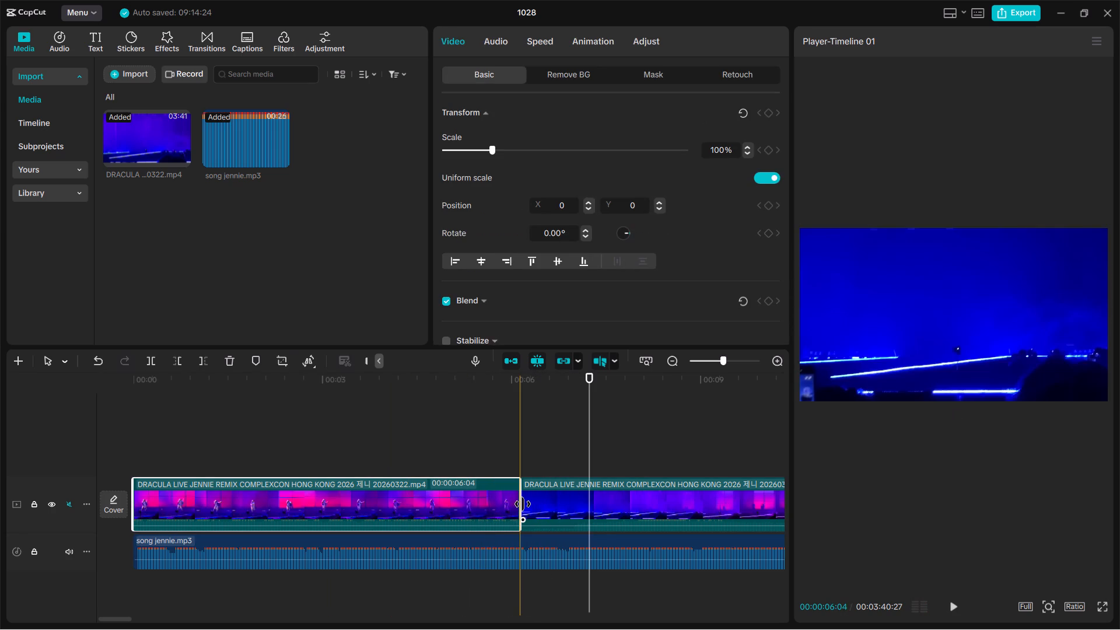
{"action": "left_click_drag", "start_coordinate": [523, 504], "coordinate": [549, 509]}
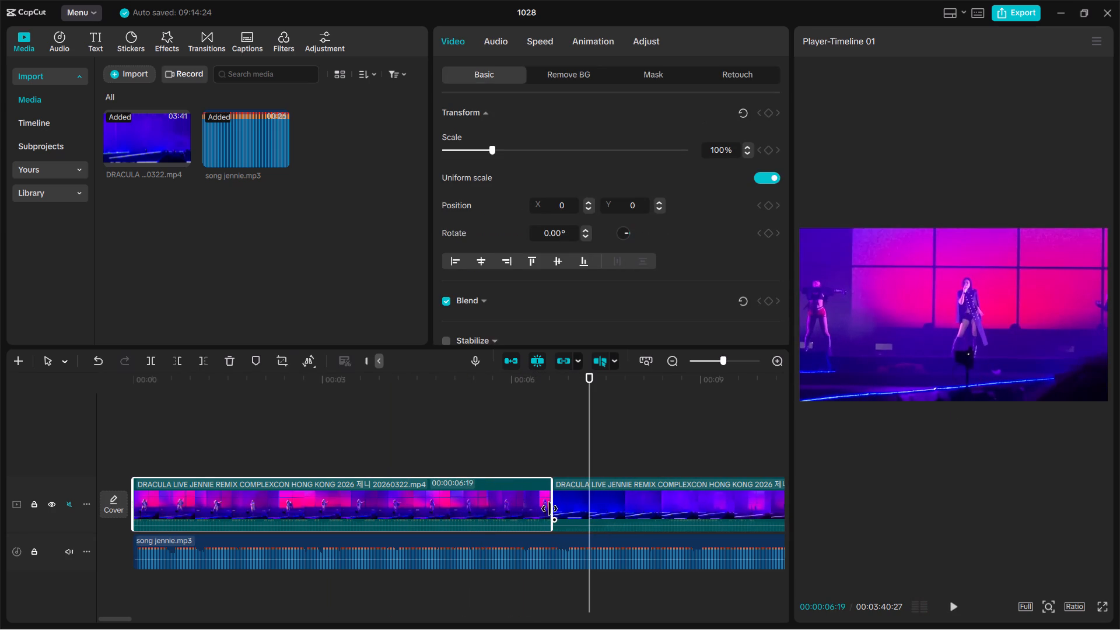
{"action": "left_click_drag", "start_coordinate": [549, 509], "coordinate": [559, 509]}
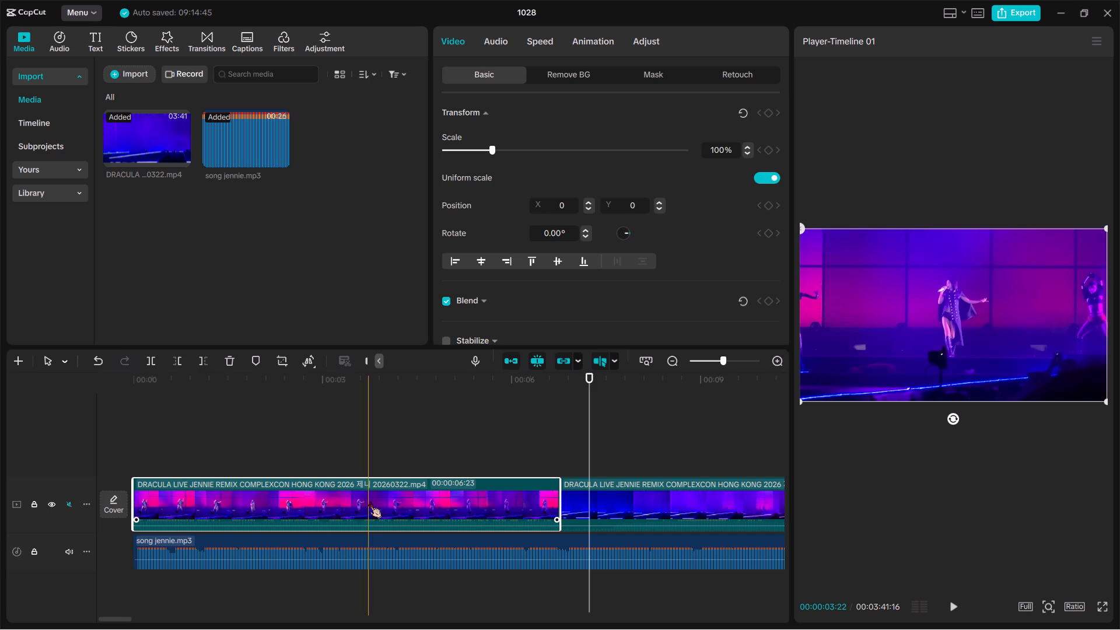
Play the opening segment with the song to check where its extended end falls against the music.
{"action": "key", "text": "space"}
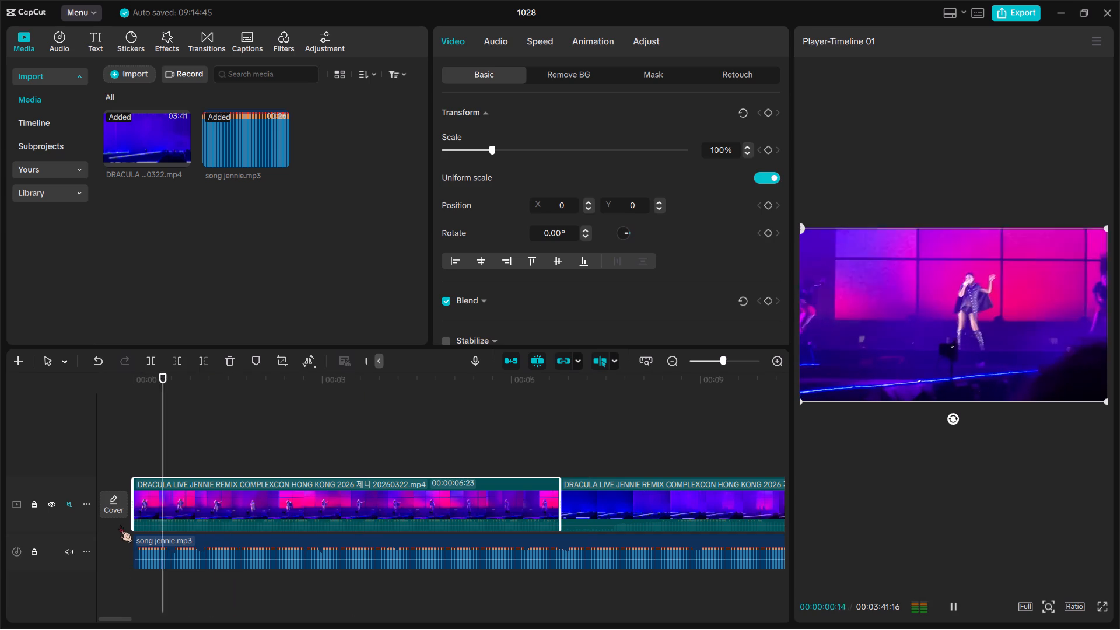
{"action": "key", "text": "space"}
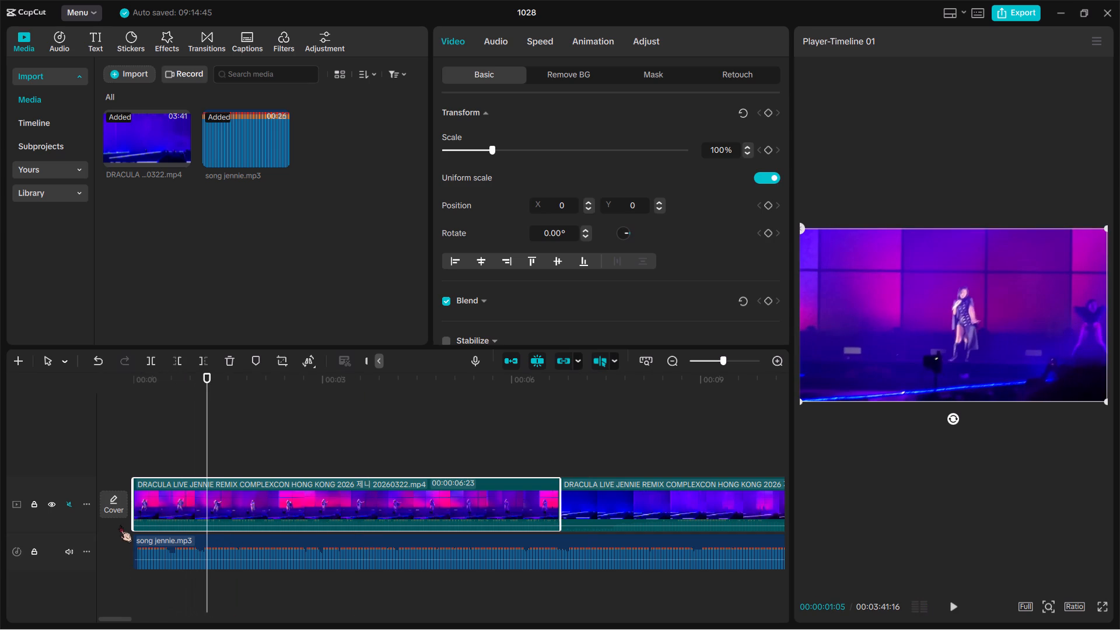
{"action": "key", "text": "space"}
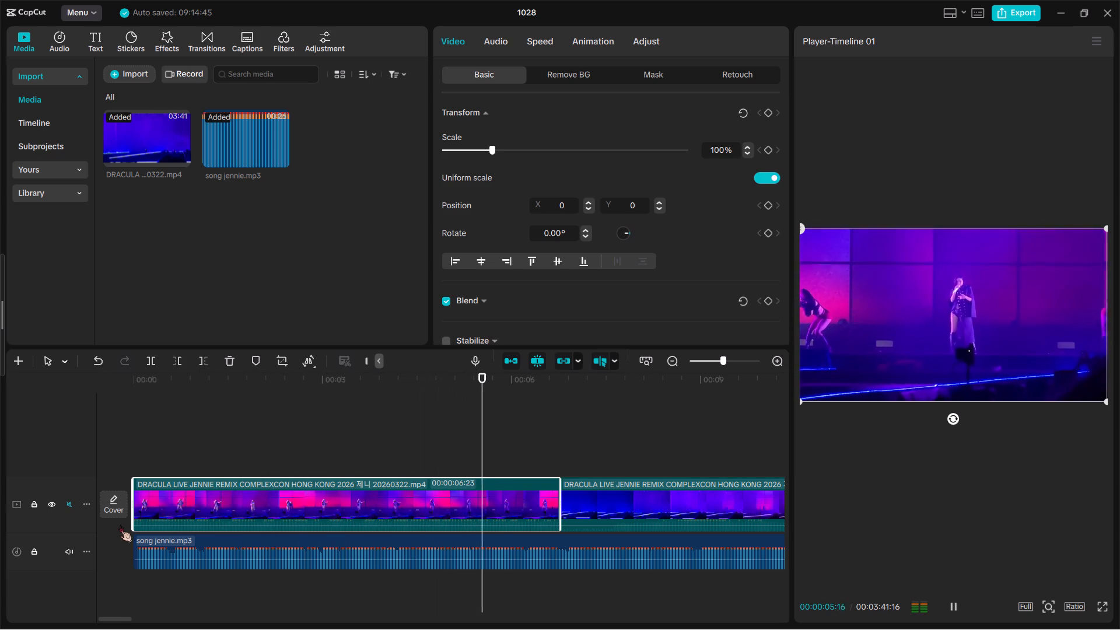
{"action": "key", "text": "space"}
{"action": "key", "text": "space"}
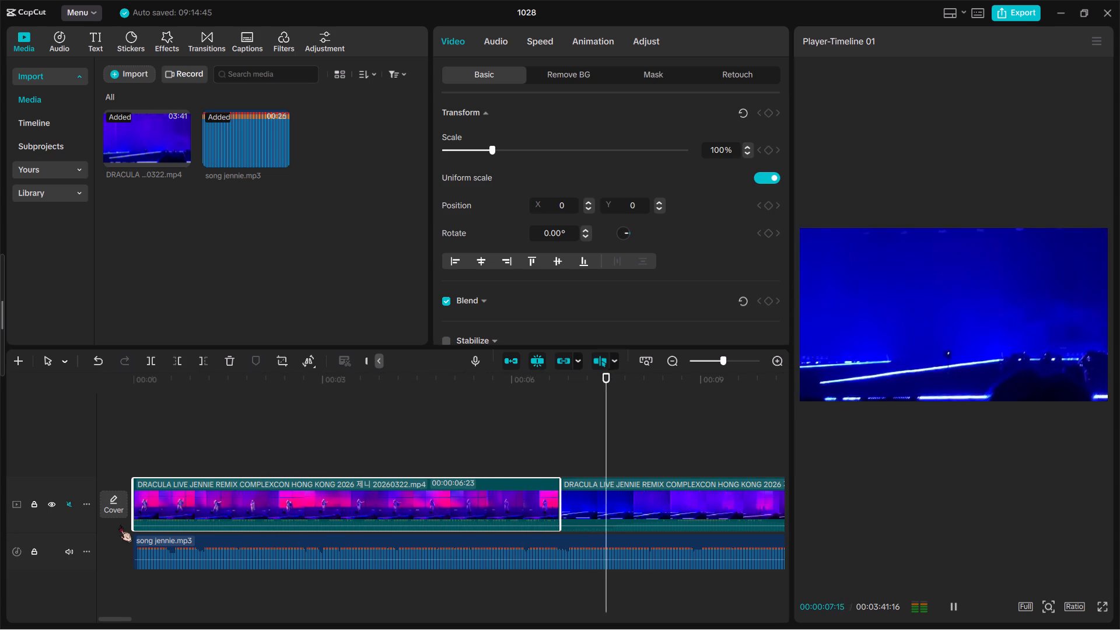
{"action": "key", "text": "space"}
{"action": "double_click", "coordinate": [387, 440]}
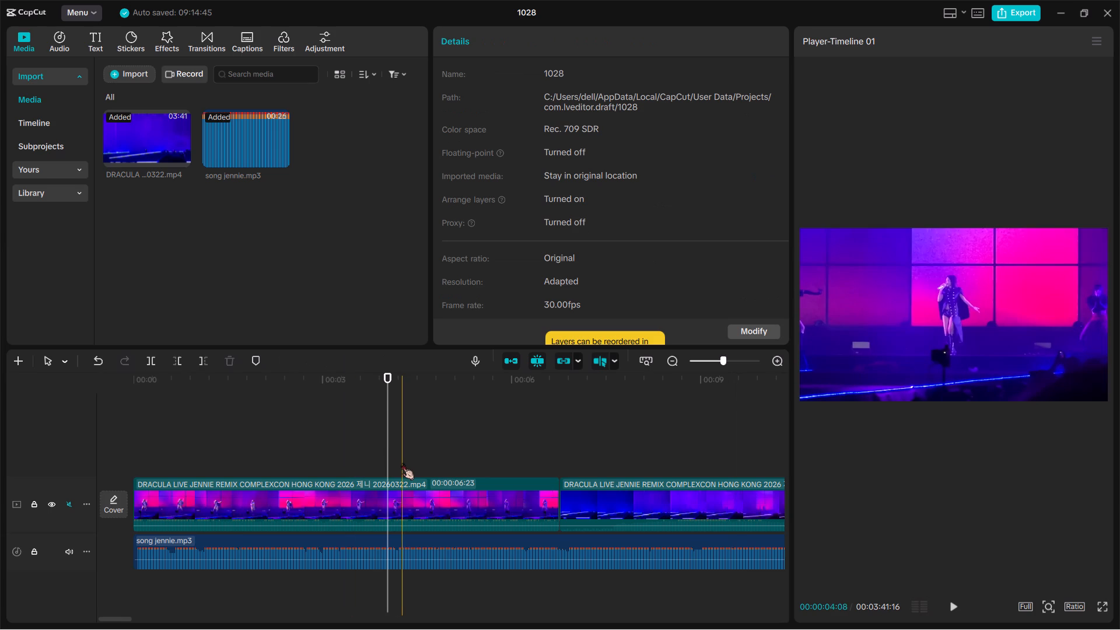
{"action": "key", "text": "space"}
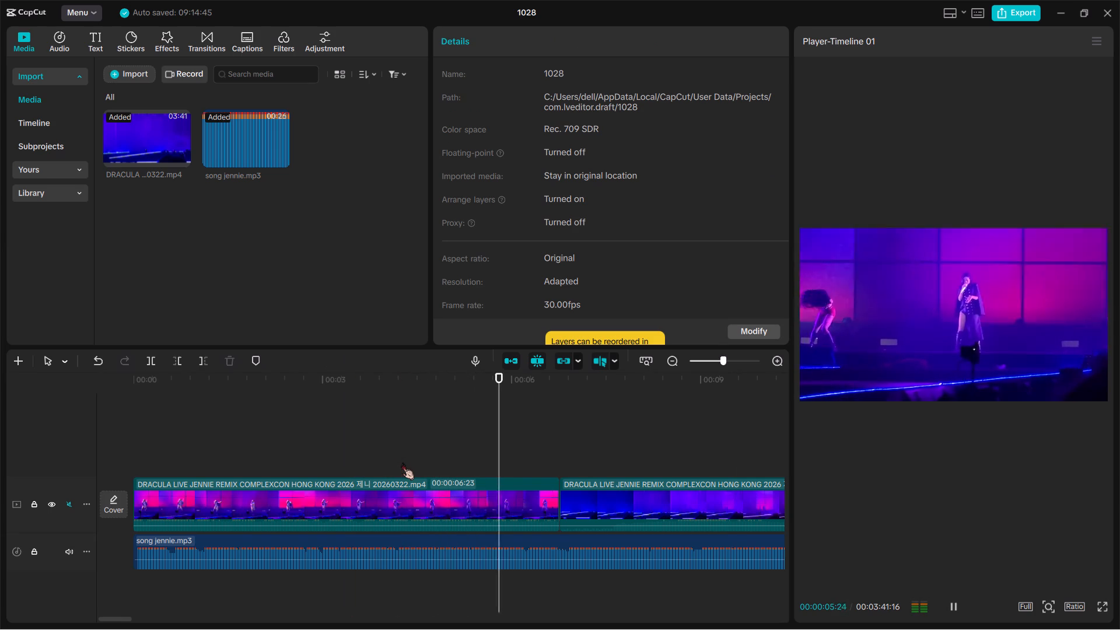
{"action": "key", "text": "space"}
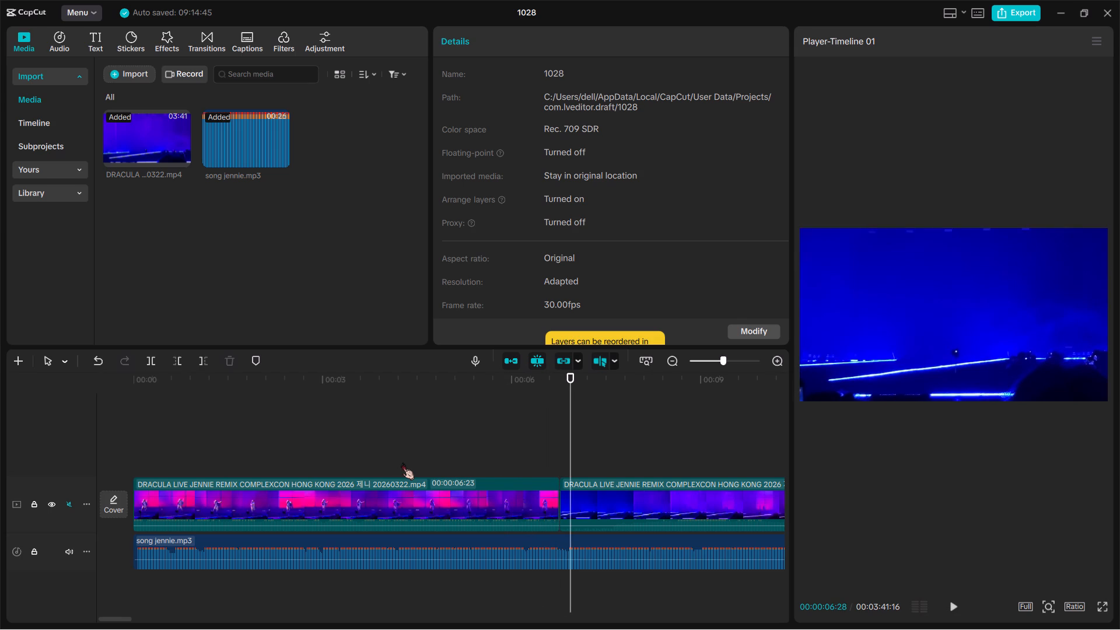
Scan the second video segment up to about 00:48 for another passage to use.
{"action": "scroll", "coordinate": [402, 463], "scroll_direction": "left", "scroll_amount": 1}
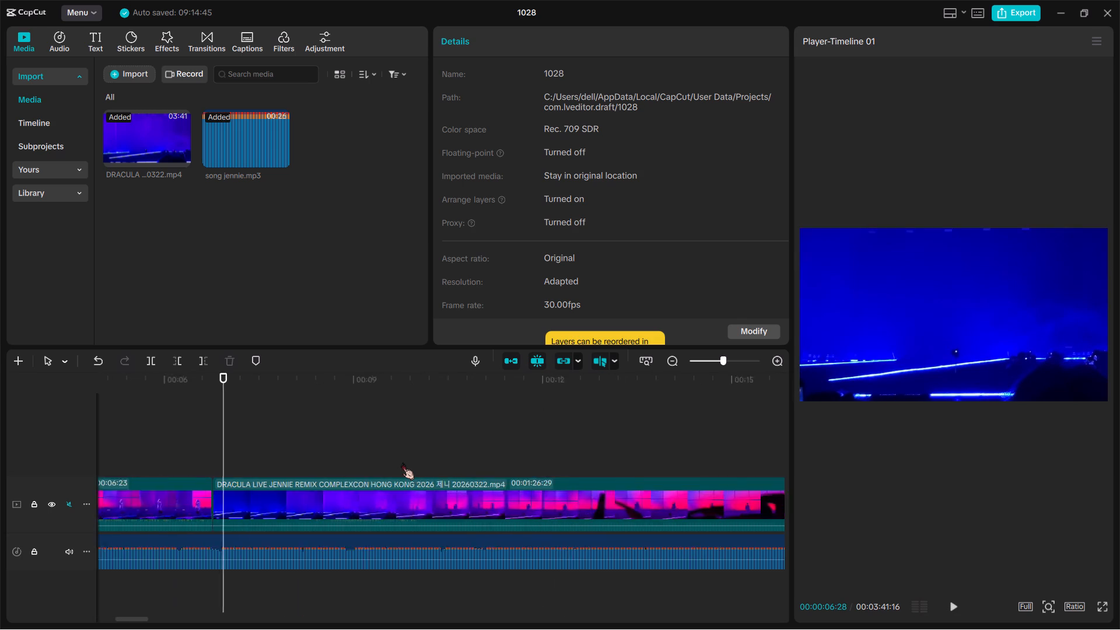
{"action": "scroll", "coordinate": [402, 463], "scroll_direction": "left", "scroll_amount": 6}
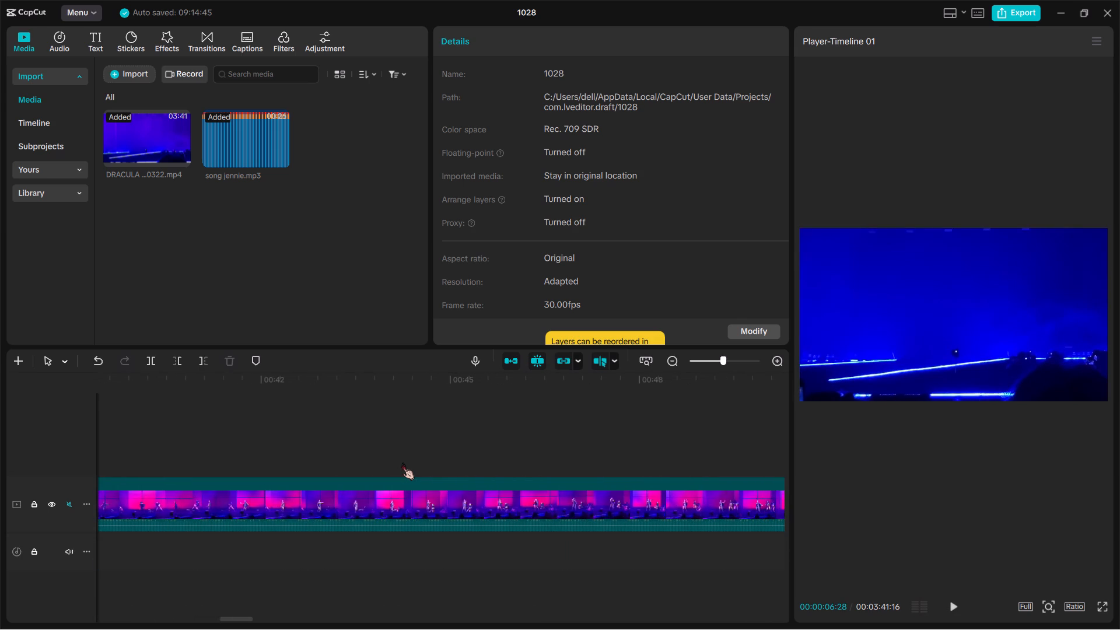
{"action": "scroll", "coordinate": [402, 463], "scroll_direction": "up", "scroll_amount": 1}
{"action": "left_click", "coordinate": [395, 497]}
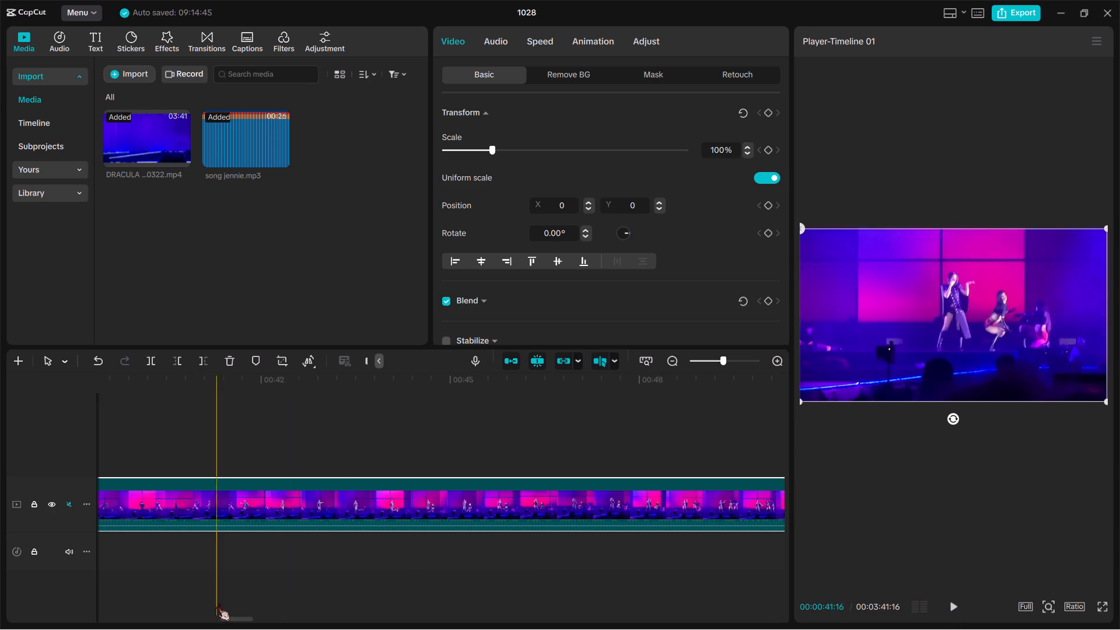
{"action": "scroll", "coordinate": [297, 547], "scroll_direction": "right", "scroll_amount": 4}
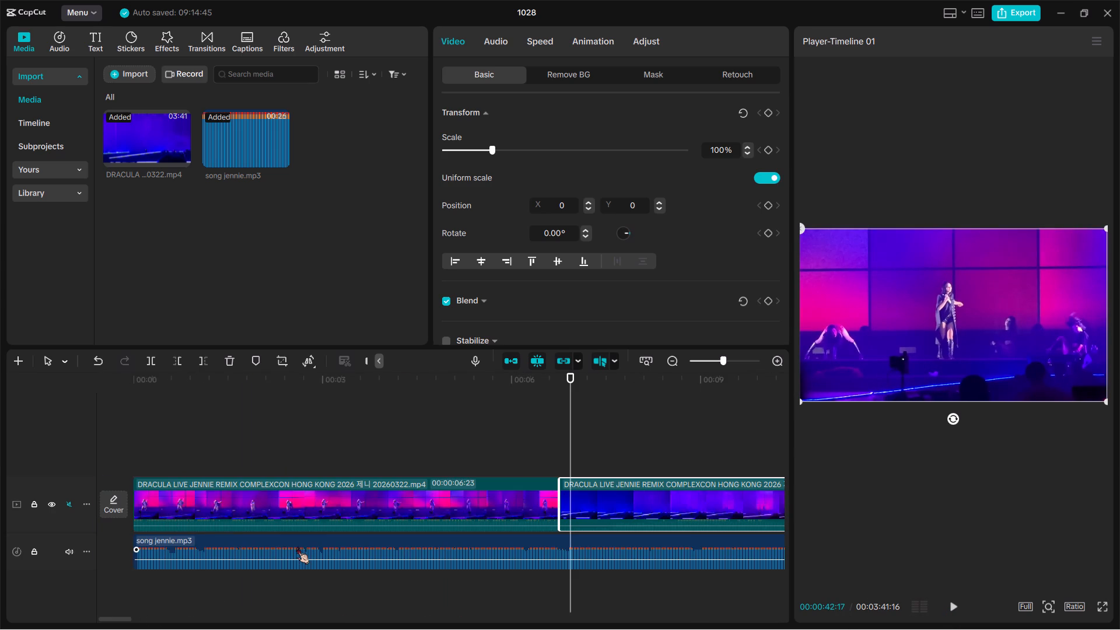
{"action": "scroll", "coordinate": [297, 547], "scroll_direction": "right", "scroll_amount": 6}
{"action": "scroll", "coordinate": [297, 547], "scroll_direction": "left", "scroll_amount": 1}
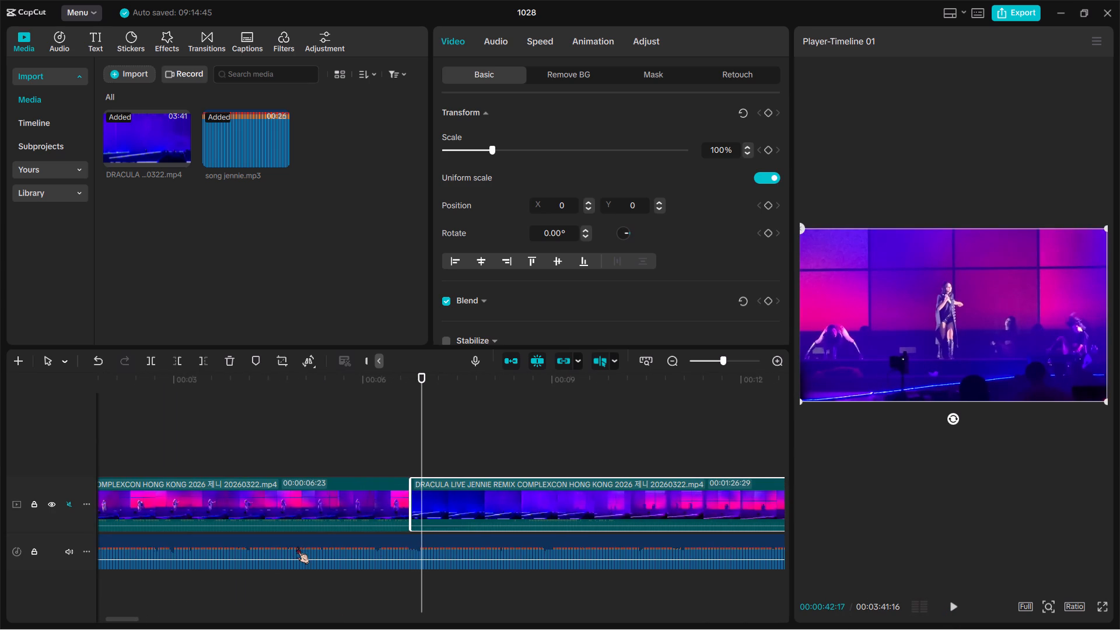
{"action": "scroll", "coordinate": [297, 547], "scroll_direction": "up", "scroll_amount": 2, "text": "ctrl"}
{"action": "scroll", "coordinate": [286, 479], "scroll_direction": "down", "scroll_amount": 1}
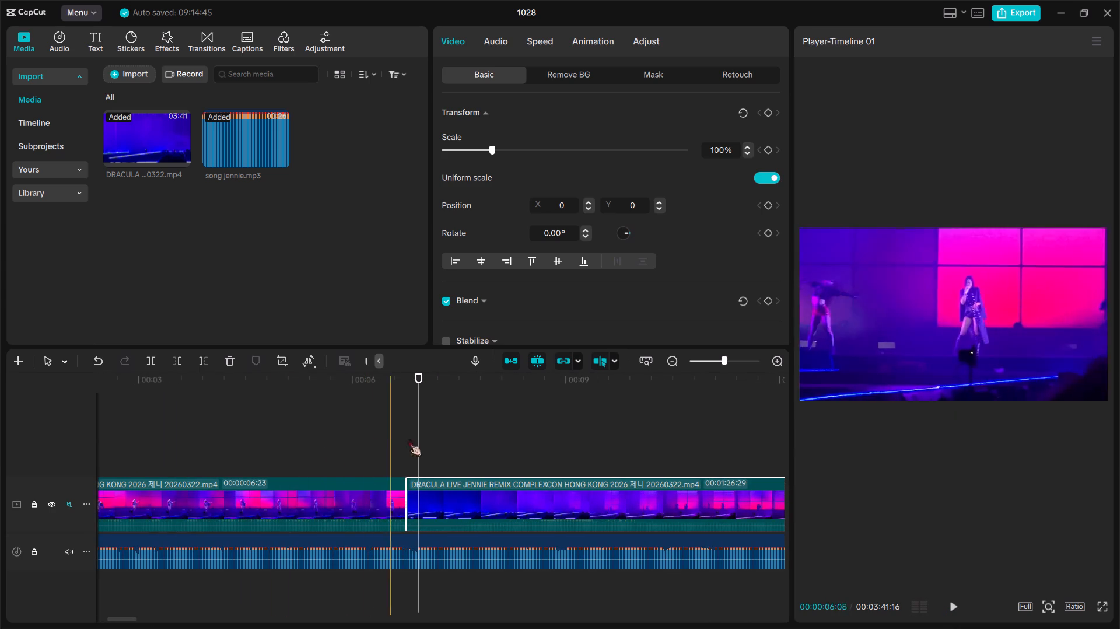
Play the song and footage from about 00:07 to 00:12 to examine the part following the first cut.
{"action": "left_click", "coordinate": [450, 432]}
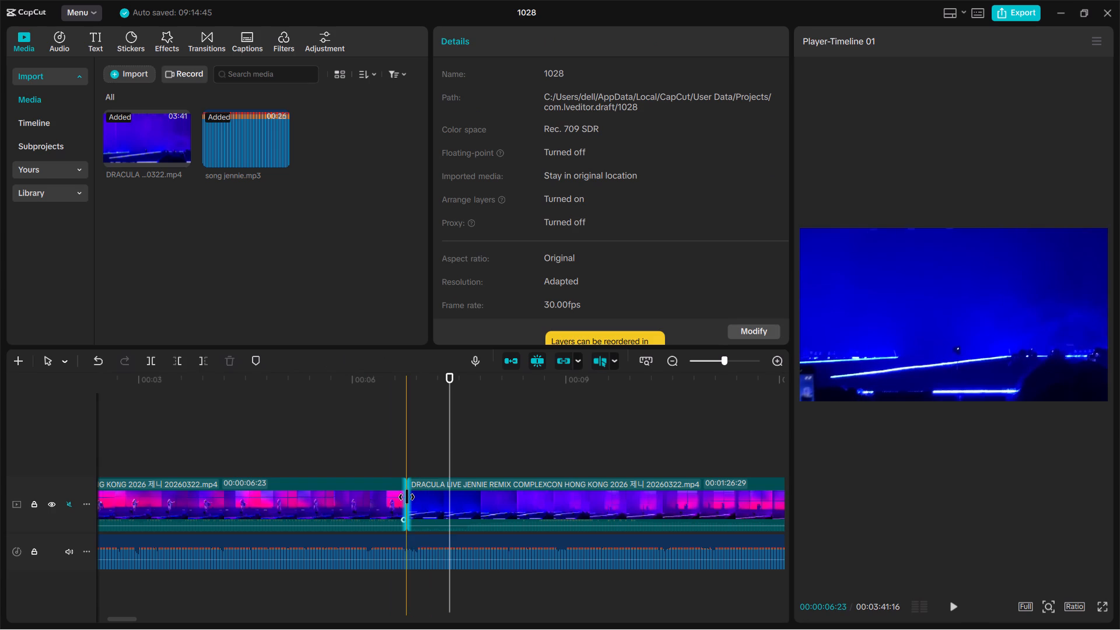
{"action": "key", "text": "space"}
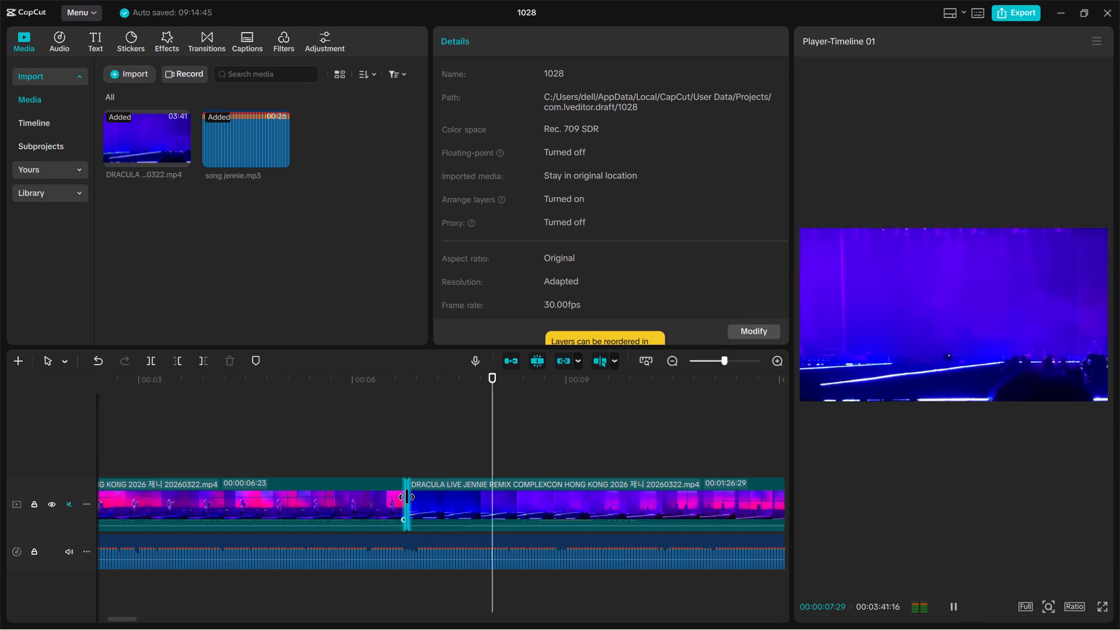
{"action": "key", "text": "space"}
{"action": "key", "text": "space"}
{"action": "key", "text": "space"}
{"action": "key", "text": "space"}
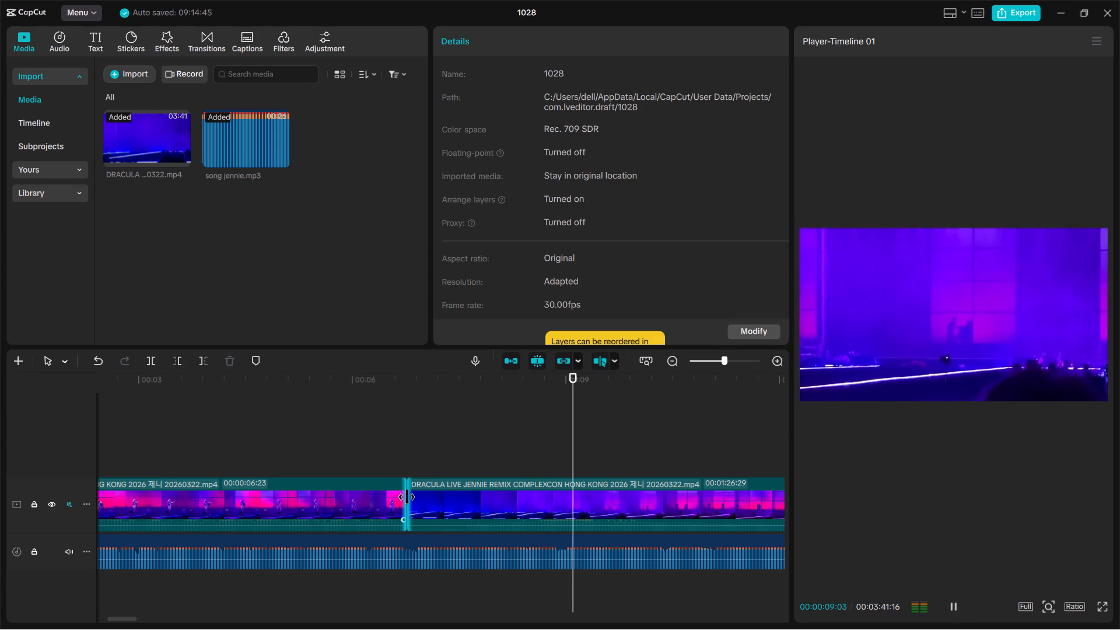
{"action": "key", "text": "space"}
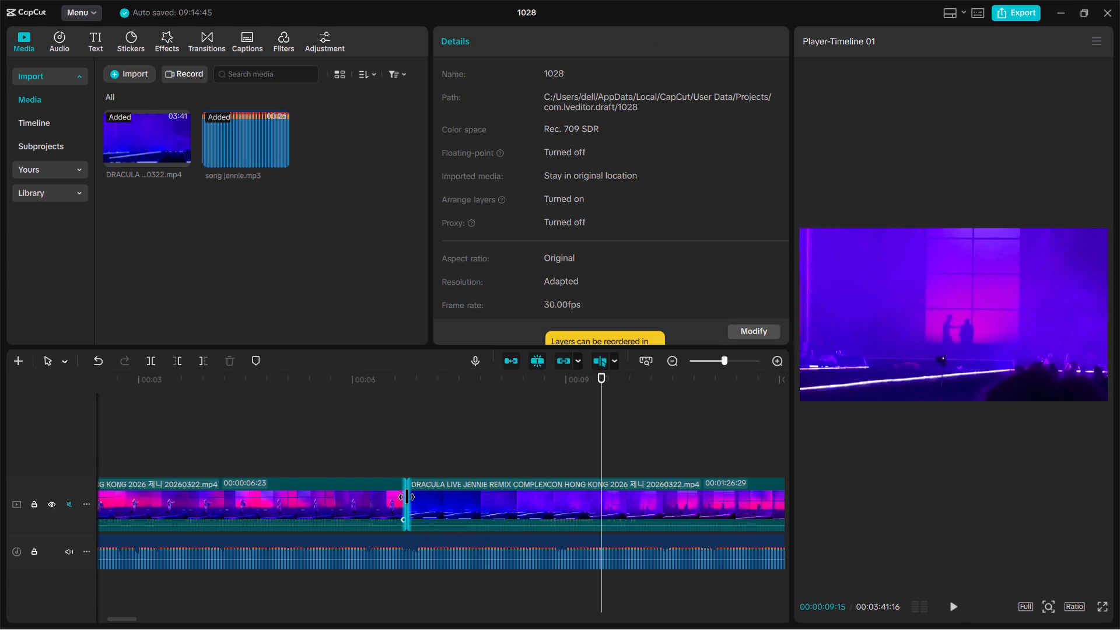
{"action": "key", "text": "space"}
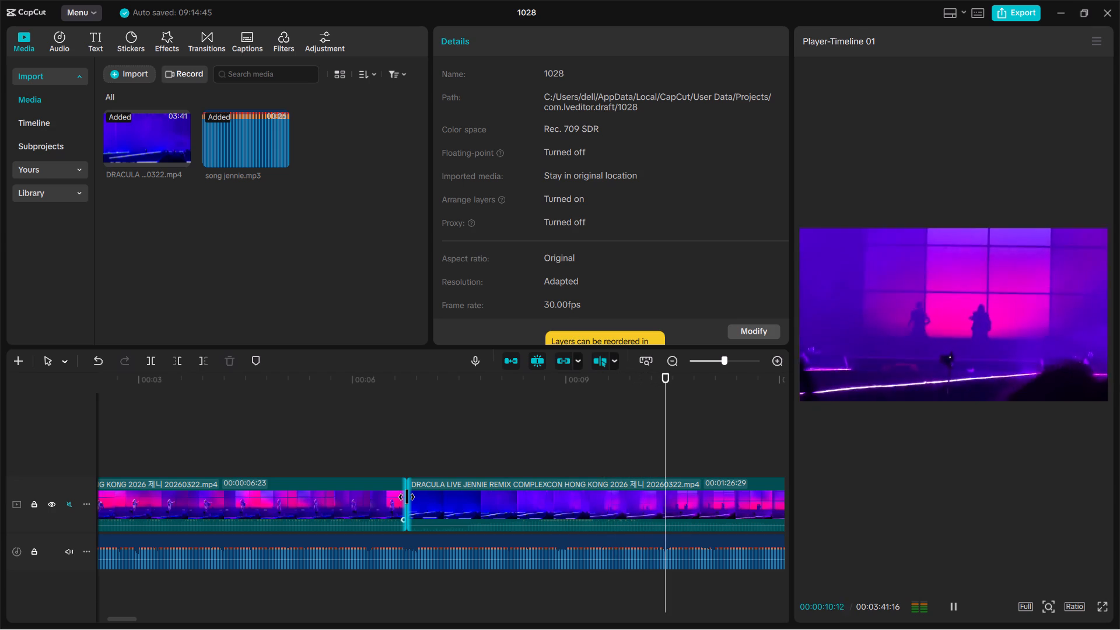
{"action": "key", "text": "space"}
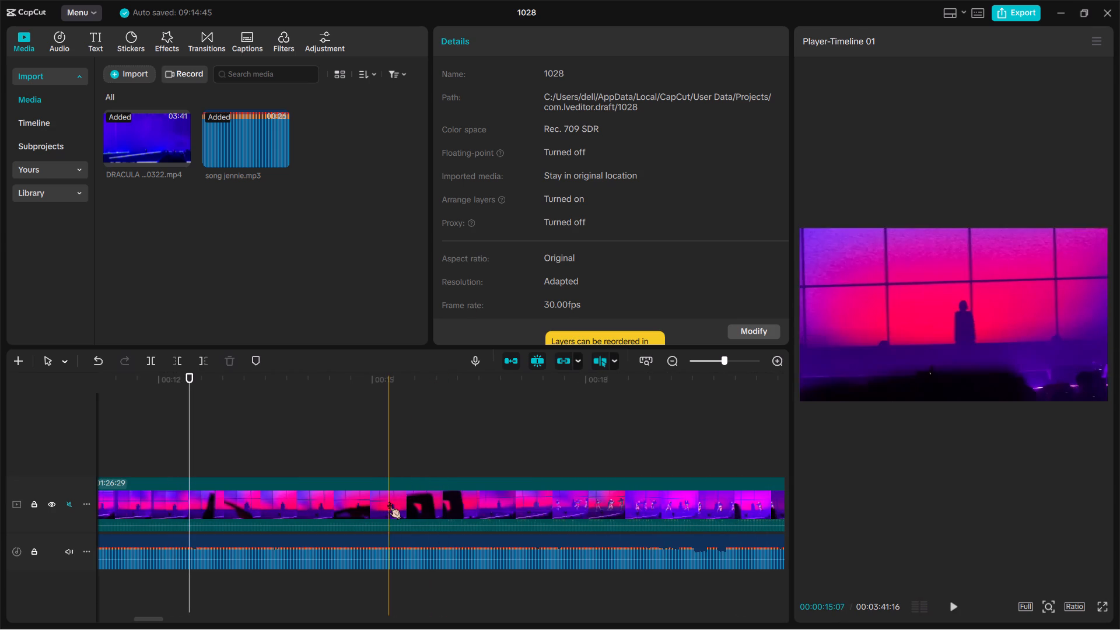
Mute the song track and unmute the main video track.
{"action": "left_click", "coordinate": [69, 547]}
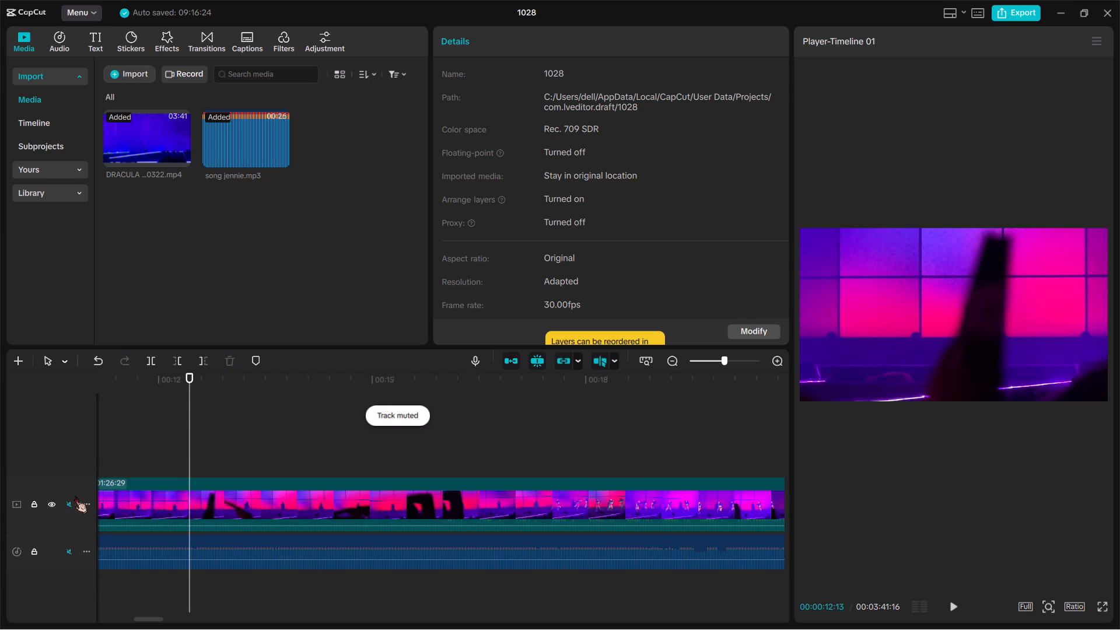
{"action": "left_click", "coordinate": [75, 505]}
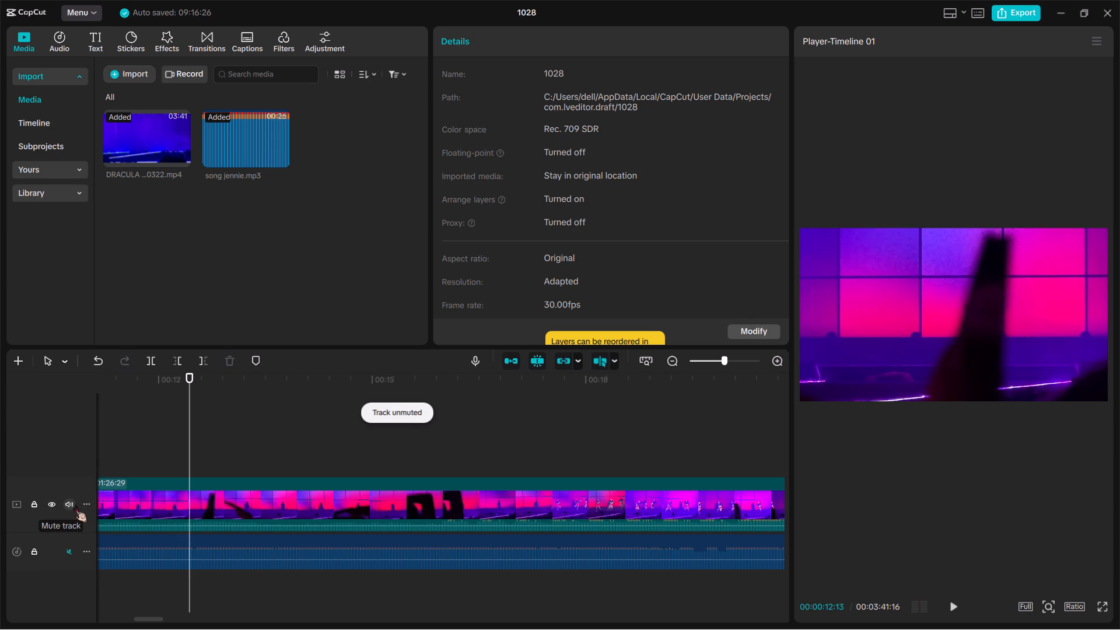
Play the second video segment's footage with its own sound between about 00:07 and 00:19 to look for a usable passage.
{"action": "scroll", "coordinate": [75, 505], "scroll_direction": "up", "scroll_amount": 1}
{"action": "scroll", "coordinate": [470, 495], "scroll_direction": "up", "scroll_amount": 1}
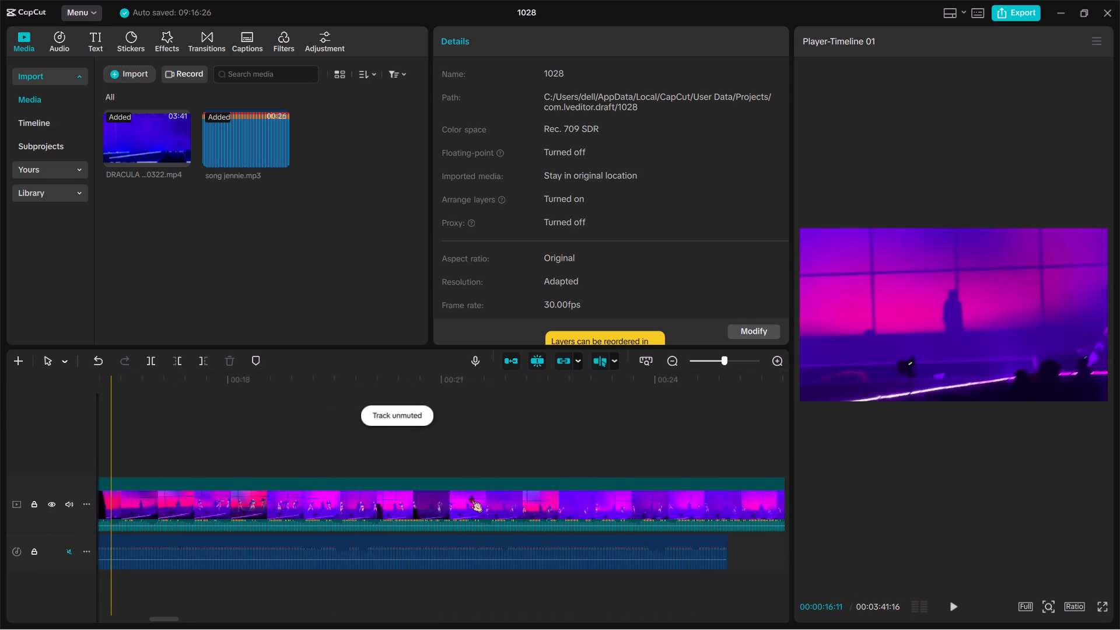
{"action": "scroll", "coordinate": [470, 495], "scroll_direction": "down", "scroll_amount": 20, "text": "ctrl"}
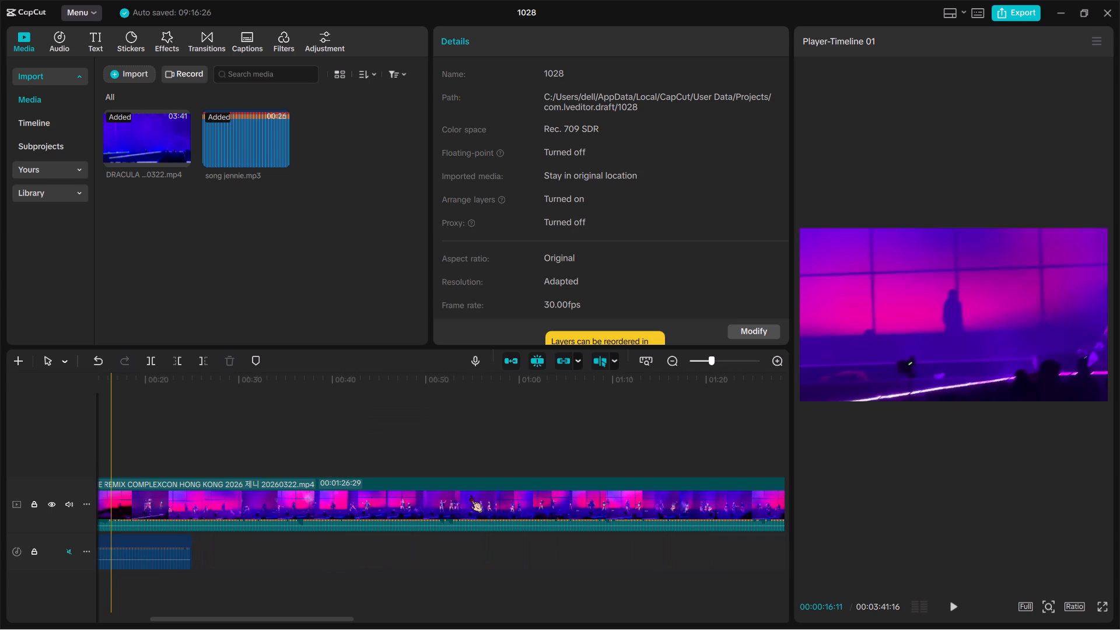
{"action": "key", "text": "space"}
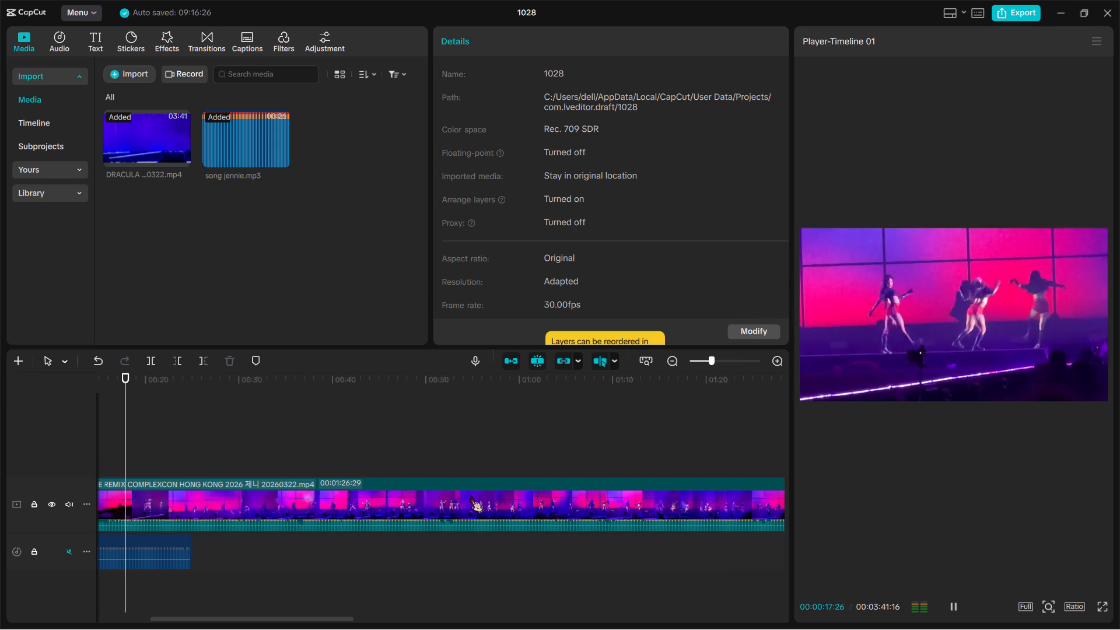
{"action": "key", "text": "space"}
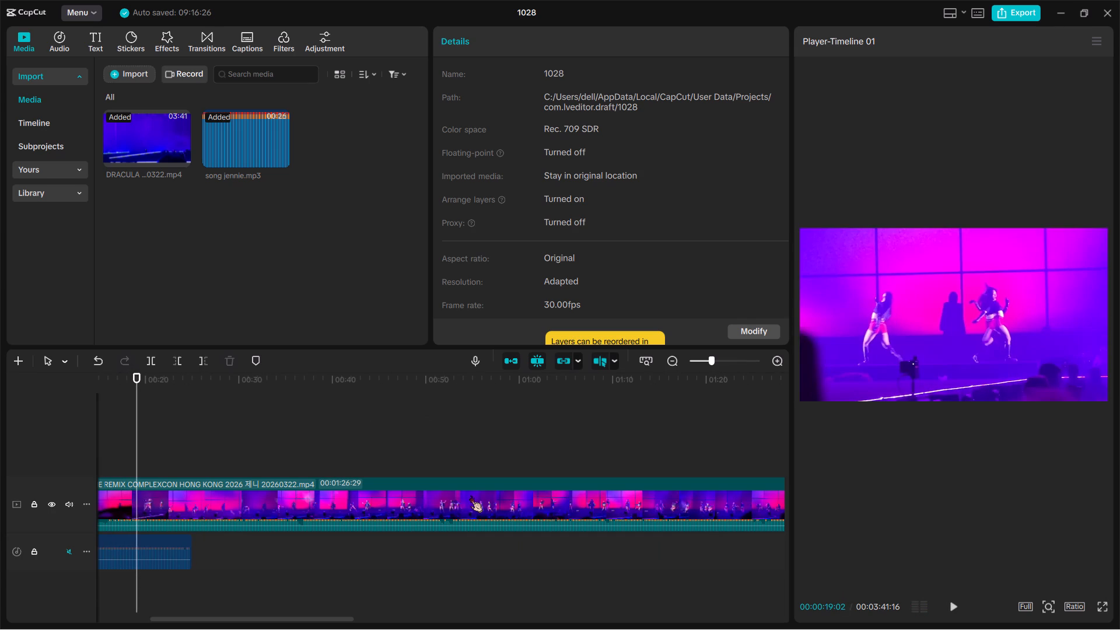
{"action": "scroll", "coordinate": [470, 495], "scroll_direction": "right", "scroll_amount": 1}
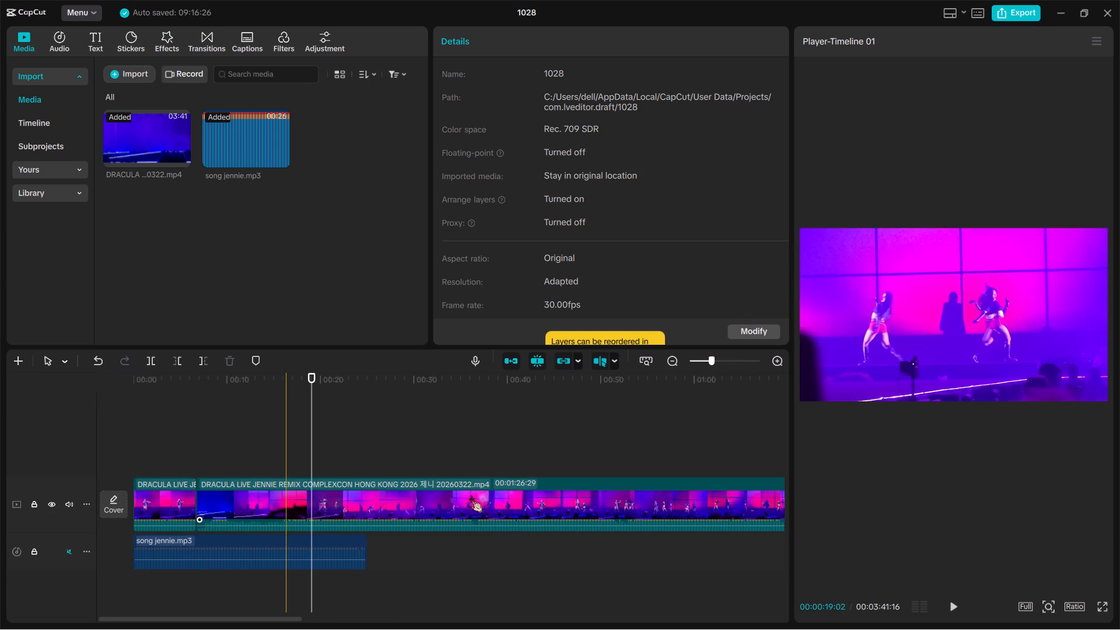
{"action": "scroll", "coordinate": [470, 495], "scroll_direction": "right", "scroll_amount": 1}
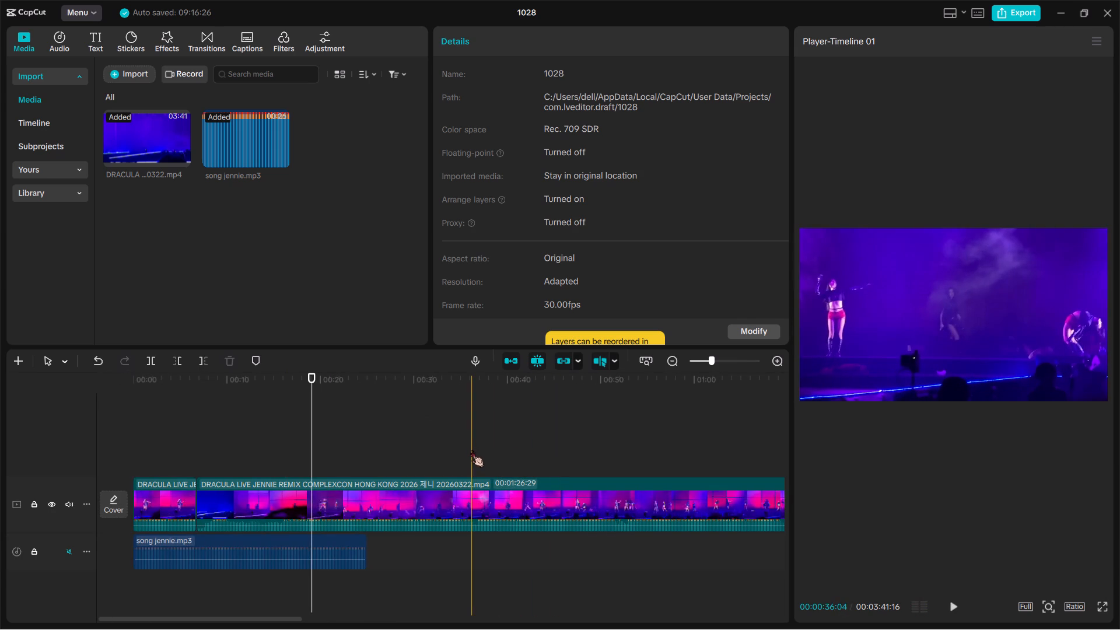
{"action": "left_click_drag", "start_coordinate": [471, 450], "coordinate": [148, 413]}
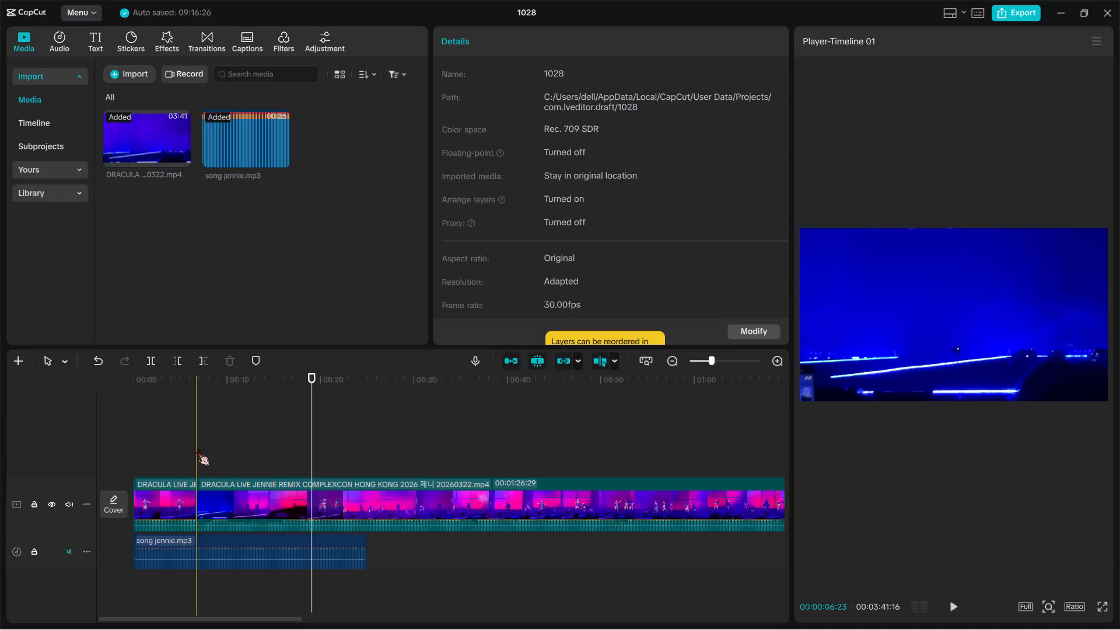
{"action": "key", "text": "space"}
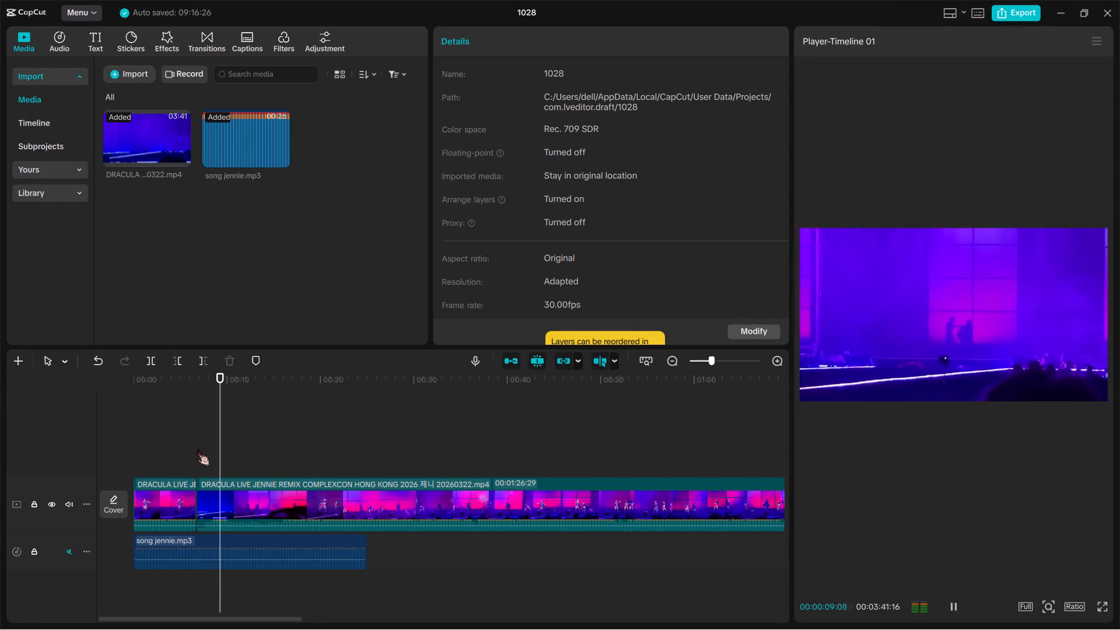
Watch the footage in full-screen preview from about 00:32 to 00:58, and return to the editor with playback paused.
{"action": "left_click", "coordinate": [1101, 605]}
{"action": "double_click", "coordinate": [1101, 605]}
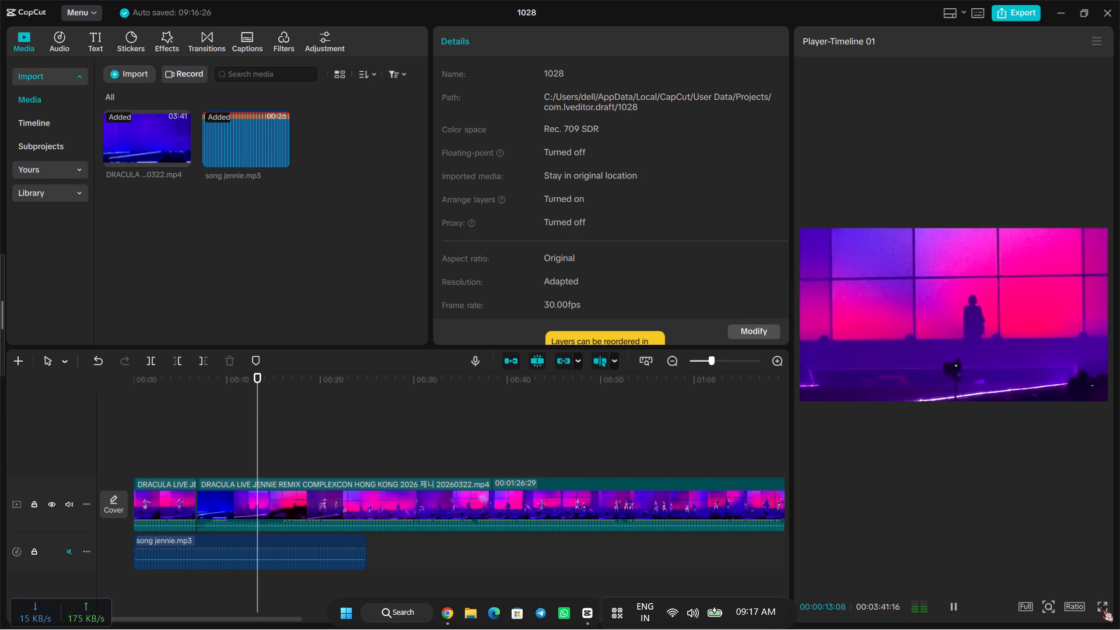
{"action": "double_click", "coordinate": [1104, 607]}
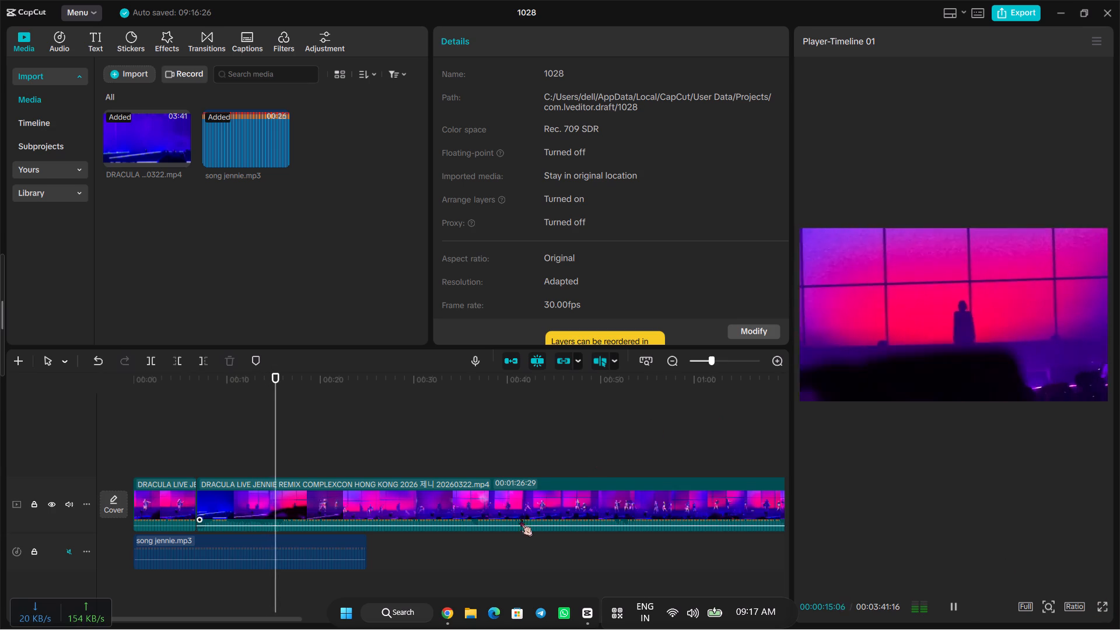
{"action": "left_click", "coordinate": [466, 400]}
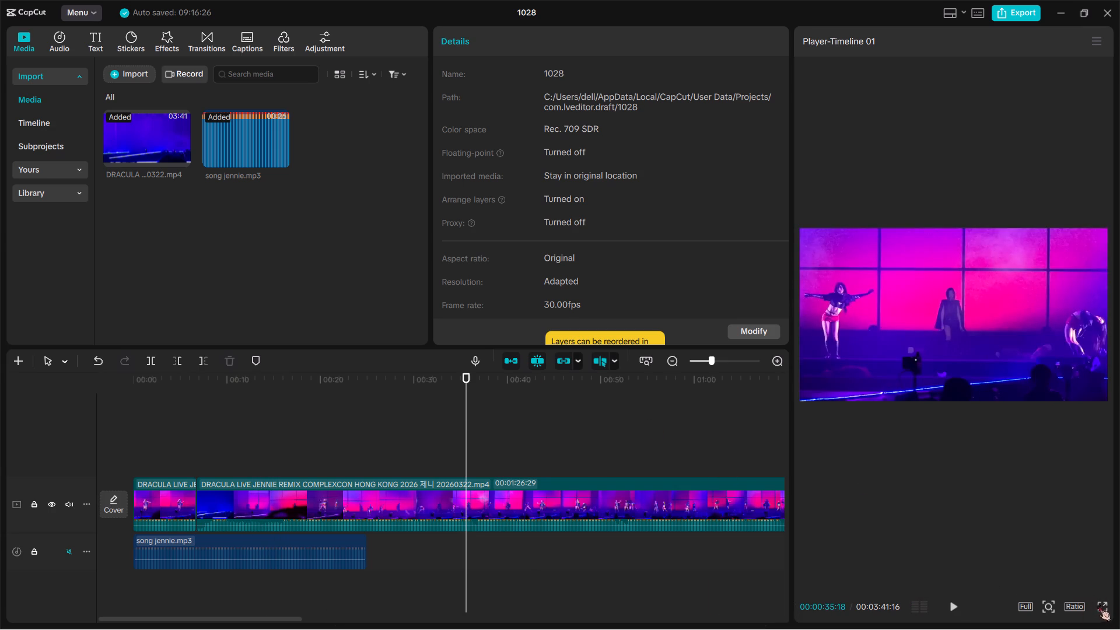
{"action": "left_click", "coordinate": [1100, 605]}
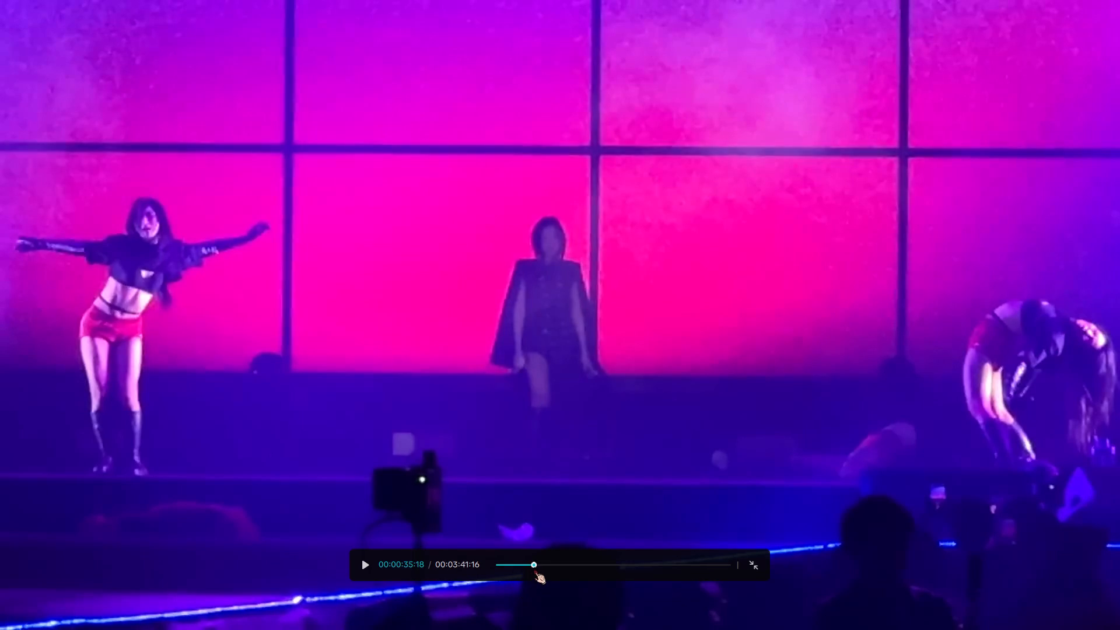
{"action": "left_click", "coordinate": [532, 566]}
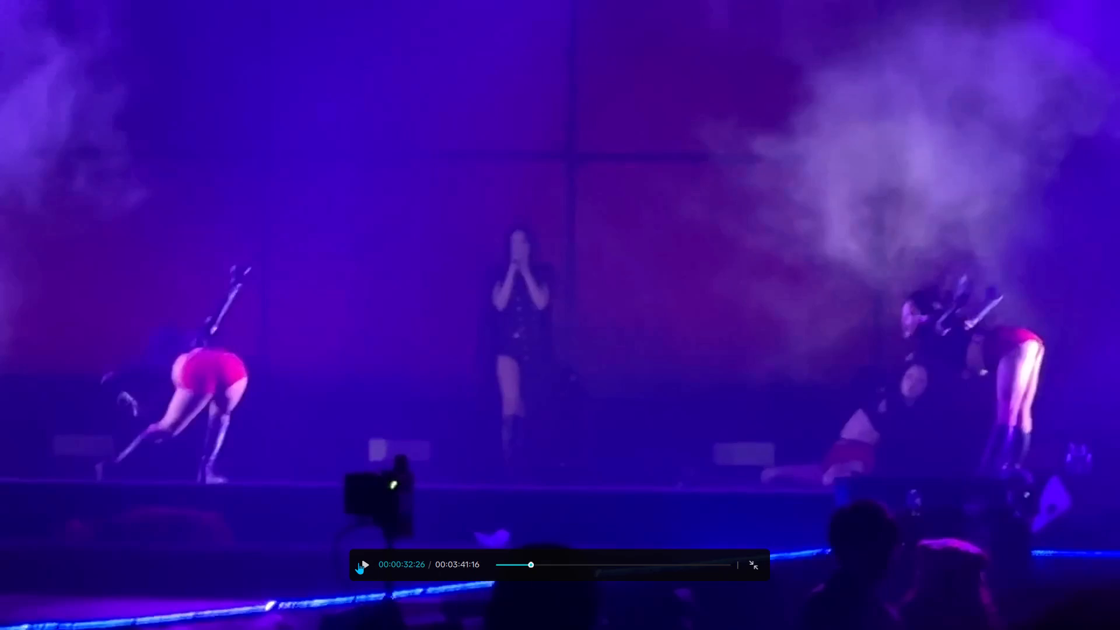
{"action": "left_click", "coordinate": [373, 563]}
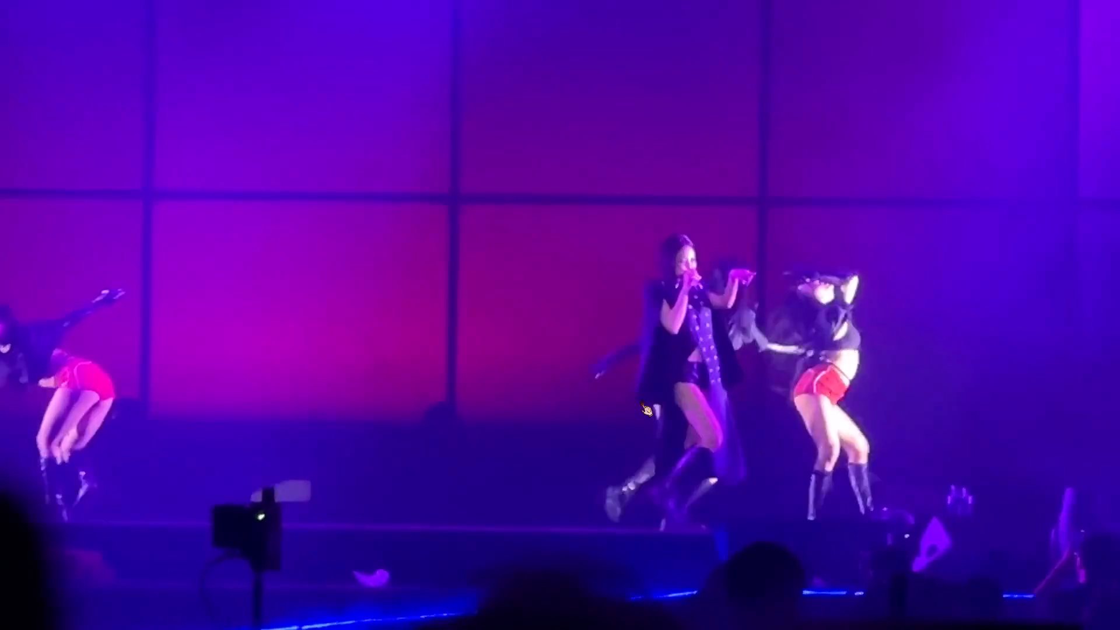
{"action": "left_click", "coordinate": [608, 373]}
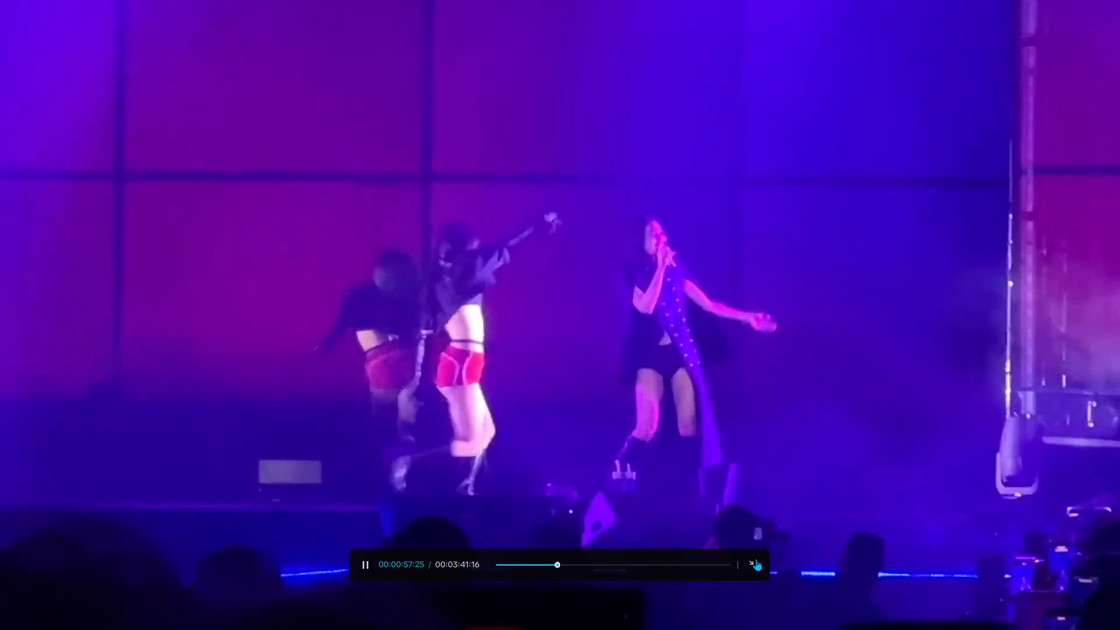
{"action": "left_click", "coordinate": [756, 559]}
{"action": "key", "text": "space"}
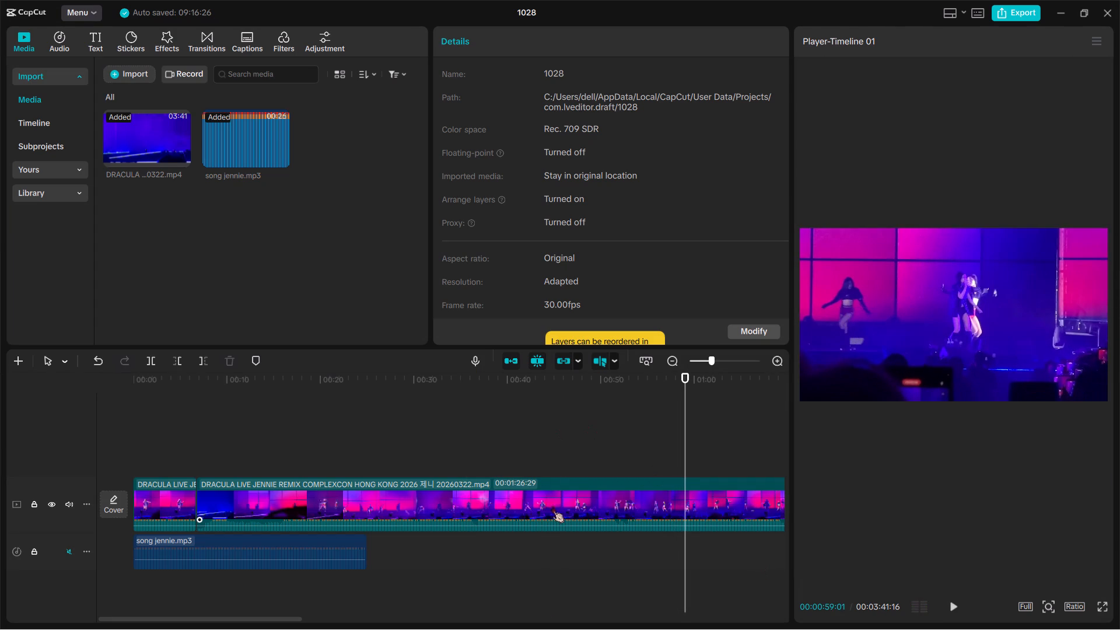
Replay the second video segment between about 00:32 and 00:50 to examine the passage for a cut point.
{"action": "key", "text": "space"}
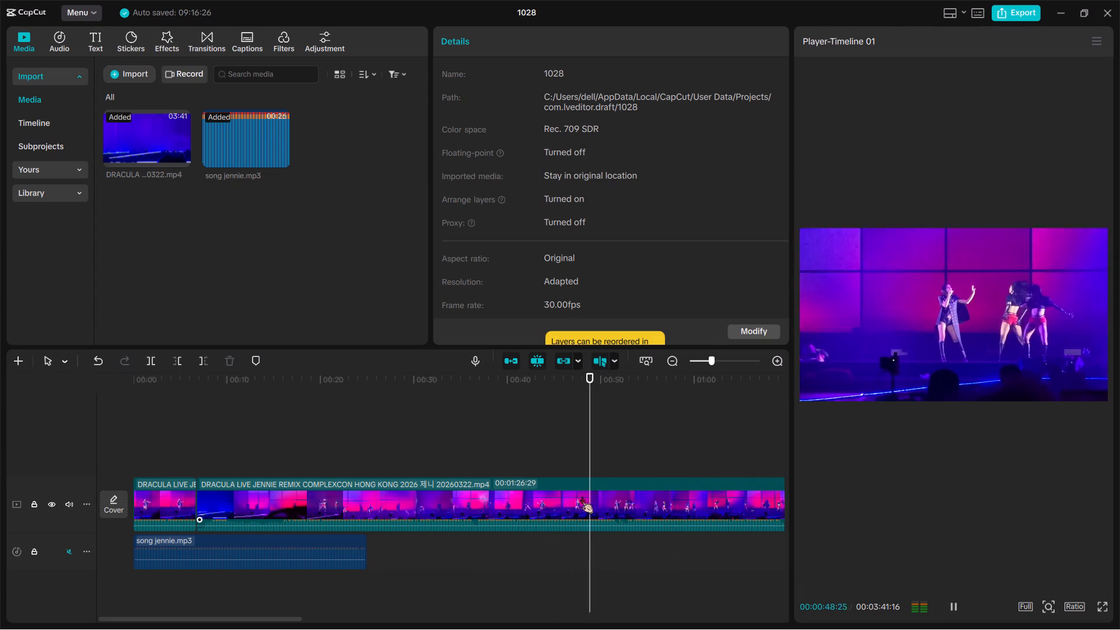
{"action": "key", "text": "space"}
{"action": "scroll", "coordinate": [581, 496], "scroll_direction": "up", "scroll_amount": 7, "text": "ctrl"}
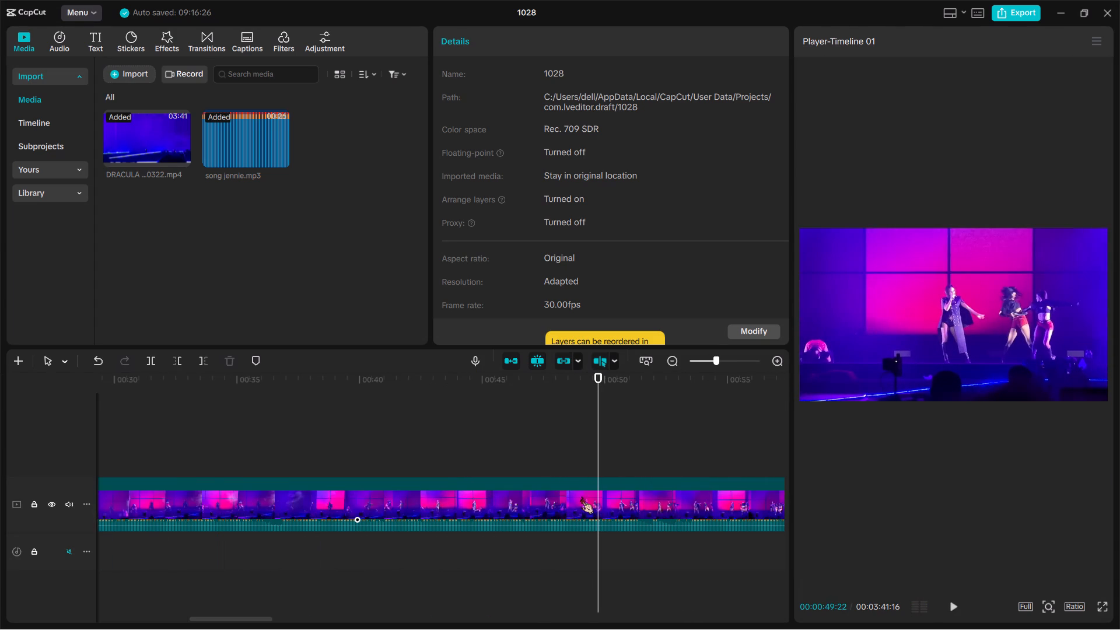
{"action": "scroll", "coordinate": [581, 496], "scroll_direction": "right", "scroll_amount": 1}
{"action": "key", "text": "space"}
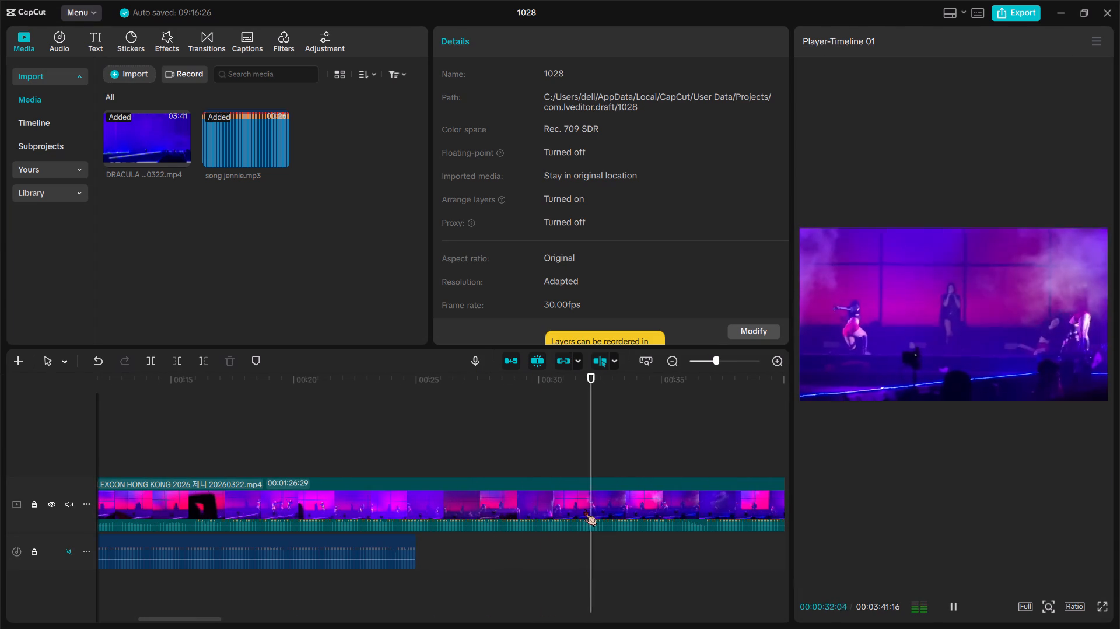
{"action": "scroll", "coordinate": [584, 509], "scroll_direction": "left", "scroll_amount": 1}
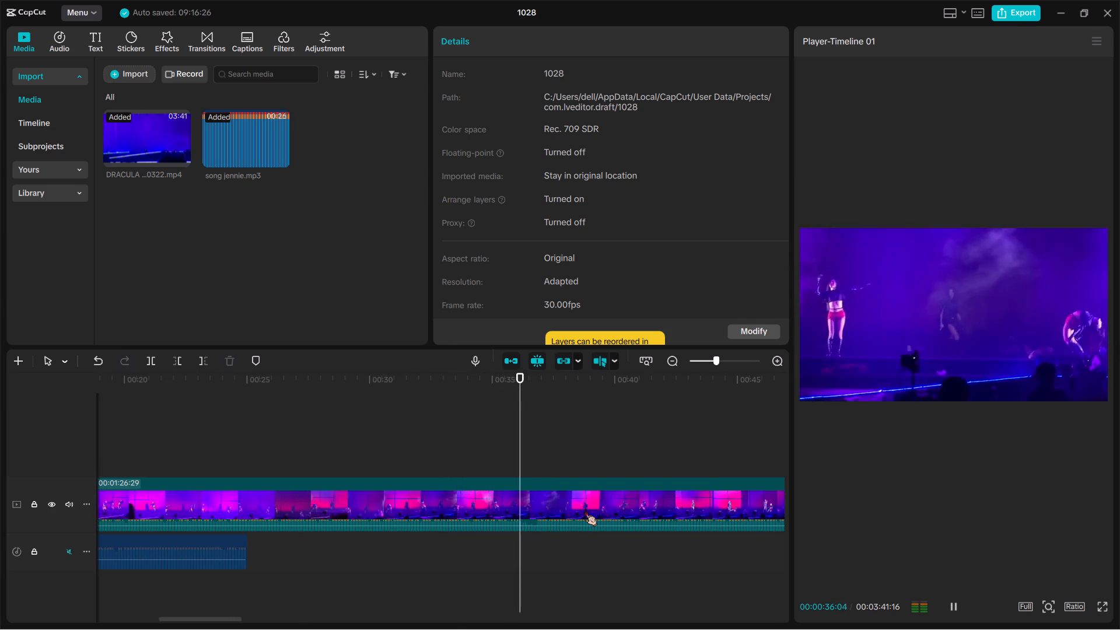
{"action": "key", "text": "space"}
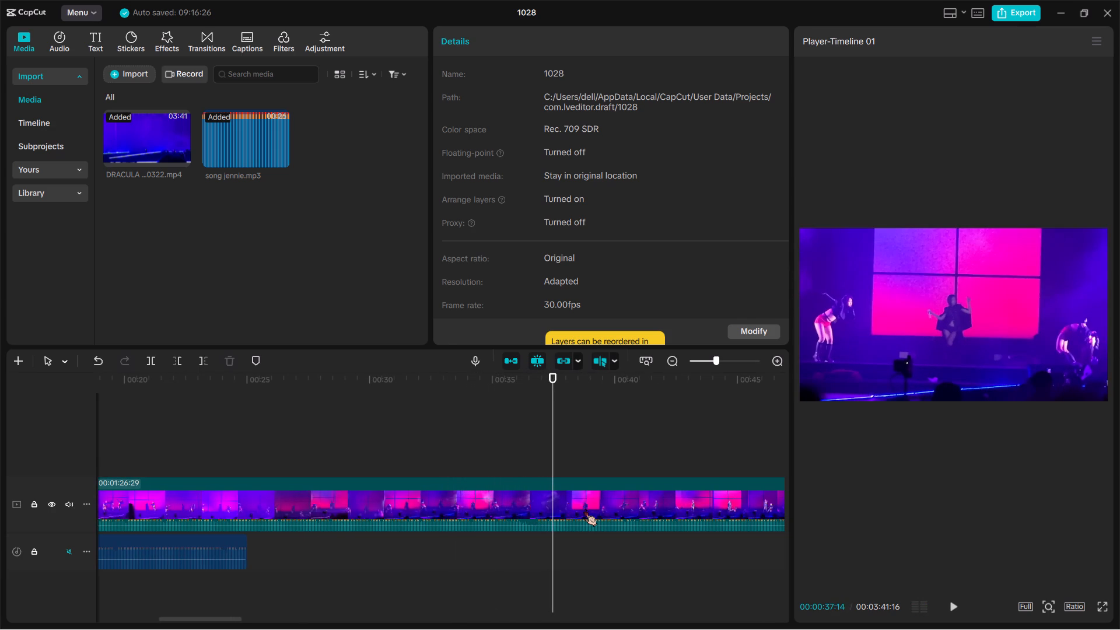
{"action": "key", "text": "space"}
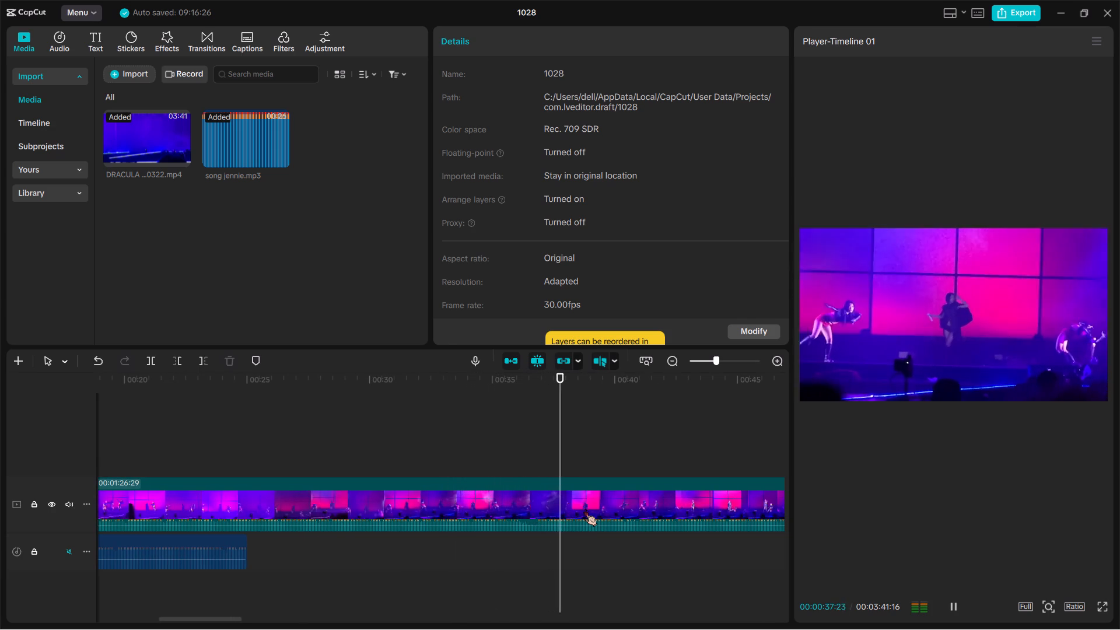
{"action": "scroll", "coordinate": [584, 509], "scroll_direction": "left", "scroll_amount": 1}
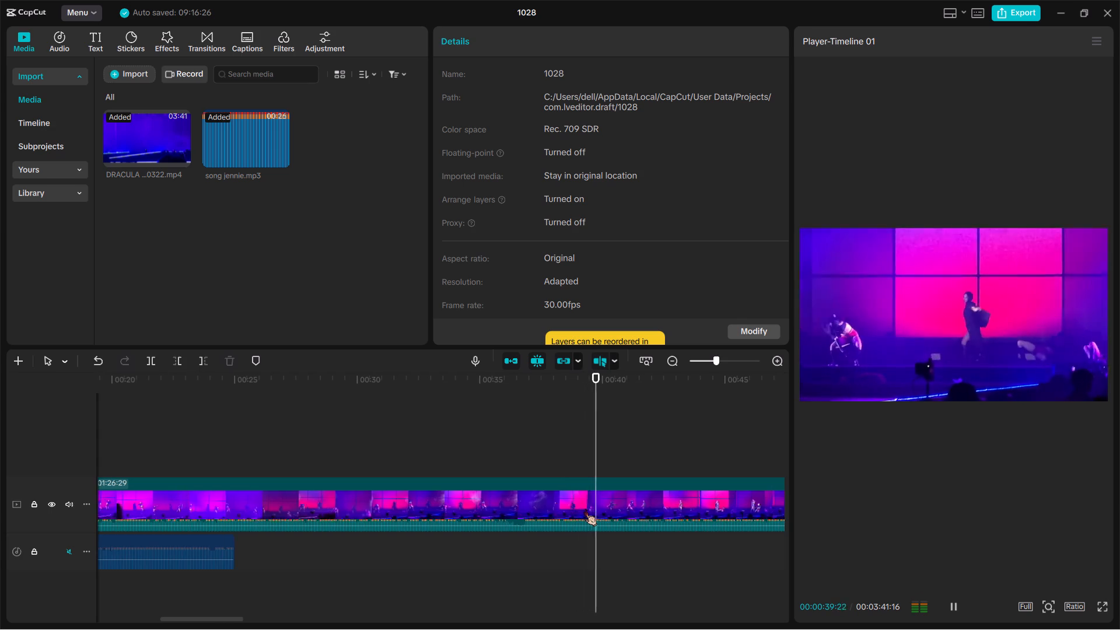
{"action": "scroll", "coordinate": [584, 509], "scroll_direction": "left", "scroll_amount": 1}
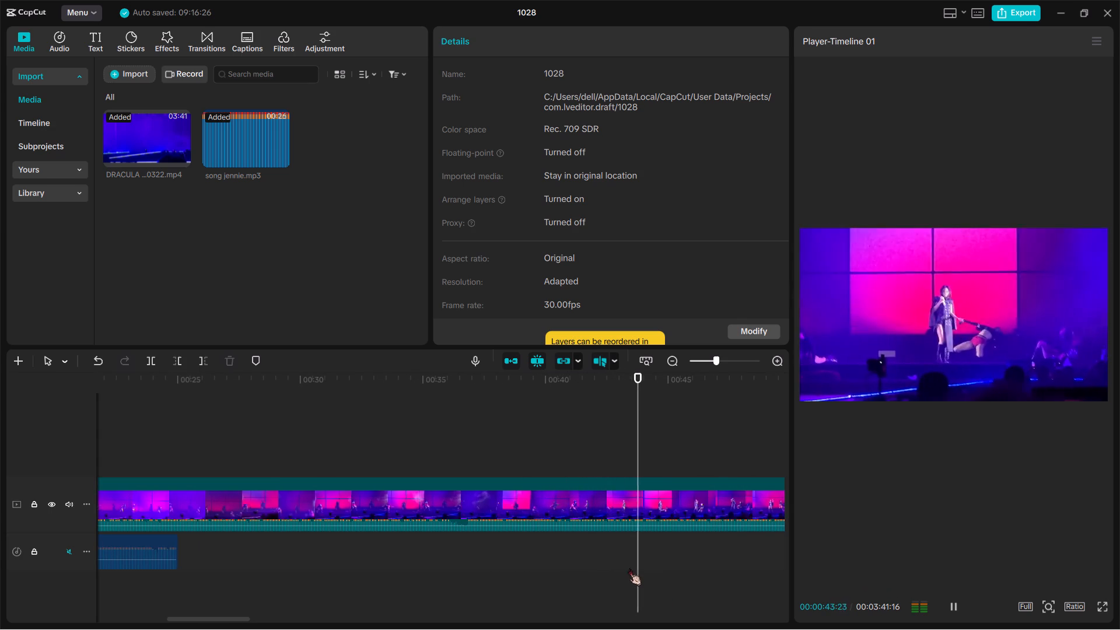
{"action": "key", "text": "space"}
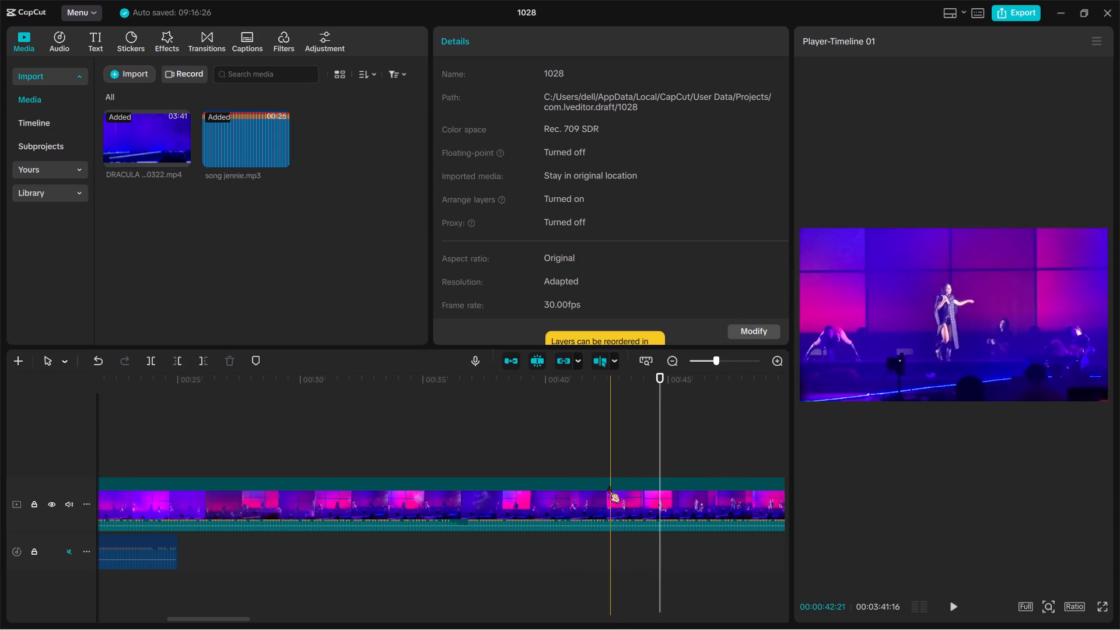
{"action": "key", "text": "space"}
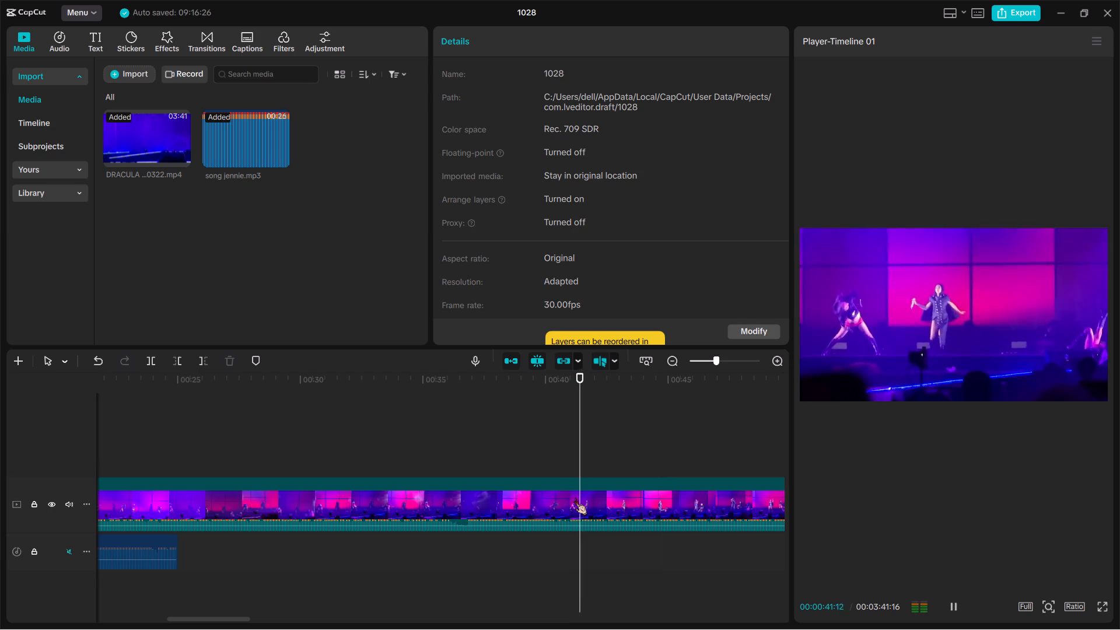
{"action": "key", "text": "space"}
{"action": "key", "text": "space"}
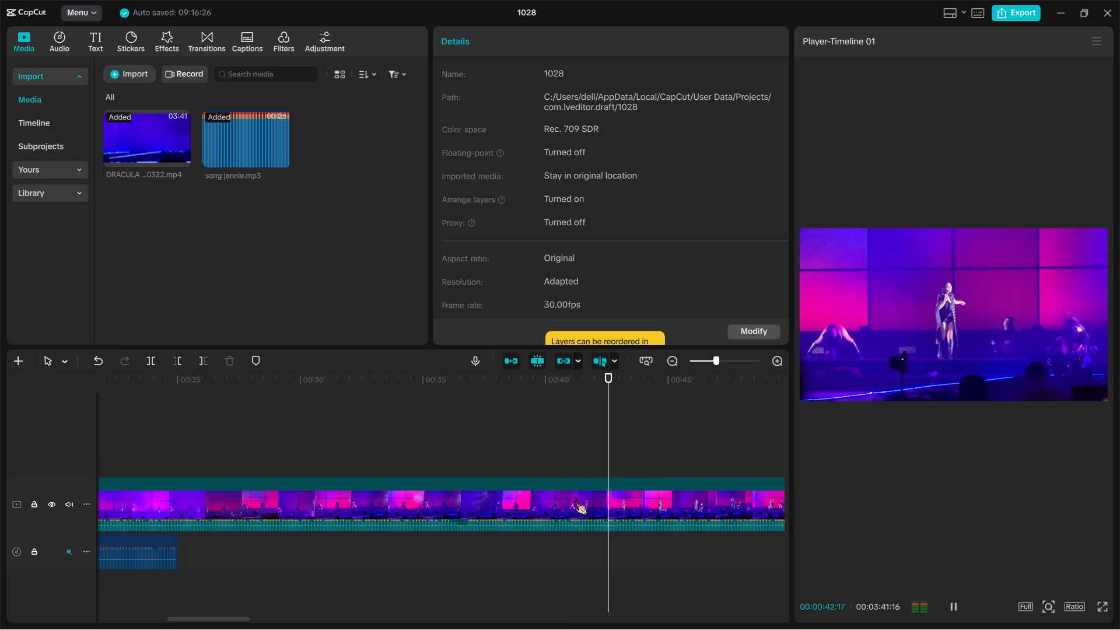
{"action": "key", "text": "space"}
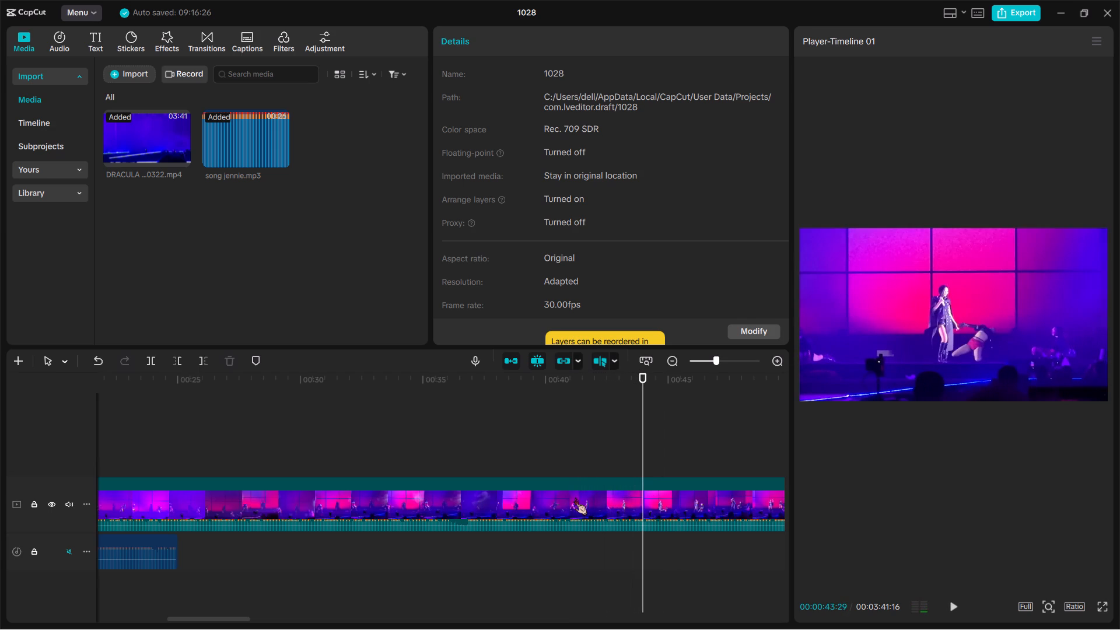
Select the second video segment, replay the moments around 00:44, and split it at 00:00:44:24.
{"action": "left_click", "coordinate": [549, 506]}
{"action": "key", "text": "space"}
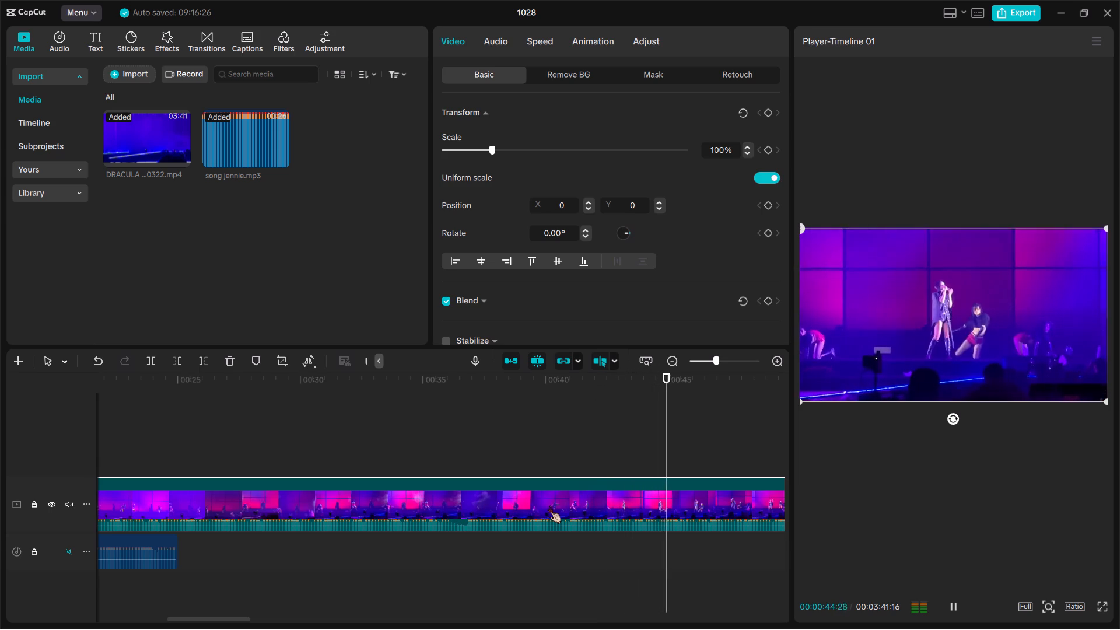
{"action": "key", "text": "space"}
{"action": "scroll", "coordinate": [549, 506], "scroll_direction": "up", "scroll_amount": 12, "text": "ctrl"}
{"action": "scroll", "coordinate": [549, 506], "scroll_direction": "up", "scroll_amount": 12, "text": "ctrl"}
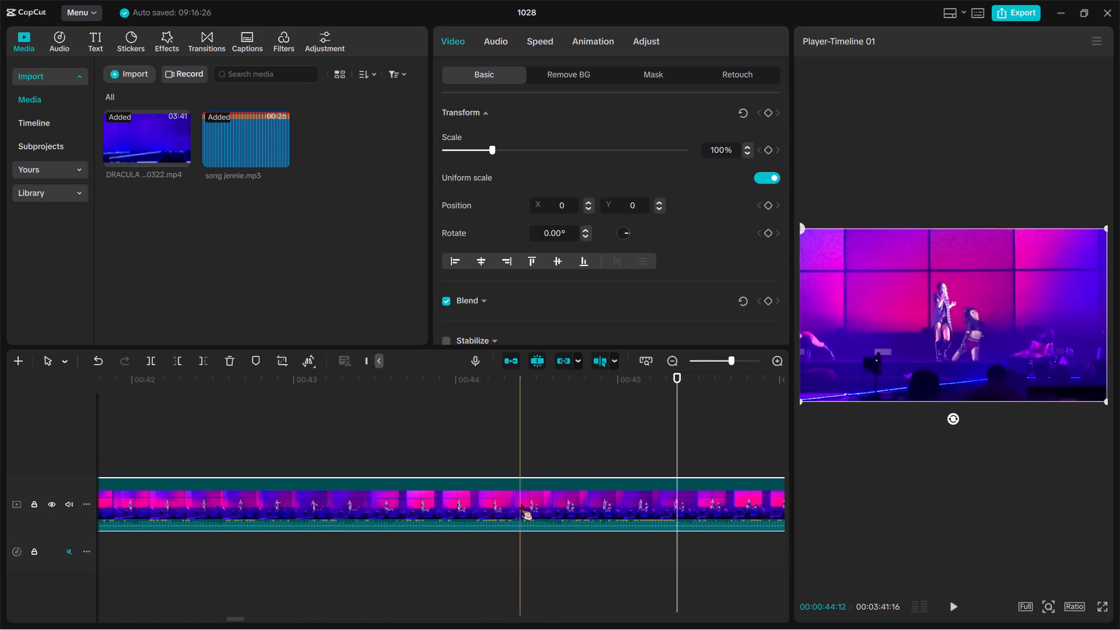
{"action": "key", "text": "space"}
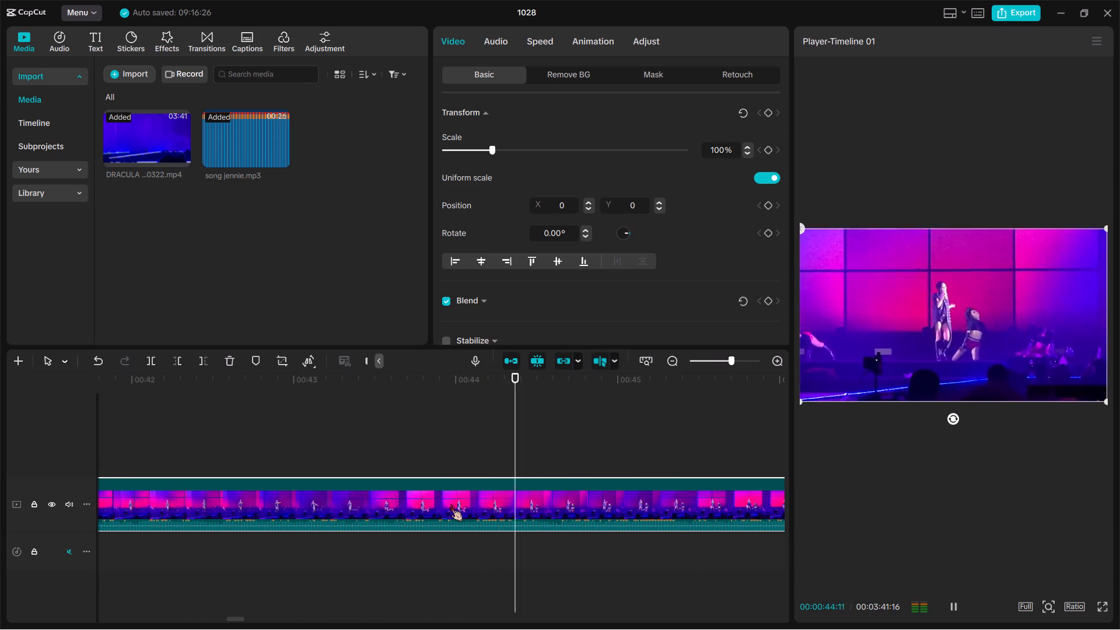
{"action": "key", "text": "space"}
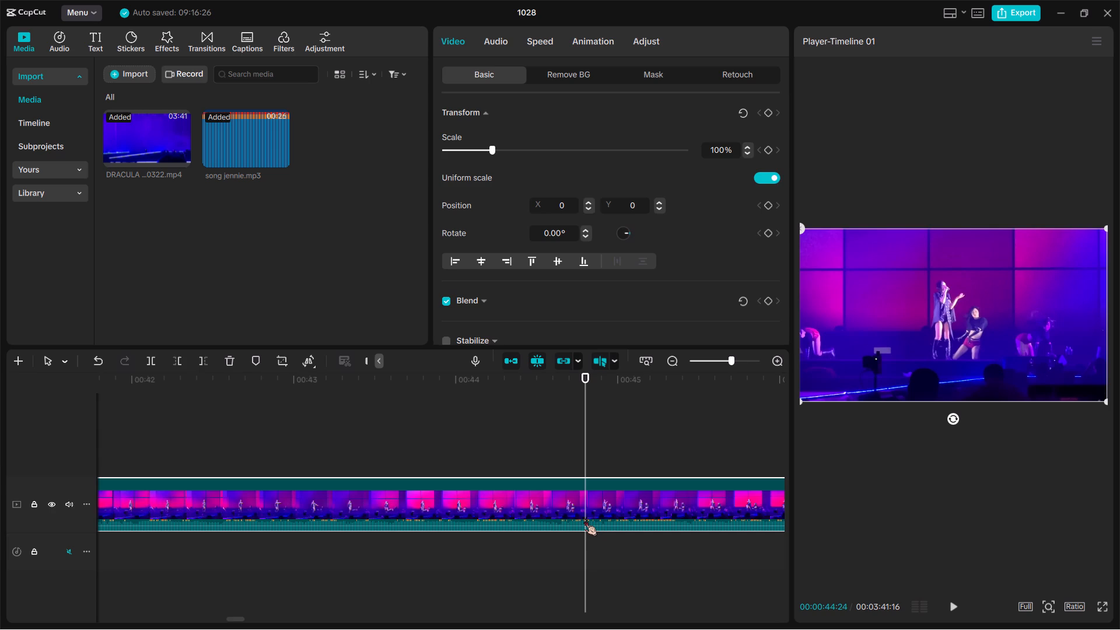
{"action": "key", "text": "ctrl+b"}
{"action": "key", "text": "ctrl+b"}
{"action": "key", "text": "ctrl+b"}
{"action": "key", "text": "ctrl+b"}
{"action": "key", "text": "ctrl+b"}
{"action": "key", "text": "ctrl+b"}
{"action": "key", "text": "ctrl+b"}
{"action": "key", "text": "ctrl+b"}
{"action": "key", "text": "ctrl+b"}
{"action": "key", "text": "ctrl+b"}
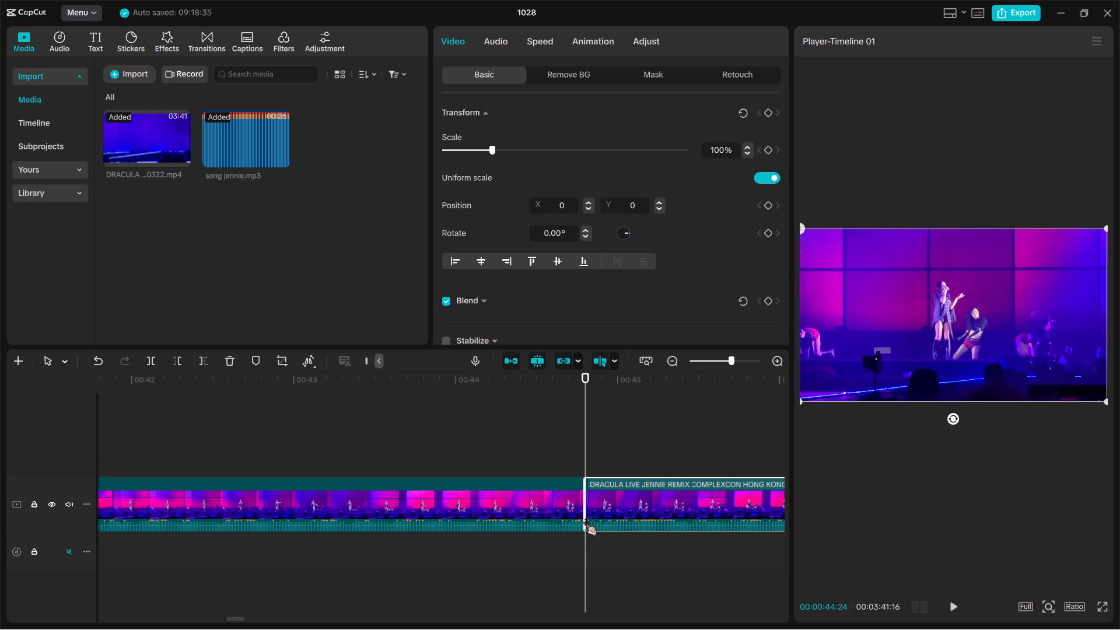
{"action": "key", "text": "ctrl+b"}
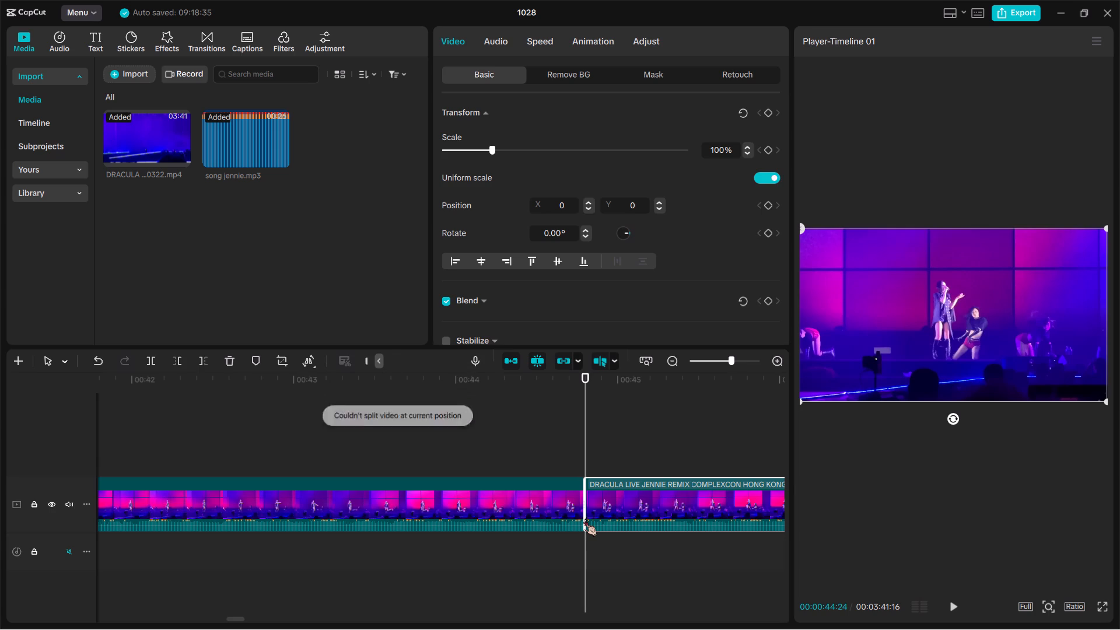
{"action": "scroll", "coordinate": [584, 519], "scroll_direction": "left", "scroll_amount": 1}
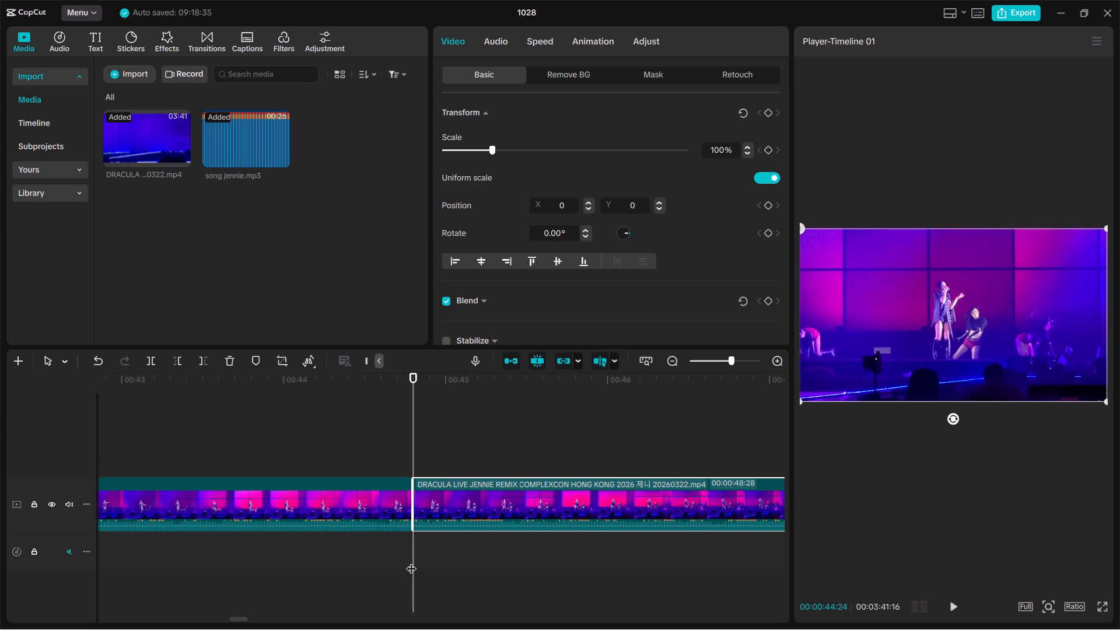
Play the second cut's footage onward from 00:00:44:24 and split the clip at about 00:00:53:03.
{"action": "key", "text": "space"}
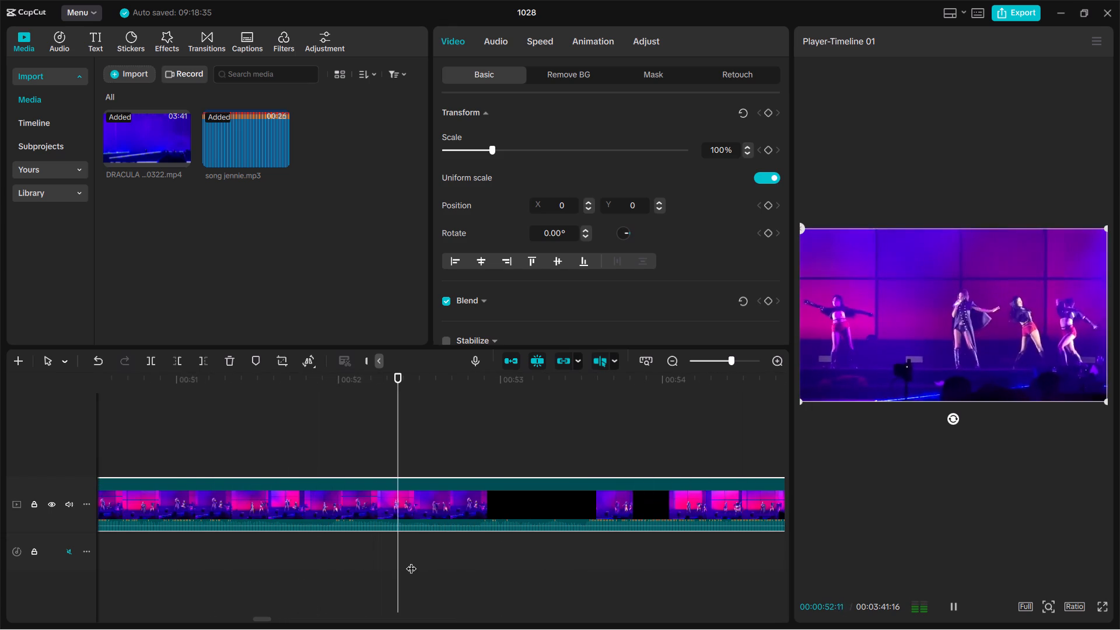
{"action": "key", "text": "space"}
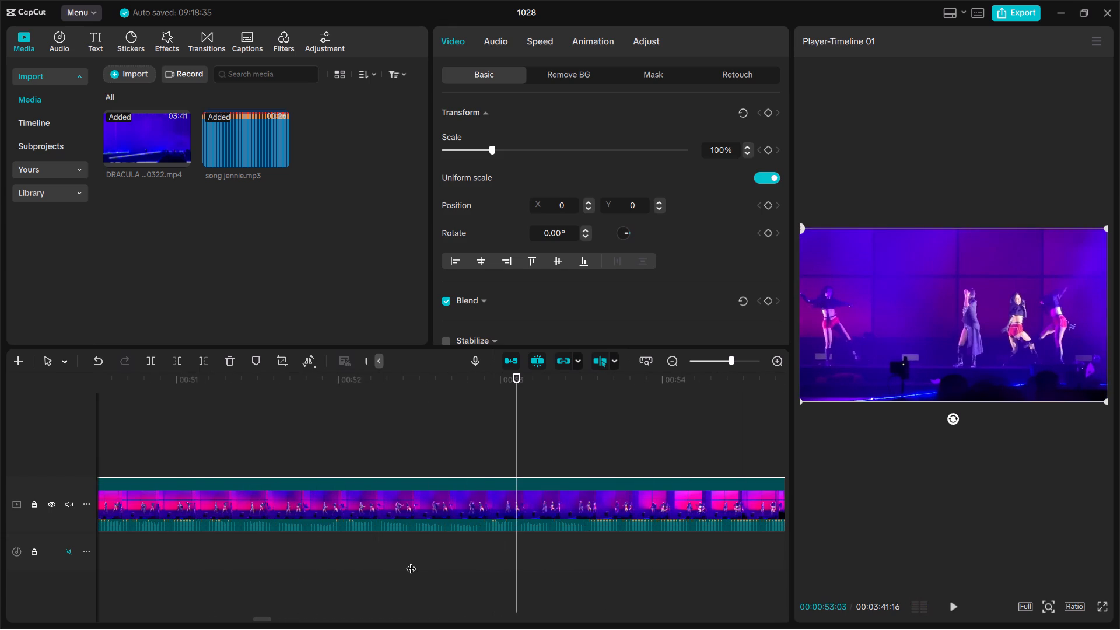
{"action": "key", "text": "ctrl+b"}
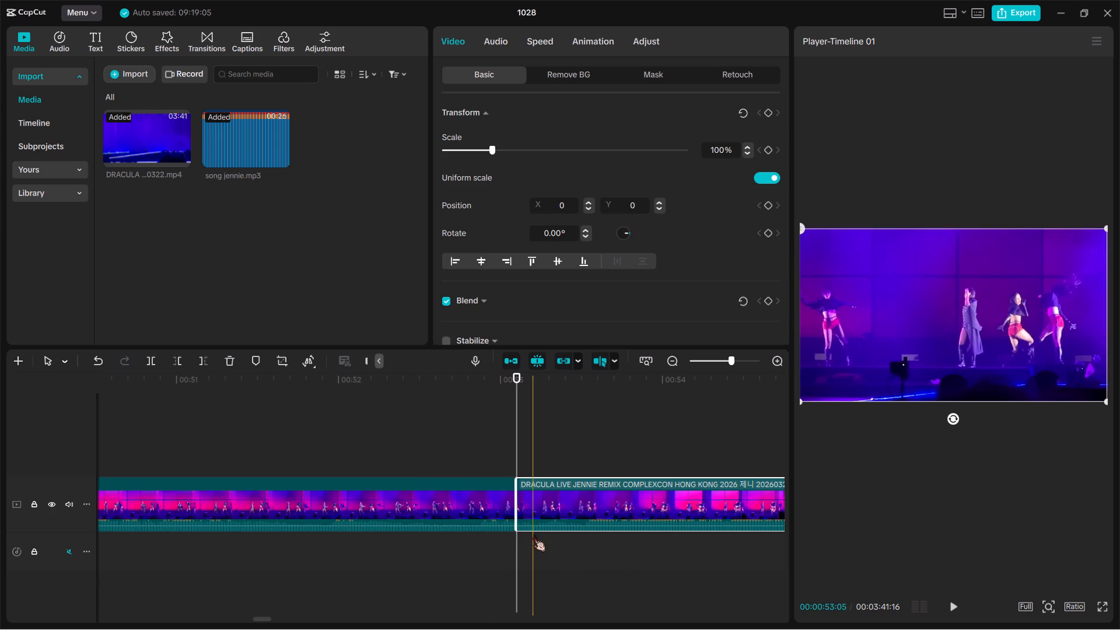
Move the 00:00:08:09 video segment cut between about 00:44:24 and 00:53:03 to directly after the first segment on the main track.
{"action": "scroll", "coordinate": [520, 536], "scroll_direction": "left", "scroll_amount": 1}
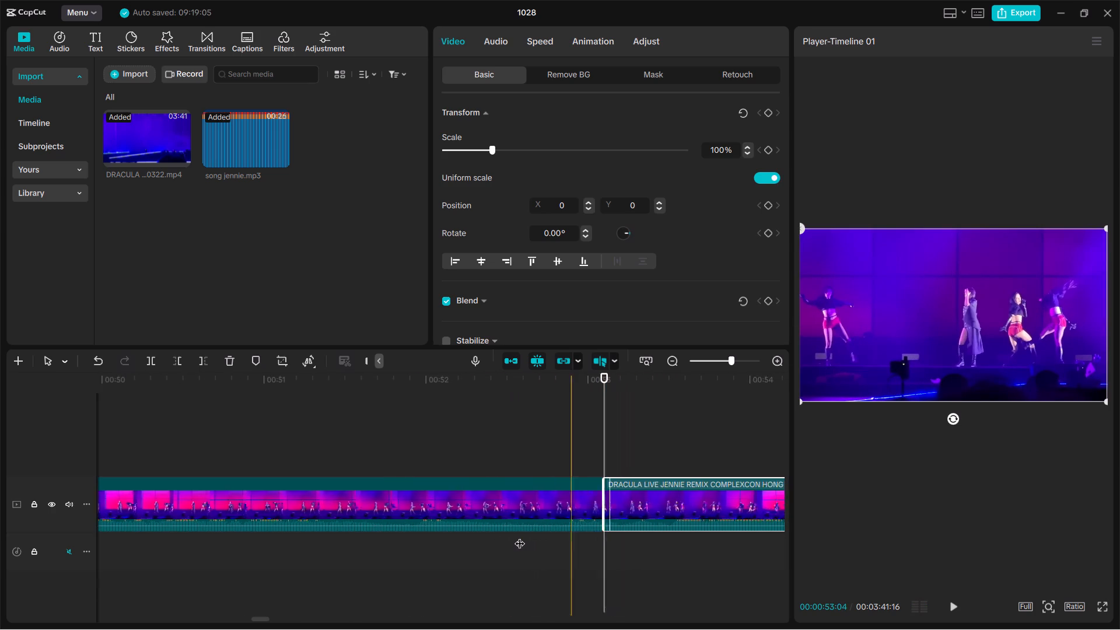
{"action": "scroll", "coordinate": [520, 536], "scroll_direction": "left", "scroll_amount": 1}
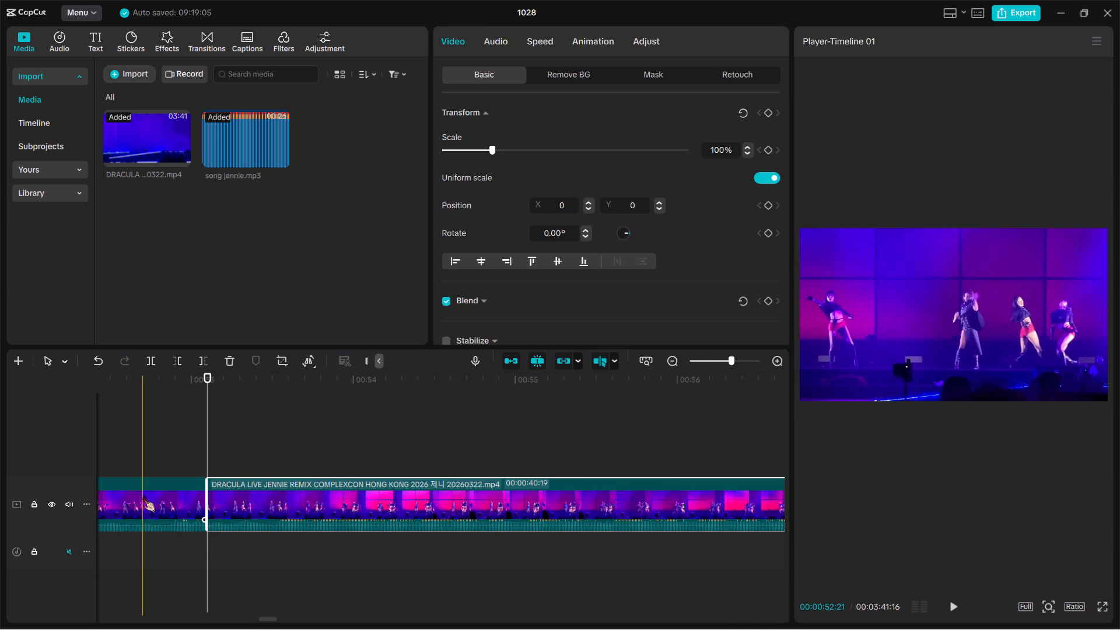
{"action": "scroll", "coordinate": [143, 495], "scroll_direction": "right", "scroll_amount": 3}
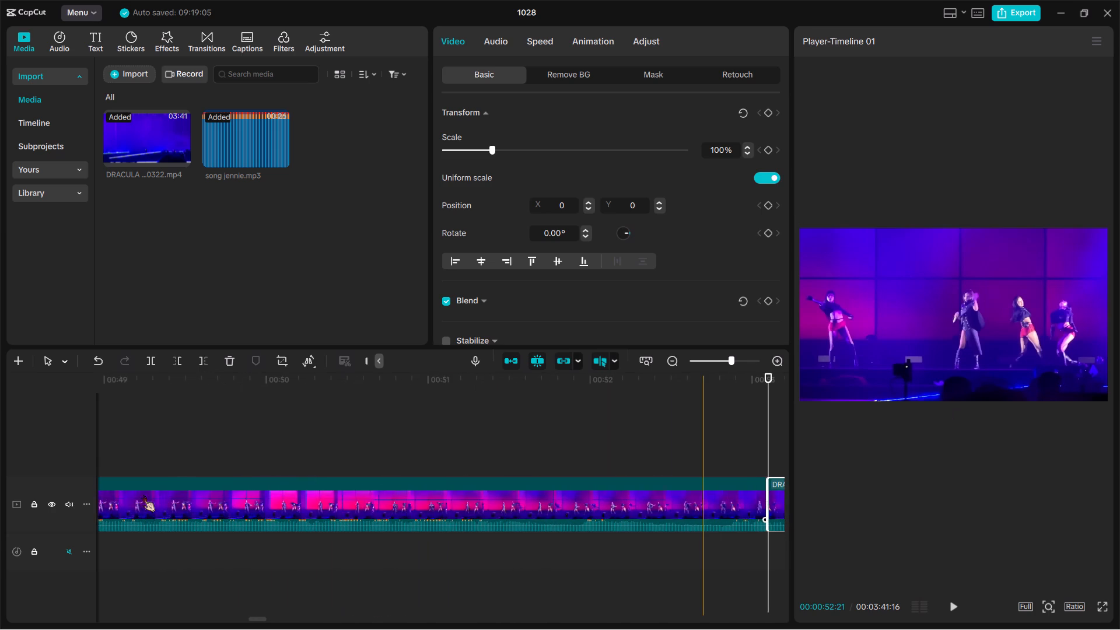
{"action": "scroll", "coordinate": [143, 495], "scroll_direction": "down", "scroll_amount": 11, "text": "ctrl"}
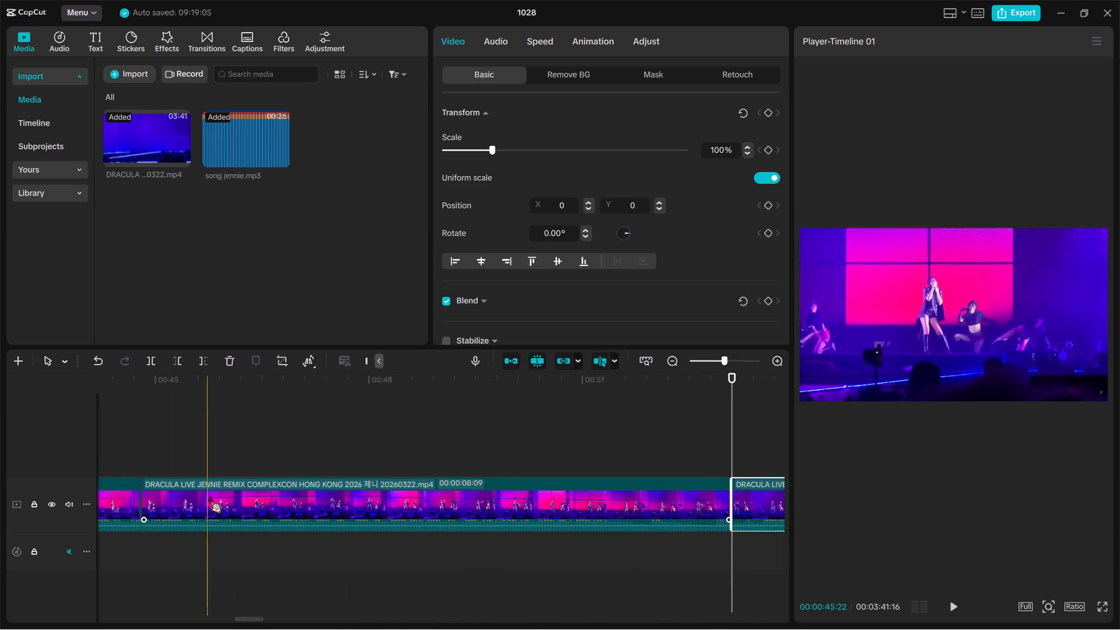
{"action": "scroll", "coordinate": [918, 393], "scroll_direction": "up", "scroll_amount": 1}
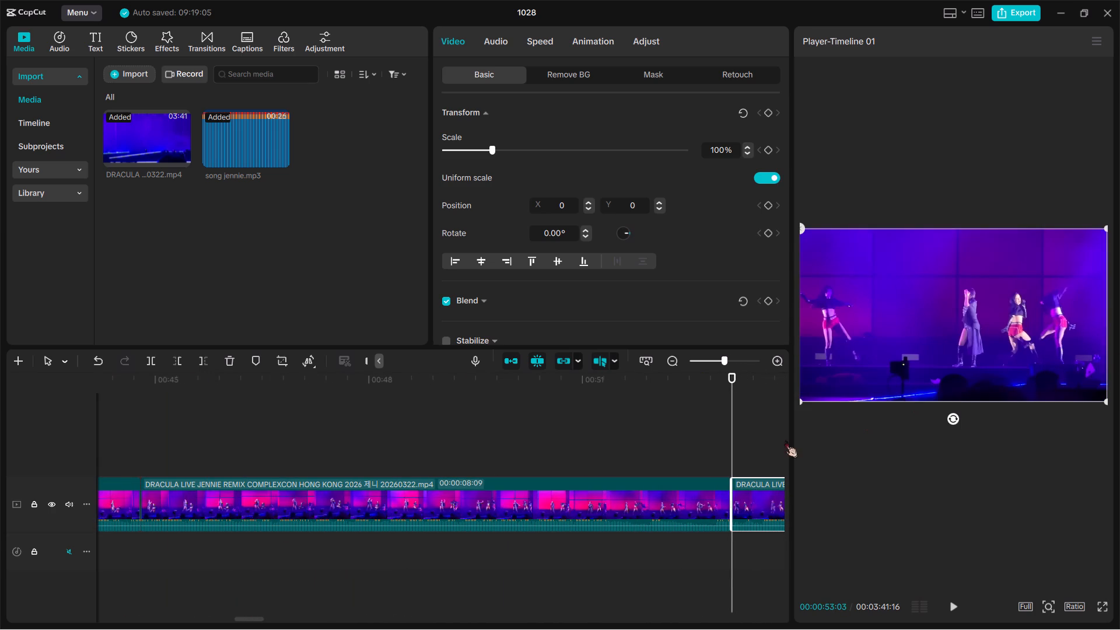
{"action": "scroll", "coordinate": [785, 440], "scroll_direction": "up", "scroll_amount": 1}
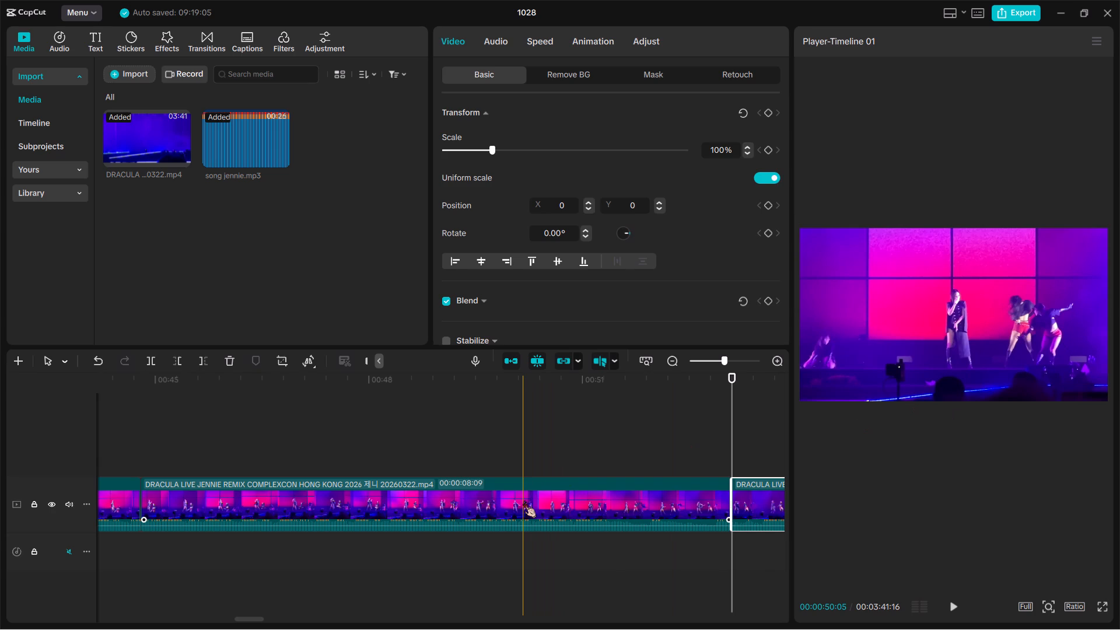
{"action": "double_click", "coordinate": [365, 525]}
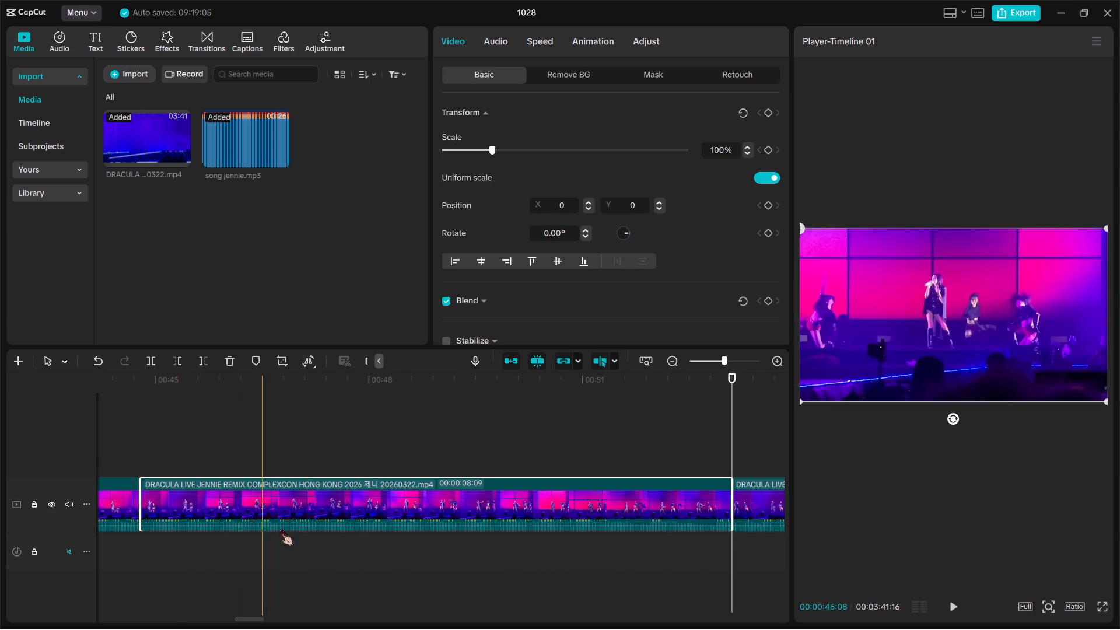
{"action": "double_click", "coordinate": [297, 497]}
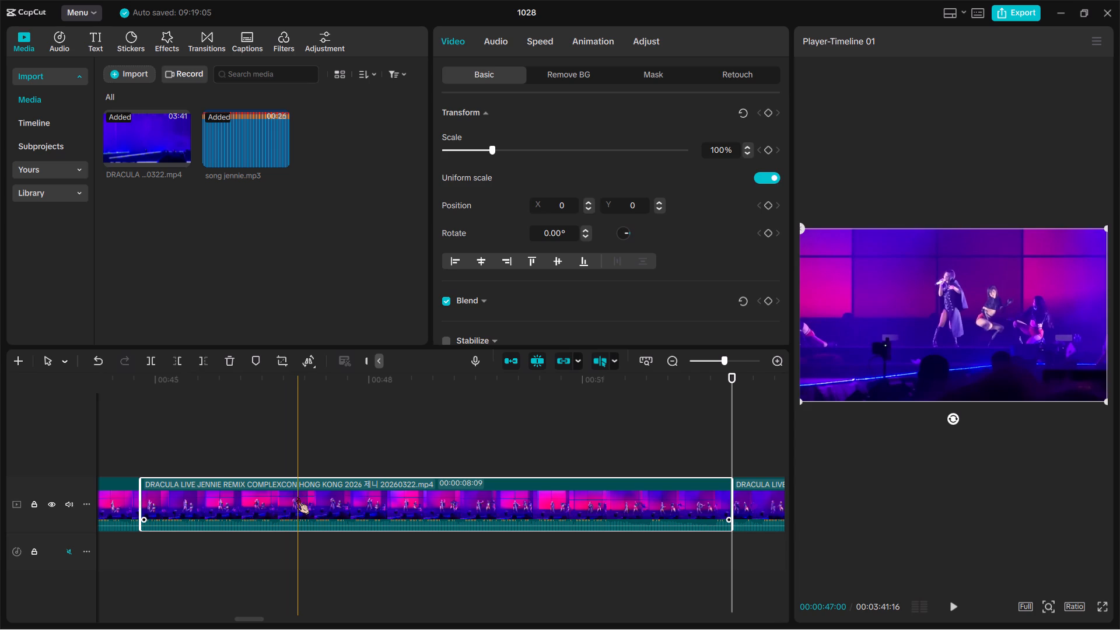
{"action": "double_click", "coordinate": [209, 530]}
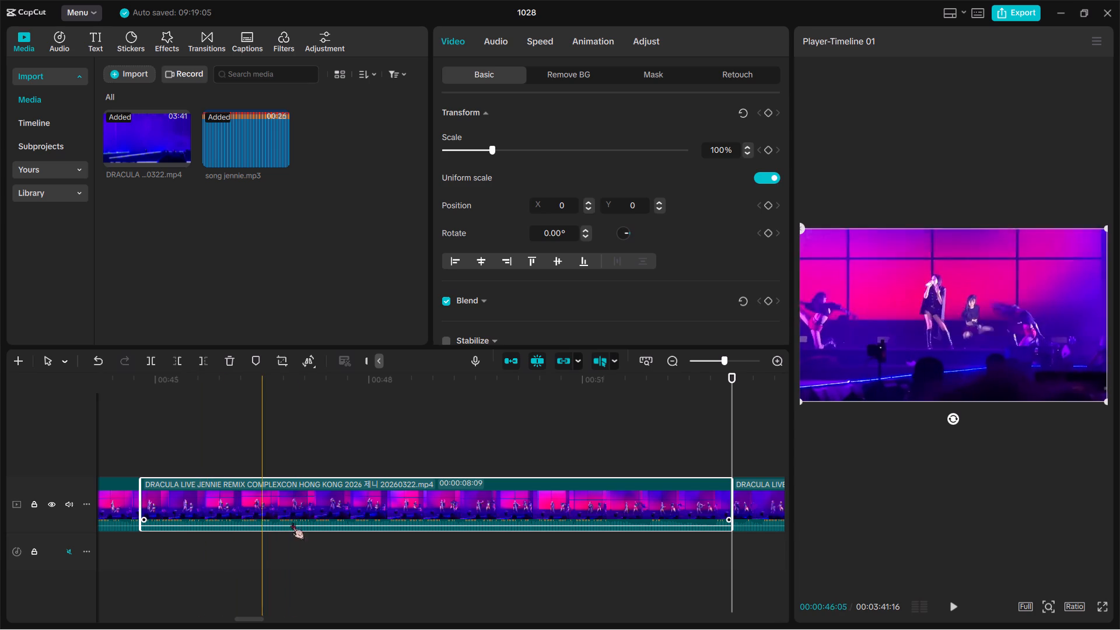
{"action": "left_click", "coordinate": [318, 496]}
{"action": "left_click_drag", "start_coordinate": [318, 496], "coordinate": [173, 546]}
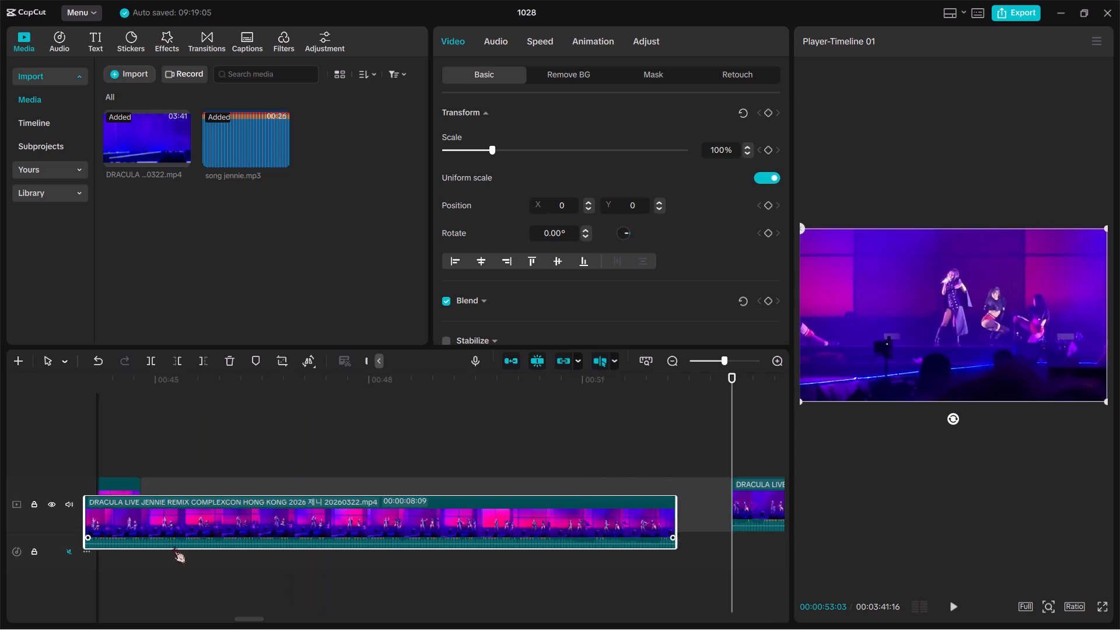
{"action": "left_click_drag", "start_coordinate": [173, 546], "coordinate": [0, 563]}
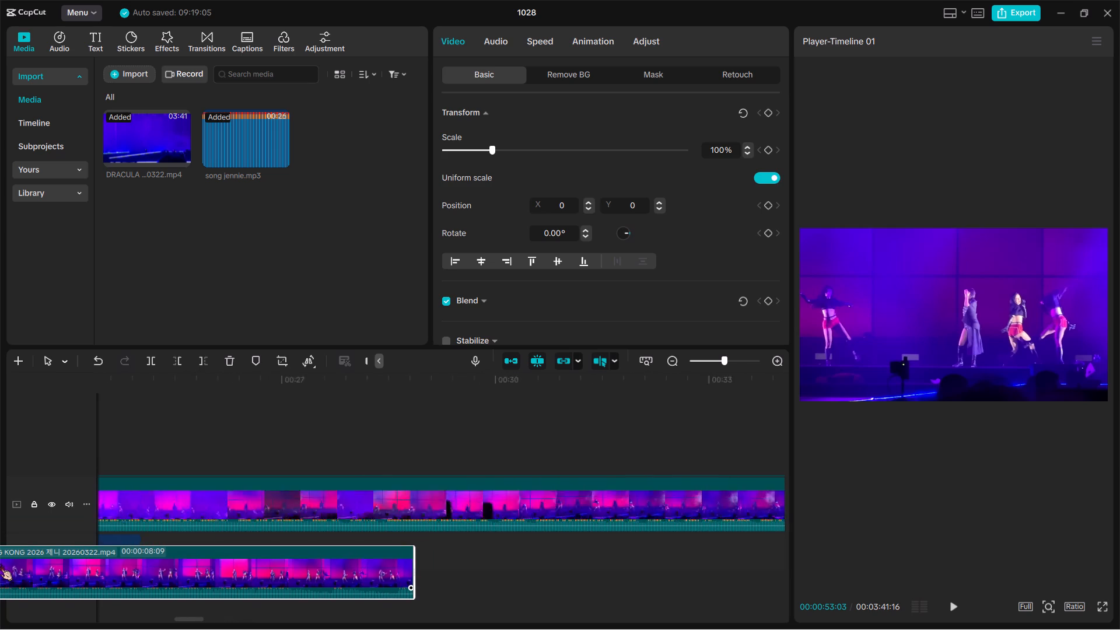
{"action": "left_click_drag", "start_coordinate": [0, 563], "coordinate": [13, 551]}
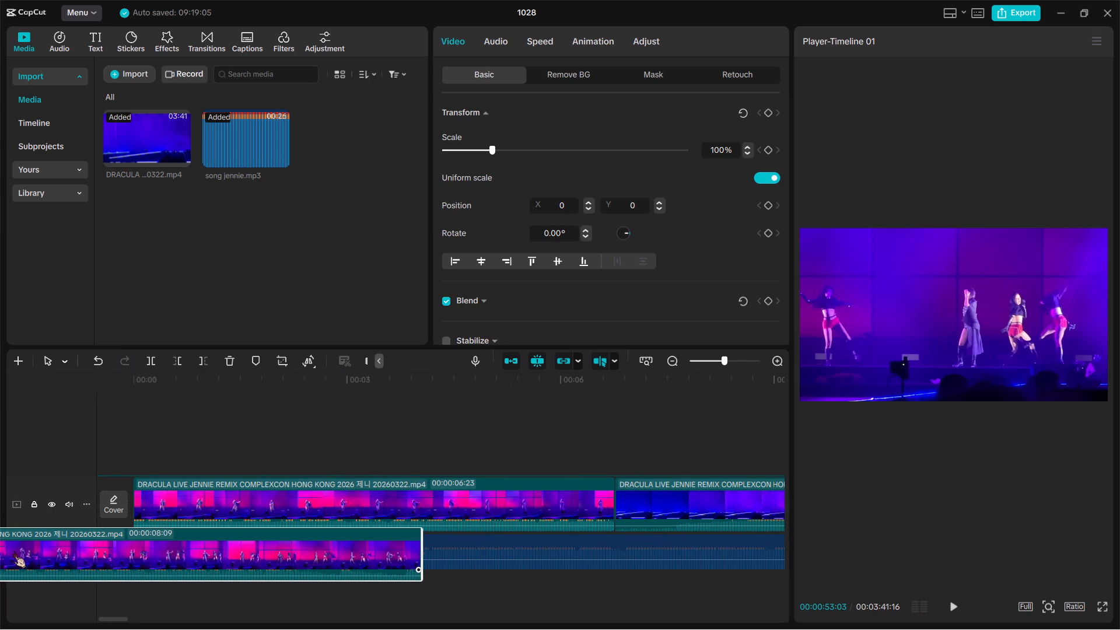
{"action": "left_click_drag", "start_coordinate": [13, 551], "coordinate": [637, 484]}
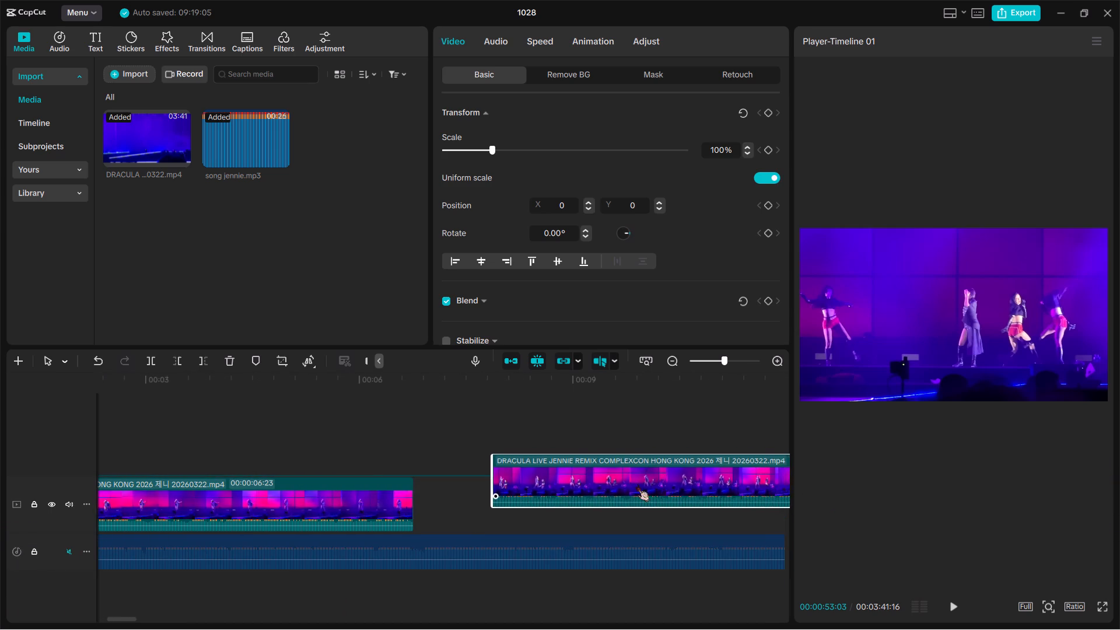
{"action": "left_click_drag", "start_coordinate": [637, 484], "coordinate": [596, 496]}
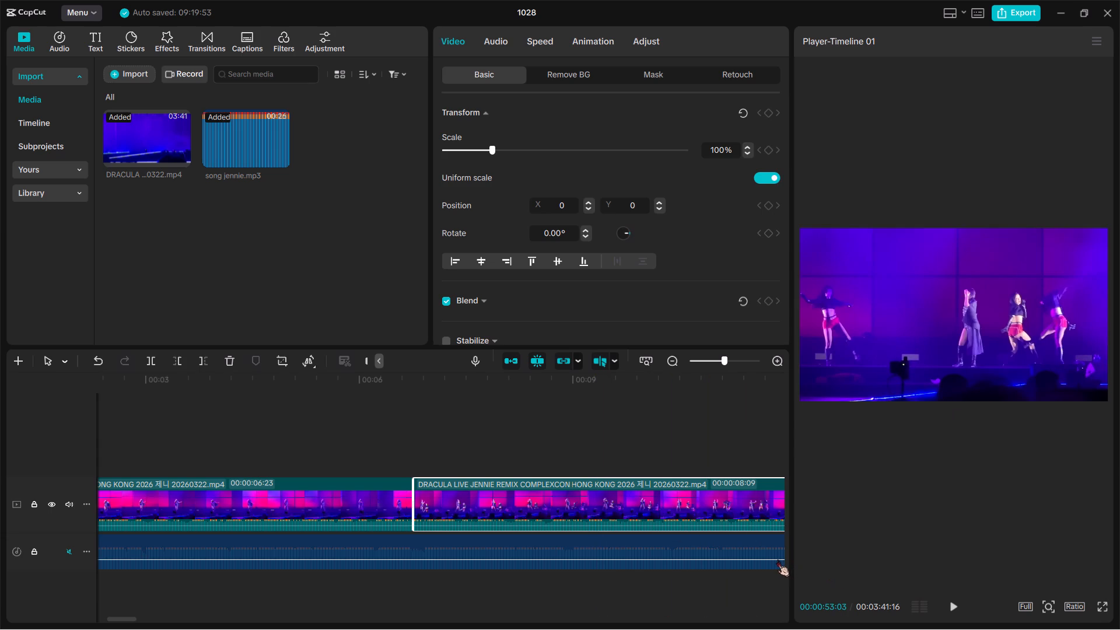
Look through the remaining footage past the song's end and play the passage from about 01:36:26 to 01:38.
{"action": "scroll", "coordinate": [777, 559], "scroll_direction": "left", "scroll_amount": 4}
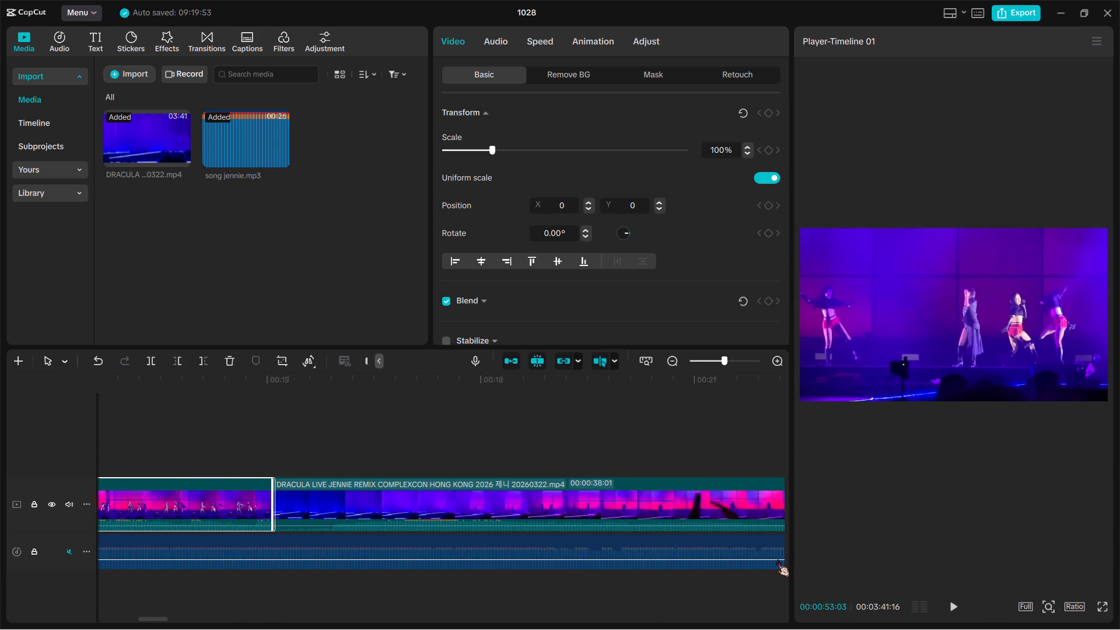
{"action": "scroll", "coordinate": [777, 559], "scroll_direction": "left", "scroll_amount": 4}
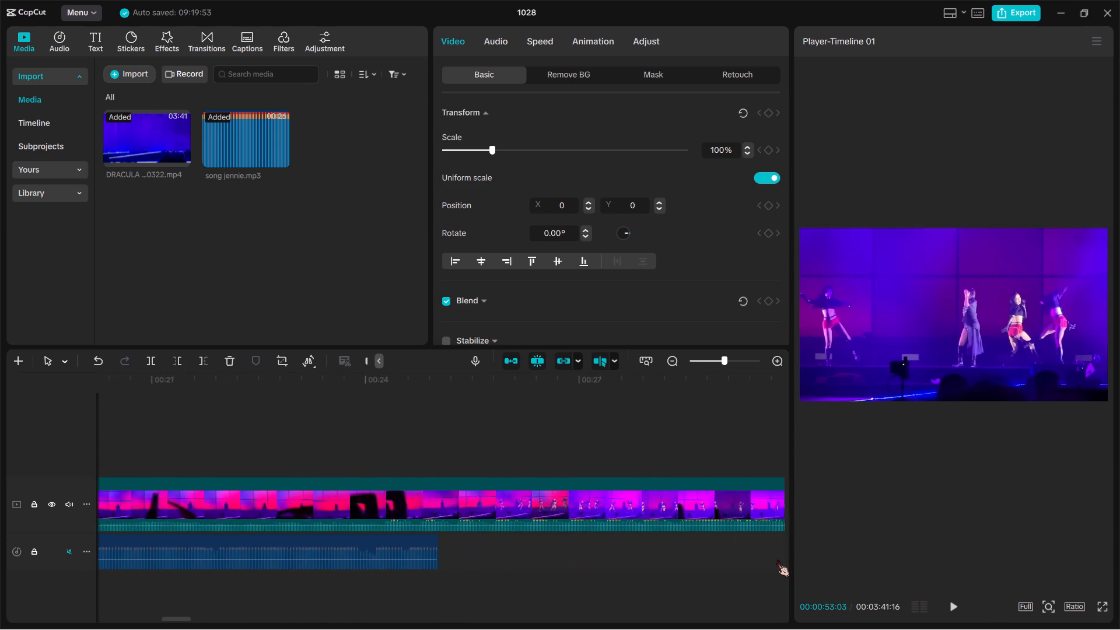
{"action": "scroll", "coordinate": [777, 559], "scroll_direction": "left", "scroll_amount": 10}
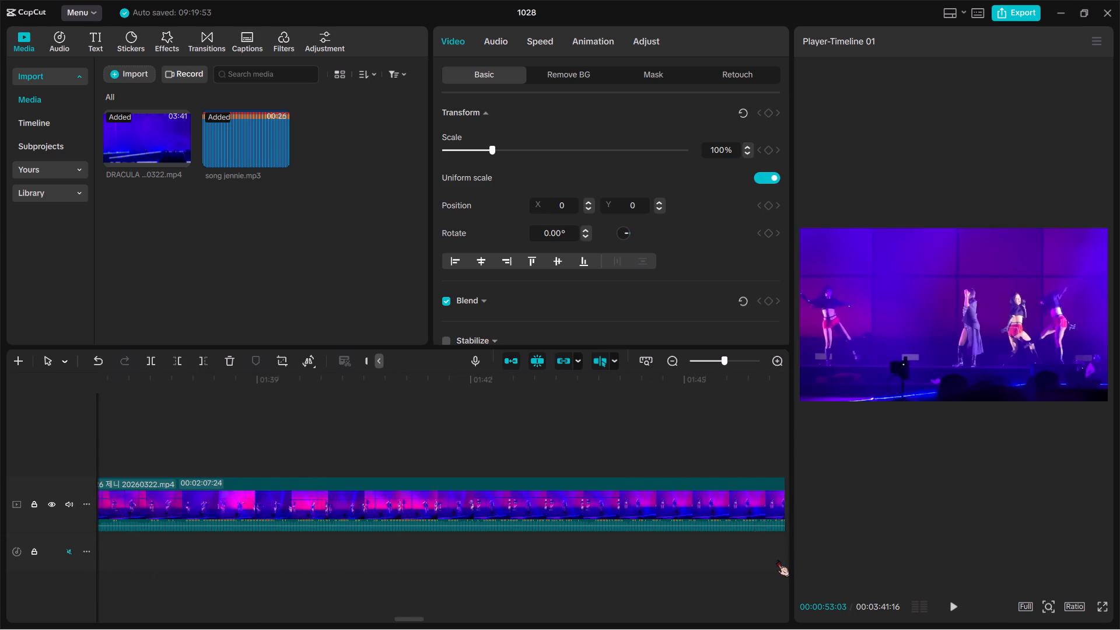
{"action": "scroll", "coordinate": [777, 559], "scroll_direction": "left", "scroll_amount": 1}
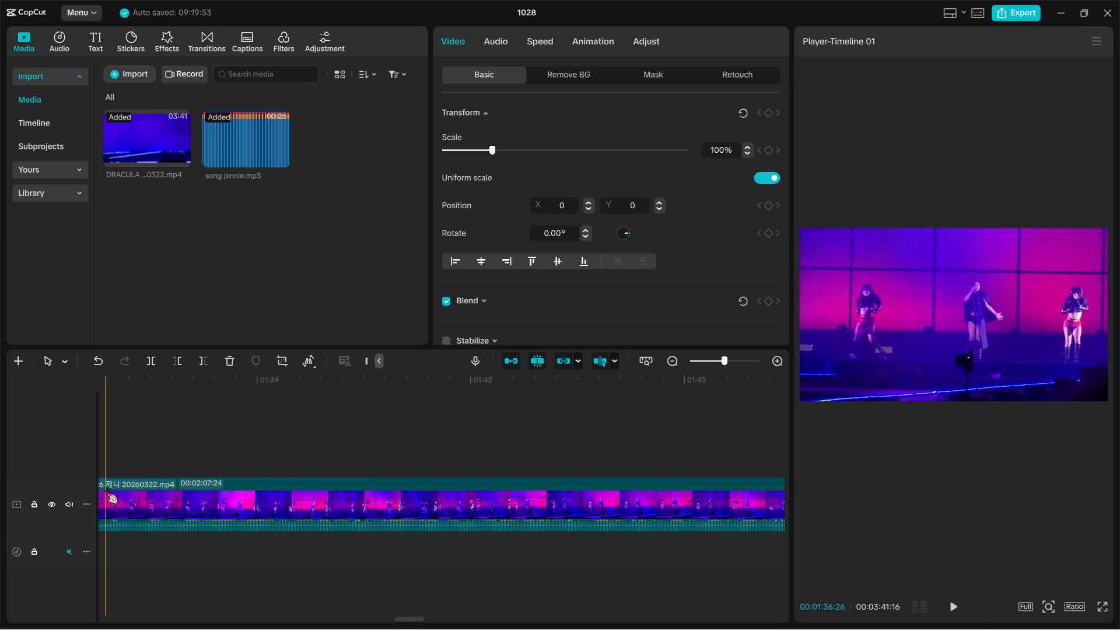
{"action": "key", "text": "space"}
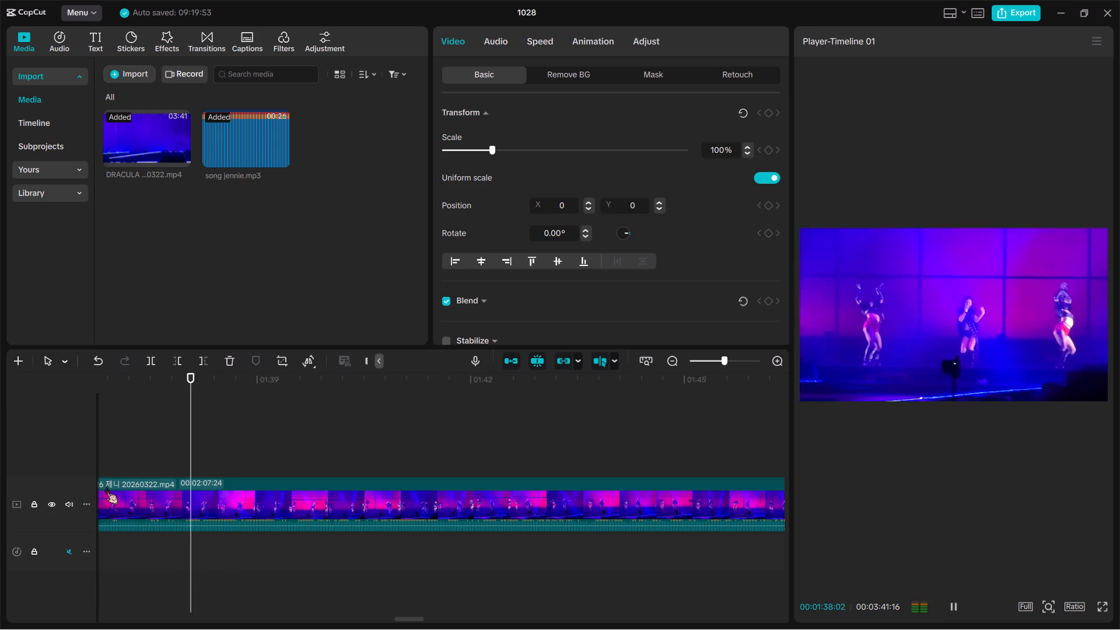
{"action": "key", "text": "space"}
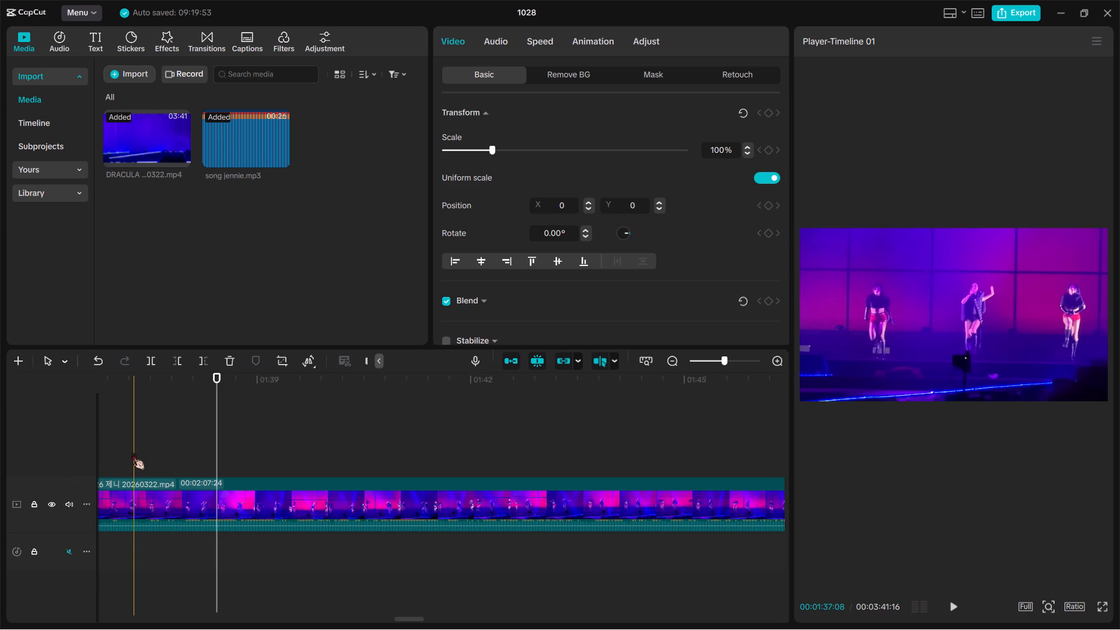
Review the footage around the 01:34 cut, playing from 01:31:23 to about 01:39 and replaying up to 01:38:05.
{"action": "scroll", "coordinate": [132, 453], "scroll_direction": "right", "scroll_amount": 2}
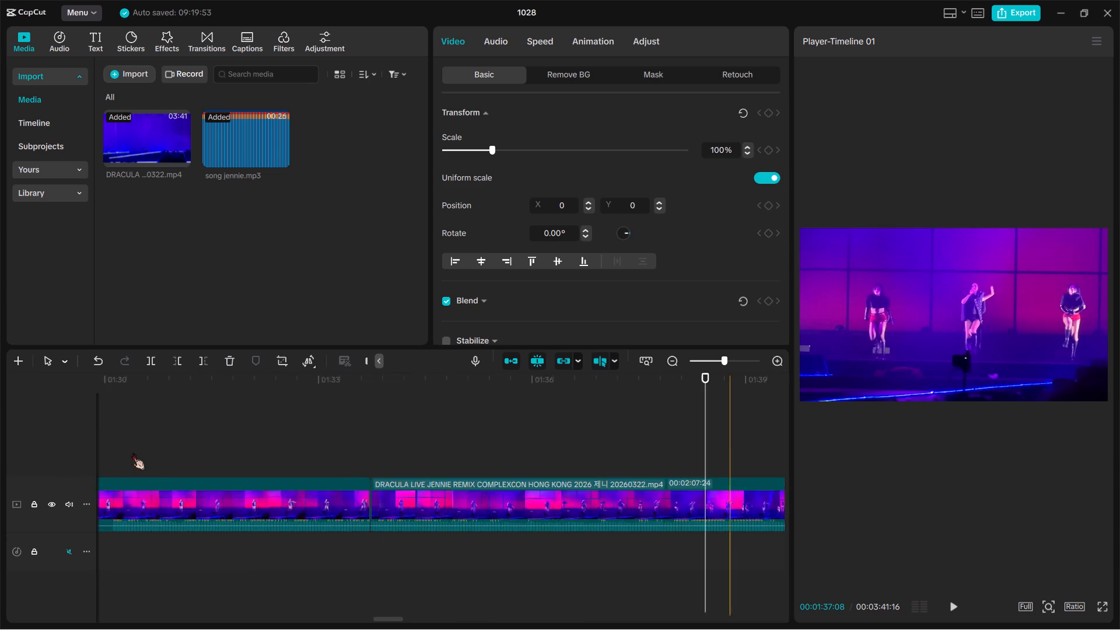
{"action": "scroll", "coordinate": [132, 453], "scroll_direction": "right", "scroll_amount": 2}
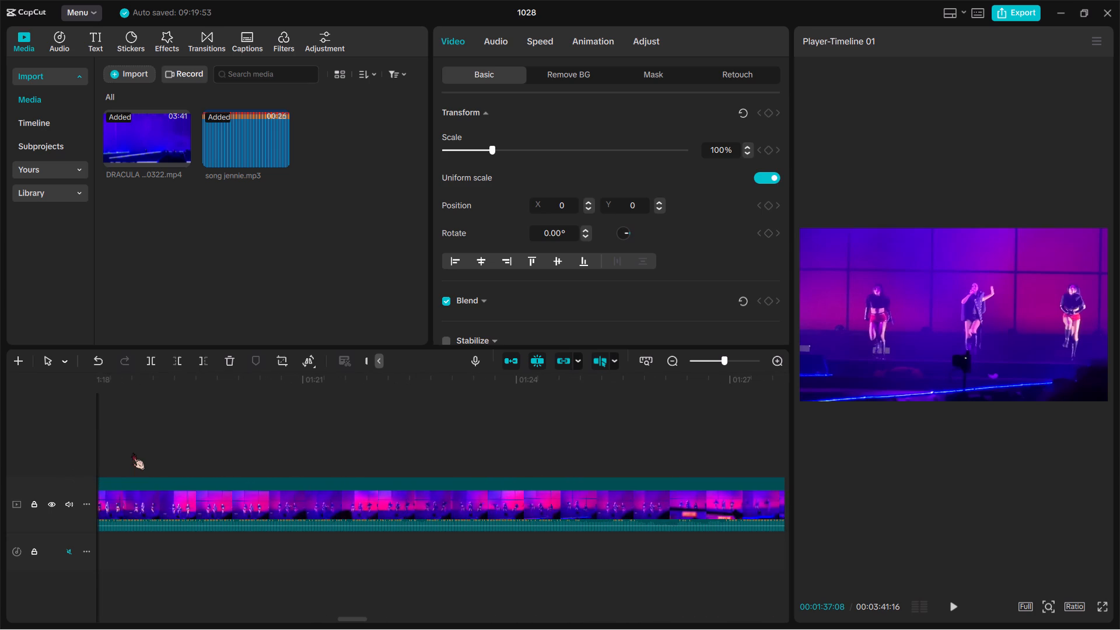
{"action": "scroll", "coordinate": [132, 453], "scroll_direction": "left", "scroll_amount": 6}
{"action": "scroll", "coordinate": [132, 453], "scroll_direction": "right", "scroll_amount": 1}
{"action": "scroll", "coordinate": [132, 453], "scroll_direction": "left", "scroll_amount": 1}
{"action": "scroll", "coordinate": [132, 453], "scroll_direction": "right", "scroll_amount": 1}
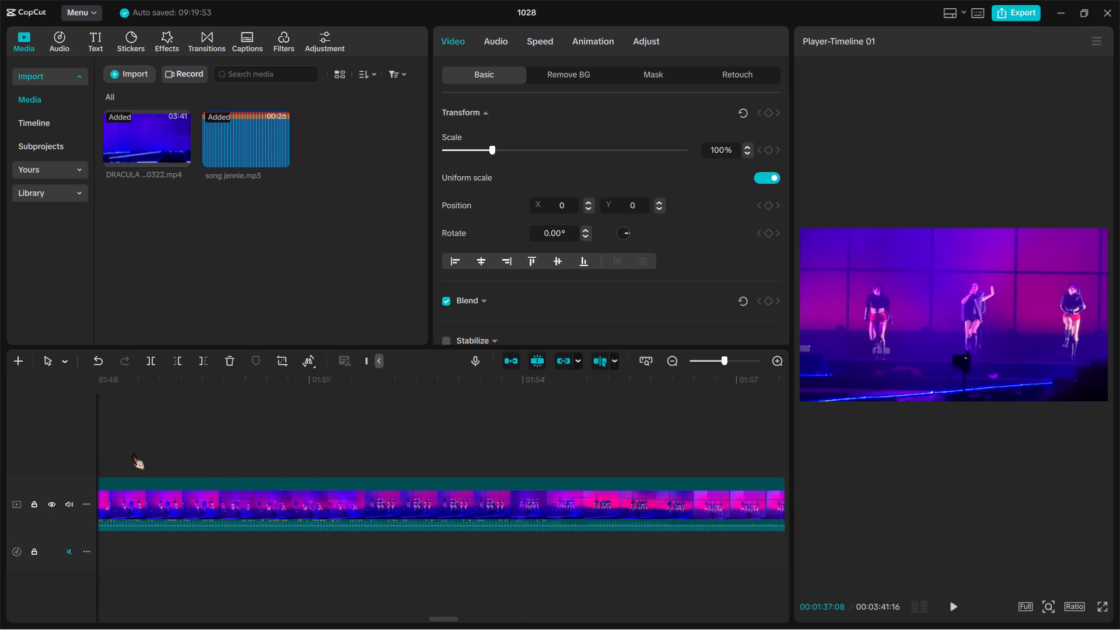
{"action": "scroll", "coordinate": [132, 453], "scroll_direction": "right", "scroll_amount": 1}
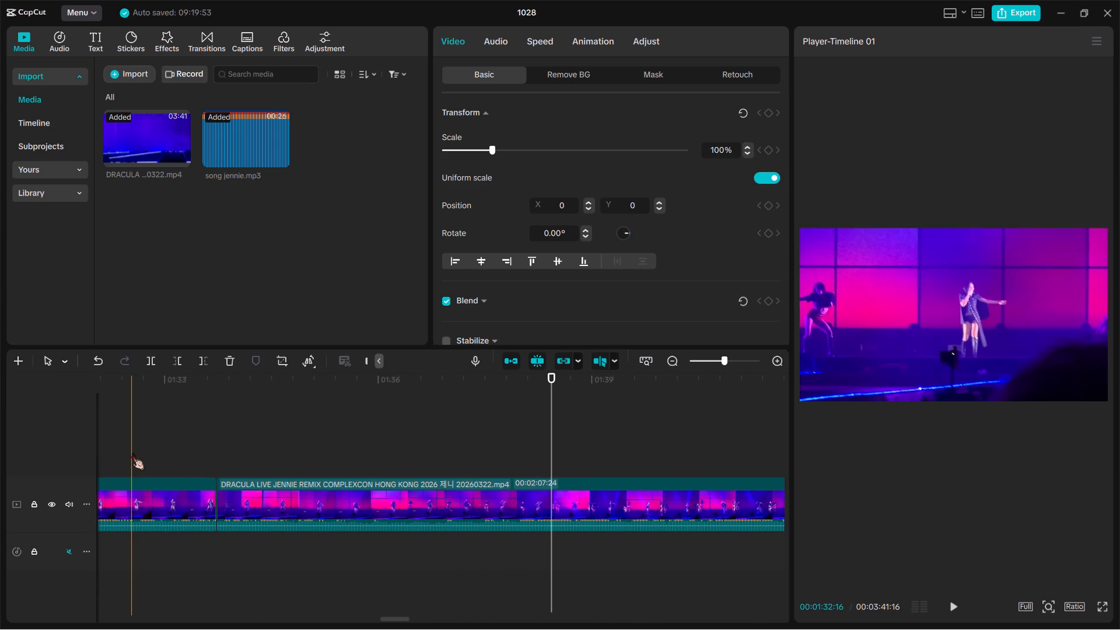
{"action": "scroll", "coordinate": [132, 453], "scroll_direction": "down", "scroll_amount": 1, "text": "ctrl"}
{"action": "scroll", "coordinate": [132, 453], "scroll_direction": "left", "scroll_amount": 1}
{"action": "scroll", "coordinate": [132, 453], "scroll_direction": "right", "scroll_amount": 1}
{"action": "scroll", "coordinate": [132, 453], "scroll_direction": "left", "scroll_amount": 1}
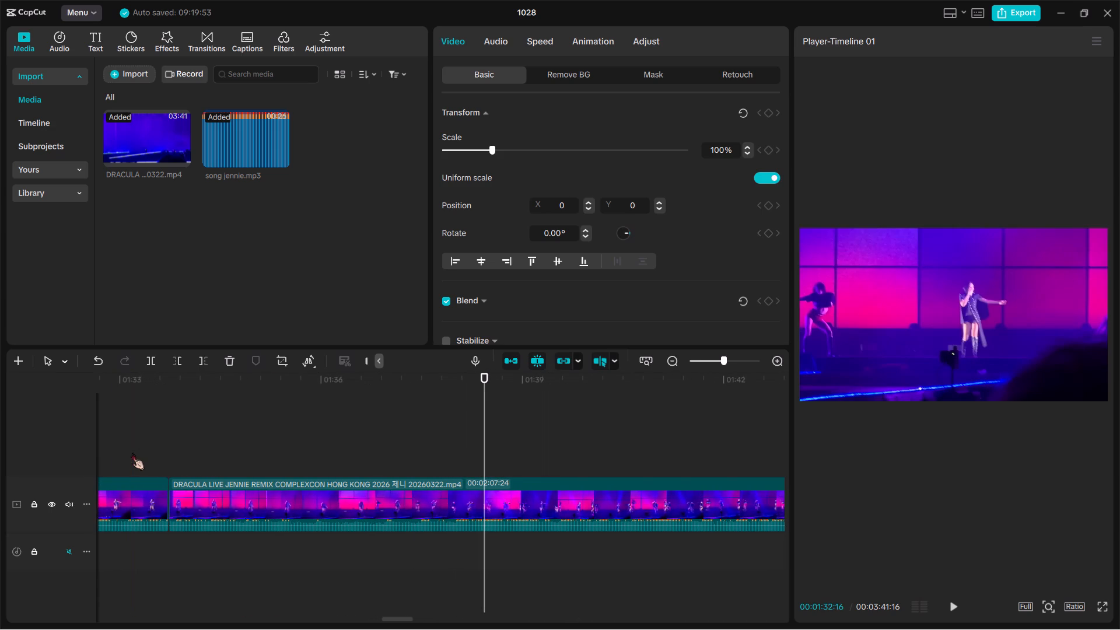
{"action": "scroll", "coordinate": [132, 453], "scroll_direction": "right", "scroll_amount": 1}
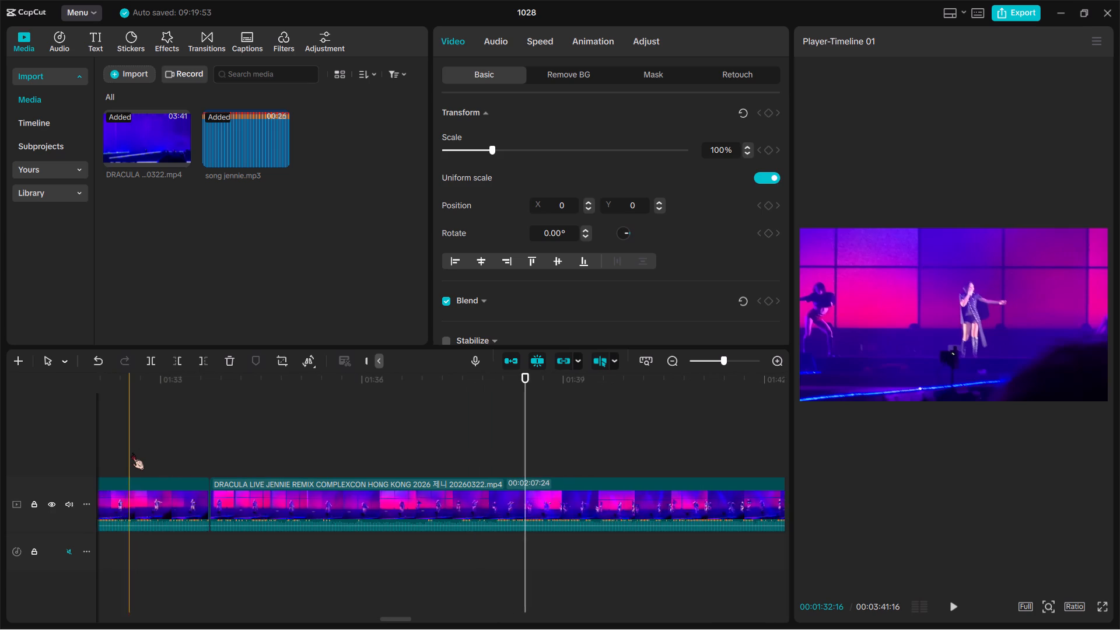
{"action": "scroll", "coordinate": [132, 453], "scroll_direction": "right", "scroll_amount": 1}
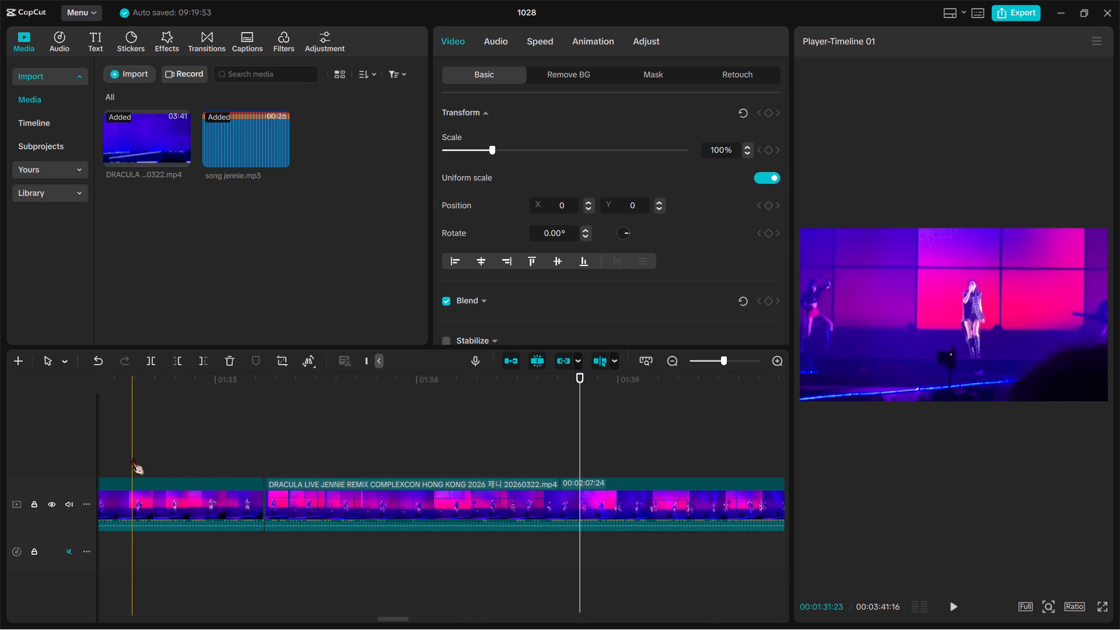
{"action": "left_click", "coordinate": [132, 458]}
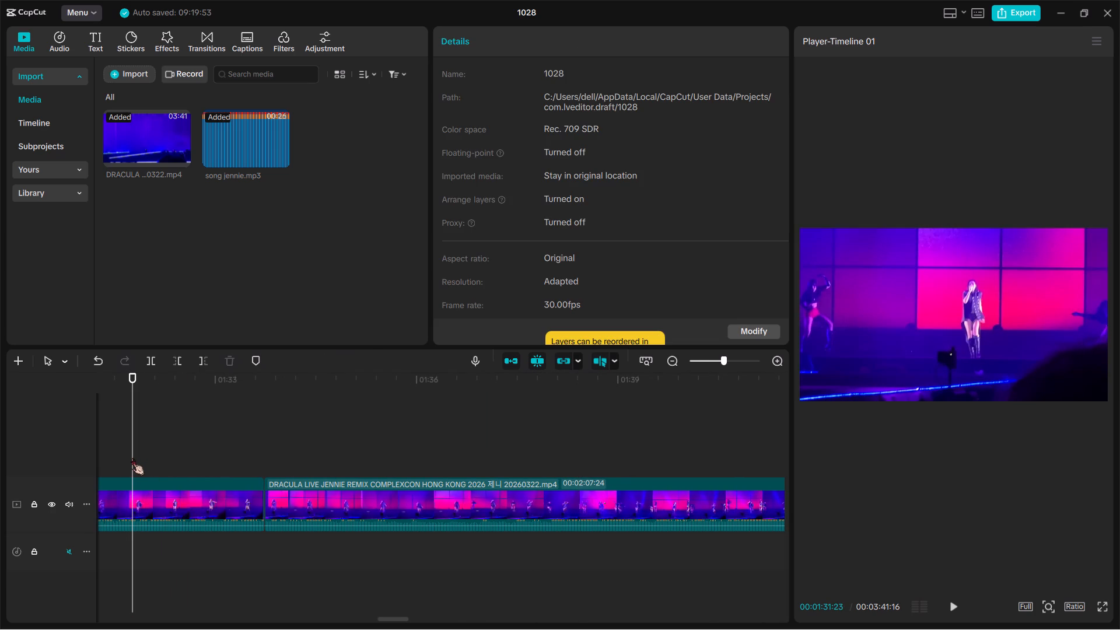
{"action": "key", "text": "space"}
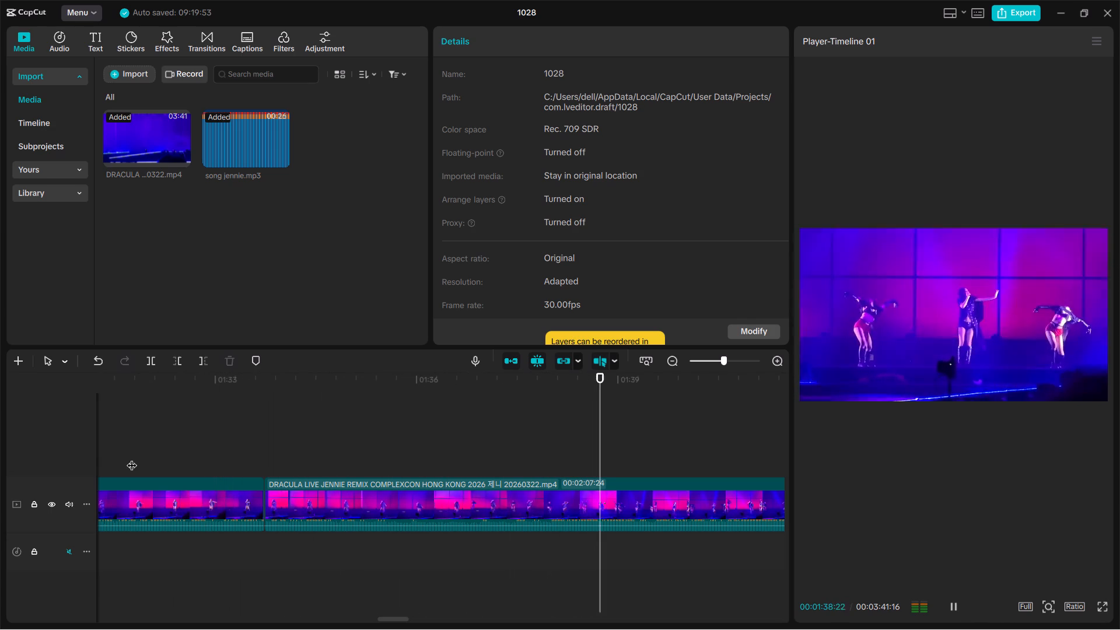
{"action": "key", "text": "space"}
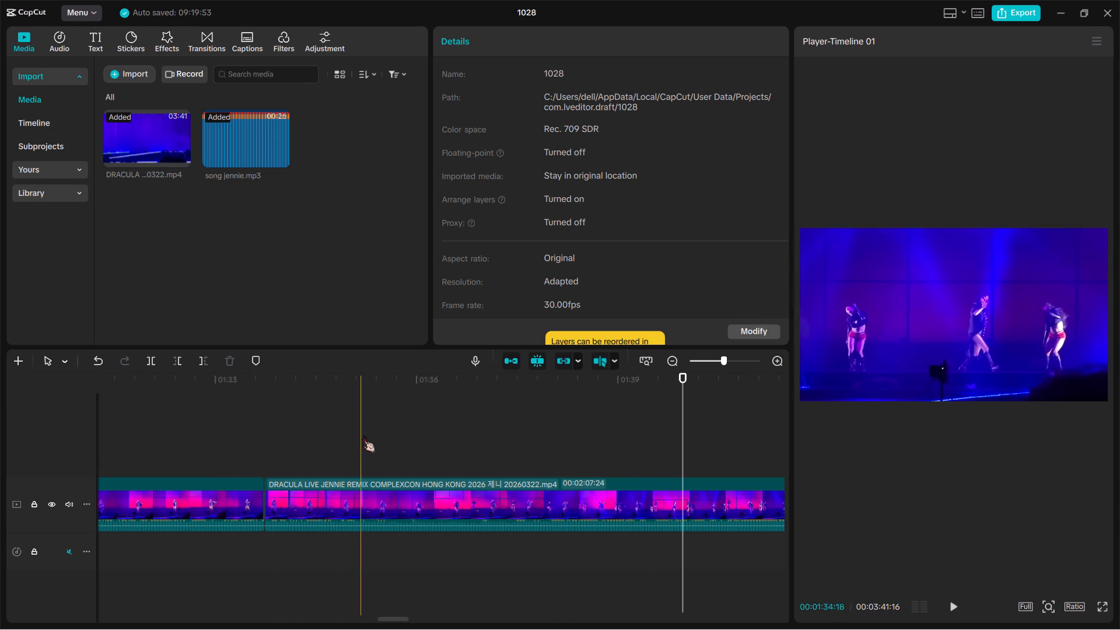
{"action": "key", "text": "space"}
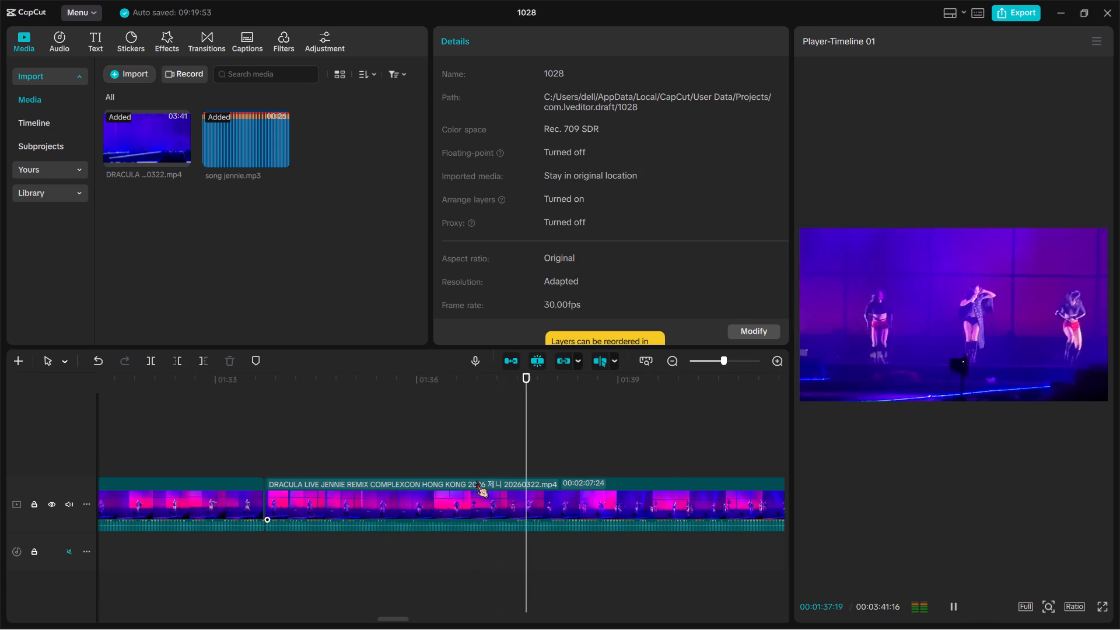
{"action": "key", "text": "space"}
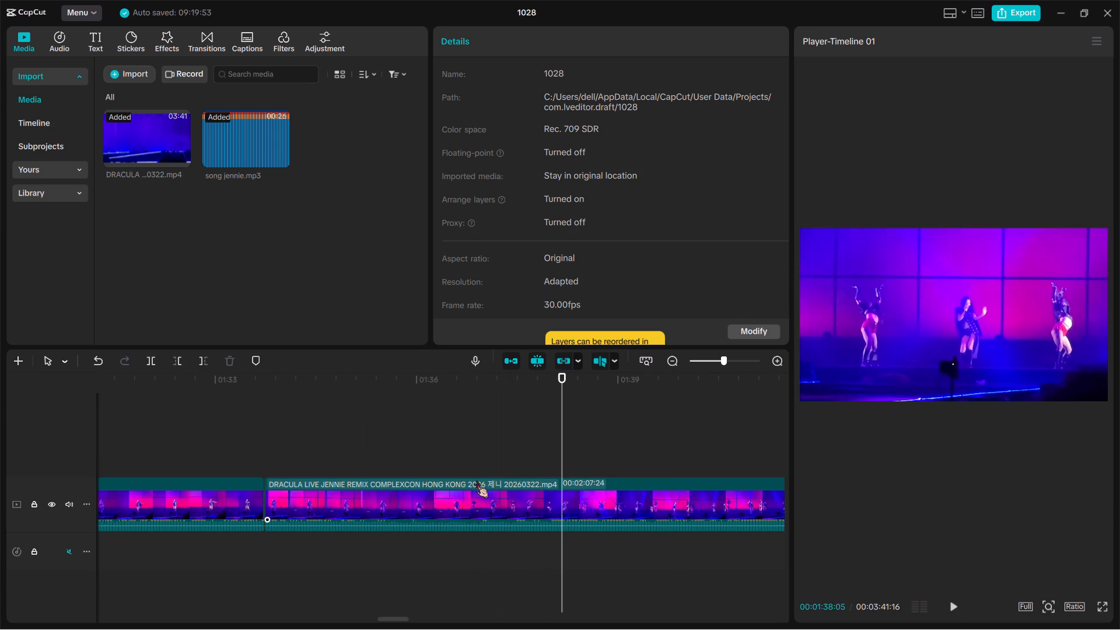
Play the footage between about 01:37 and 01:40 and split the clip at about 01:37:00.
{"action": "scroll", "coordinate": [476, 481], "scroll_direction": "up", "scroll_amount": 10, "text": "ctrl"}
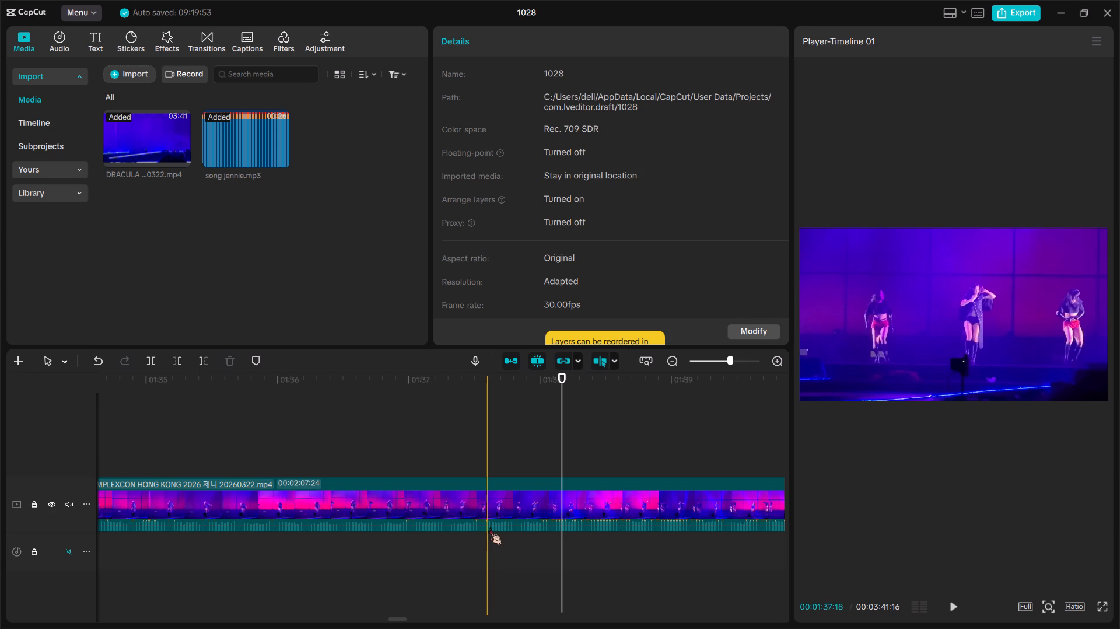
{"action": "key", "text": "space"}
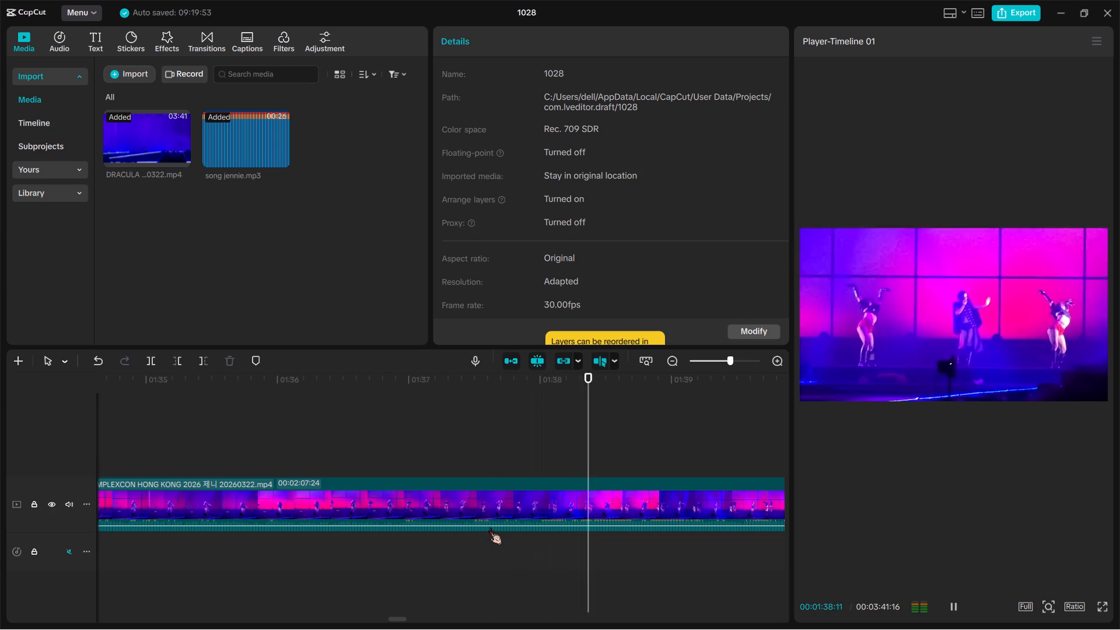
{"action": "key", "text": "space"}
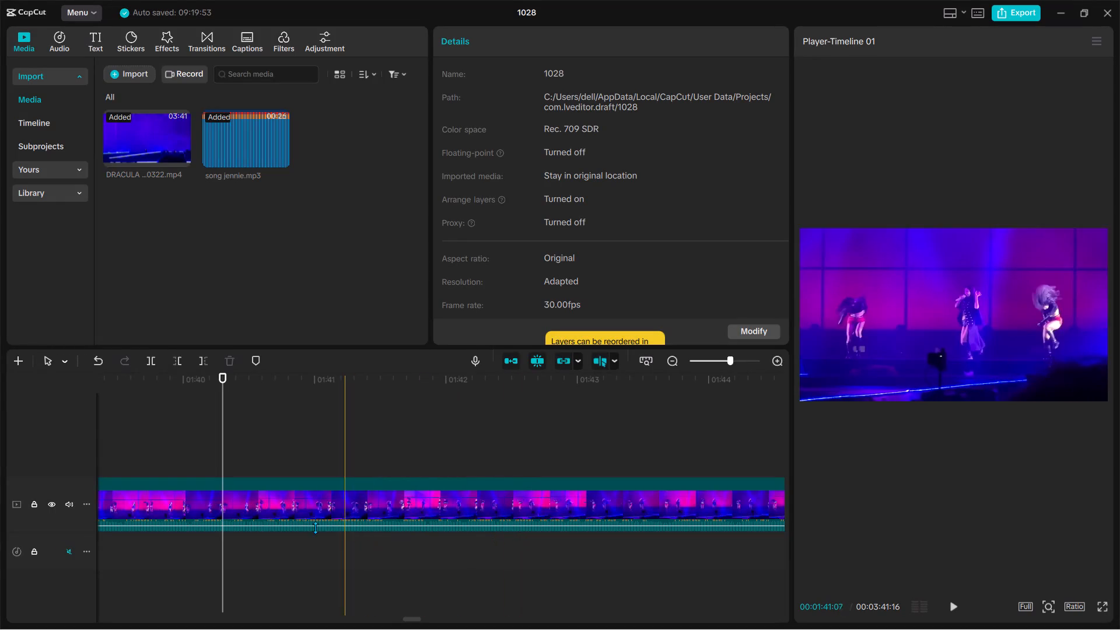
{"action": "scroll", "coordinate": [299, 530], "scroll_direction": "right", "scroll_amount": 1}
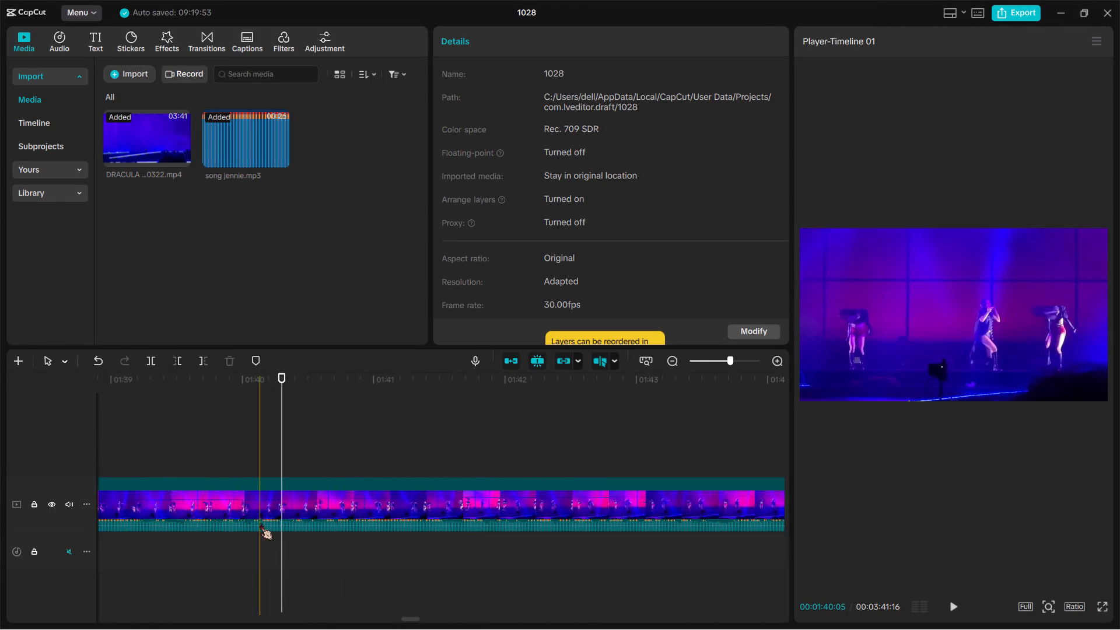
{"action": "scroll", "coordinate": [260, 523], "scroll_direction": "right", "scroll_amount": 1}
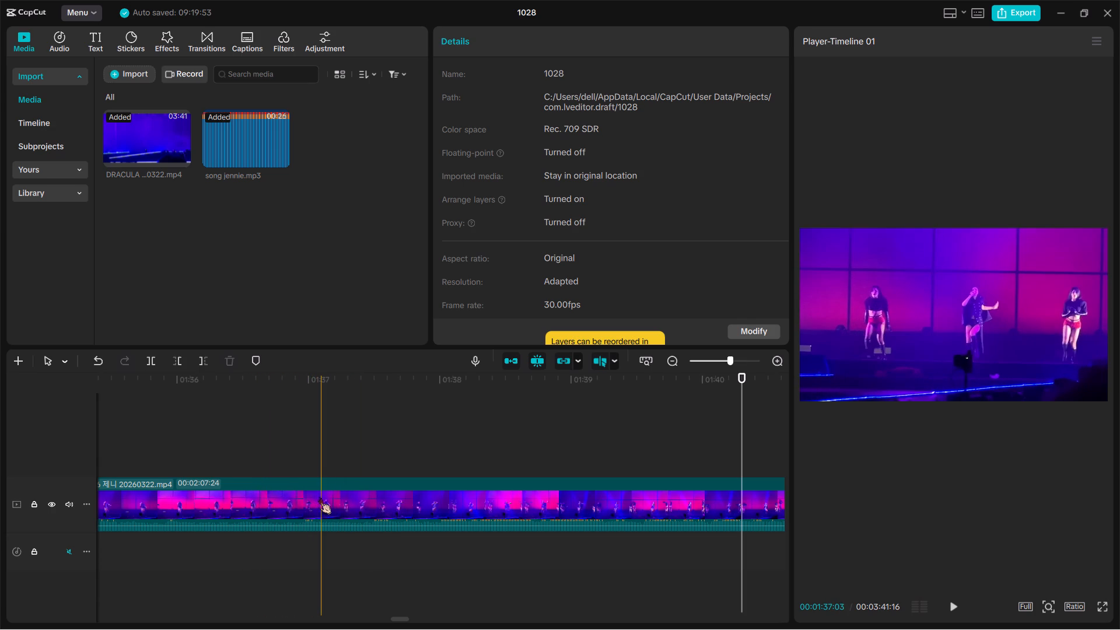
{"action": "key", "text": "space"}
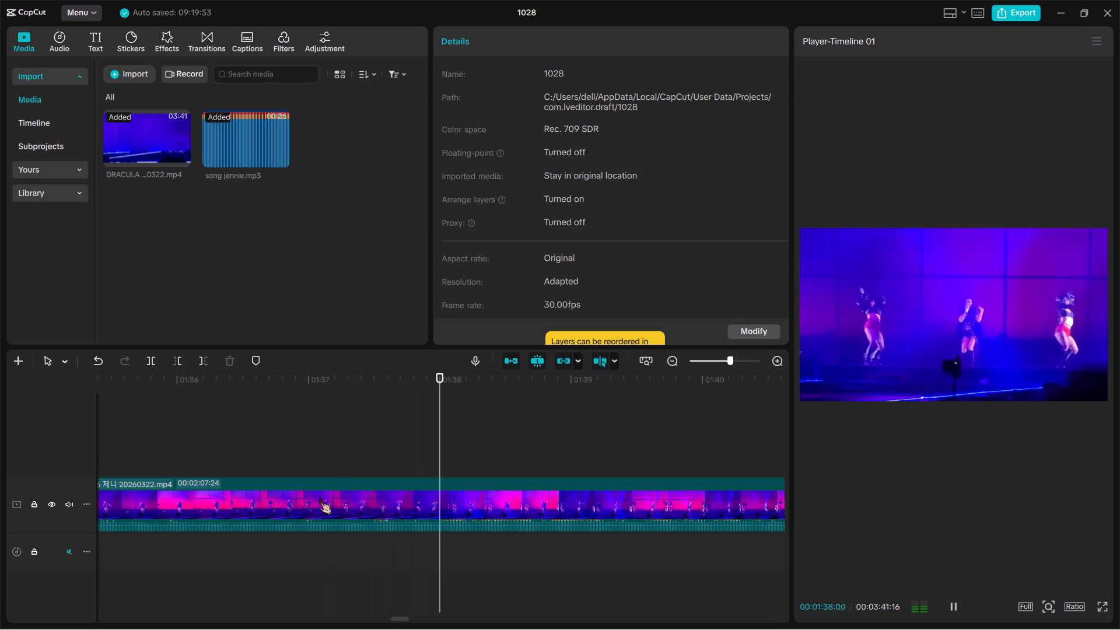
{"action": "key", "text": "space"}
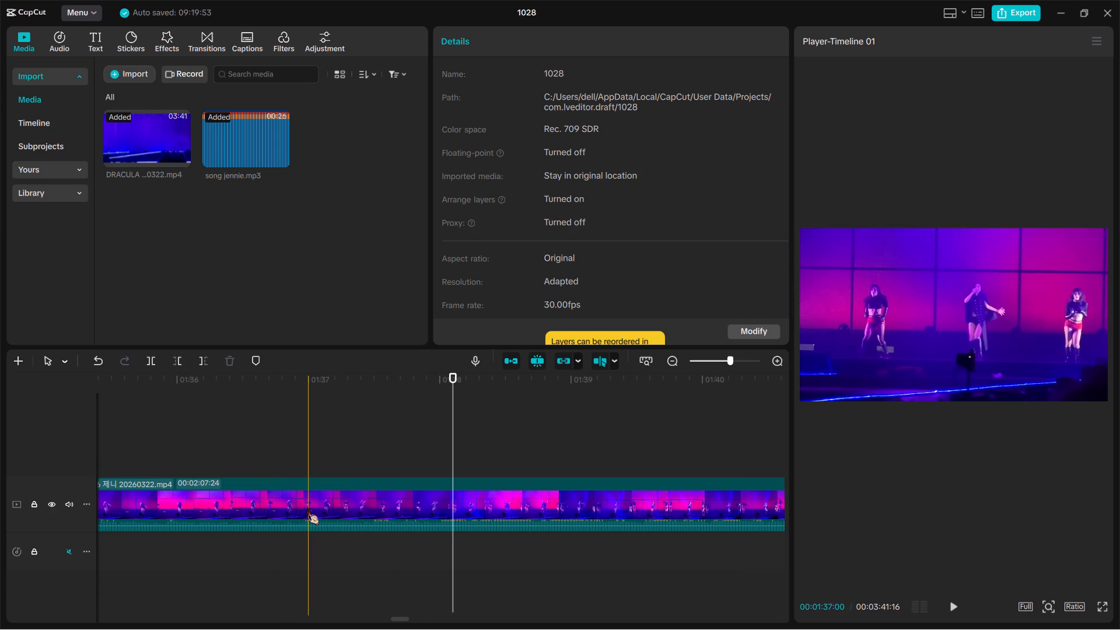
{"action": "double_click", "coordinate": [307, 508]}
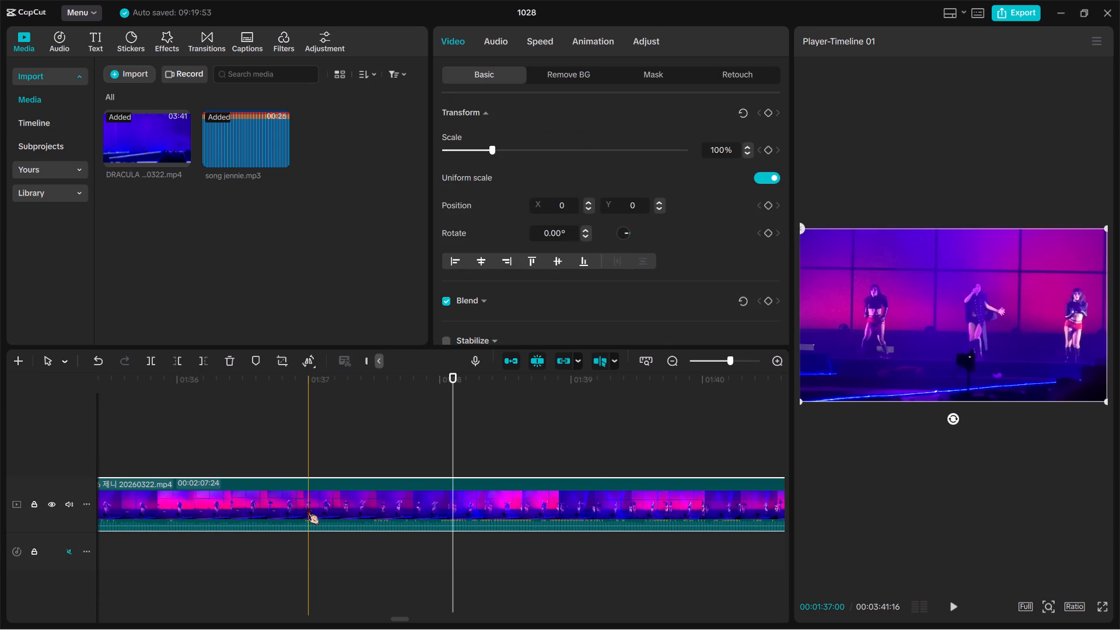
{"action": "key", "text": "ctrl+b"}
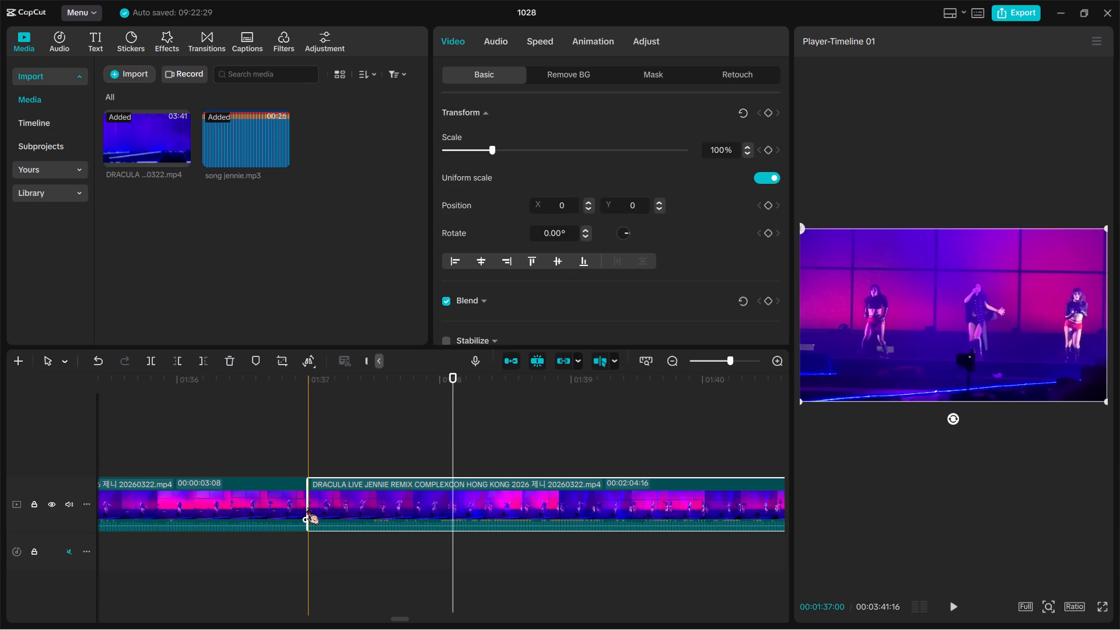
Play the footage onward from the 01:37 cut and split the clip at 01:51:14.
{"action": "key", "text": "space"}
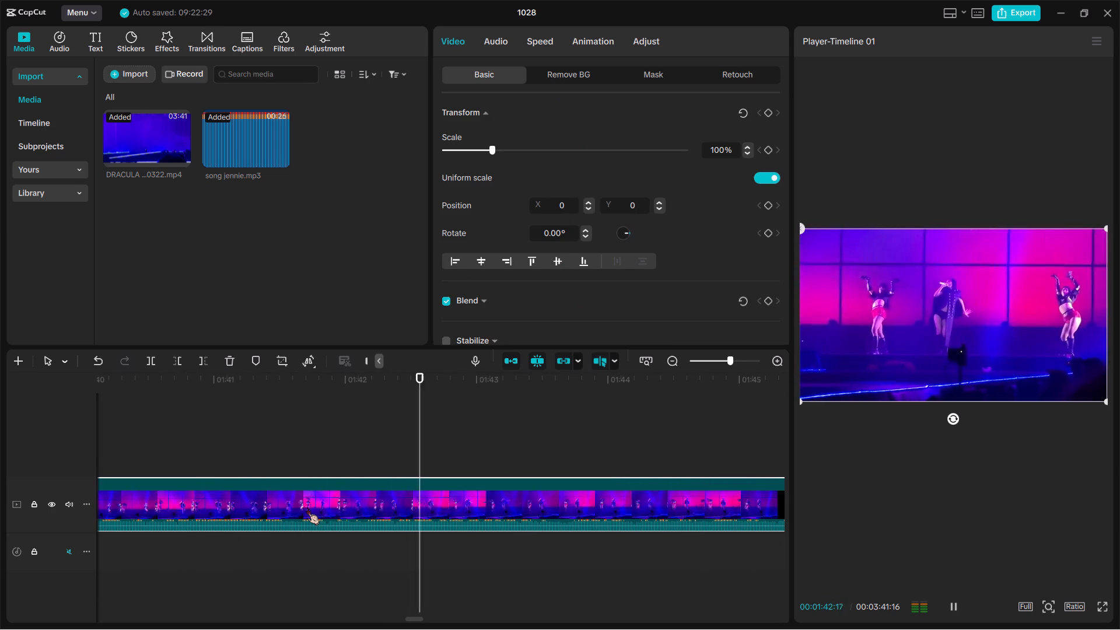
{"action": "key", "text": "space"}
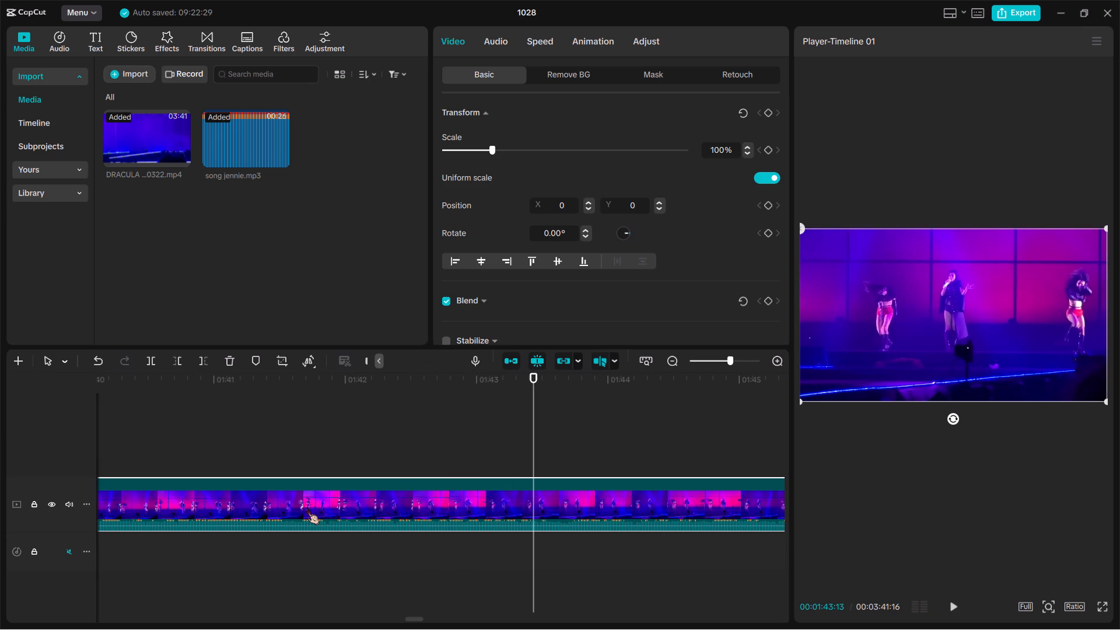
{"action": "key", "text": "space"}
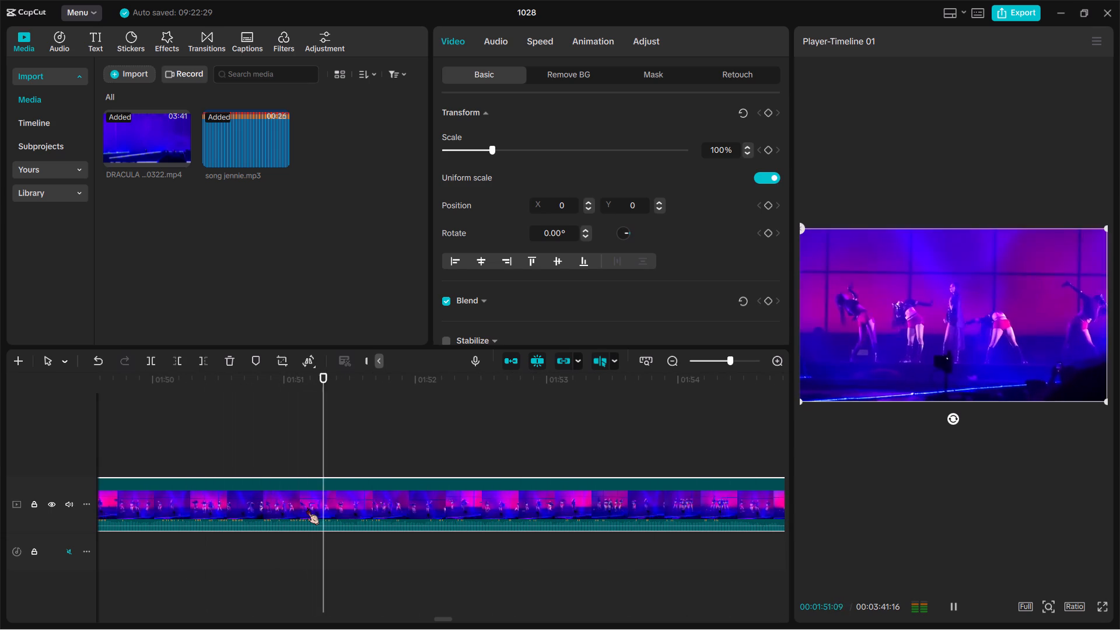
{"action": "key", "text": "space"}
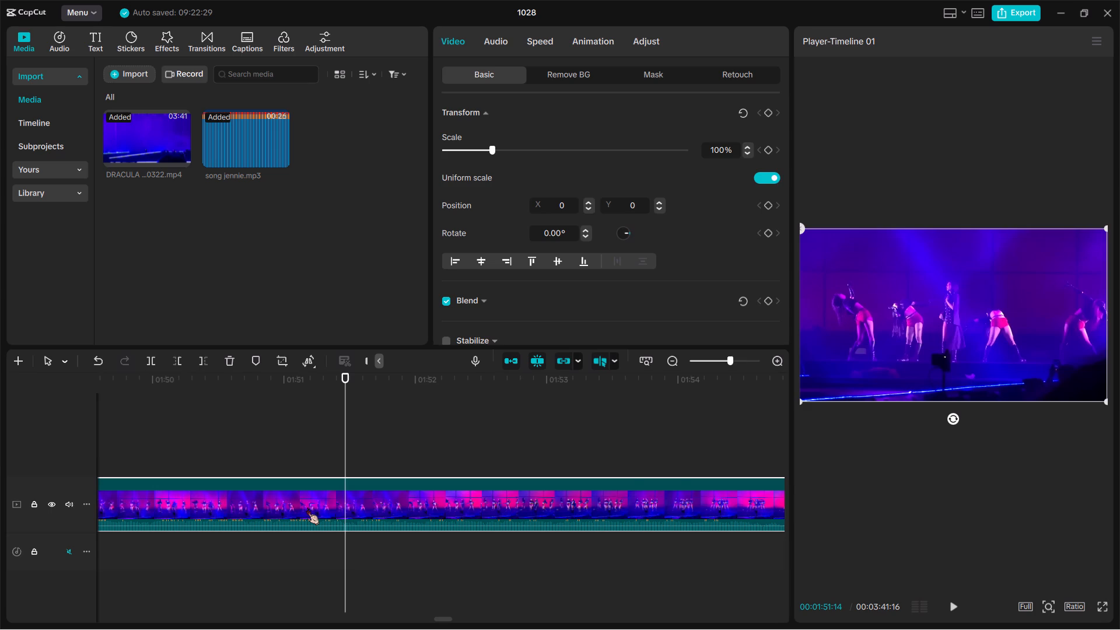
{"action": "key", "text": "ctrl+b"}
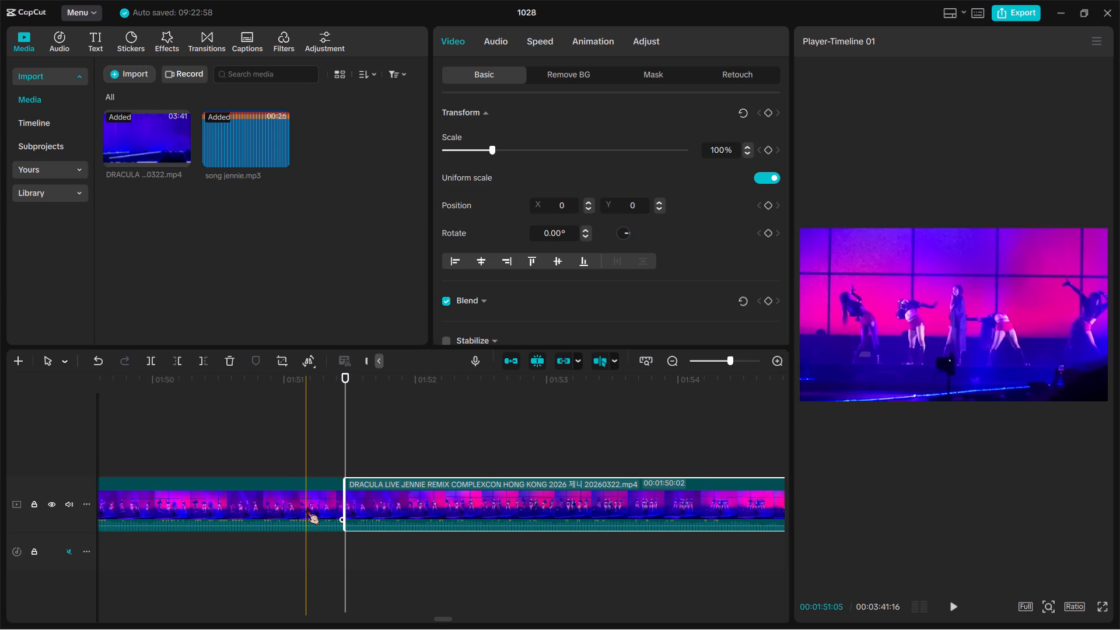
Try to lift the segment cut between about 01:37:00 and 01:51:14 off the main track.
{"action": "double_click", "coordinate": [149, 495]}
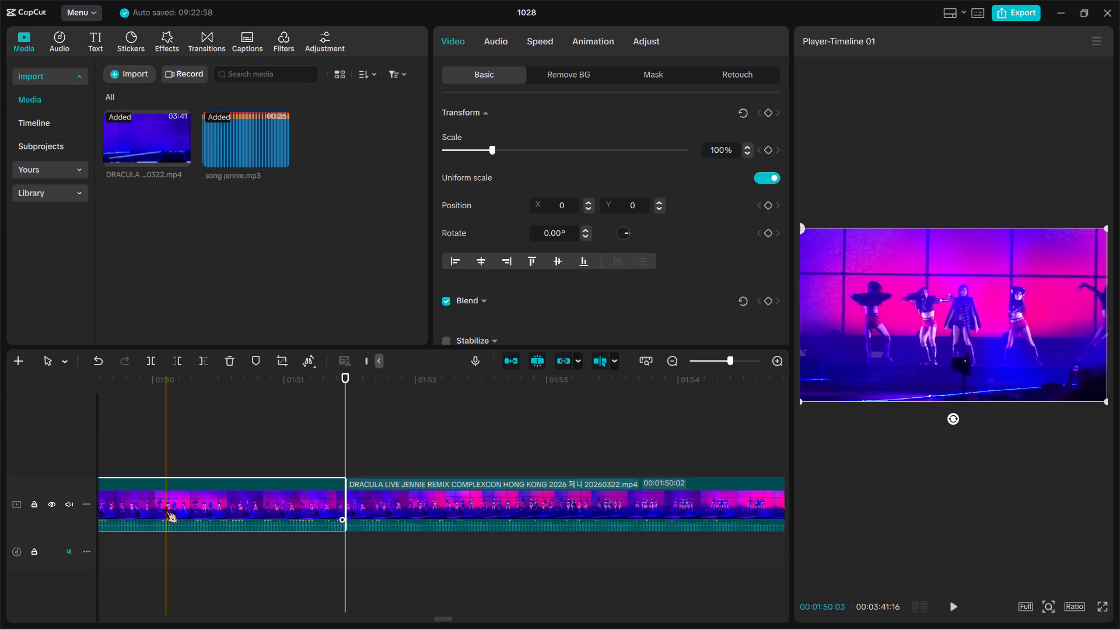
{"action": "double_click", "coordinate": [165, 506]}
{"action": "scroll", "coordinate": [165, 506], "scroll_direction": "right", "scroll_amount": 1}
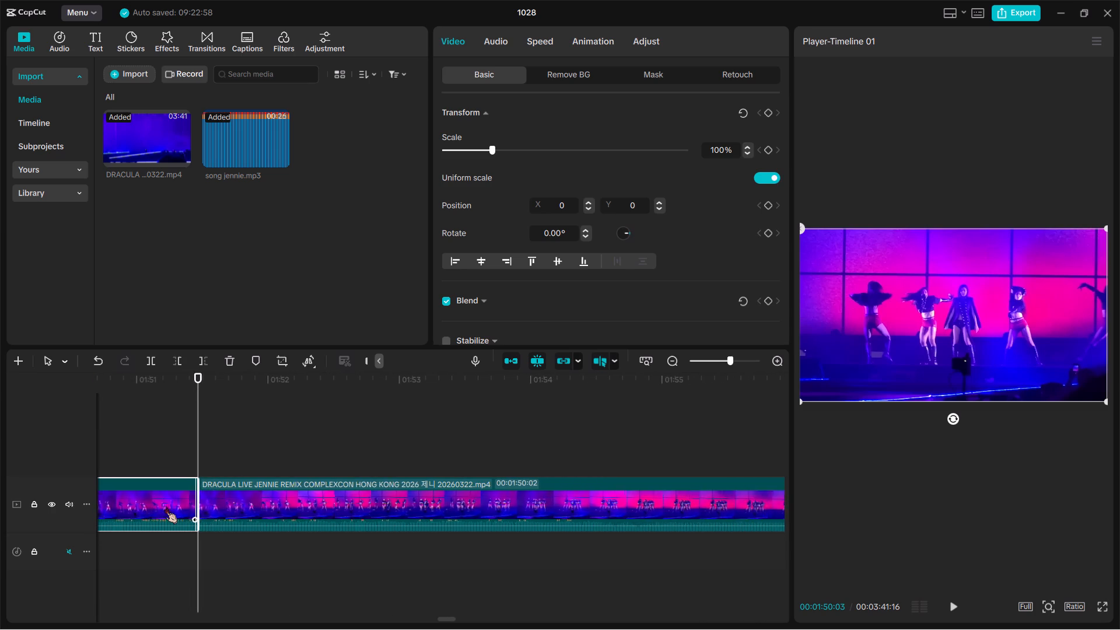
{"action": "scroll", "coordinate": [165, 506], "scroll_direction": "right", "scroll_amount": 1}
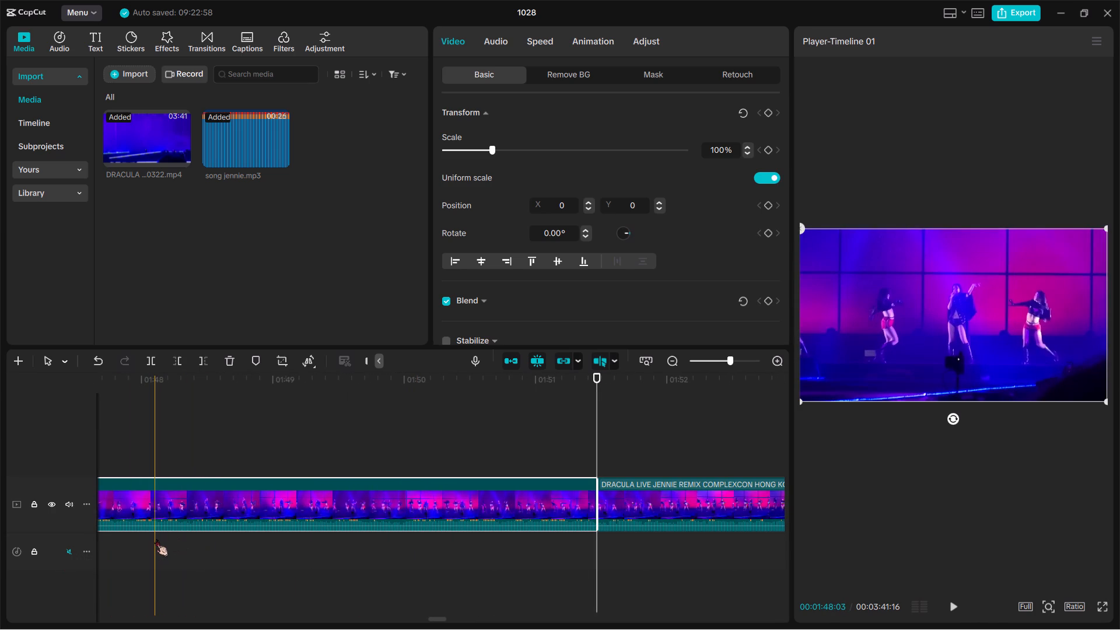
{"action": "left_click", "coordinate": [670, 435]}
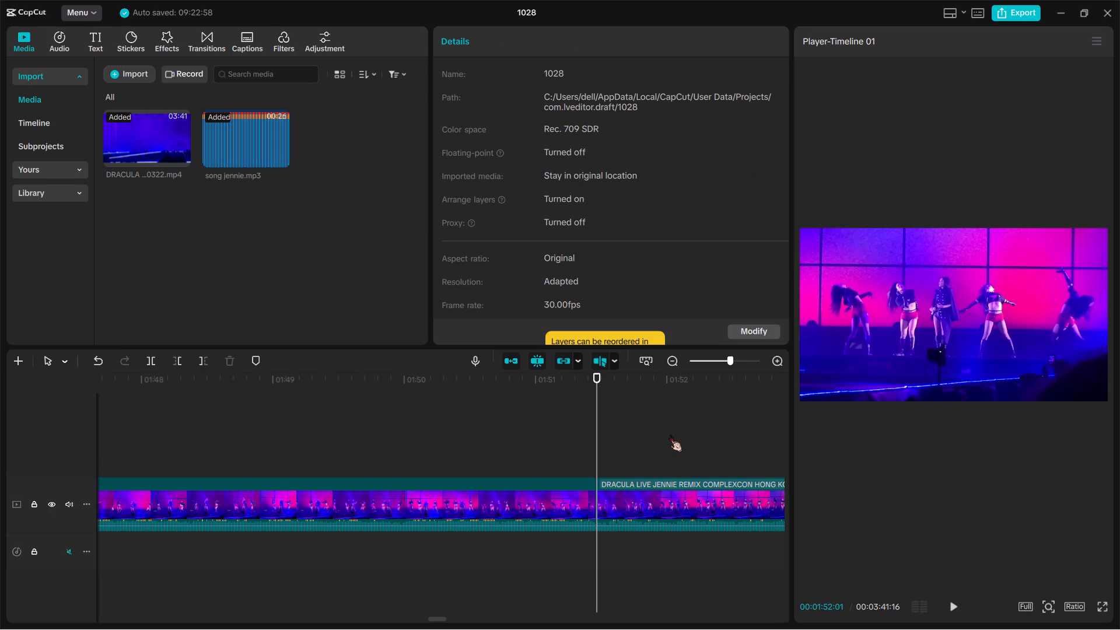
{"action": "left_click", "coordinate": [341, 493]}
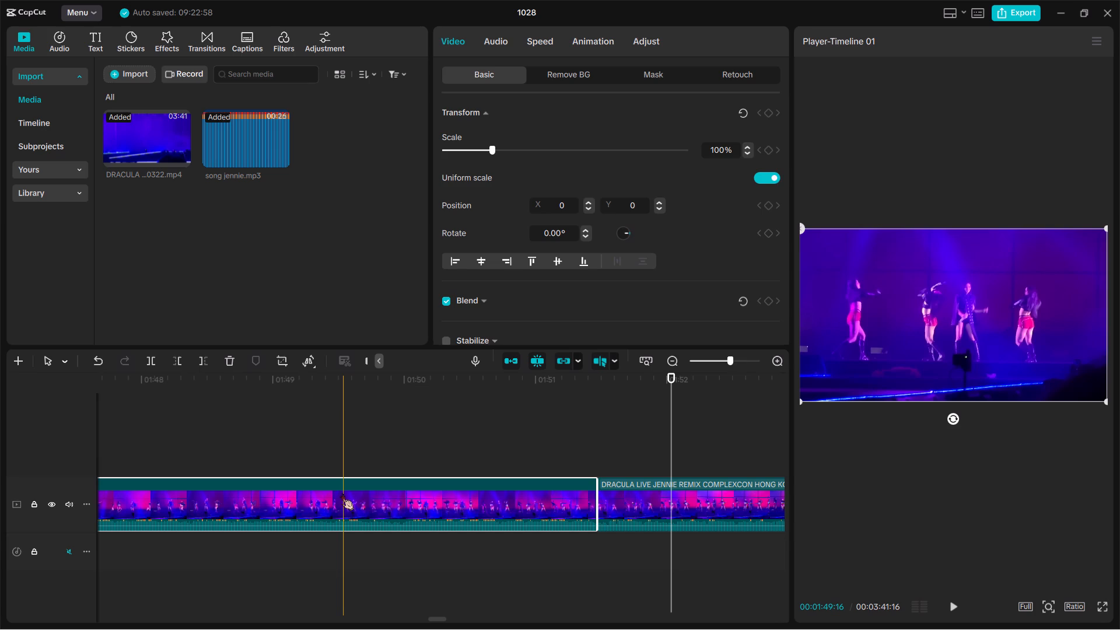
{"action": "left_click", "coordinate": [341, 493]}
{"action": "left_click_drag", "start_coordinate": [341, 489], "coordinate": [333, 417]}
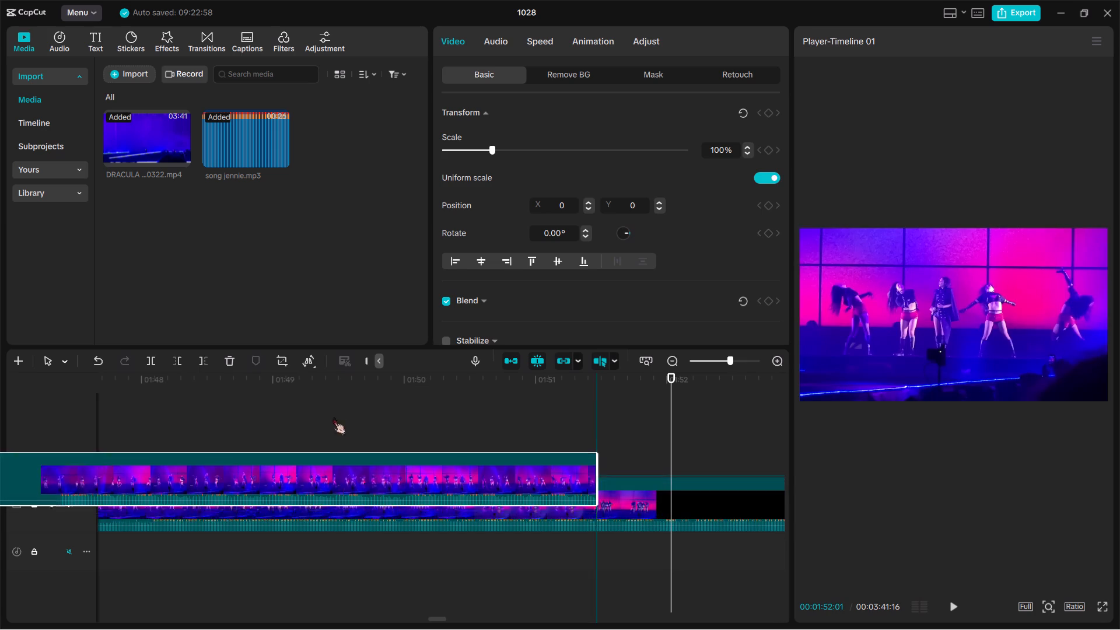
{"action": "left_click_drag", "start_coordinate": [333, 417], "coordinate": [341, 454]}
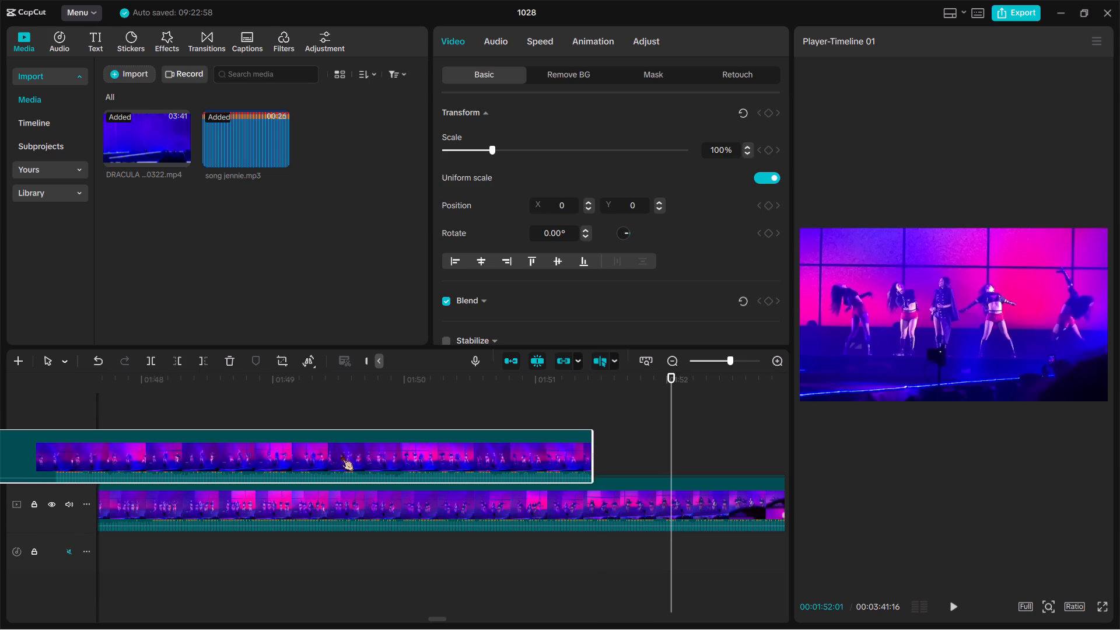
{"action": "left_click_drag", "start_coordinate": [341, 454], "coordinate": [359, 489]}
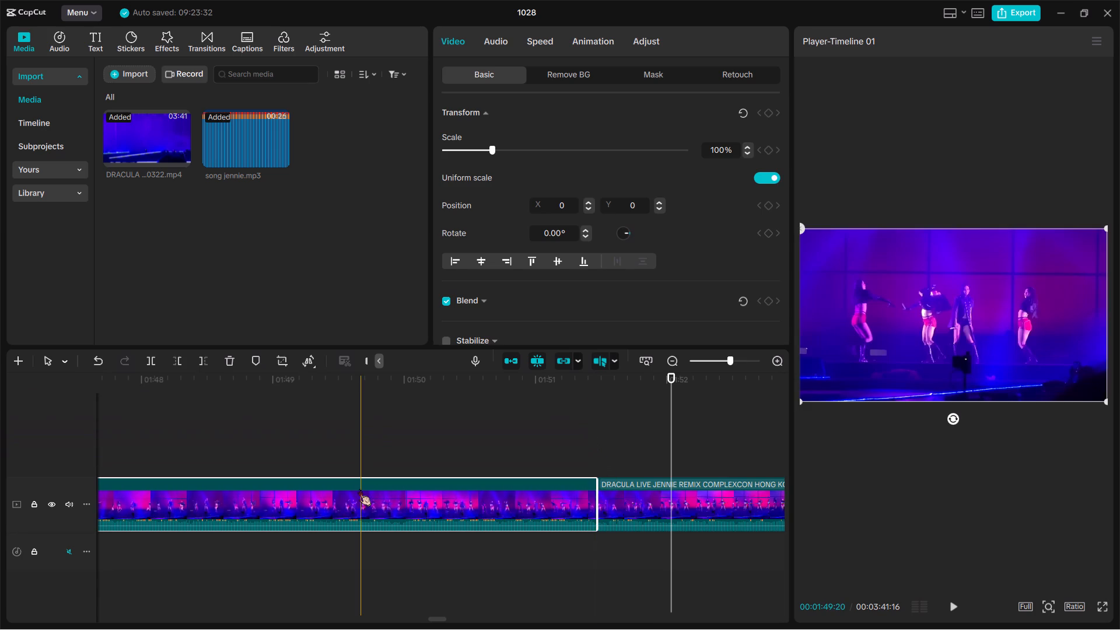
Move the footage segment cut between about 01:37:00 and 01:51:14 to about 00:15 on the main track, directly after the second clip.
{"action": "left_click", "coordinate": [473, 427]}
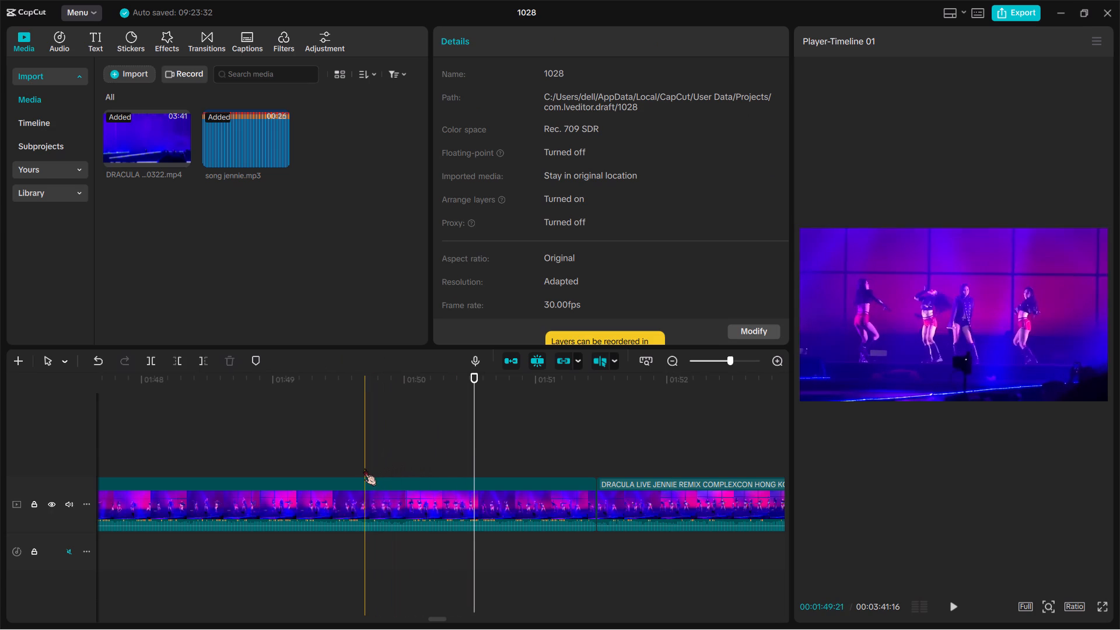
{"action": "left_click", "coordinate": [352, 498]}
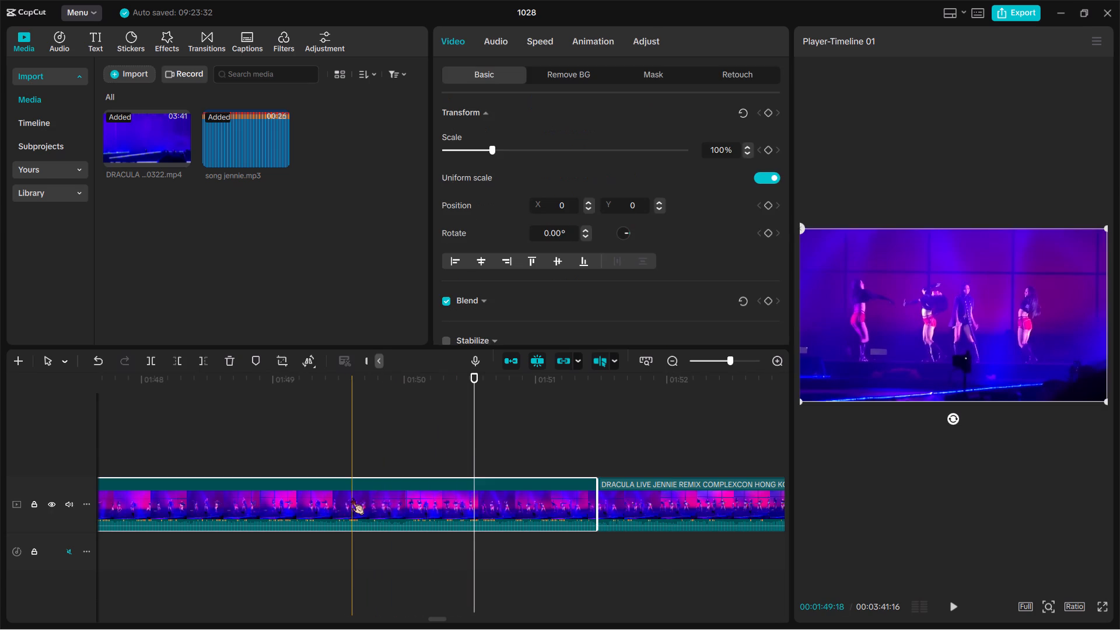
{"action": "double_click", "coordinate": [352, 498]}
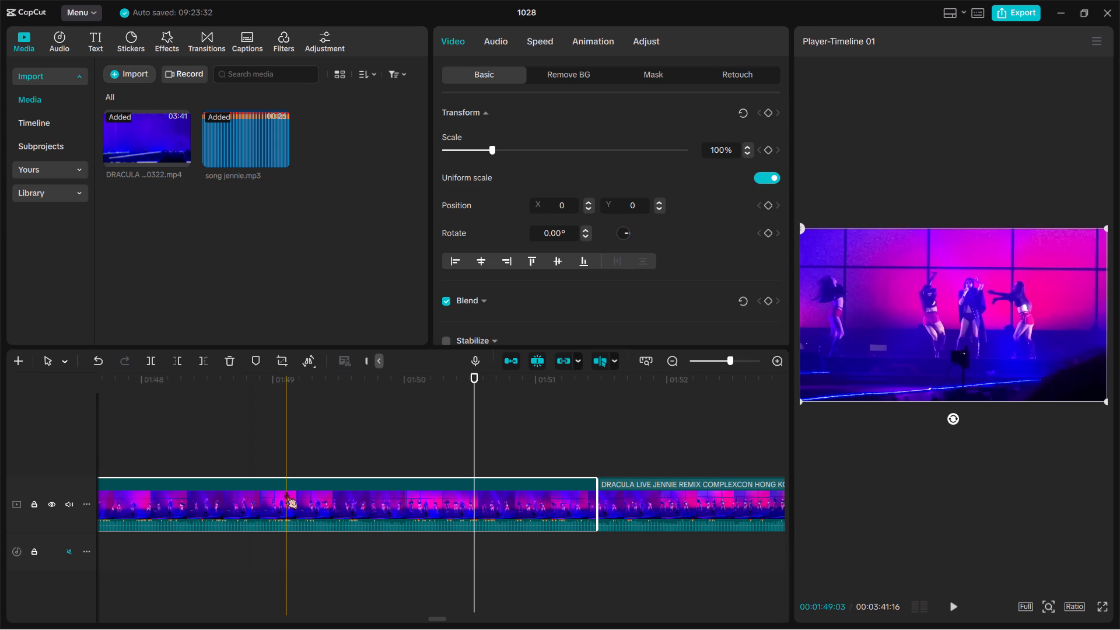
{"action": "left_click", "coordinate": [285, 492]}
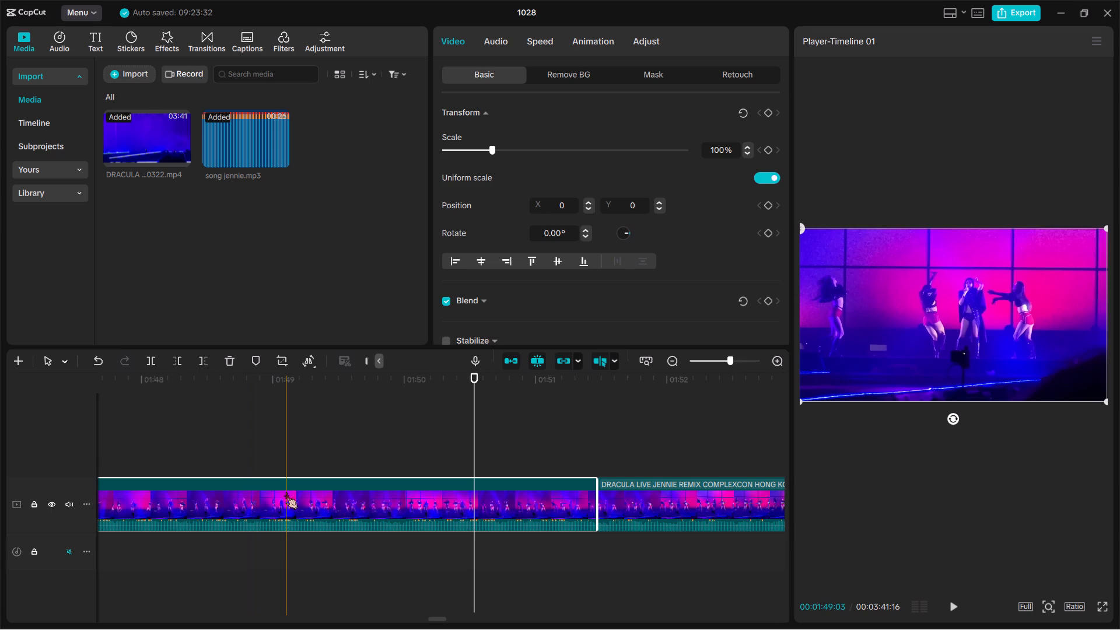
{"action": "left_click", "coordinate": [285, 492]}
{"action": "left_click", "coordinate": [285, 492]}
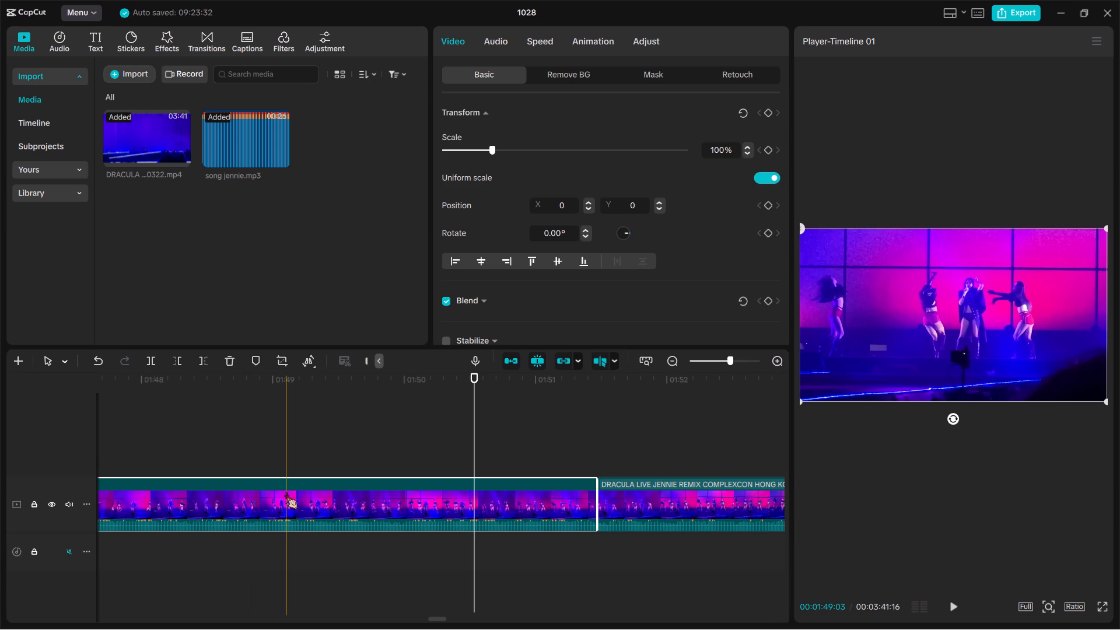
{"action": "left_click", "coordinate": [285, 492]}
{"action": "left_click_drag", "start_coordinate": [285, 492], "coordinate": [53, 463]}
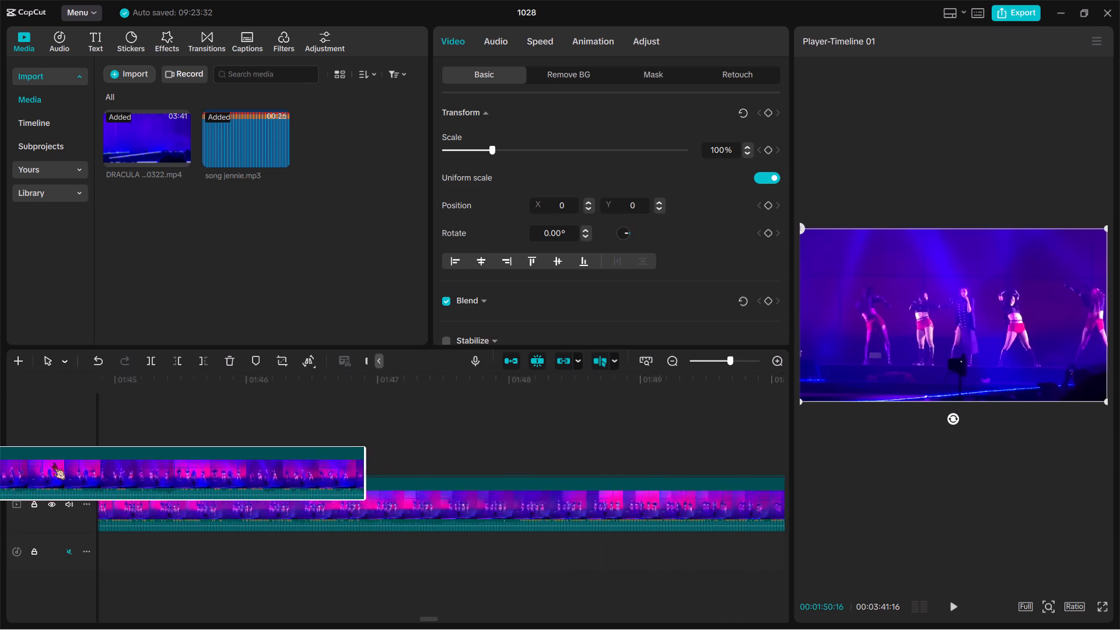
{"action": "left_click_drag", "start_coordinate": [53, 463], "coordinate": [41, 466]}
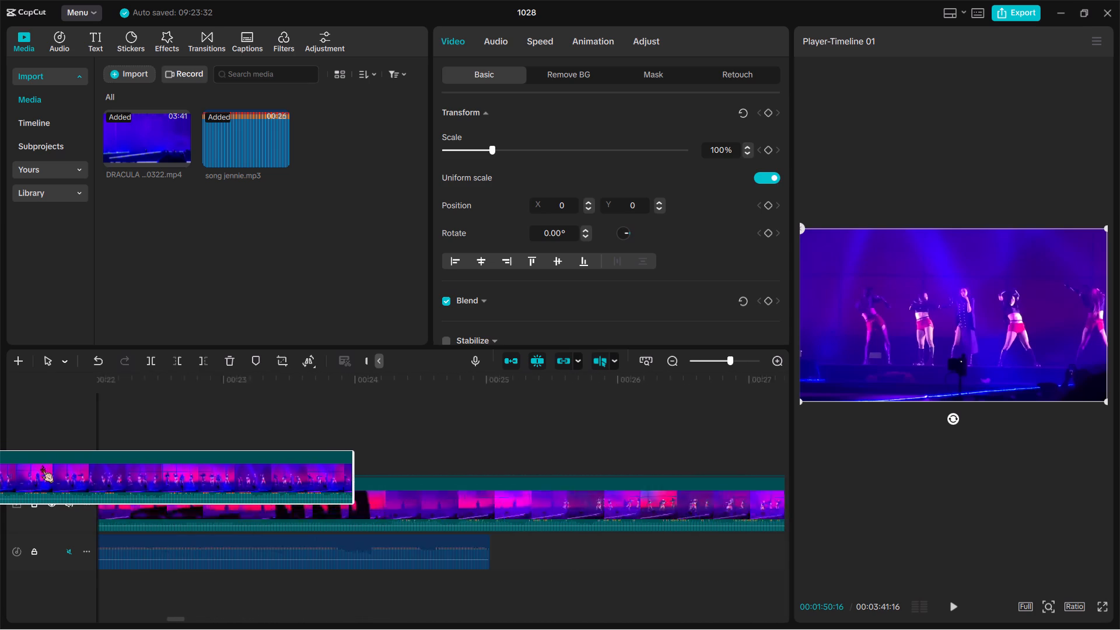
{"action": "left_click_drag", "start_coordinate": [41, 466], "coordinate": [215, 502]}
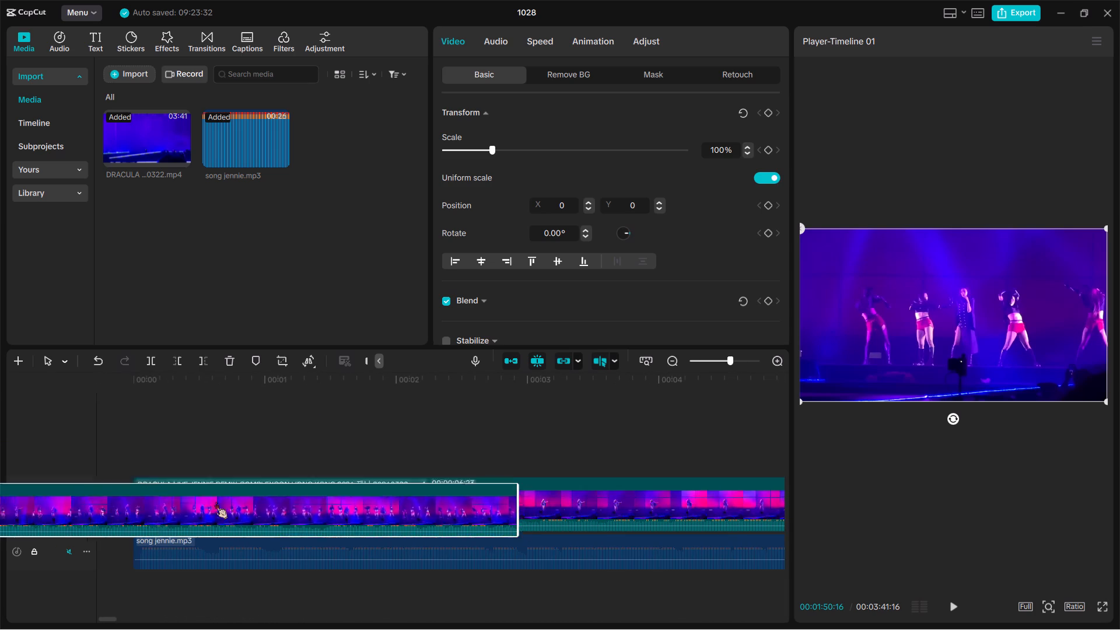
{"action": "left_click_drag", "start_coordinate": [215, 502], "coordinate": [639, 496]}
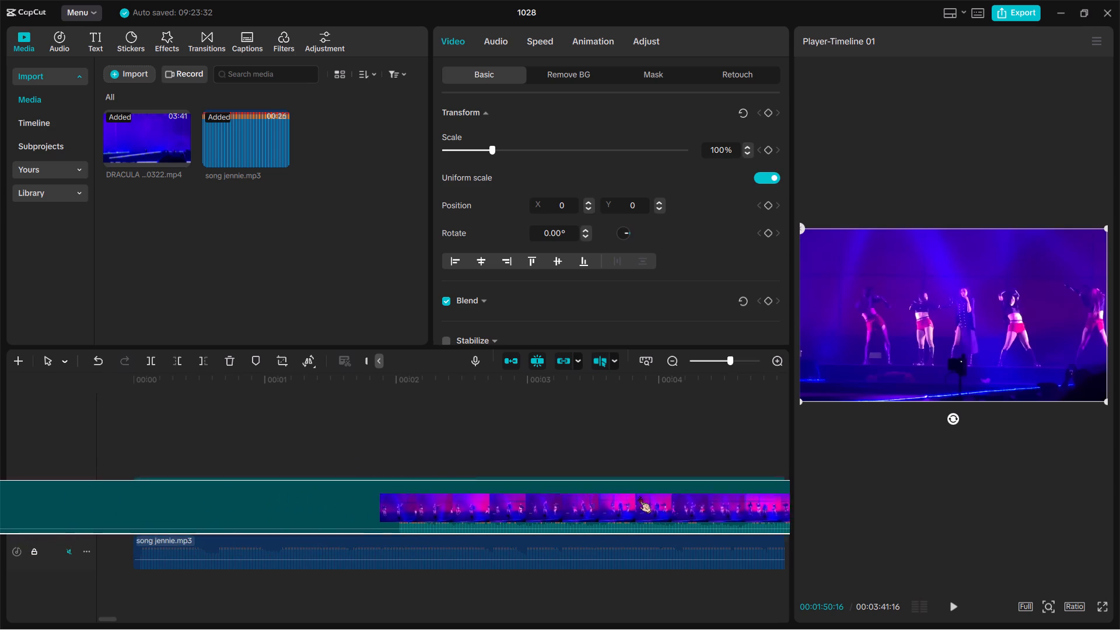
{"action": "left_click_drag", "start_coordinate": [639, 496], "coordinate": [1022, 492]}
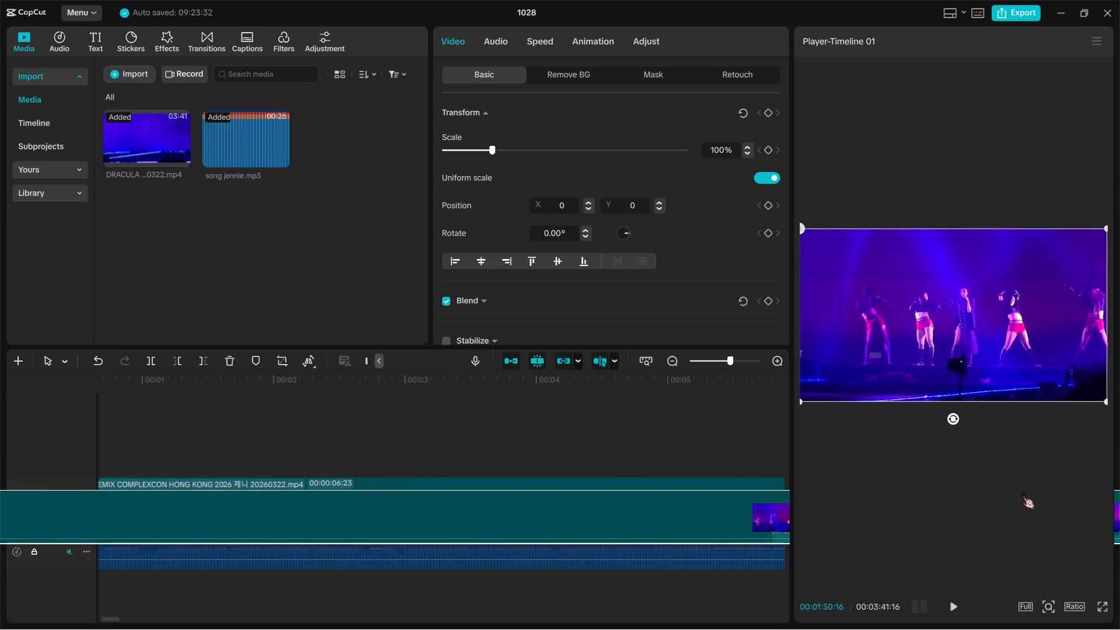
{"action": "left_click_drag", "start_coordinate": [1022, 492], "coordinate": [618, 515]}
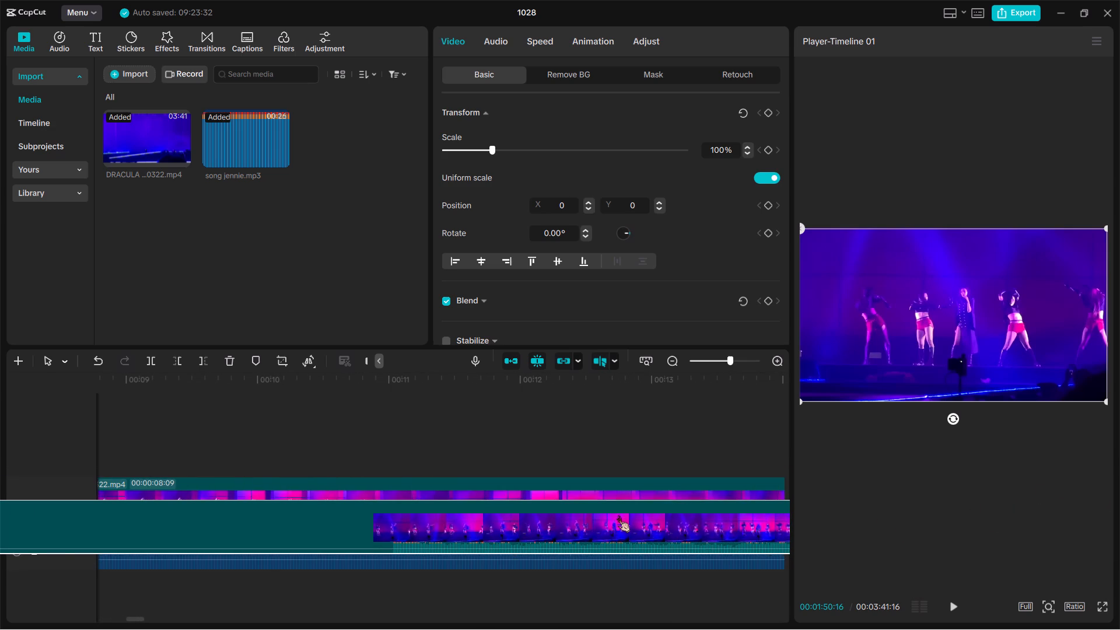
{"action": "left_click_drag", "start_coordinate": [618, 515], "coordinate": [633, 528]}
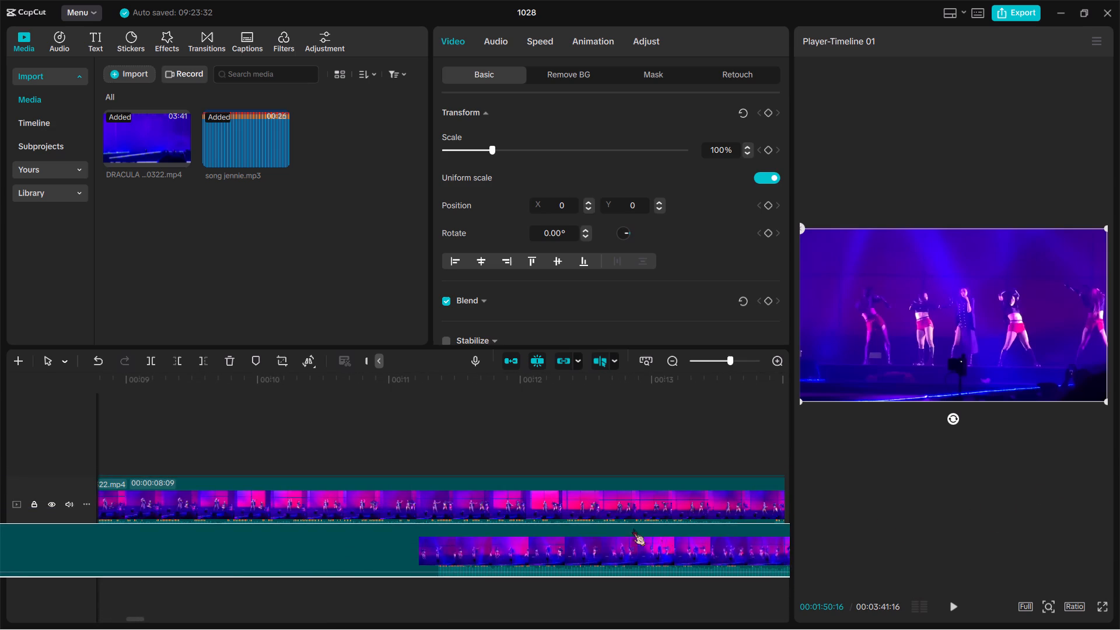
{"action": "left_click_drag", "start_coordinate": [633, 528], "coordinate": [873, 534]}
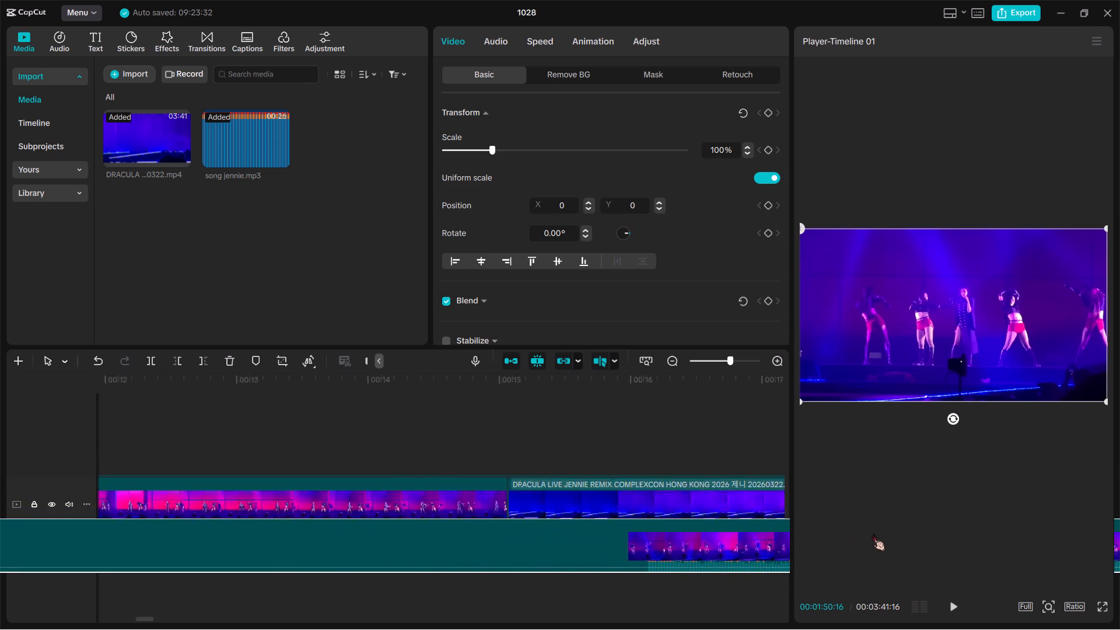
{"action": "left_click_drag", "start_coordinate": [873, 534], "coordinate": [461, 505]}
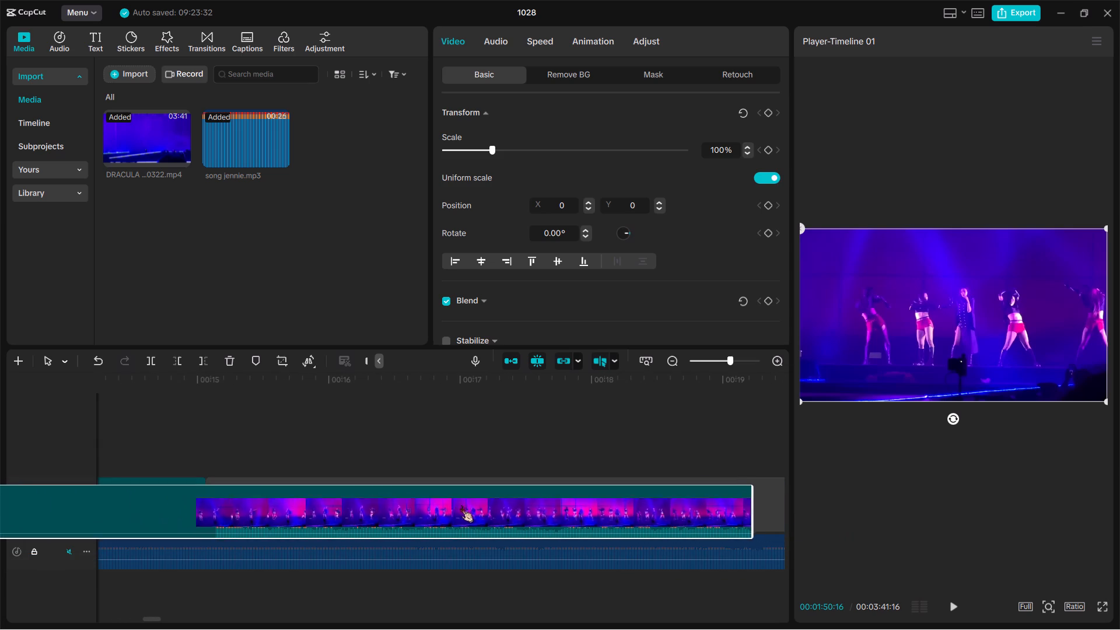
{"action": "left_click_drag", "start_coordinate": [461, 505], "coordinate": [462, 495]}
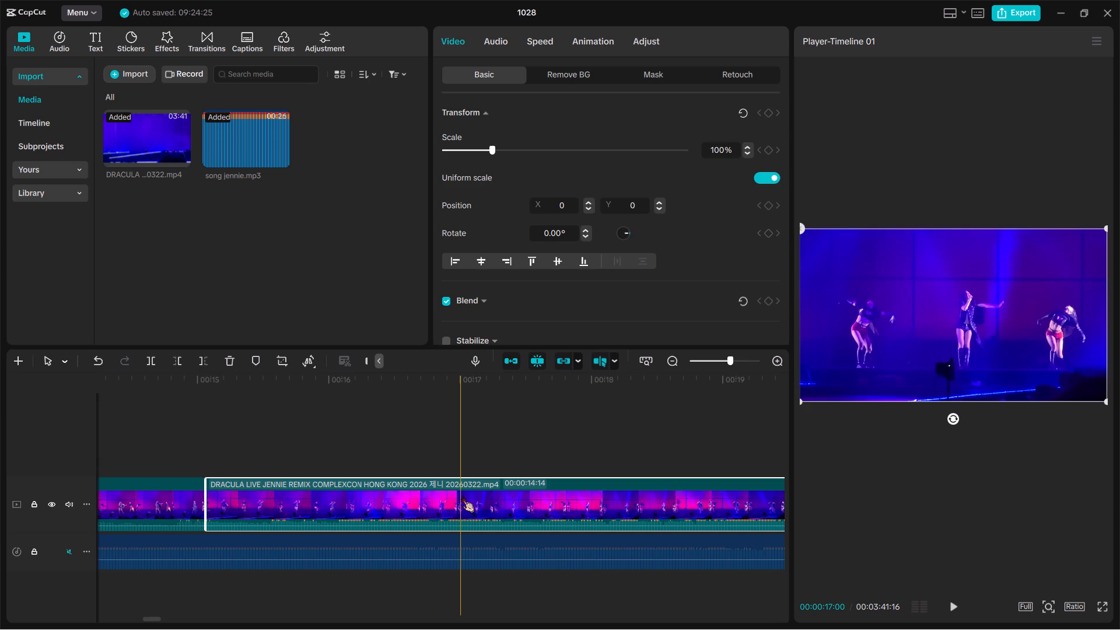
Trim off the end of the moved segment at 00:25:01 to match the end of the song.
{"action": "scroll", "coordinate": [462, 495], "scroll_direction": "left", "scroll_amount": 4}
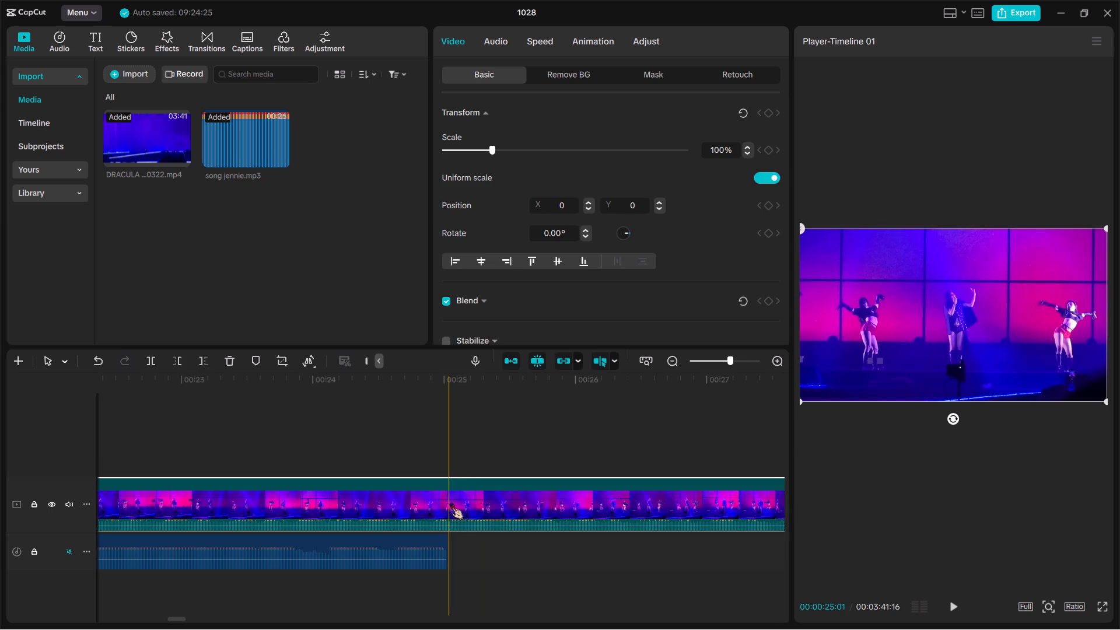
{"action": "key", "text": "w"}
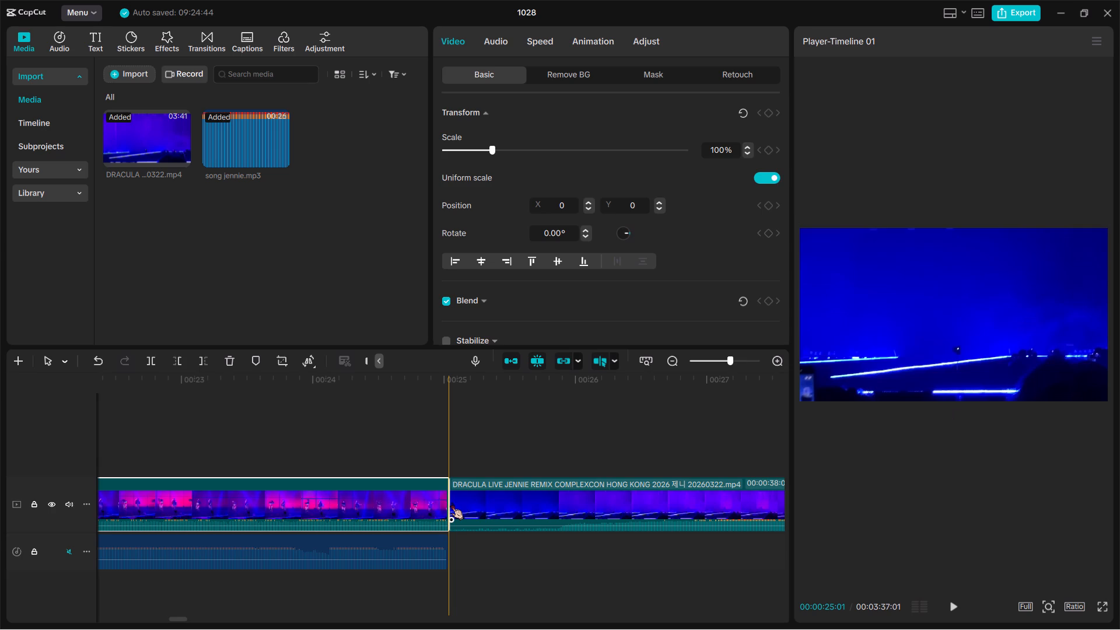
{"action": "left_click", "coordinate": [271, 554]}
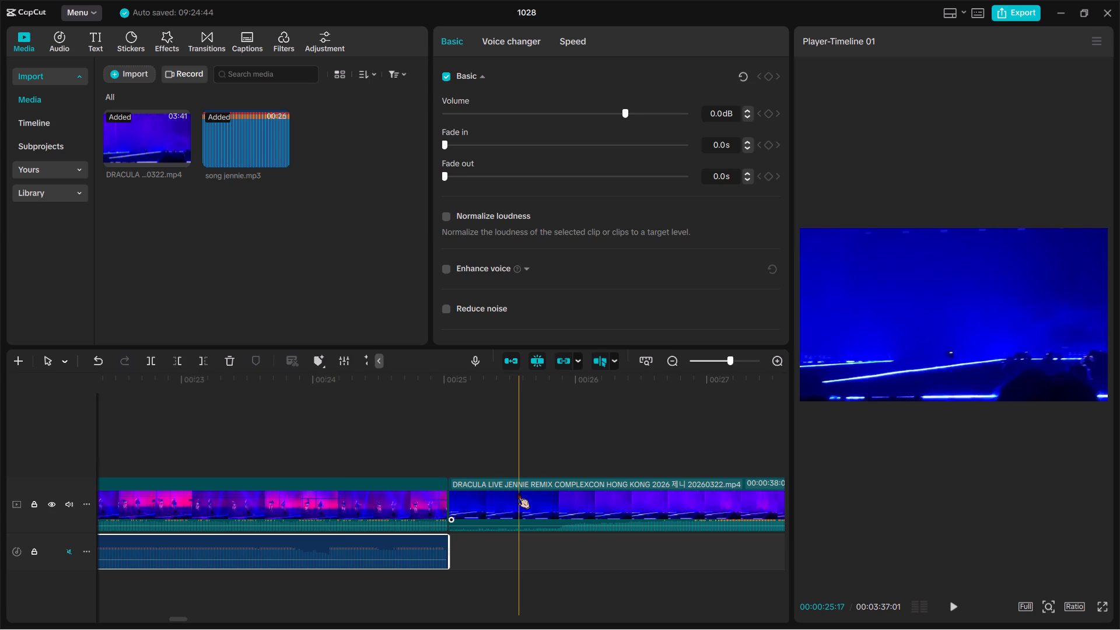
Delete the four leftover Dracula footage clips that follow the song's end at about 00:25.
{"action": "double_click", "coordinate": [517, 492]}
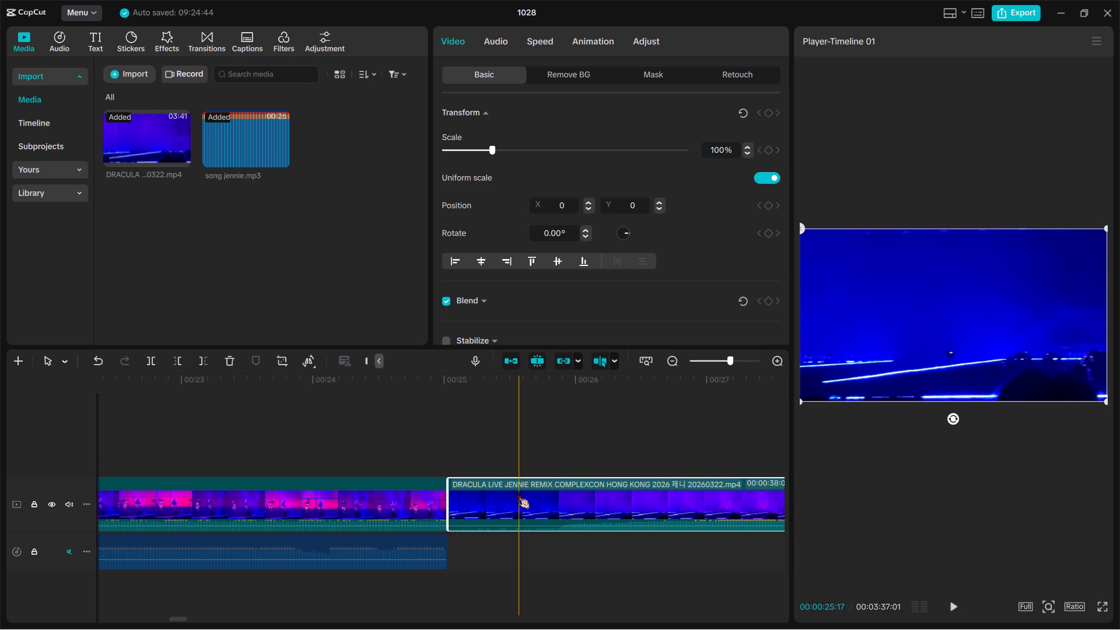
{"action": "key", "text": "BackSpace"}
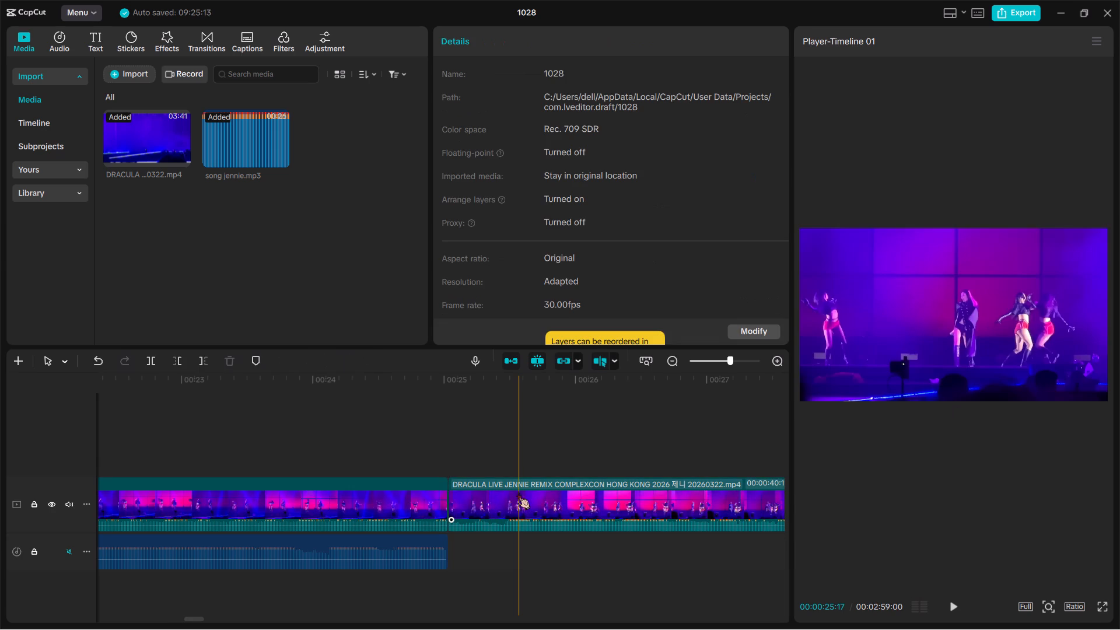
{"action": "left_click", "coordinate": [517, 492]}
{"action": "left_click", "coordinate": [517, 492]}
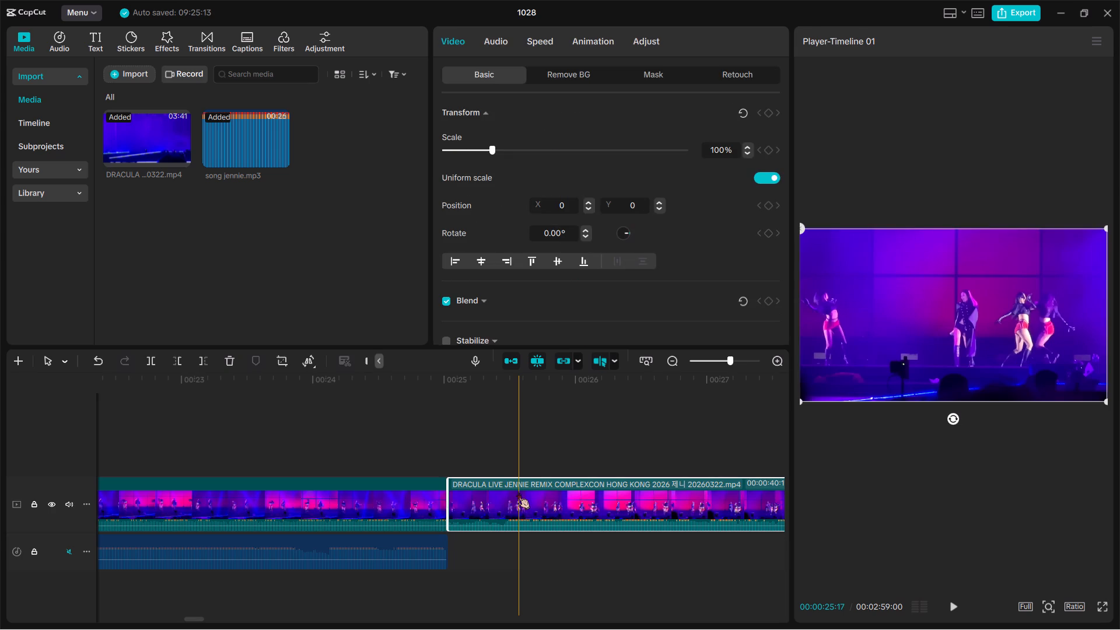
{"action": "key", "text": "BackSpace"}
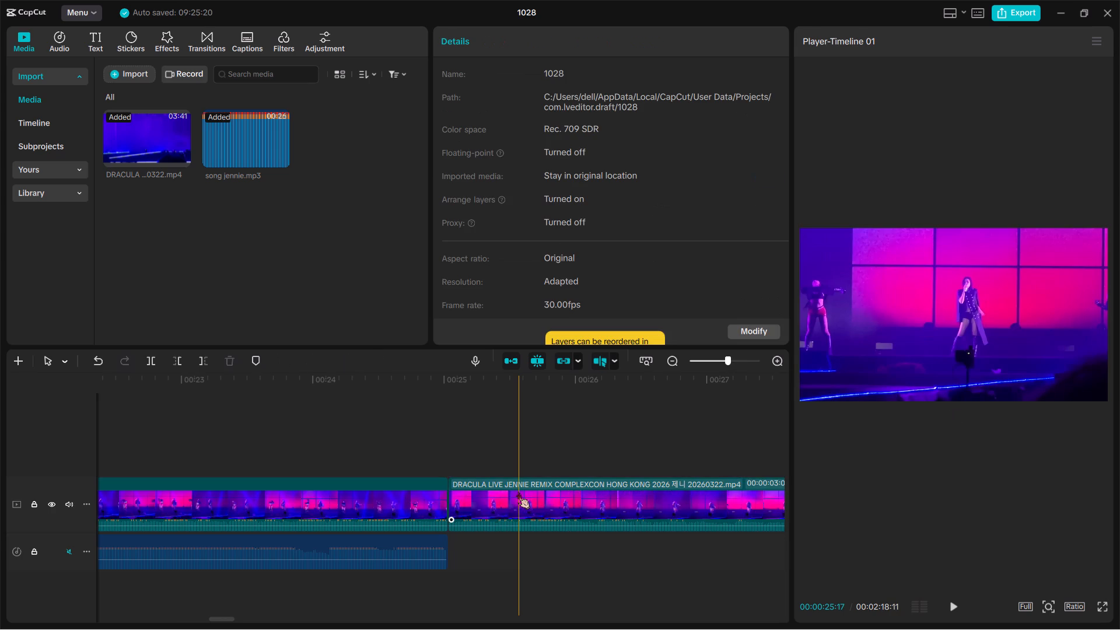
{"action": "left_click", "coordinate": [517, 492]}
{"action": "key", "text": "BackSpace"}
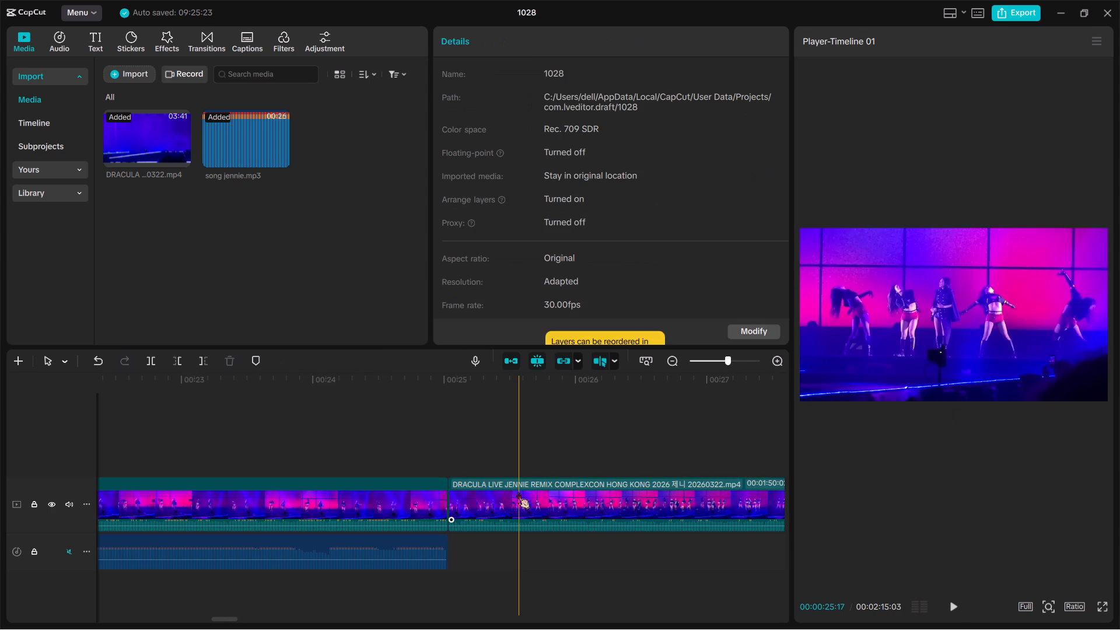
{"action": "left_click", "coordinate": [517, 492]}
{"action": "key", "text": "BackSpace"}
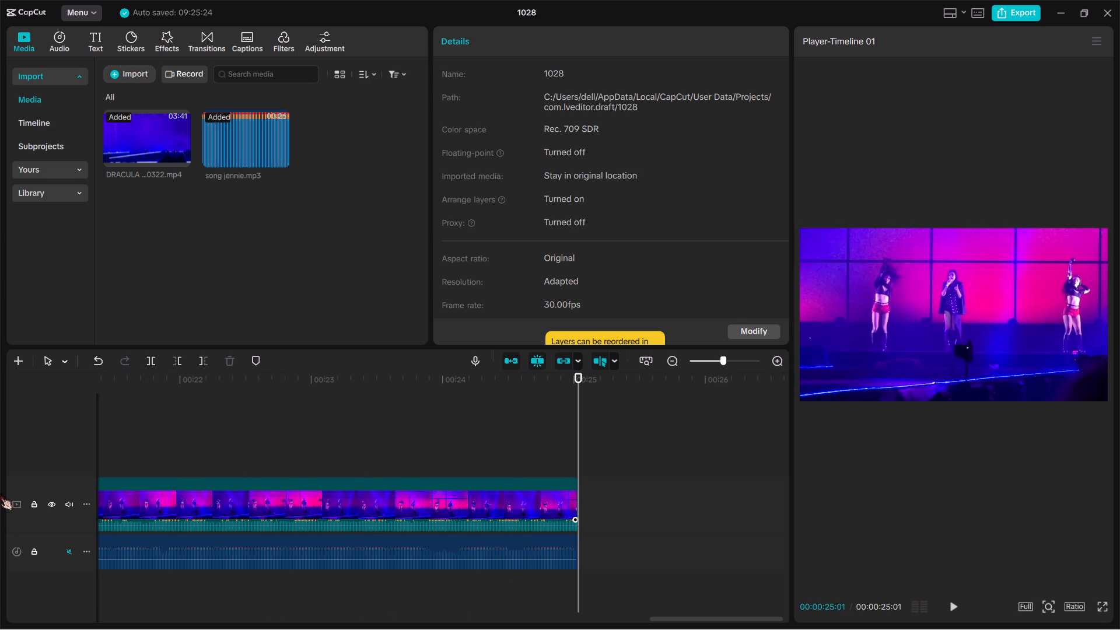
Look over the assembled timeline from its end back to the beginning, checking the three footage clips against the song.
{"action": "scroll", "coordinate": [0, 493], "scroll_direction": "down", "scroll_amount": 8, "text": "ctrl"}
{"action": "scroll", "coordinate": [307, 444], "scroll_direction": "down", "scroll_amount": 7, "text": "ctrl"}
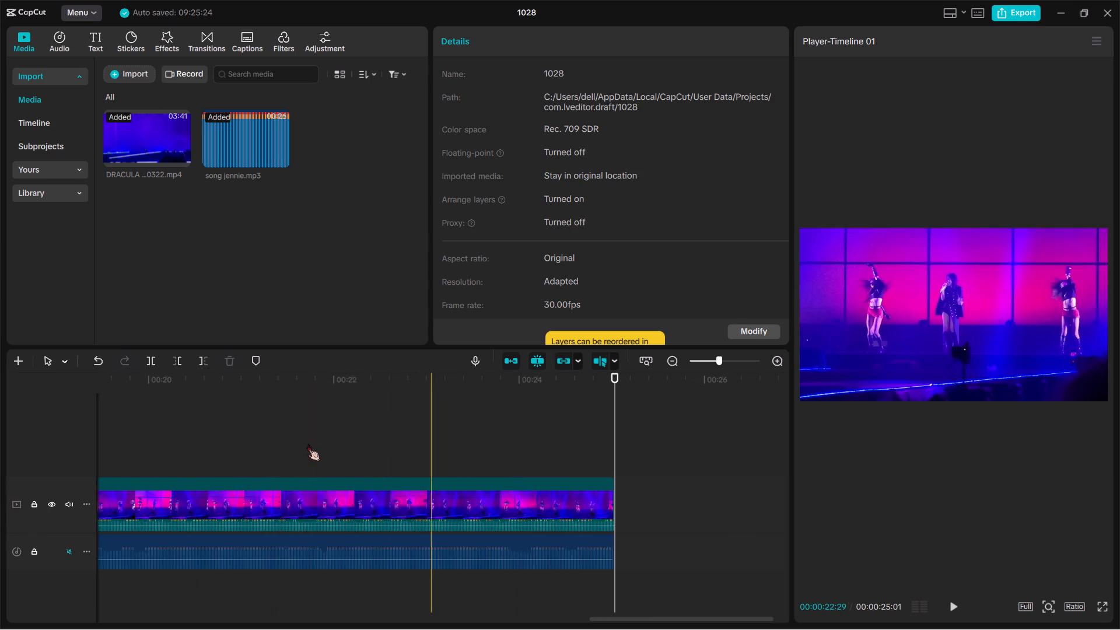
{"action": "scroll", "coordinate": [307, 444], "scroll_direction": "down", "scroll_amount": 13, "text": "ctrl"}
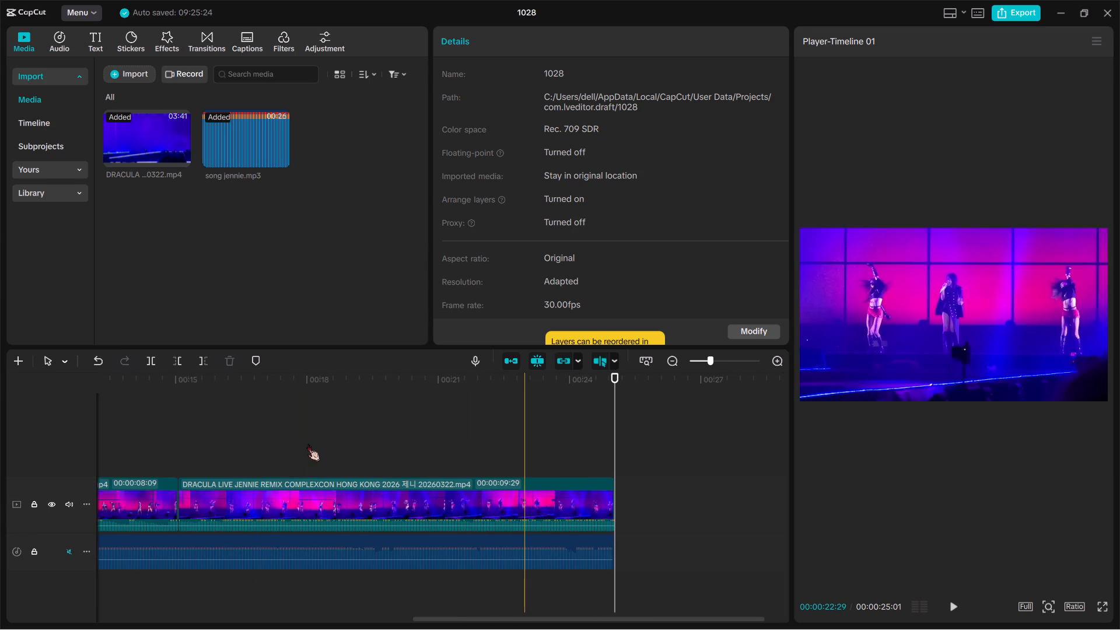
{"action": "scroll", "coordinate": [307, 444], "scroll_direction": "down", "scroll_amount": 12, "text": "ctrl"}
{"action": "scroll", "coordinate": [307, 444], "scroll_direction": "up", "scroll_amount": 13, "text": "ctrl"}
{"action": "scroll", "coordinate": [307, 444], "scroll_direction": "down", "scroll_amount": 3, "text": "ctrl"}
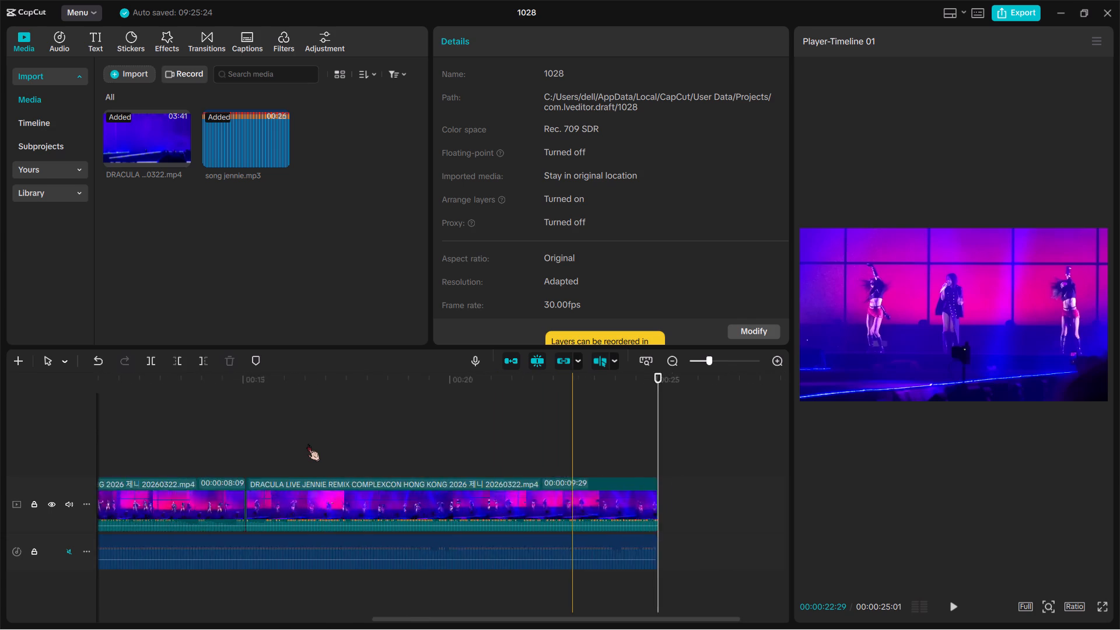
{"action": "scroll", "coordinate": [307, 444], "scroll_direction": "down", "scroll_amount": 9, "text": "ctrl"}
{"action": "scroll", "coordinate": [307, 444], "scroll_direction": "up", "scroll_amount": 13, "text": "ctrl"}
{"action": "scroll", "coordinate": [307, 444], "scroll_direction": "down", "scroll_amount": 13, "text": "ctrl"}
{"action": "scroll", "coordinate": [307, 444], "scroll_direction": "up", "scroll_amount": 9, "text": "ctrl"}
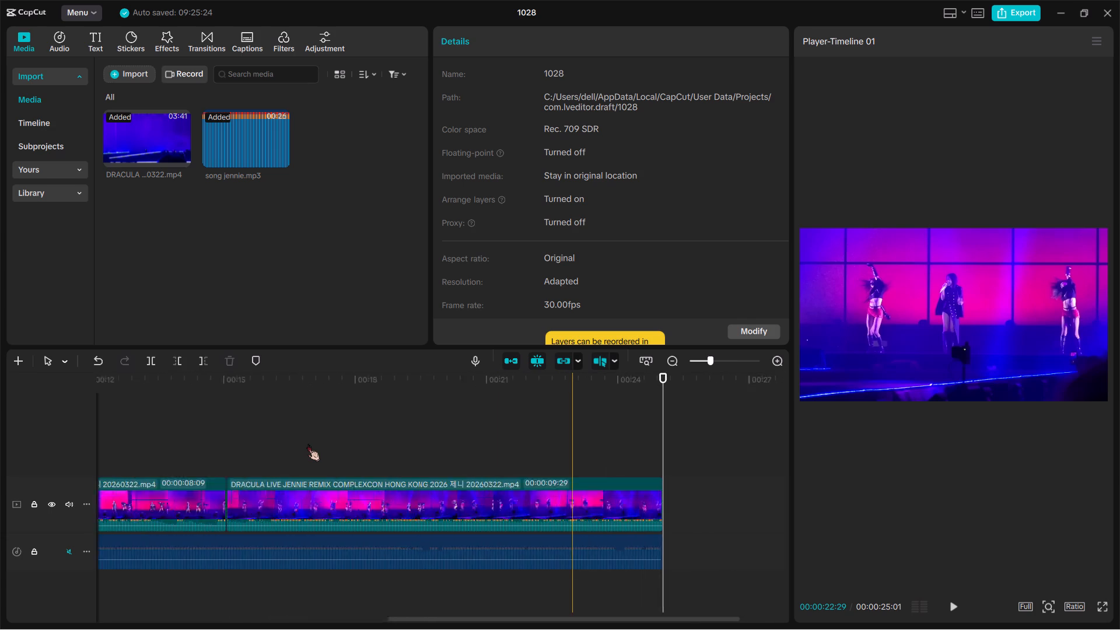
{"action": "scroll", "coordinate": [307, 444], "scroll_direction": "up", "scroll_amount": 8, "text": "ctrl"}
{"action": "scroll", "coordinate": [307, 444], "scroll_direction": "down", "scroll_amount": 13, "text": "ctrl"}
{"action": "scroll", "coordinate": [307, 444], "scroll_direction": "up", "scroll_amount": 13, "text": "ctrl"}
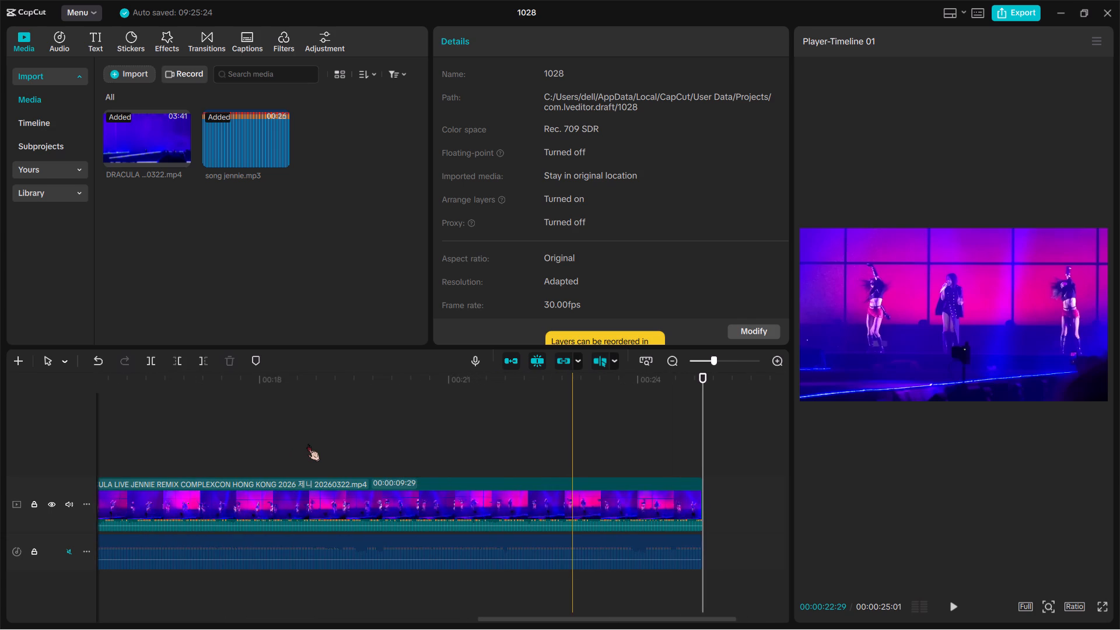
{"action": "scroll", "coordinate": [572, 506], "scroll_direction": "up", "scroll_amount": 10, "text": "ctrl"}
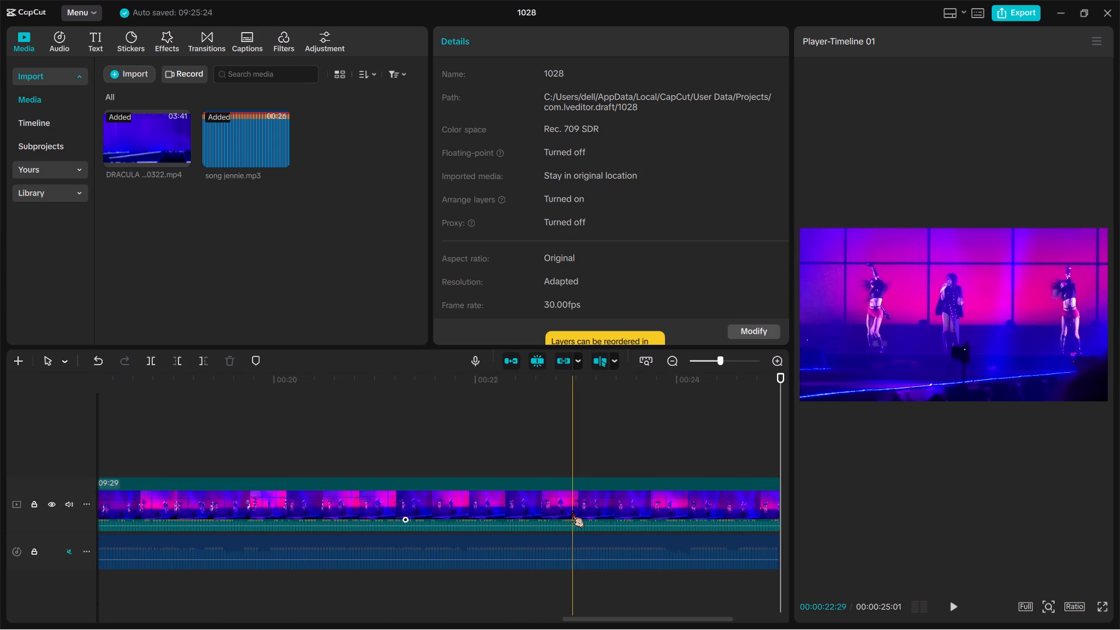
{"action": "scroll", "coordinate": [572, 510], "scroll_direction": "up", "scroll_amount": 13, "text": "ctrl"}
{"action": "scroll", "coordinate": [572, 510], "scroll_direction": "right", "scroll_amount": 1}
{"action": "scroll", "coordinate": [572, 510], "scroll_direction": "up", "scroll_amount": 14, "text": "ctrl"}
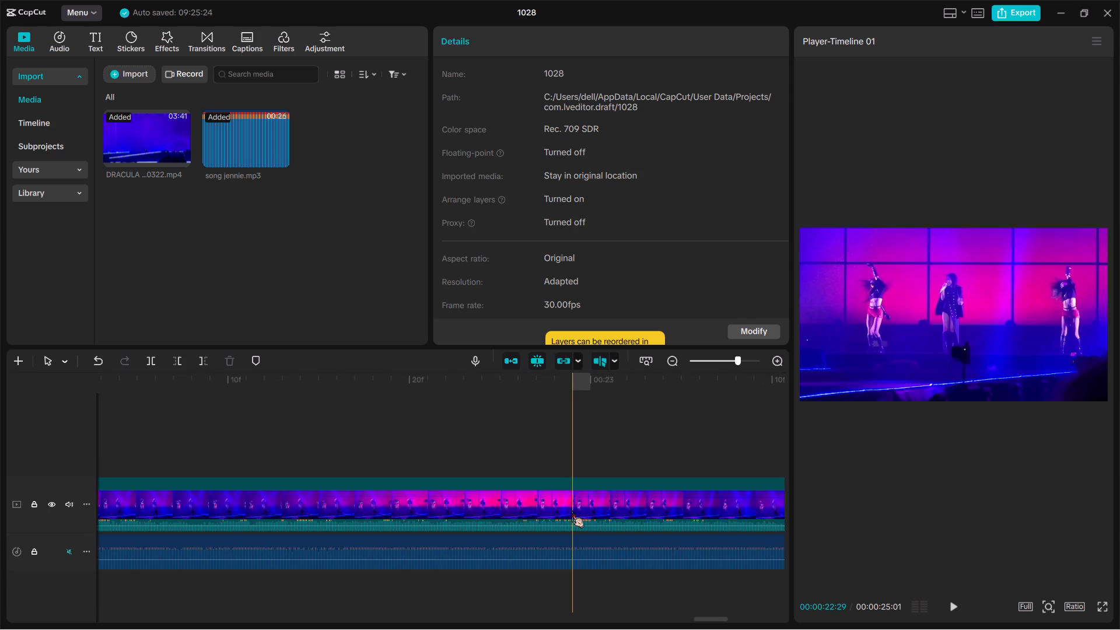
{"action": "scroll", "coordinate": [568, 495], "scroll_direction": "down", "scroll_amount": 20, "text": "ctrl"}
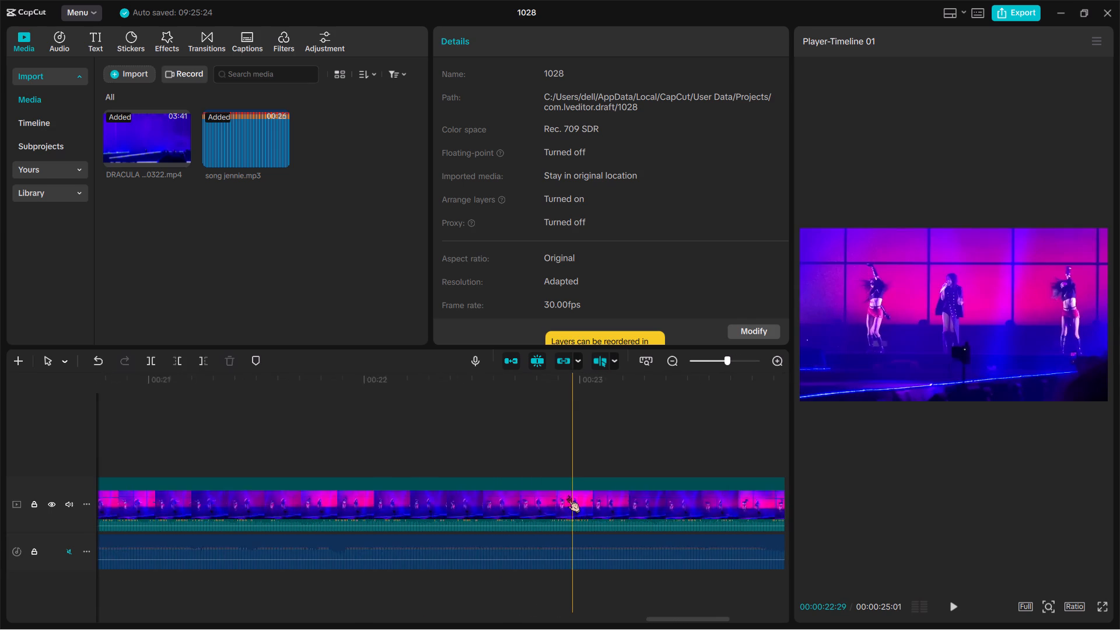
{"action": "scroll", "coordinate": [568, 495], "scroll_direction": "down", "scroll_amount": 11, "text": "ctrl"}
{"action": "scroll", "coordinate": [568, 495], "scroll_direction": "down", "scroll_amount": 10, "text": "ctrl"}
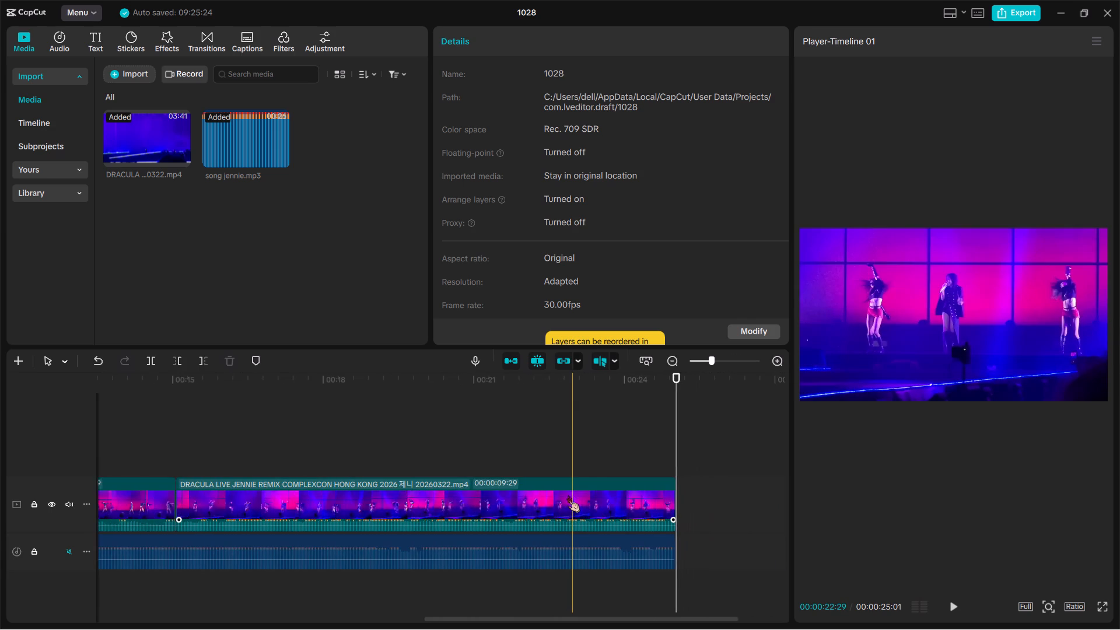
{"action": "scroll", "coordinate": [568, 495], "scroll_direction": "down", "scroll_amount": 9, "text": "ctrl"}
{"action": "scroll", "coordinate": [568, 495], "scroll_direction": "right", "scroll_amount": 1}
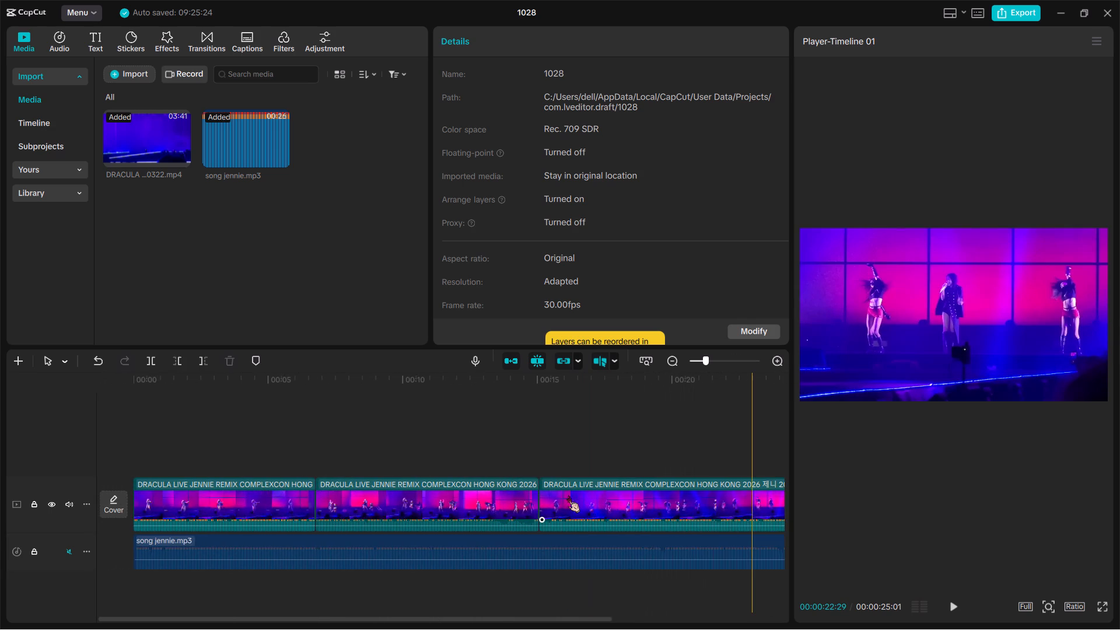
{"action": "scroll", "coordinate": [568, 495], "scroll_direction": "right", "scroll_amount": 1}
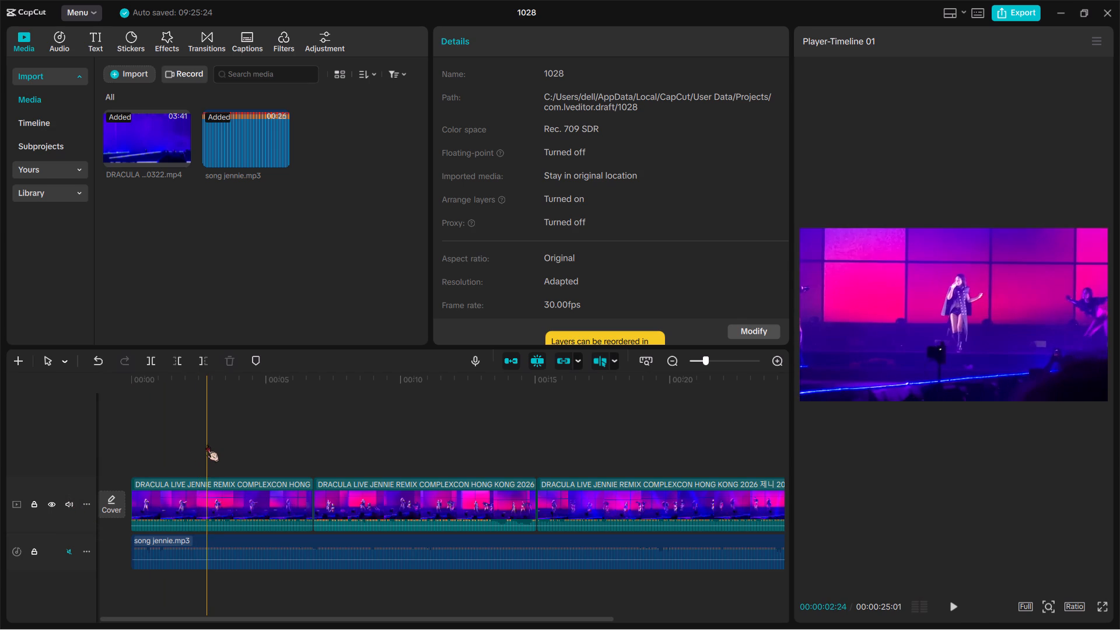
Scrub through the three assembled Dracula footage clips to review the picture across the edit.
{"action": "left_click", "coordinate": [206, 444]}
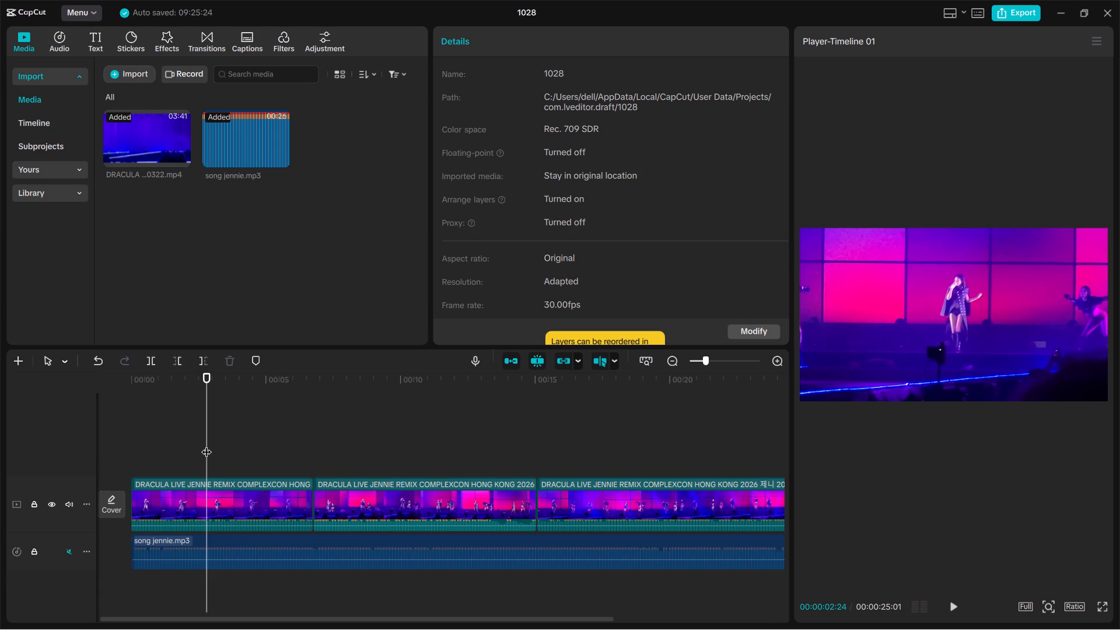
{"action": "left_click_drag", "start_coordinate": [206, 437], "coordinate": [456, 423]}
{"action": "left_click_drag", "start_coordinate": [456, 423], "coordinate": [635, 459]}
{"action": "left_click", "coordinate": [687, 422]}
{"action": "left_click_drag", "start_coordinate": [687, 422], "coordinate": [507, 455]}
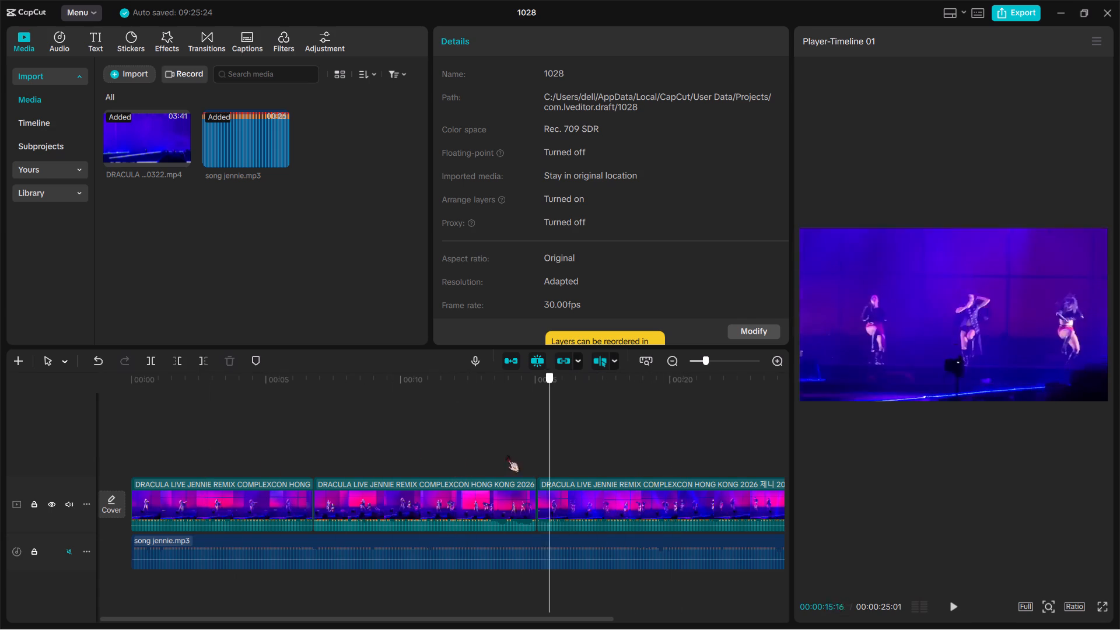
{"action": "left_click_drag", "start_coordinate": [507, 455], "coordinate": [146, 485]}
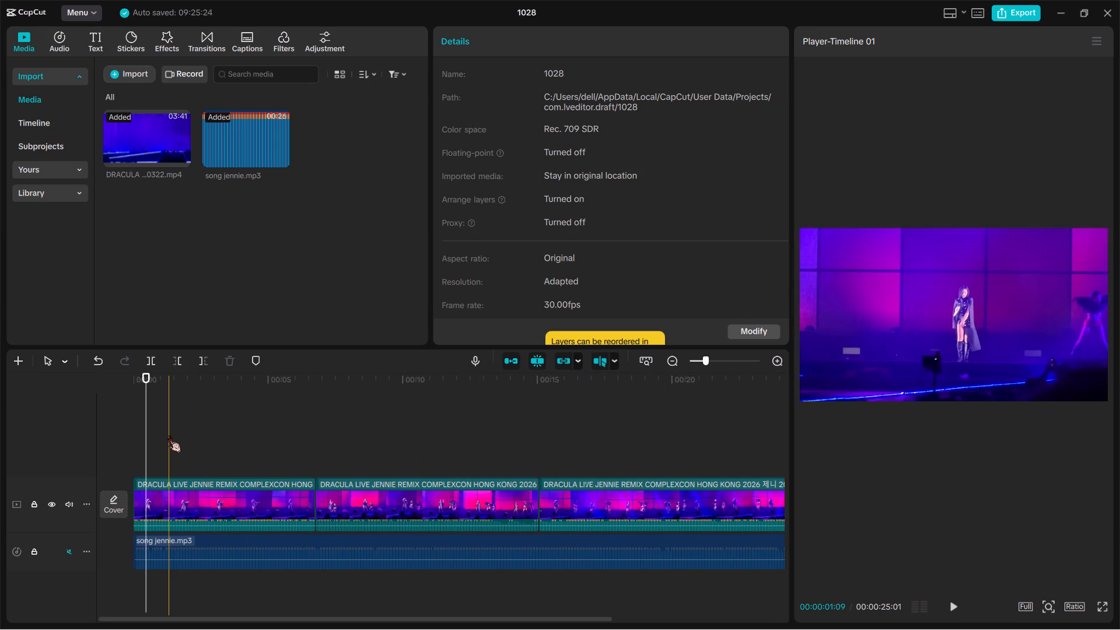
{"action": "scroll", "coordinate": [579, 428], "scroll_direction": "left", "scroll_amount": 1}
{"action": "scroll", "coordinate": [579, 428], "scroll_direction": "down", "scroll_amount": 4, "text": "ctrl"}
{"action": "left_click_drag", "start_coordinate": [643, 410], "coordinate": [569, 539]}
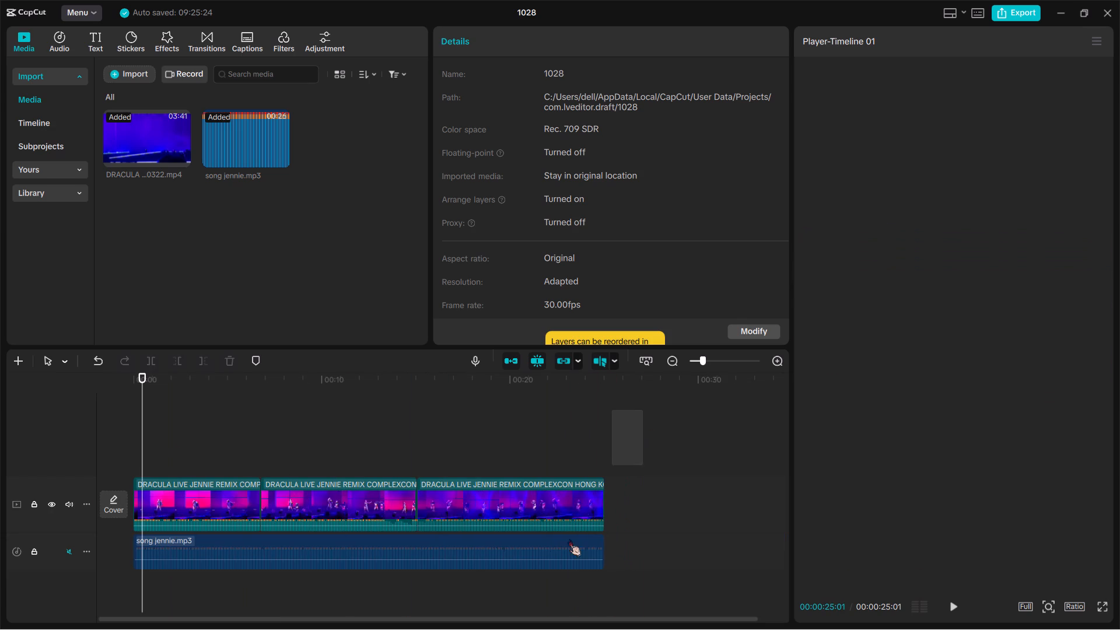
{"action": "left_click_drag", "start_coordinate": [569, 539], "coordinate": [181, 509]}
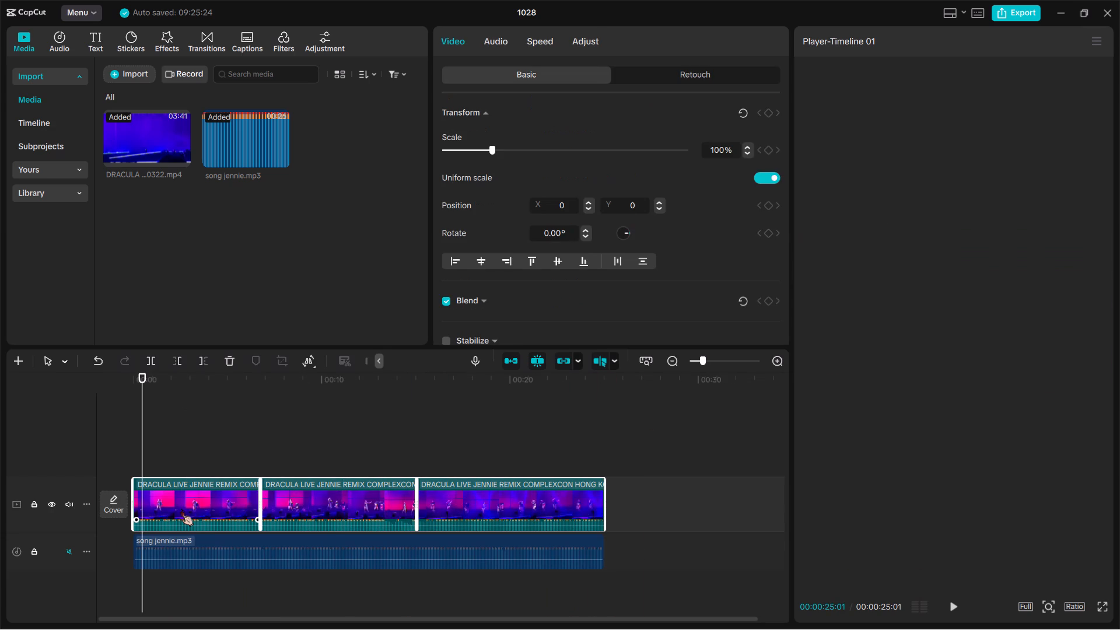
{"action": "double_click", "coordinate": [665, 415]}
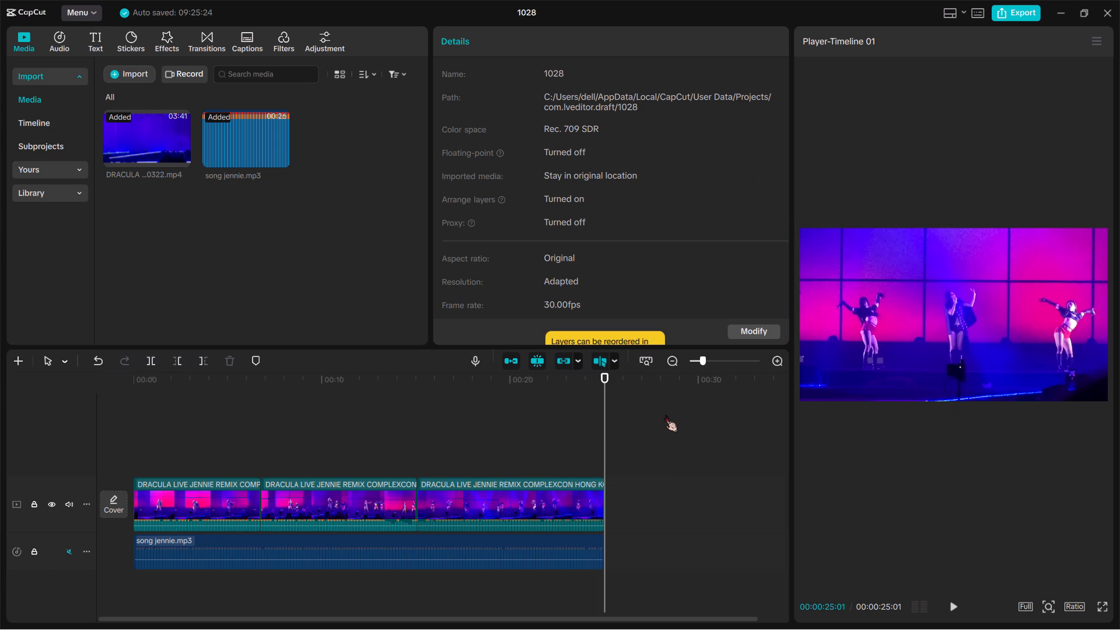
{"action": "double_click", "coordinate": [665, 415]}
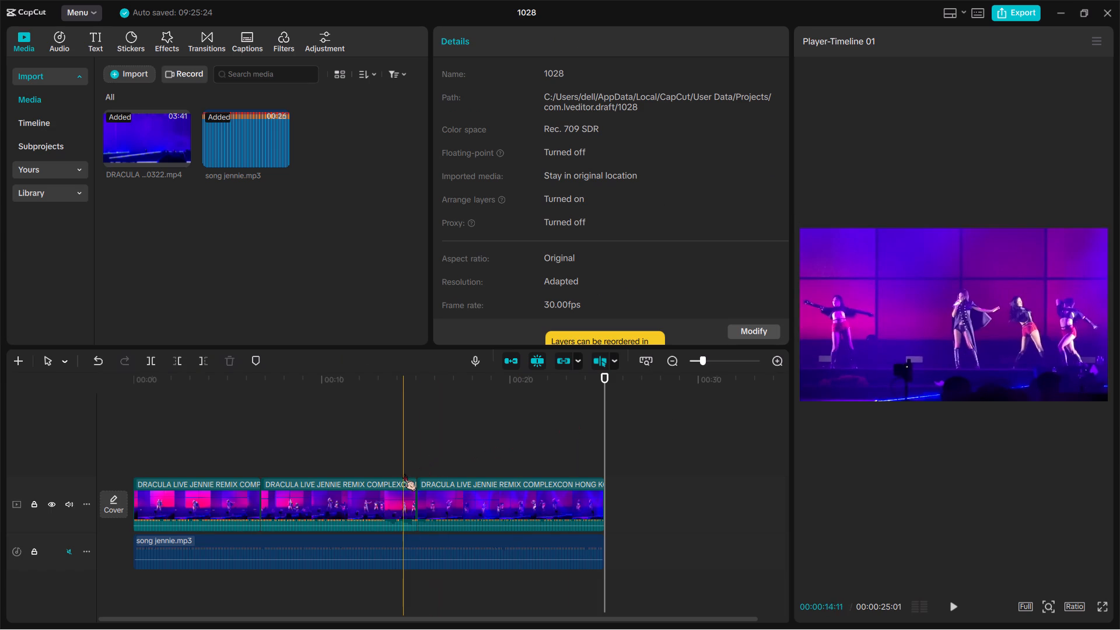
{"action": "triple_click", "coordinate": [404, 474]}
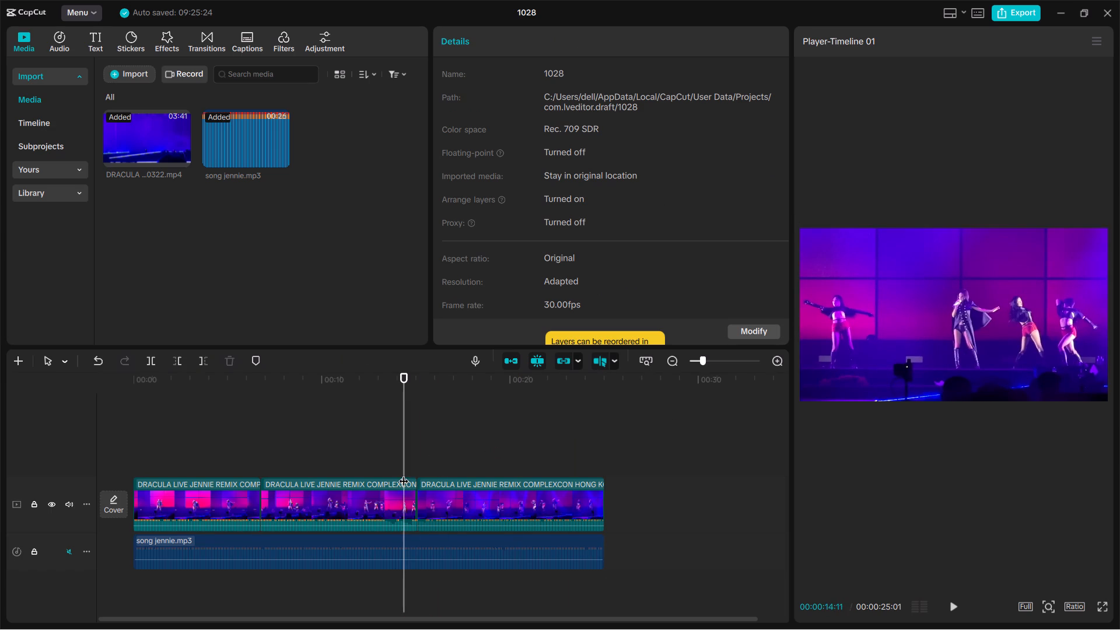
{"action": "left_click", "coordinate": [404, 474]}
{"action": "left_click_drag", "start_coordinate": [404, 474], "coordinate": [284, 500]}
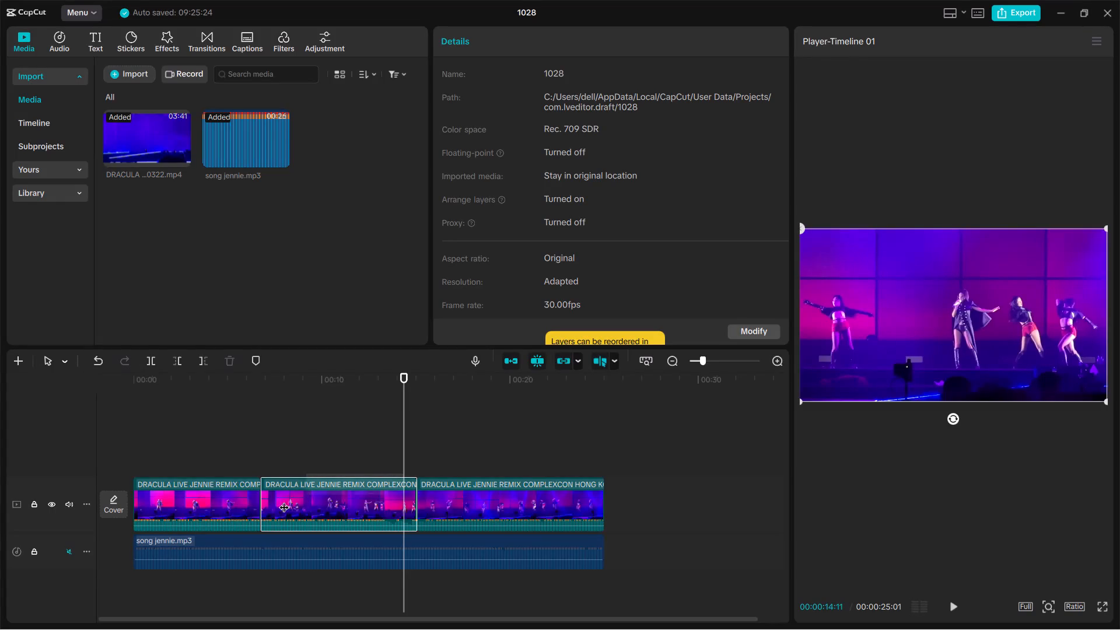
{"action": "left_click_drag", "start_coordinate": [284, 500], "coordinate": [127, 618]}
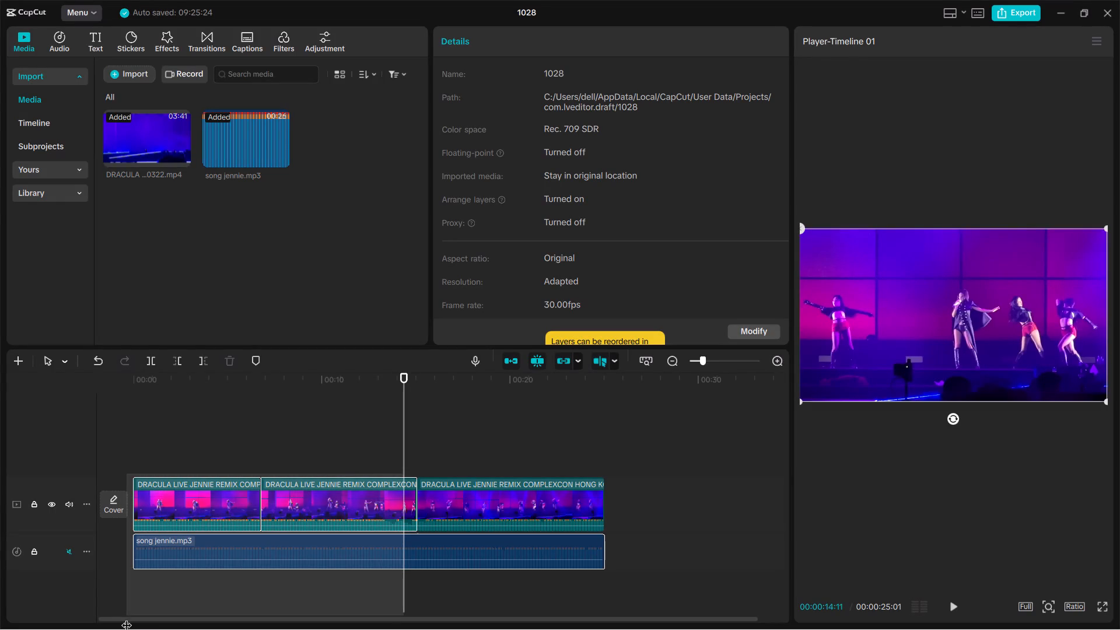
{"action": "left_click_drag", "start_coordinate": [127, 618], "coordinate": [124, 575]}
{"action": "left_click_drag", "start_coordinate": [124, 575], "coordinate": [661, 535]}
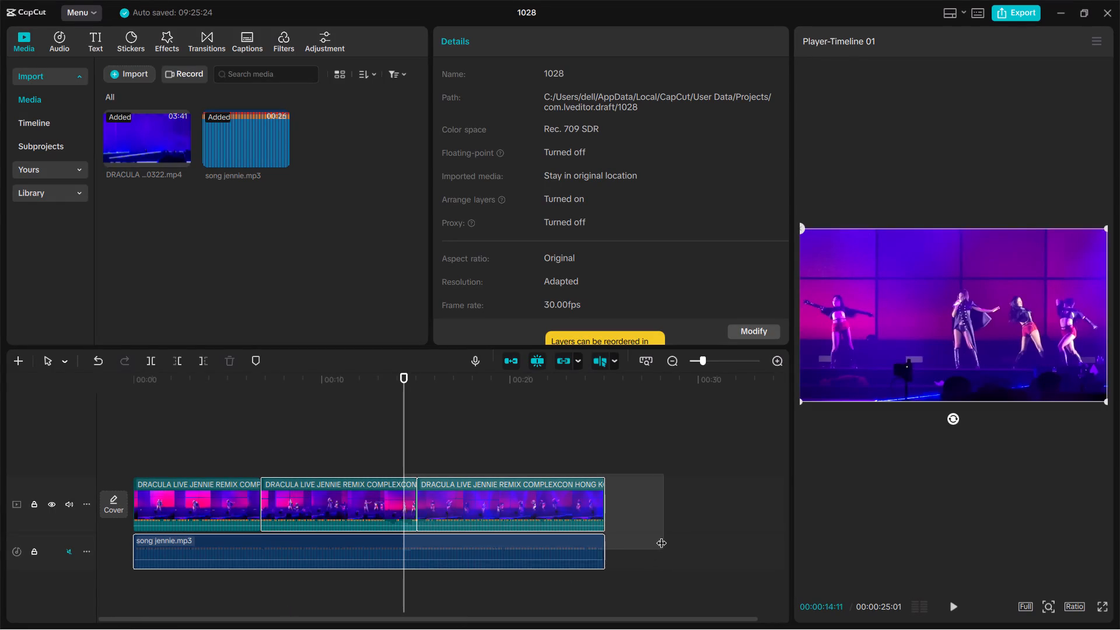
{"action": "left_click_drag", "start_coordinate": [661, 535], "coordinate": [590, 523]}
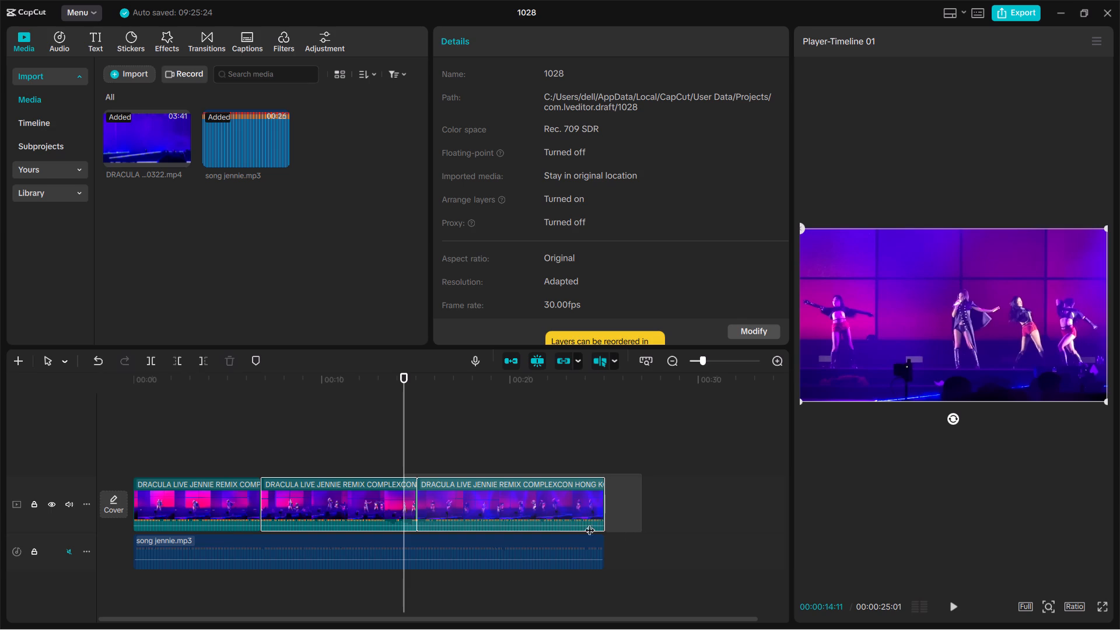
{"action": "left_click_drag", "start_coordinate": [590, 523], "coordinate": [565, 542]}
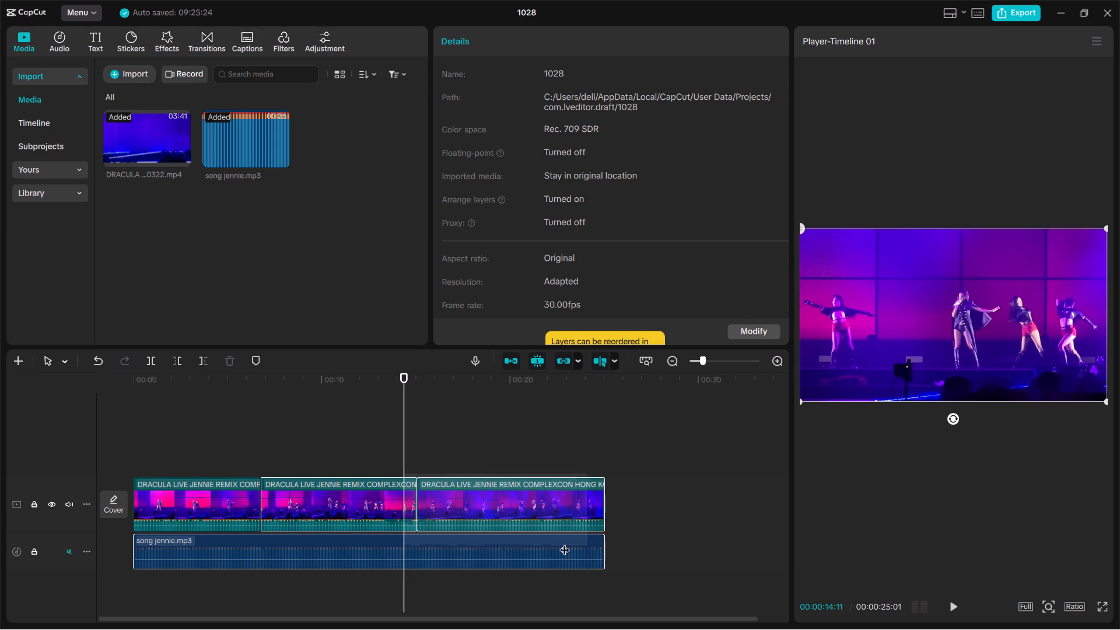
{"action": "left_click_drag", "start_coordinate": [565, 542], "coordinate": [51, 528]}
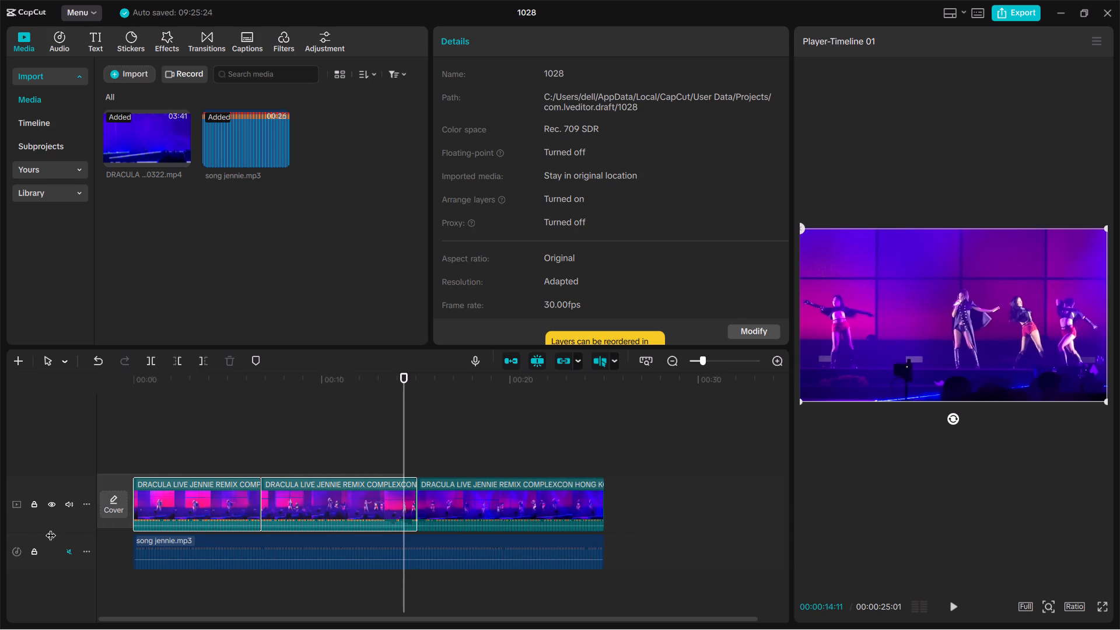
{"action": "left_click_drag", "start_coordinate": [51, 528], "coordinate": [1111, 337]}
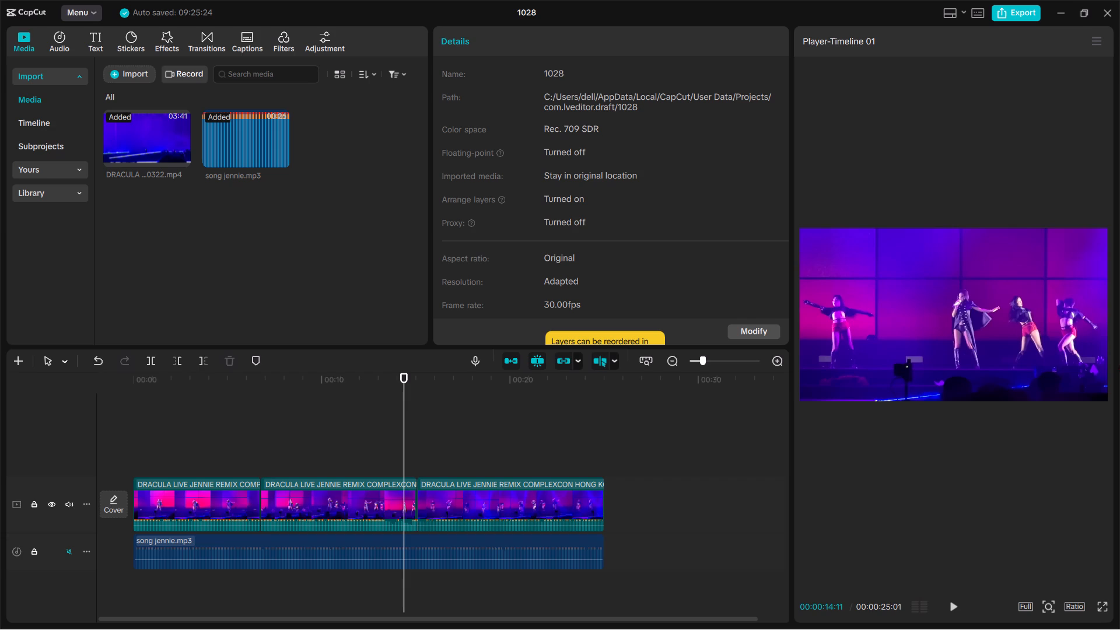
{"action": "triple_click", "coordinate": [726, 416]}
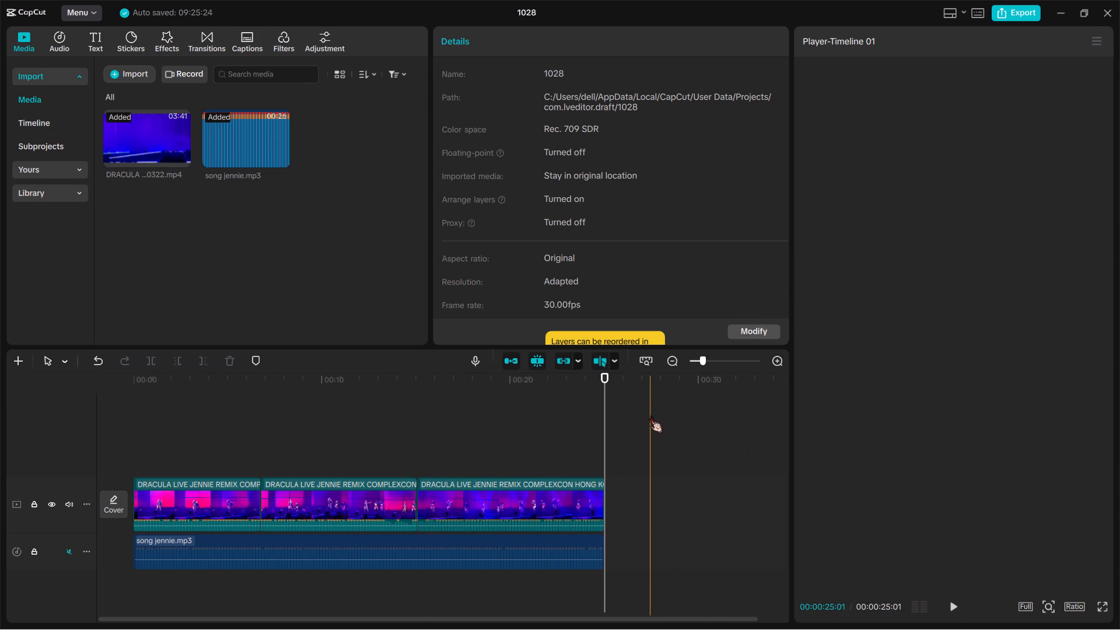
Select all three Dracula footage clips on the main track together and set their volume to -∞ dB.
{"action": "left_click", "coordinate": [650, 415]}
{"action": "left_click_drag", "start_coordinate": [650, 415], "coordinate": [169, 506]}
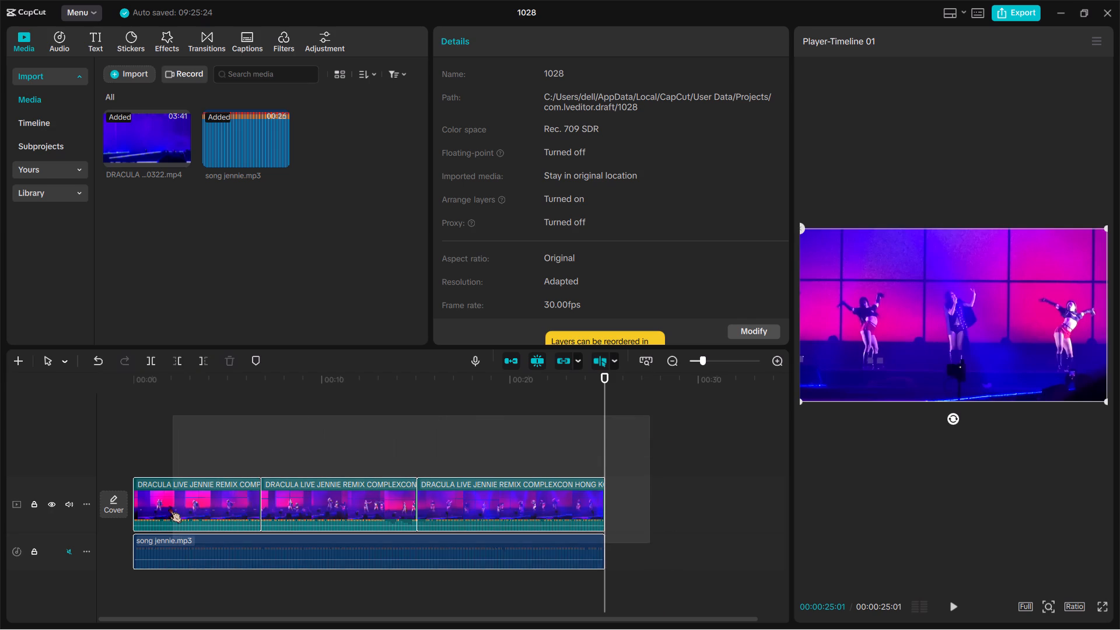
{"action": "left_click_drag", "start_coordinate": [169, 506], "coordinate": [24, 535]}
{"action": "left_click_drag", "start_coordinate": [24, 535], "coordinate": [101, 534]}
{"action": "left_click_drag", "start_coordinate": [101, 534], "coordinate": [110, 524]}
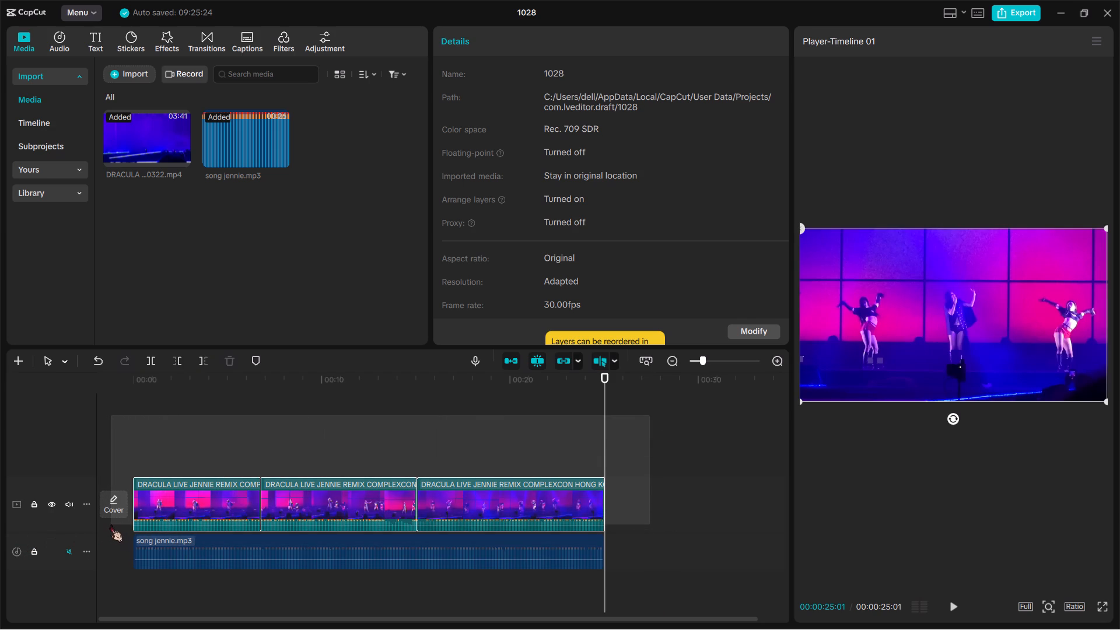
{"action": "left_click_drag", "start_coordinate": [110, 524], "coordinate": [116, 522]}
{"action": "left_click_drag", "start_coordinate": [116, 522], "coordinate": [100, 513]}
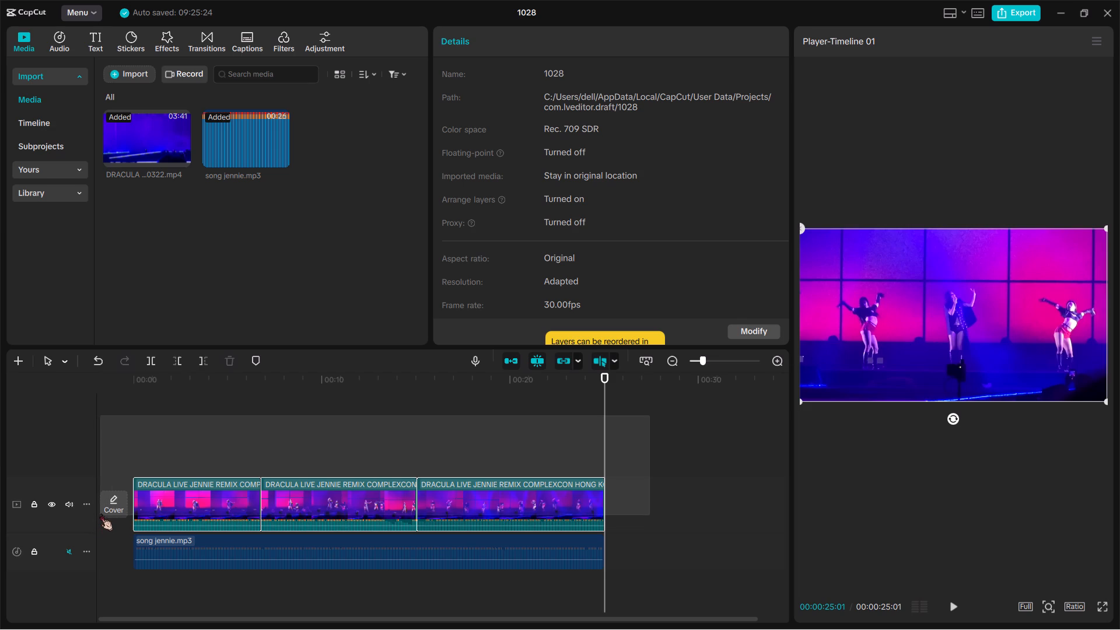
{"action": "left_click_drag", "start_coordinate": [100, 513], "coordinate": [100, 512]}
{"action": "left_click_drag", "start_coordinate": [100, 512], "coordinate": [100, 511]}
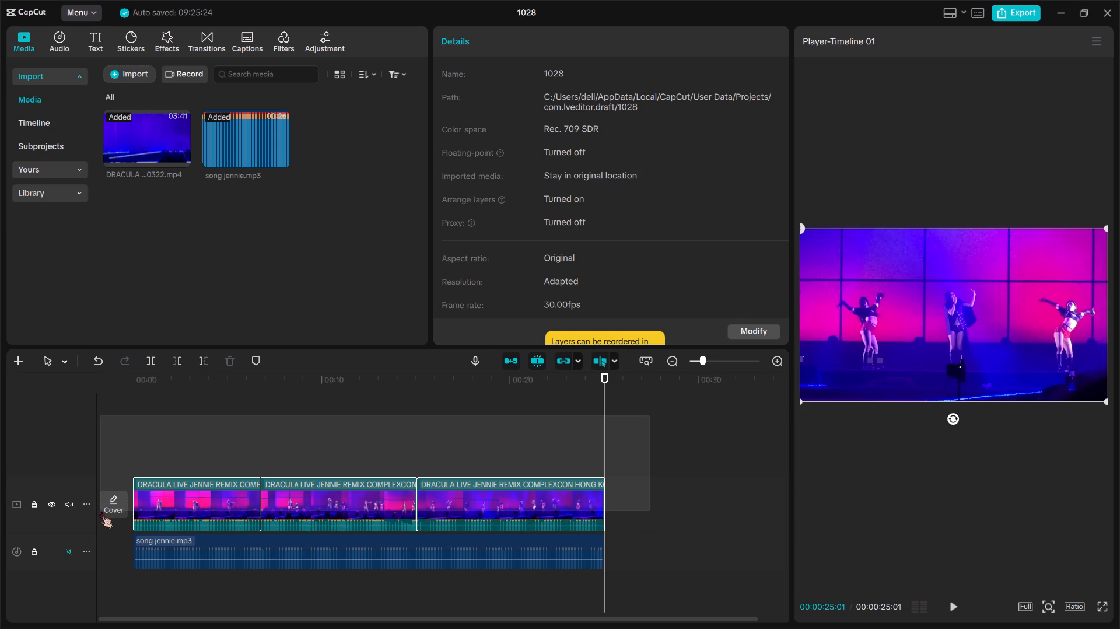
{"action": "left_click_drag", "start_coordinate": [100, 511], "coordinate": [98, 518]}
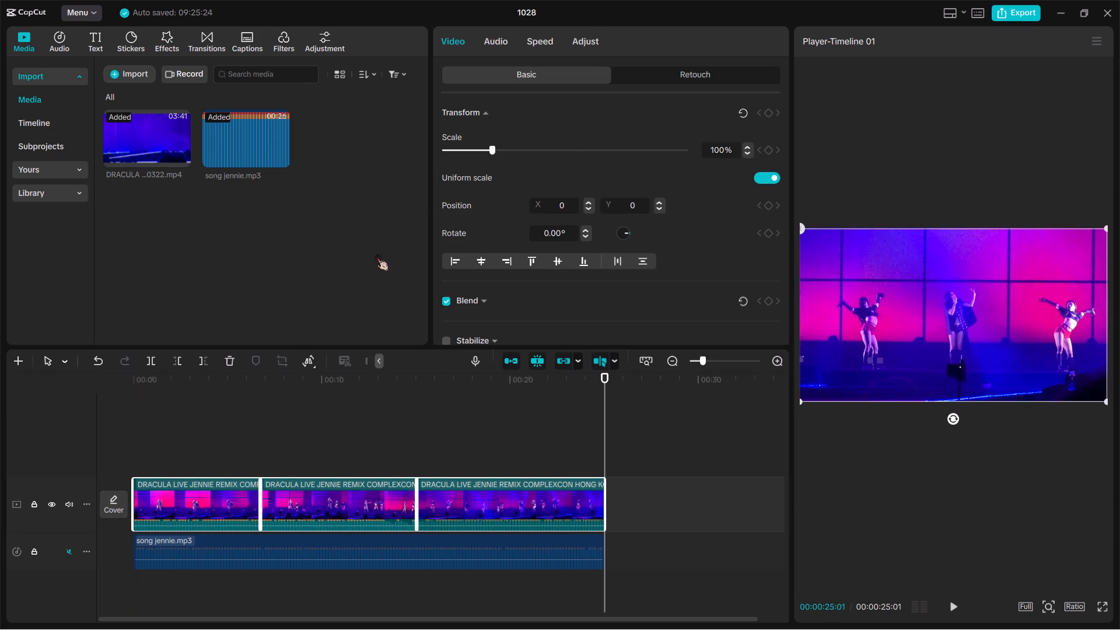
{"action": "left_click", "coordinate": [496, 36]}
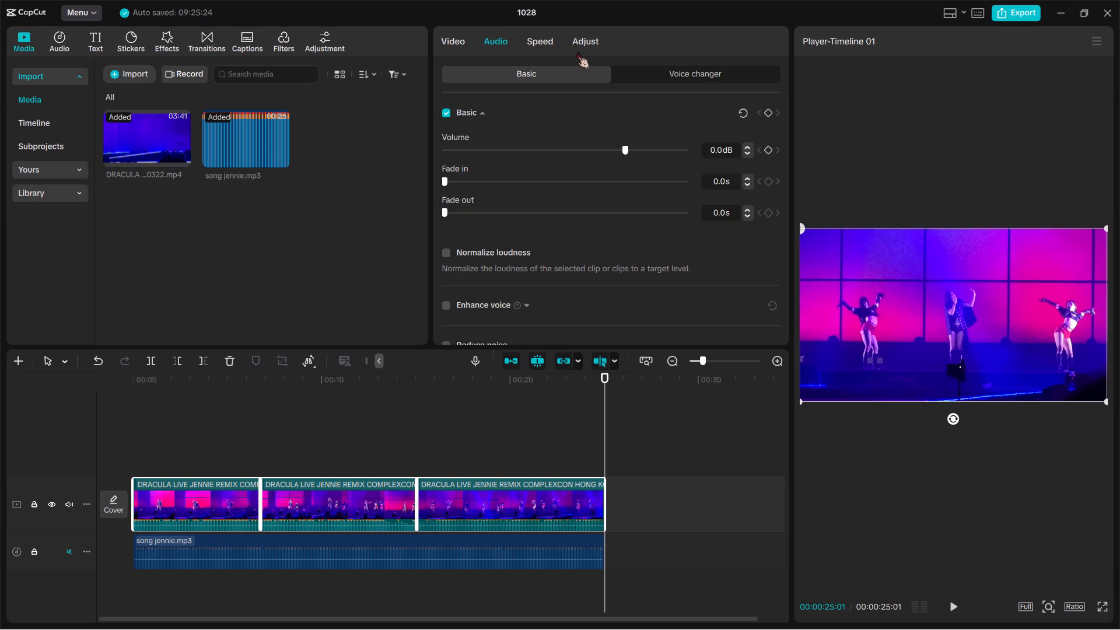
{"action": "left_click", "coordinate": [617, 142]}
{"action": "left_click_drag", "start_coordinate": [617, 142], "coordinate": [394, 140]}
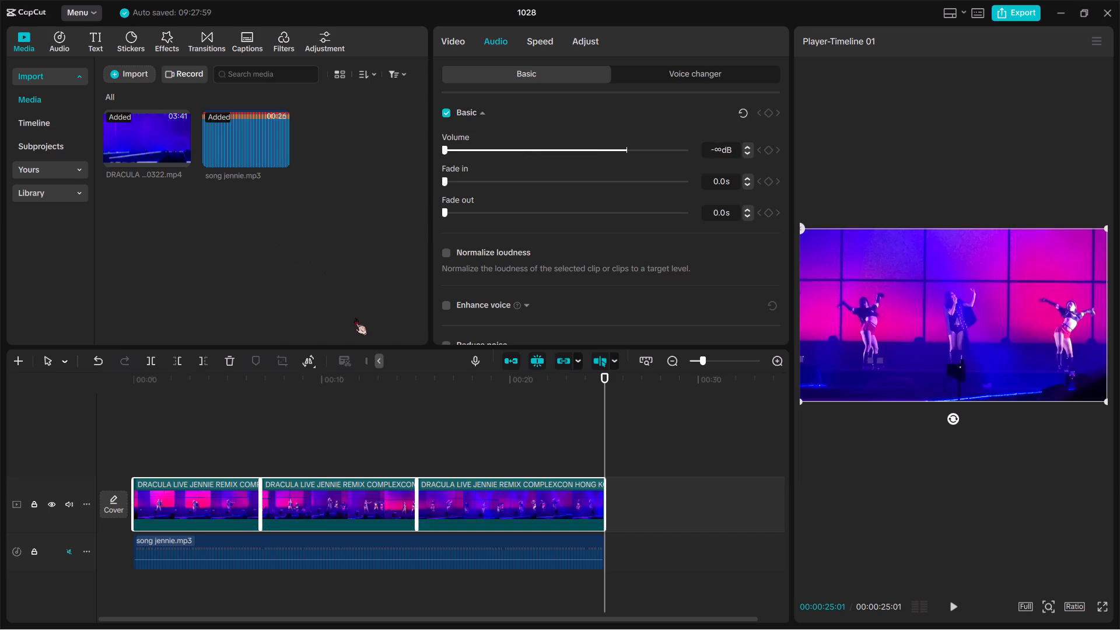
{"action": "left_click", "coordinate": [724, 485]}
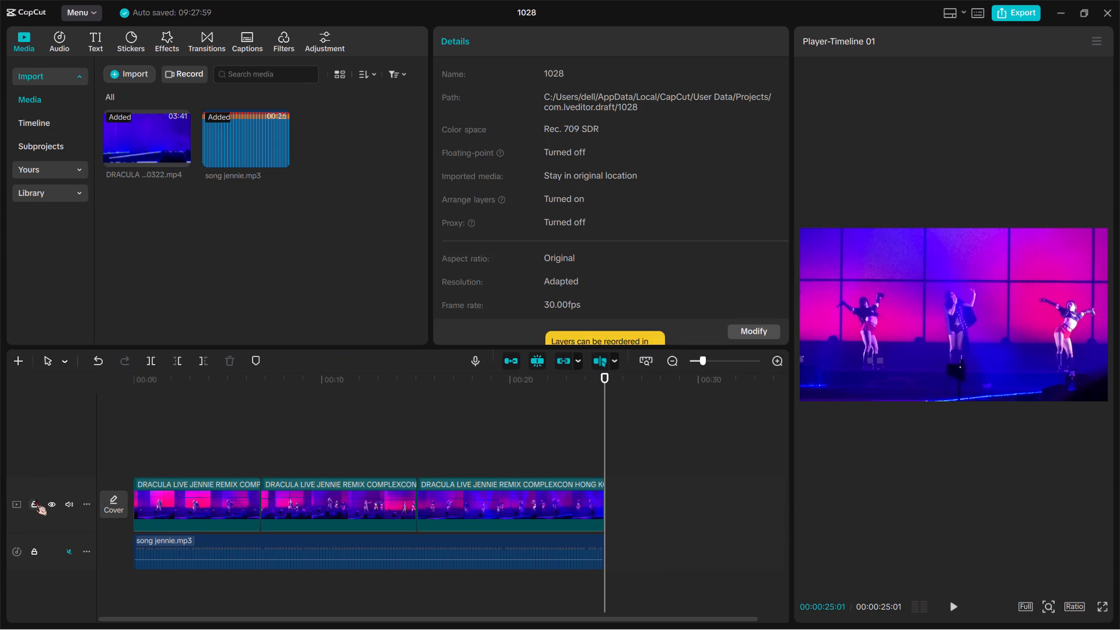
Mute the main footage track and unmute the song jennie.mp3 track.
{"action": "left_click", "coordinate": [65, 499]}
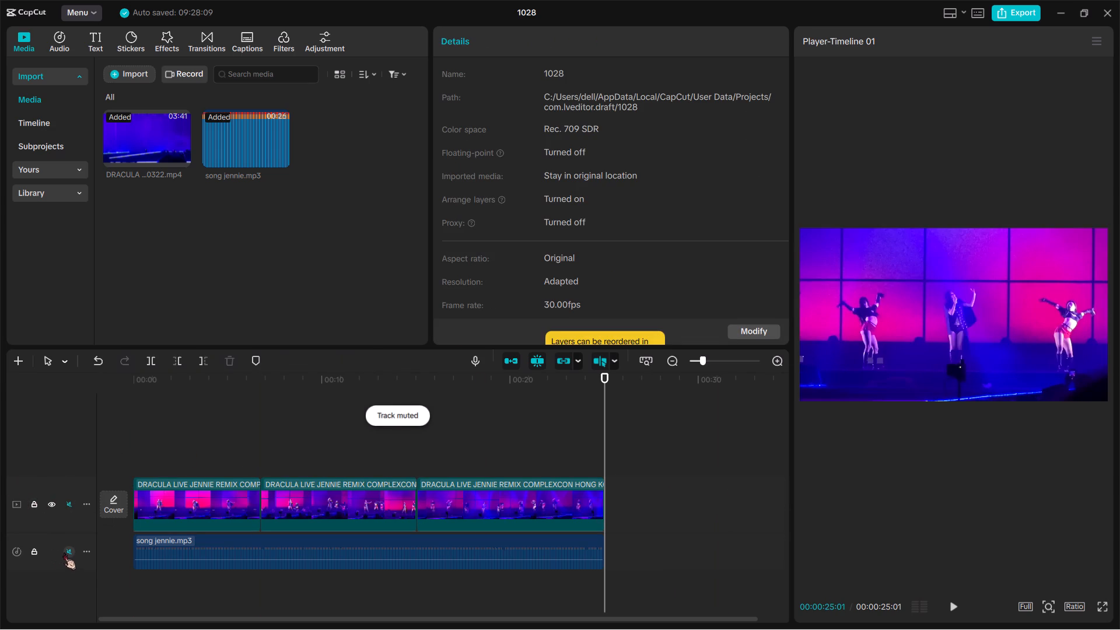
{"action": "left_click", "coordinate": [64, 552]}
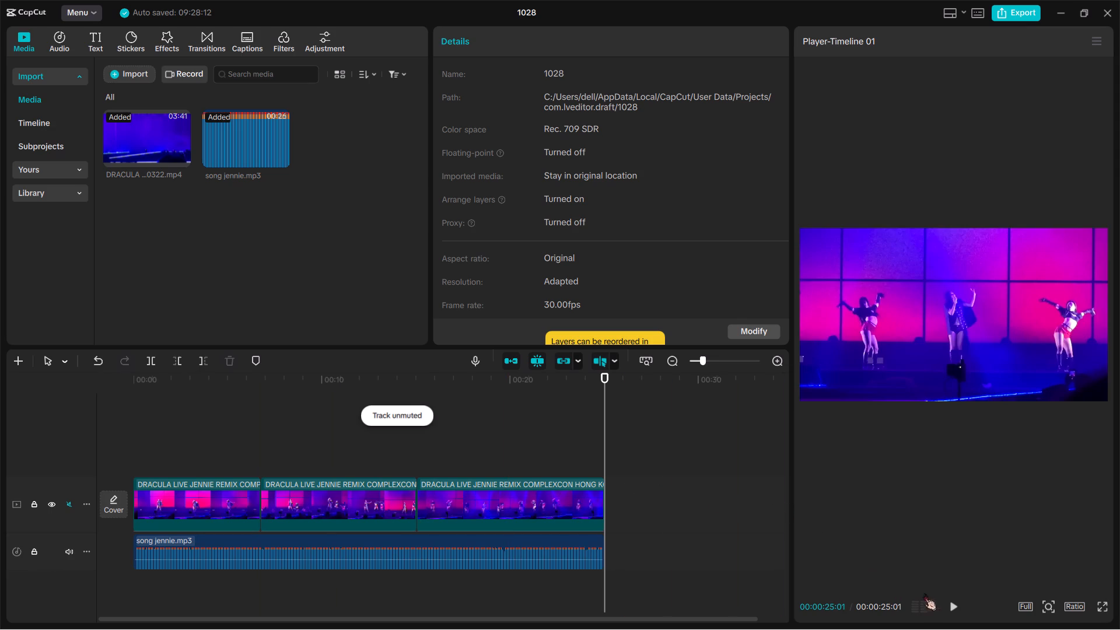
Play the whole assembled edit to check the footage clips against the song.
{"action": "key", "text": "space"}
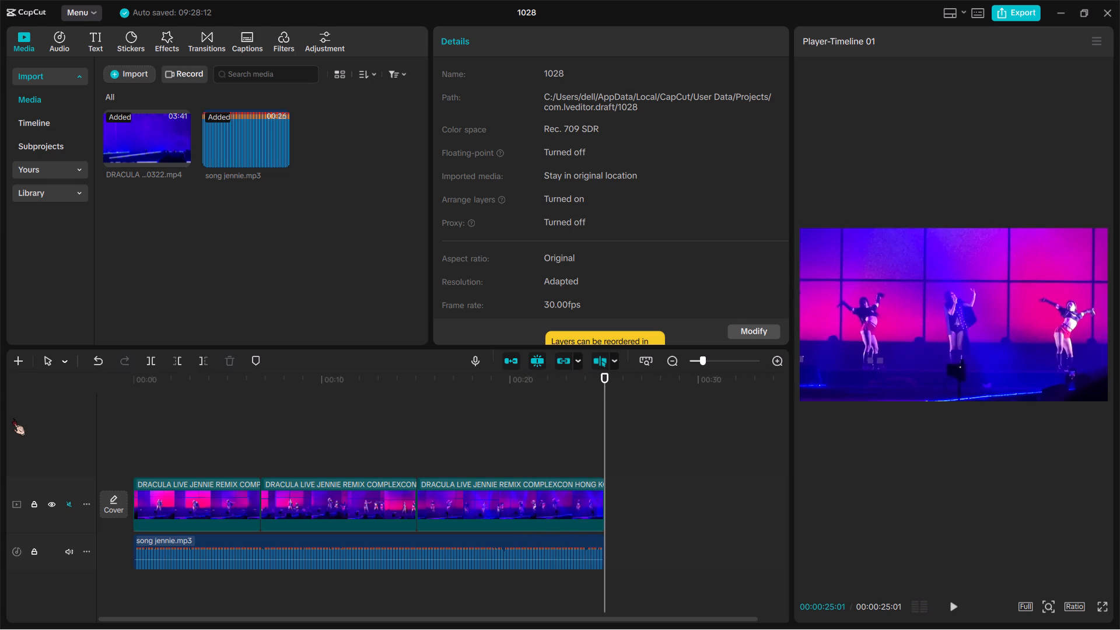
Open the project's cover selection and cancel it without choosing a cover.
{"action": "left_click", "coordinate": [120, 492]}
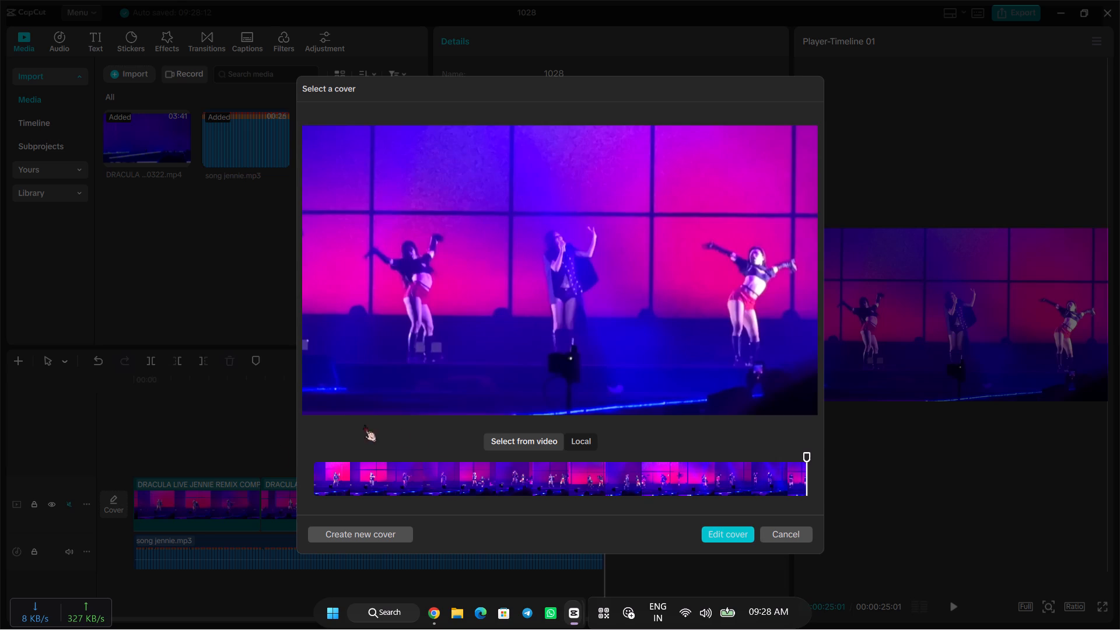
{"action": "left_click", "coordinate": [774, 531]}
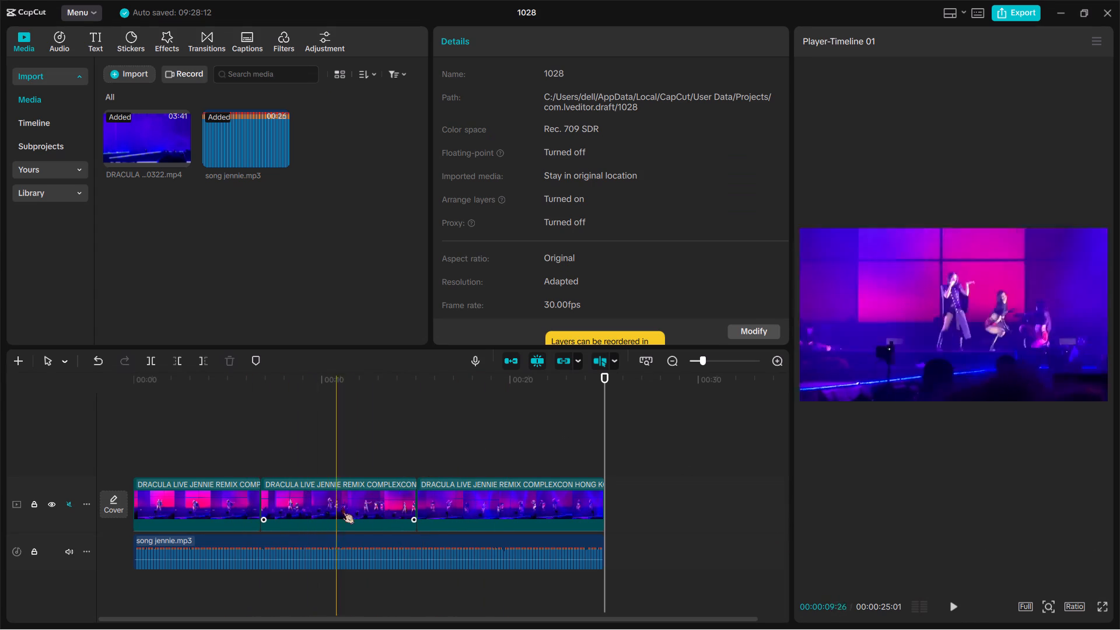
Move the third Dracula clip on the main track to between the first and second clips.
{"action": "left_click", "coordinate": [427, 491]}
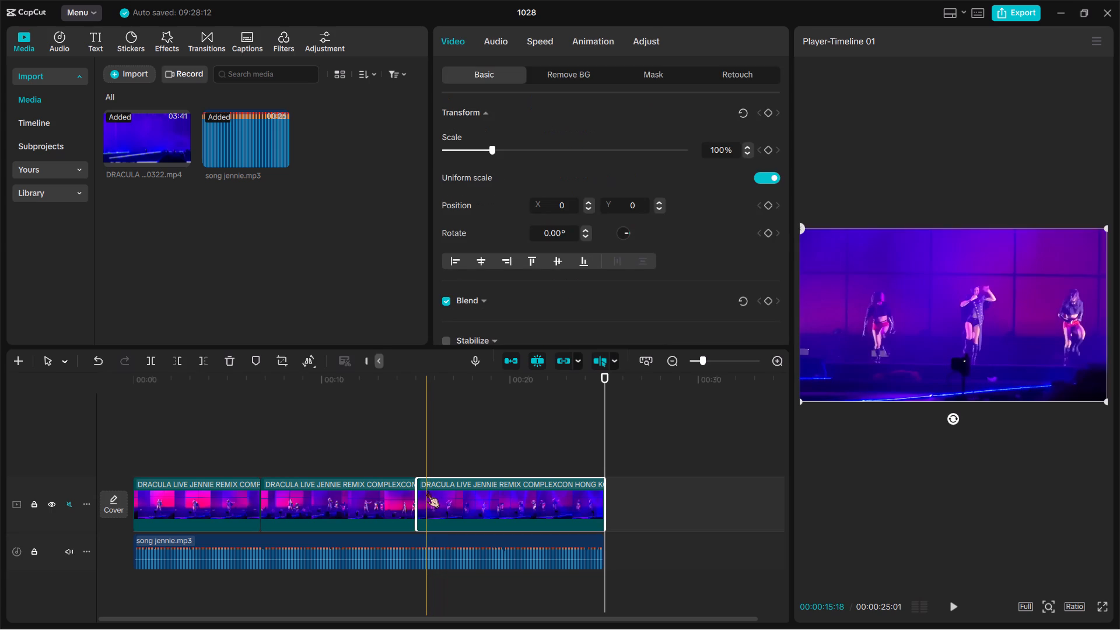
{"action": "double_click", "coordinate": [427, 491]}
{"action": "left_click_drag", "start_coordinate": [485, 500], "coordinate": [225, 496]}
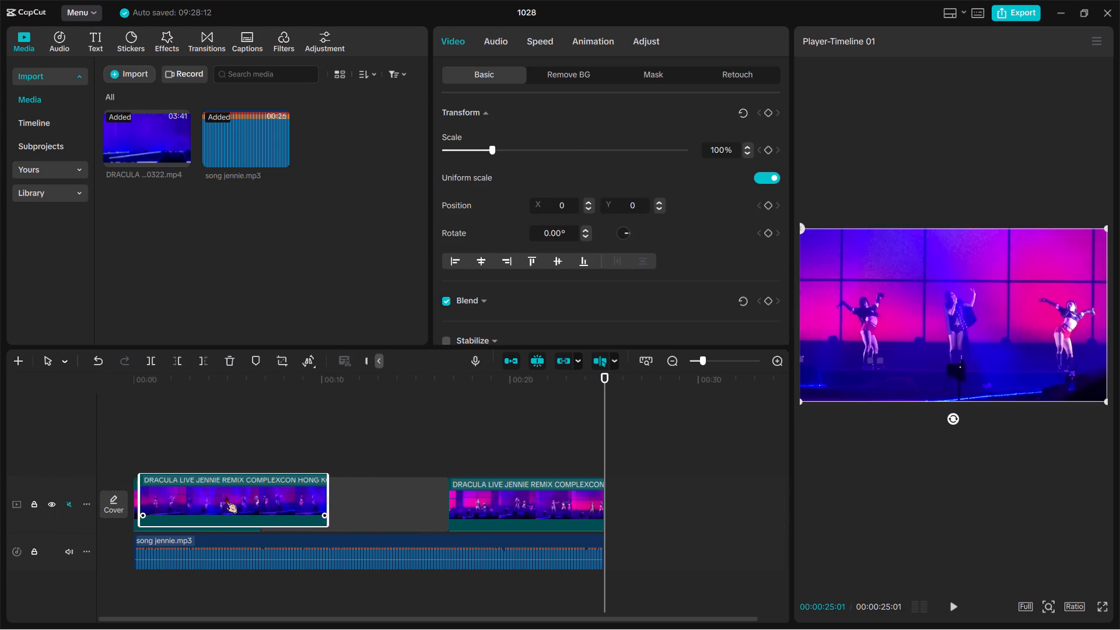
{"action": "left_click_drag", "start_coordinate": [225, 496], "coordinate": [63, 499]}
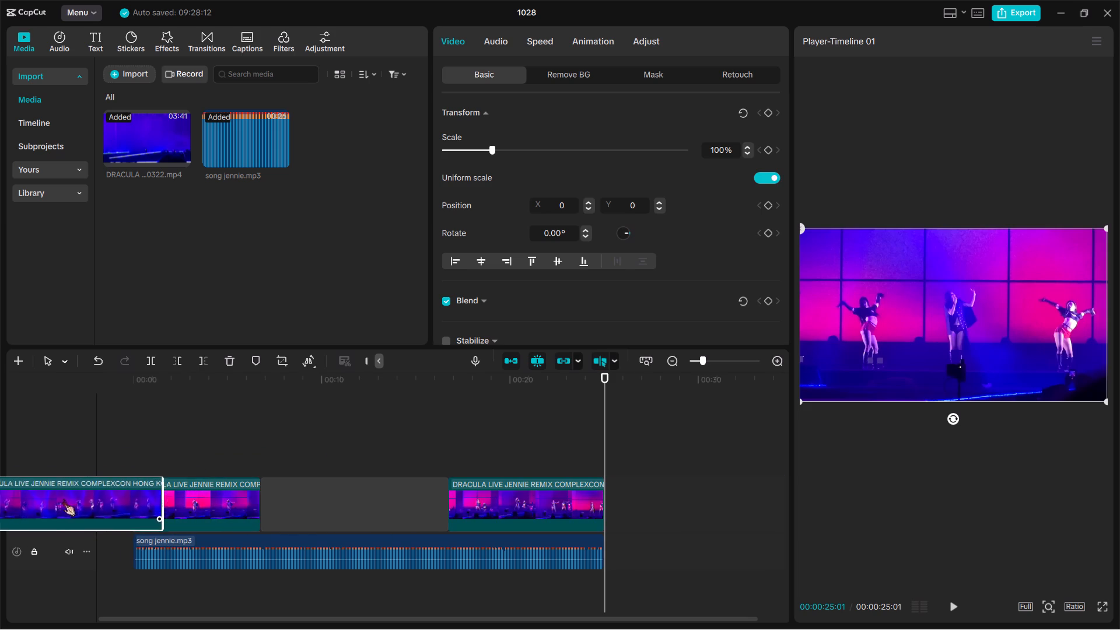
{"action": "left_click_drag", "start_coordinate": [63, 499], "coordinate": [307, 501]}
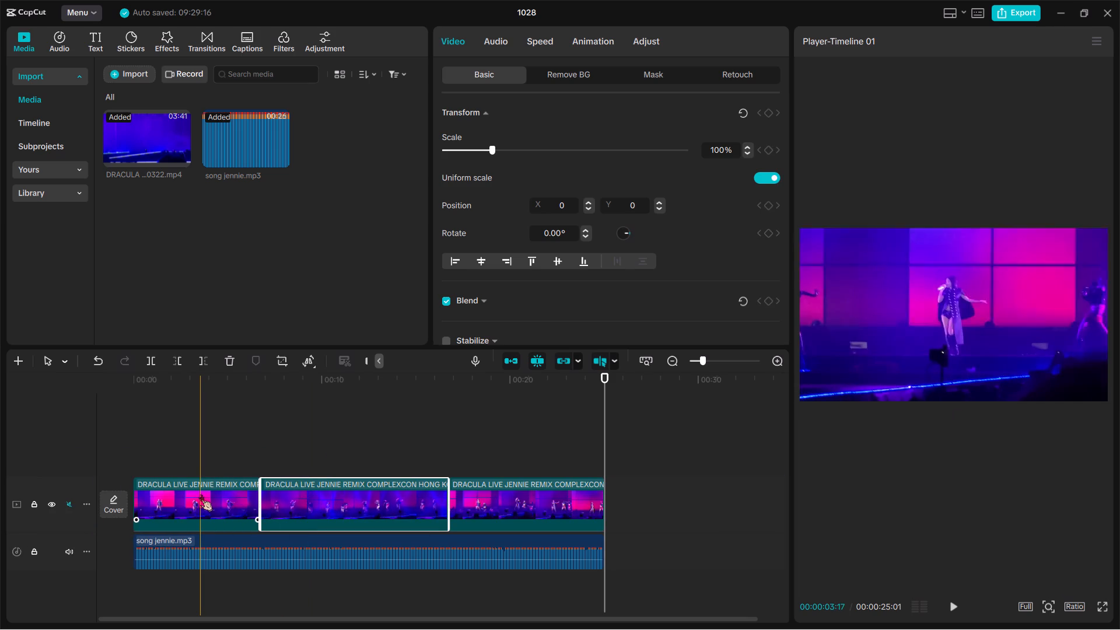
Move the opening Dracula clip to second place, so the roughly 10-second clip comes first on the main track.
{"action": "left_click", "coordinate": [200, 494]}
{"action": "left_click_drag", "start_coordinate": [200, 494], "coordinate": [414, 503]}
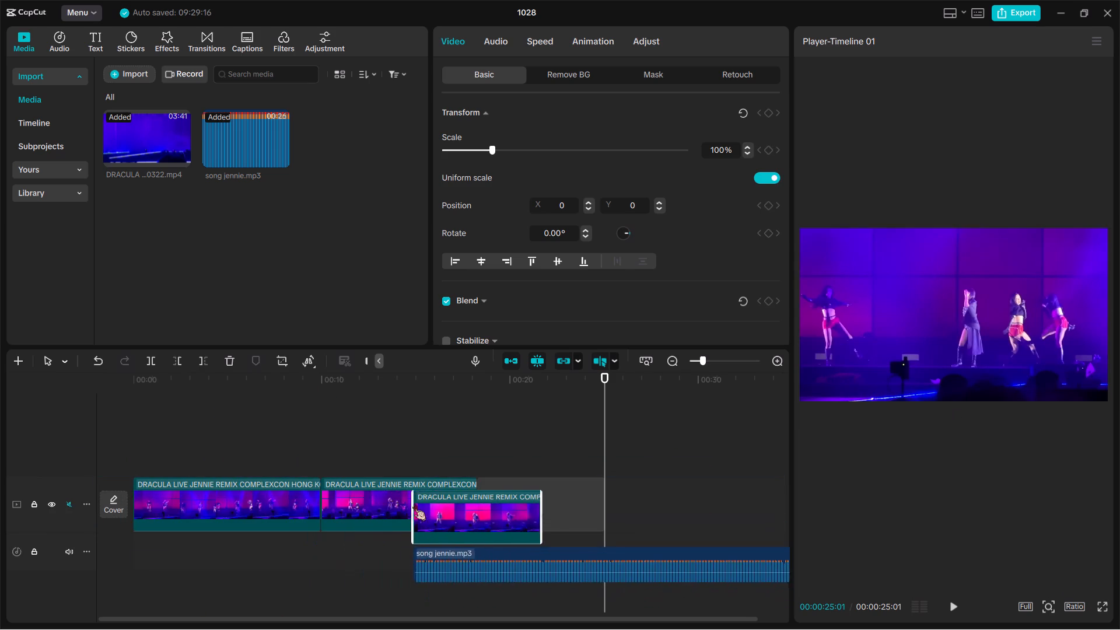
{"action": "left_click_drag", "start_coordinate": [414, 503], "coordinate": [377, 499]}
Move song jennie.mp3 back to the start of the timeline at 00:00.
{"action": "left_click_drag", "start_coordinate": [389, 545], "coordinate": [272, 544]}
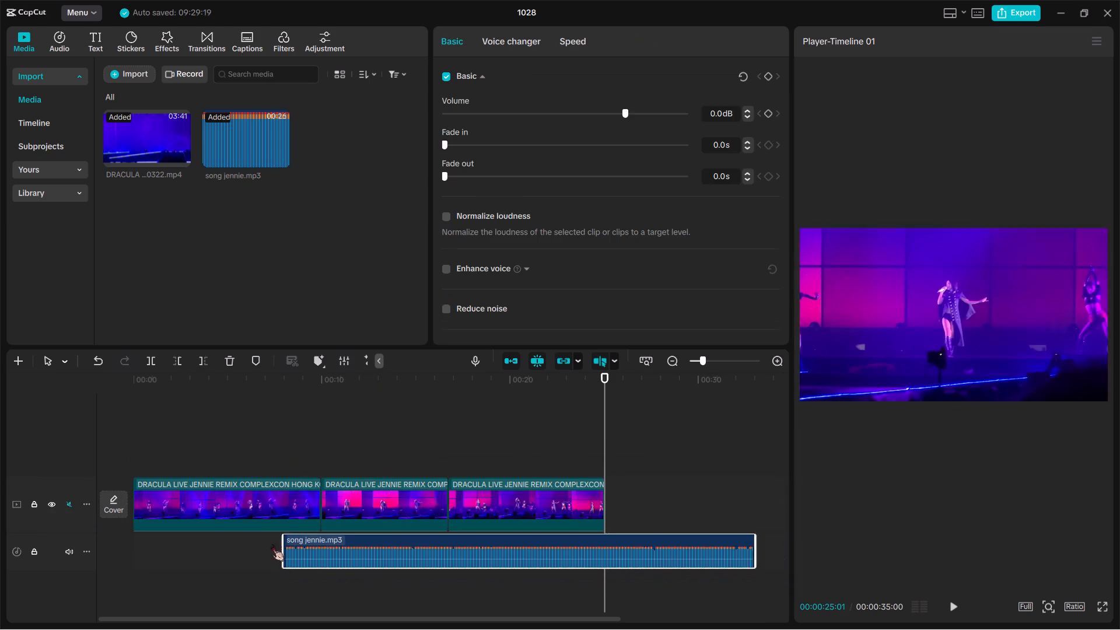
{"action": "left_click_drag", "start_coordinate": [272, 544], "coordinate": [190, 547]}
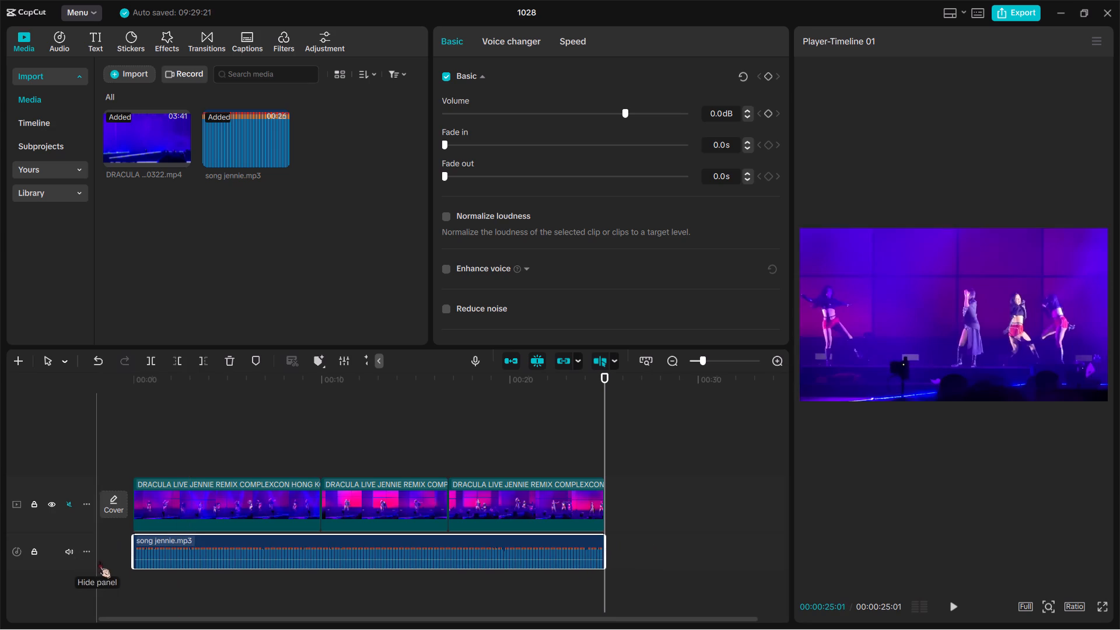
Play the reordered edit from the start to check the new clip order against the song.
{"action": "key", "text": "space"}
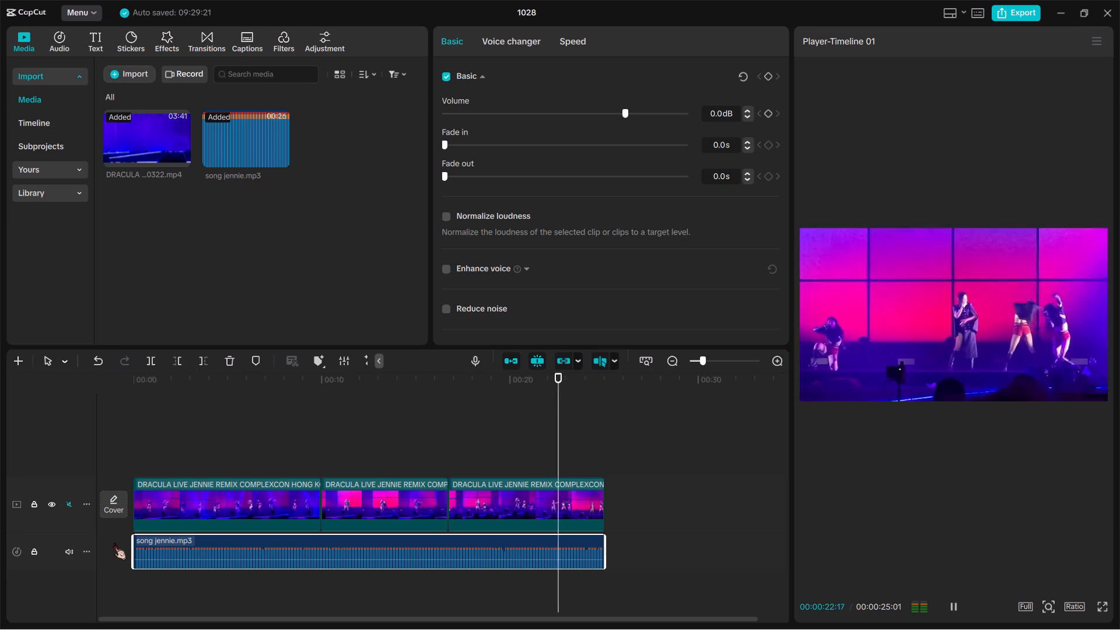
{"action": "key", "text": "space"}
{"action": "key", "text": "space"}
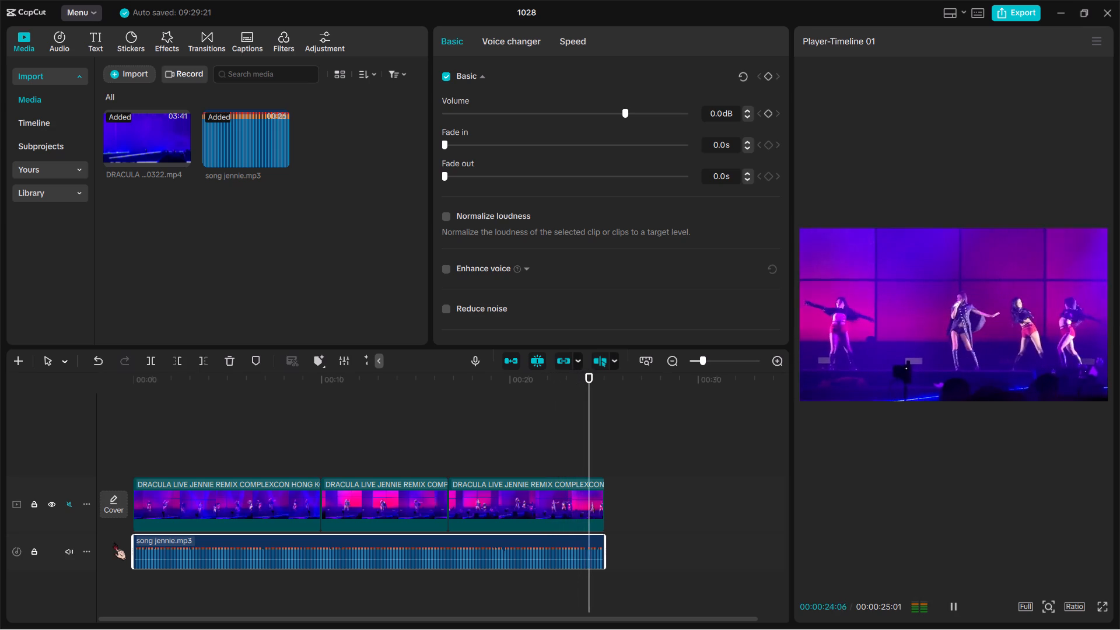
{"action": "key", "text": "space"}
{"action": "key", "text": "space"}
{"action": "key", "text": "space"}
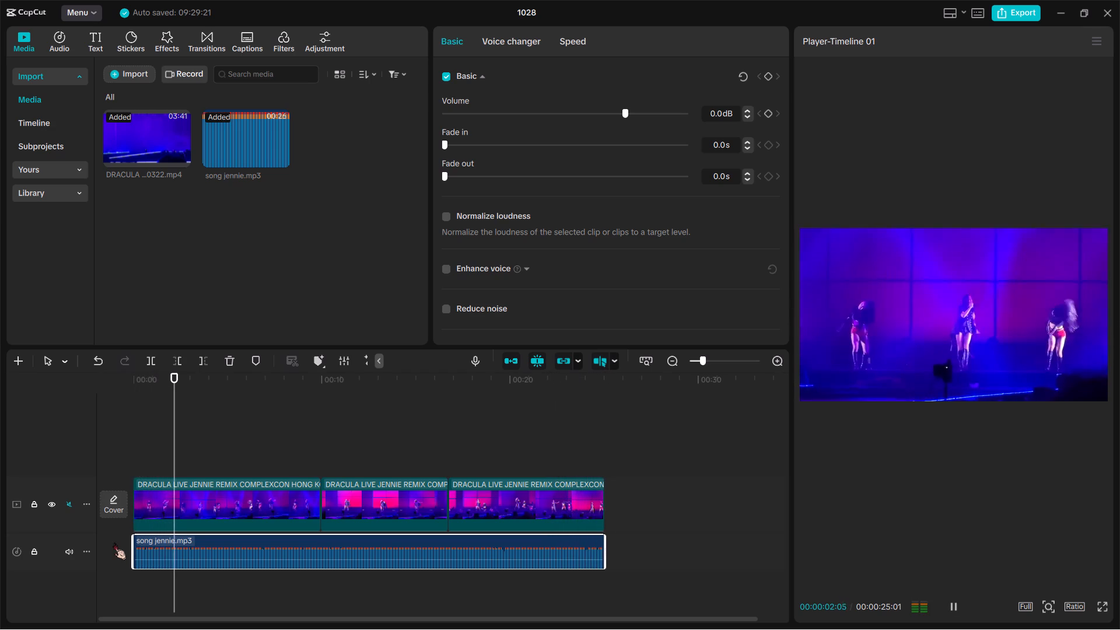
{"action": "key", "text": "space"}
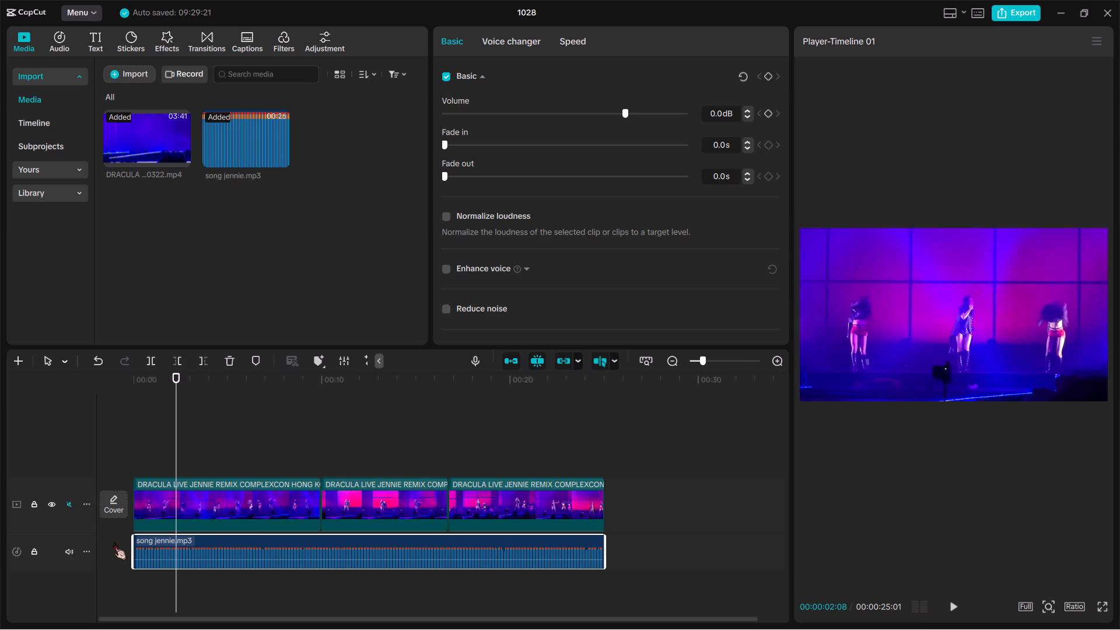
Play the last Dracula clip through to the end of the timeline to examine how the song ends.
{"action": "scroll", "coordinate": [259, 576], "scroll_direction": "up", "scroll_amount": 15, "text": "ctrl"}
{"action": "scroll", "coordinate": [259, 576], "scroll_direction": "left", "scroll_amount": 3}
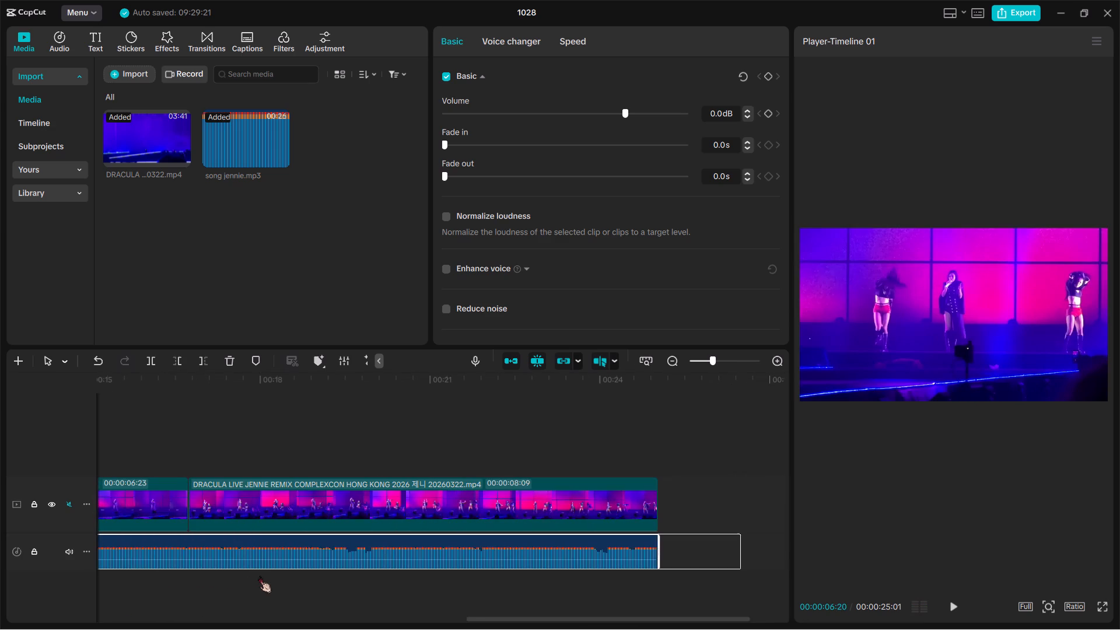
{"action": "left_click", "coordinate": [396, 418]}
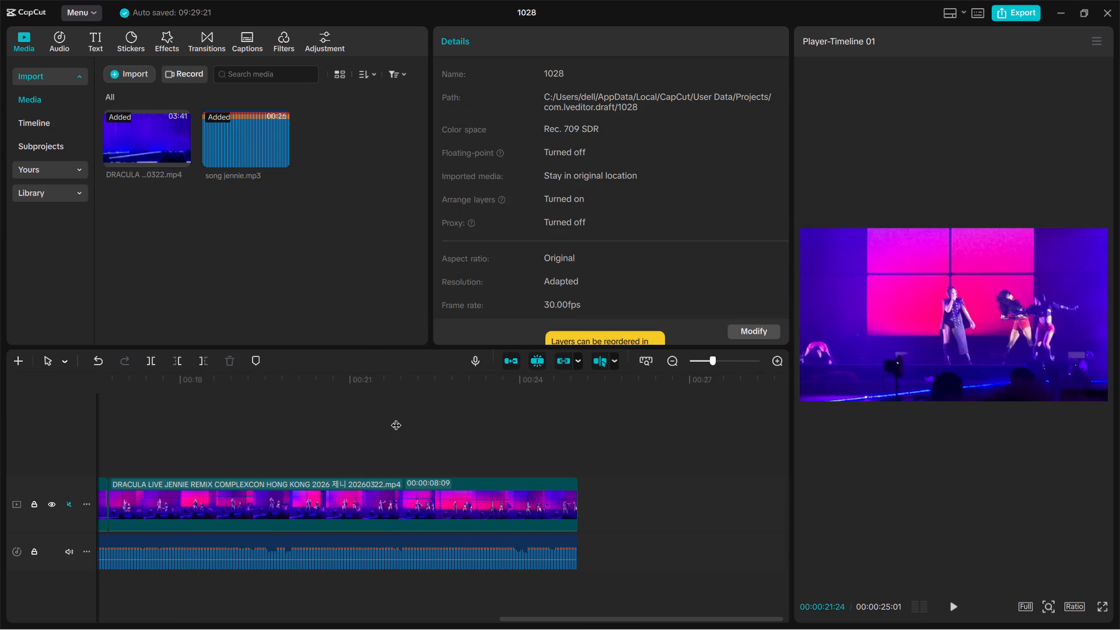
{"action": "scroll", "coordinate": [262, 531], "scroll_direction": "down", "scroll_amount": 8, "text": "ctrl"}
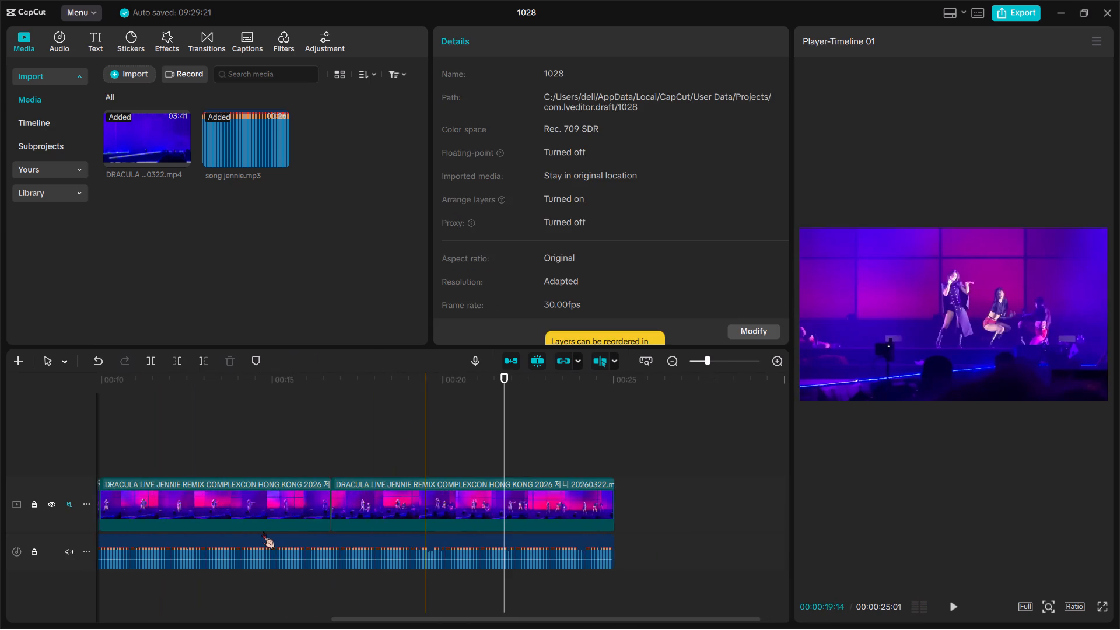
{"action": "scroll", "coordinate": [262, 531], "scroll_direction": "down", "scroll_amount": 1, "text": "ctrl"}
{"action": "scroll", "coordinate": [262, 531], "scroll_direction": "right", "scroll_amount": 1}
{"action": "key", "text": "space"}
{"action": "key", "text": "space"}
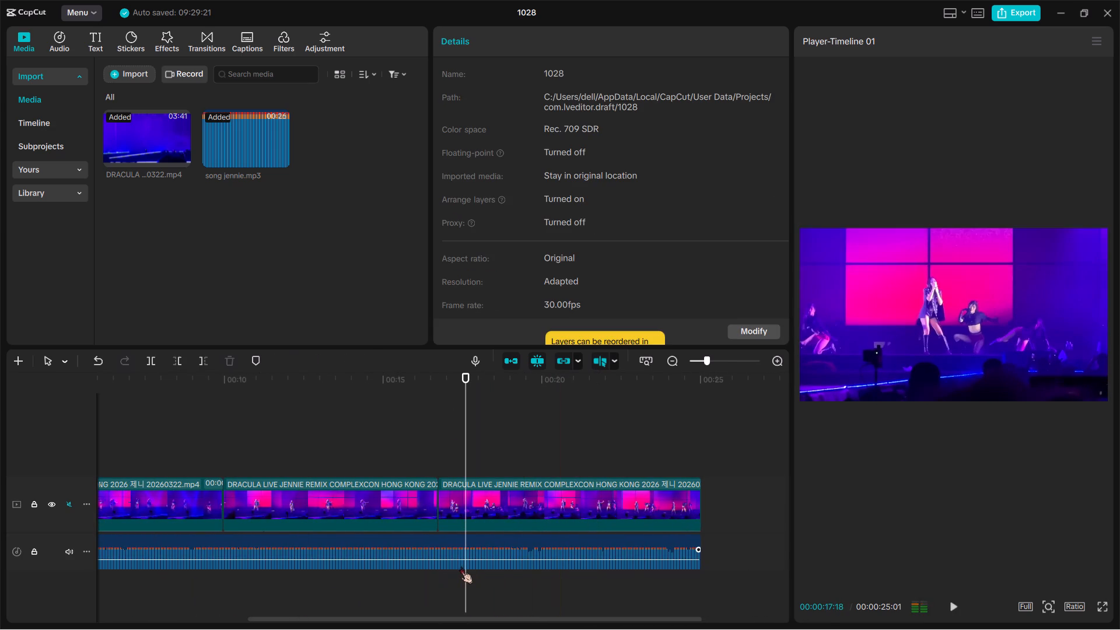
{"action": "key", "text": "space"}
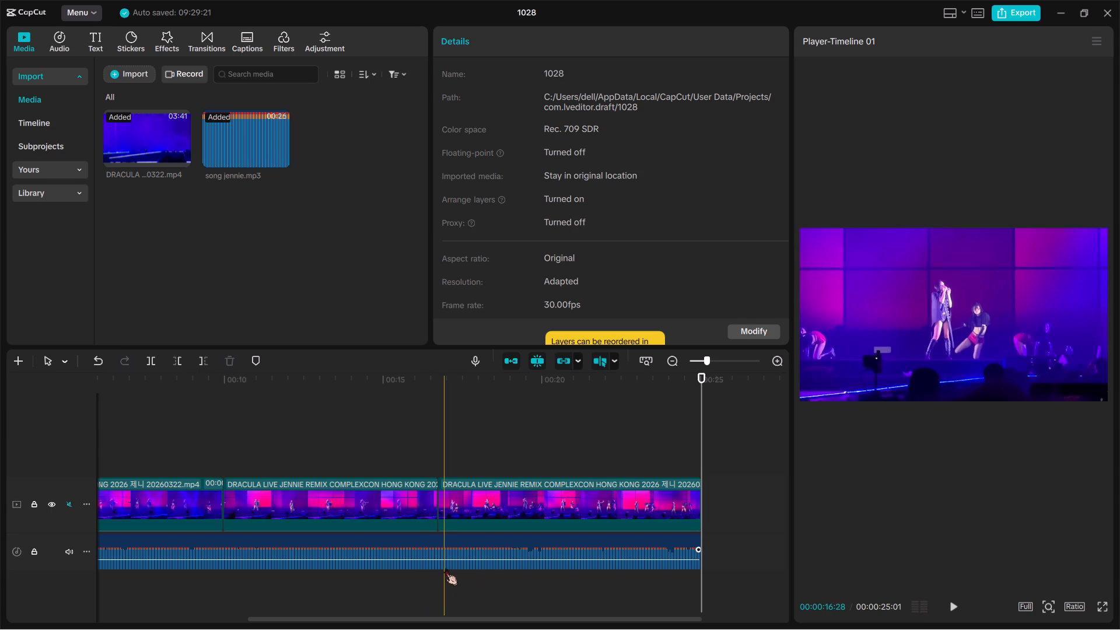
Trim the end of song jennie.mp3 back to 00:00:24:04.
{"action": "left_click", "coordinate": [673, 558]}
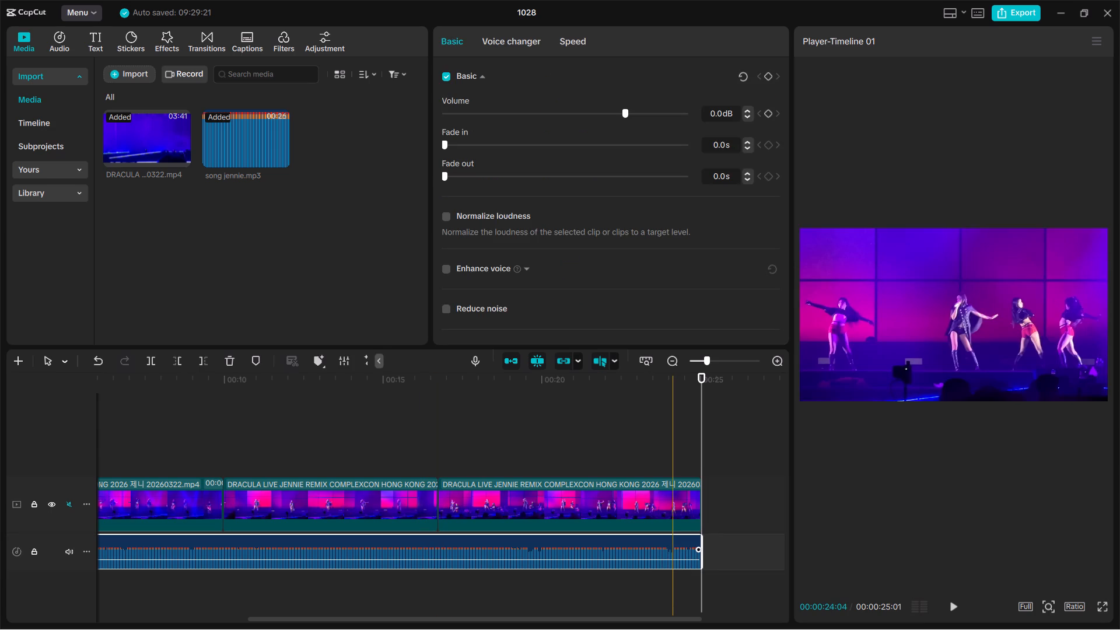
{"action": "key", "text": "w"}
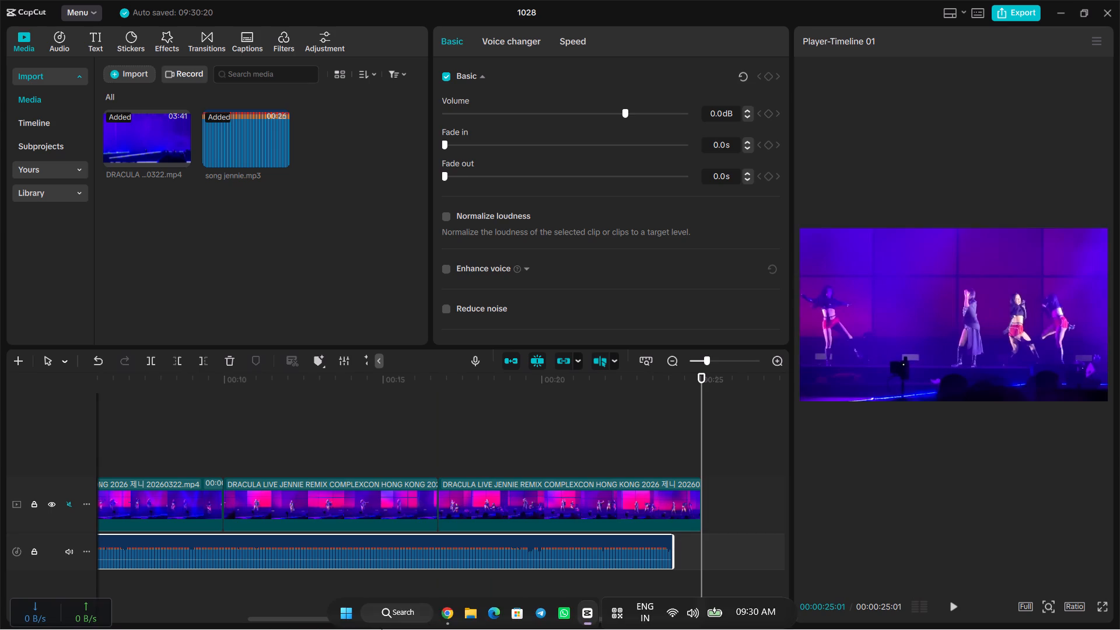
Play from about 00:00:17:22 through the end to check the shortened song against the last clip.
{"action": "left_click", "coordinate": [601, 542]}
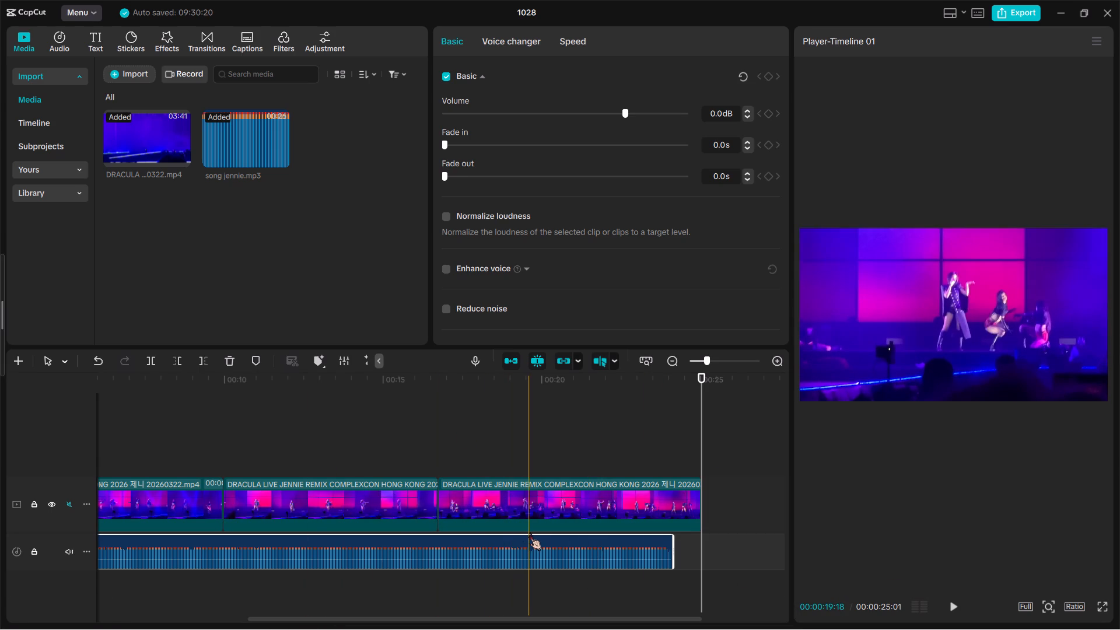
{"action": "left_click", "coordinate": [470, 544]}
{"action": "key", "text": "space"}
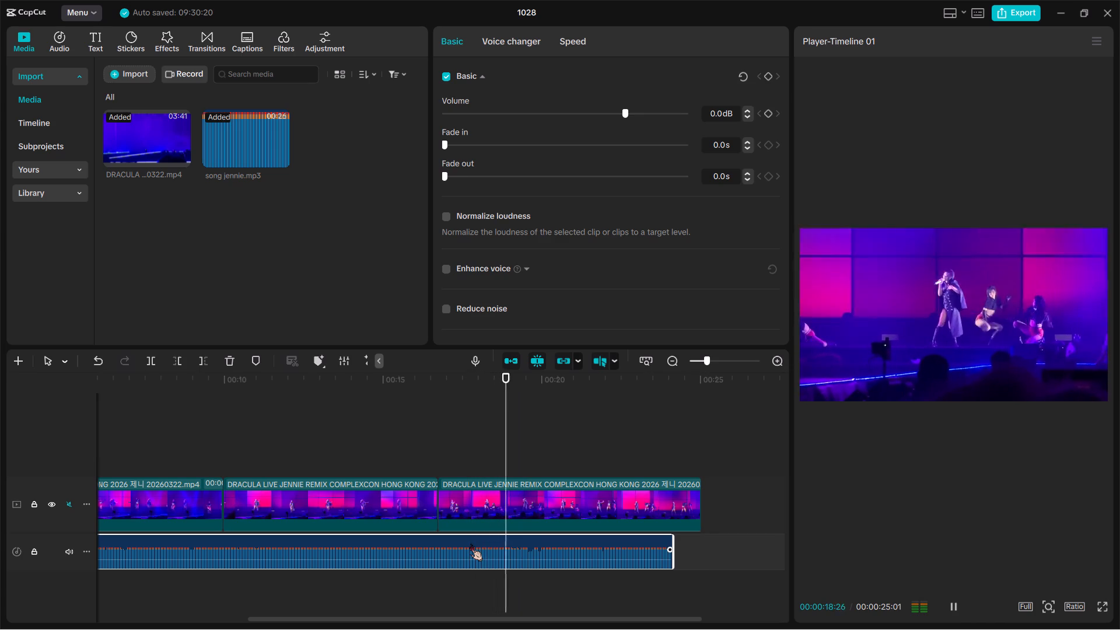
{"action": "key", "text": "space"}
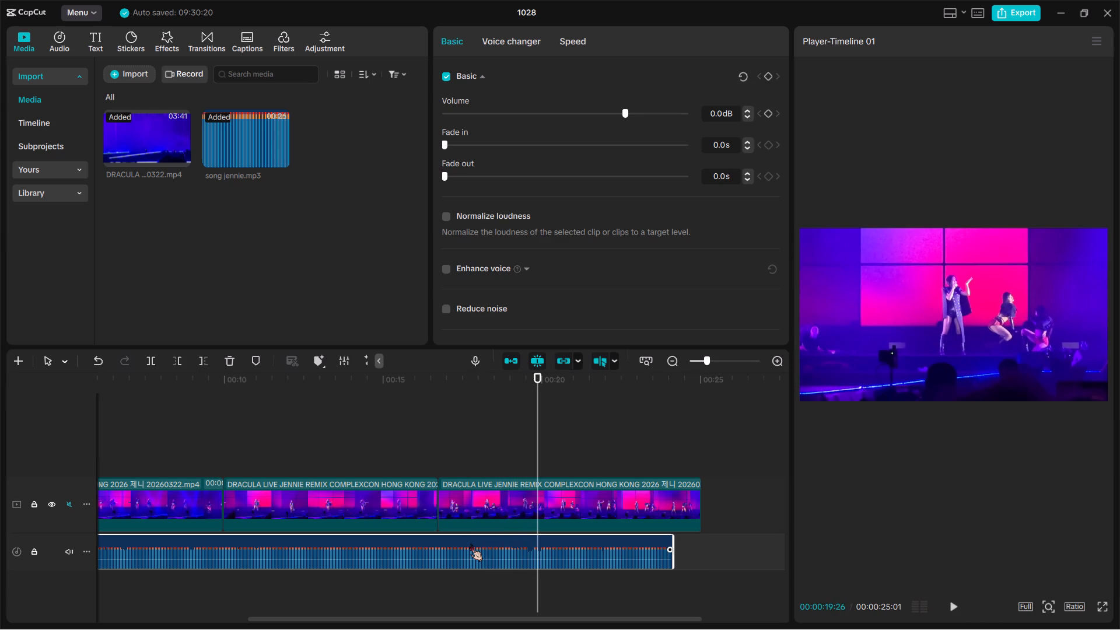
{"action": "key", "text": "space"}
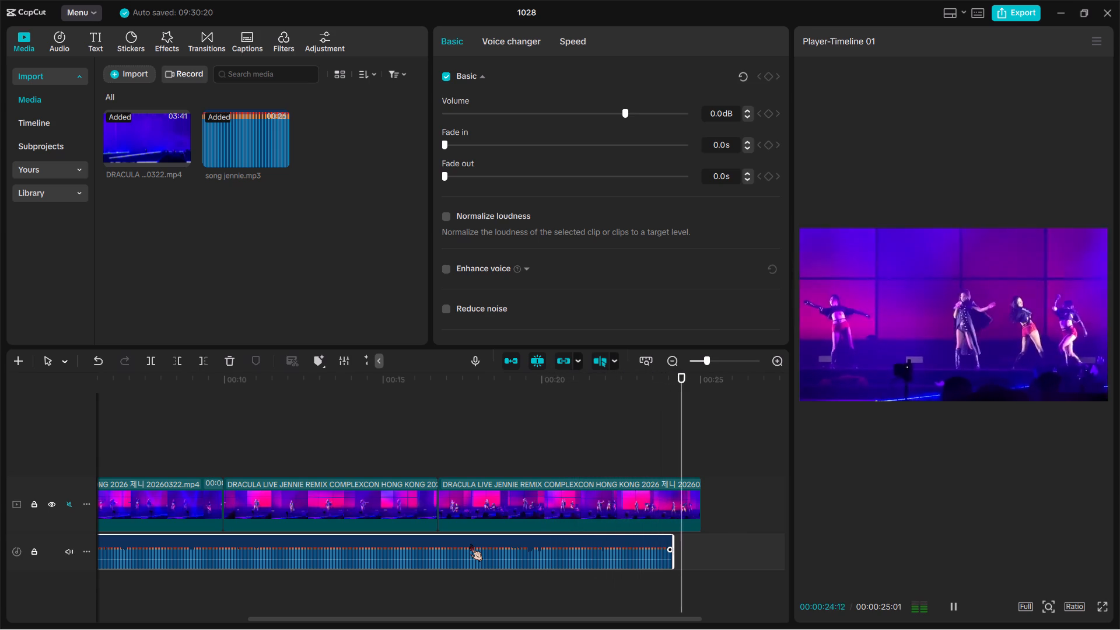
{"action": "key", "text": "space"}
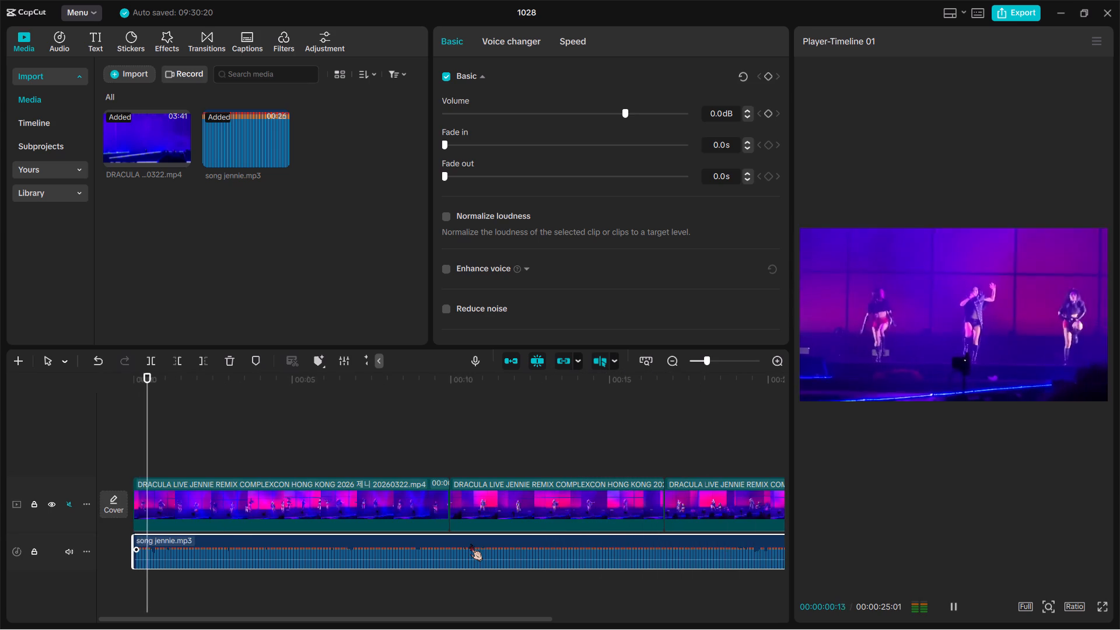
{"action": "key", "text": "space"}
Trim the end of song jennie.mp3 back to 00:00:19:19.
{"action": "scroll", "coordinate": [470, 544], "scroll_direction": "left", "scroll_amount": 7}
{"action": "scroll", "coordinate": [470, 544], "scroll_direction": "down", "scroll_amount": 8, "text": "ctrl"}
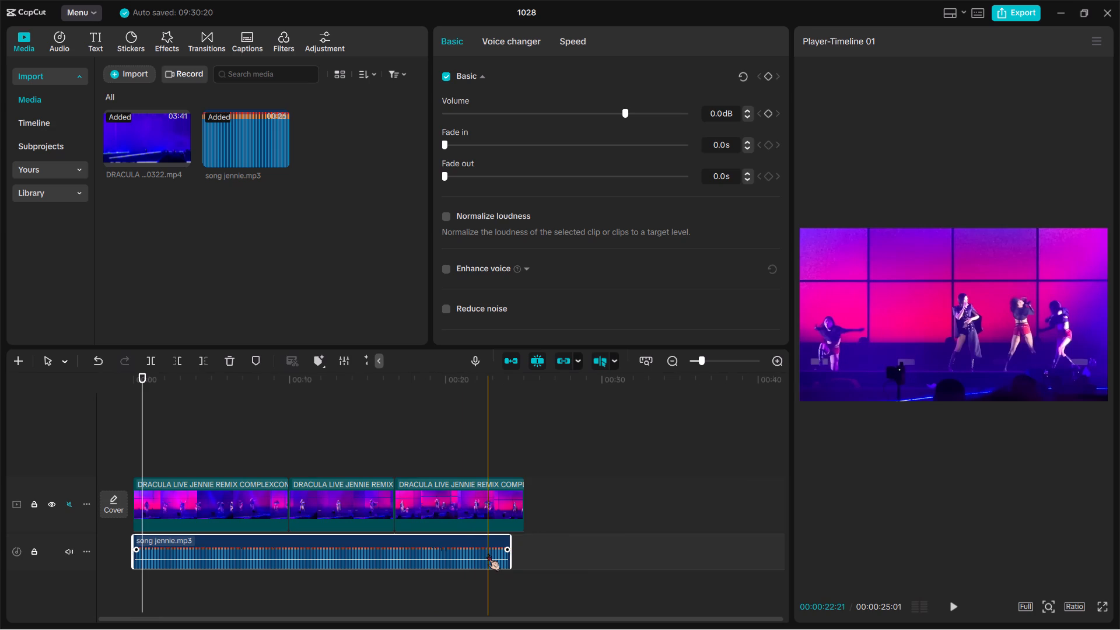
{"action": "scroll", "coordinate": [488, 554], "scroll_direction": "up", "scroll_amount": 7, "text": "ctrl"}
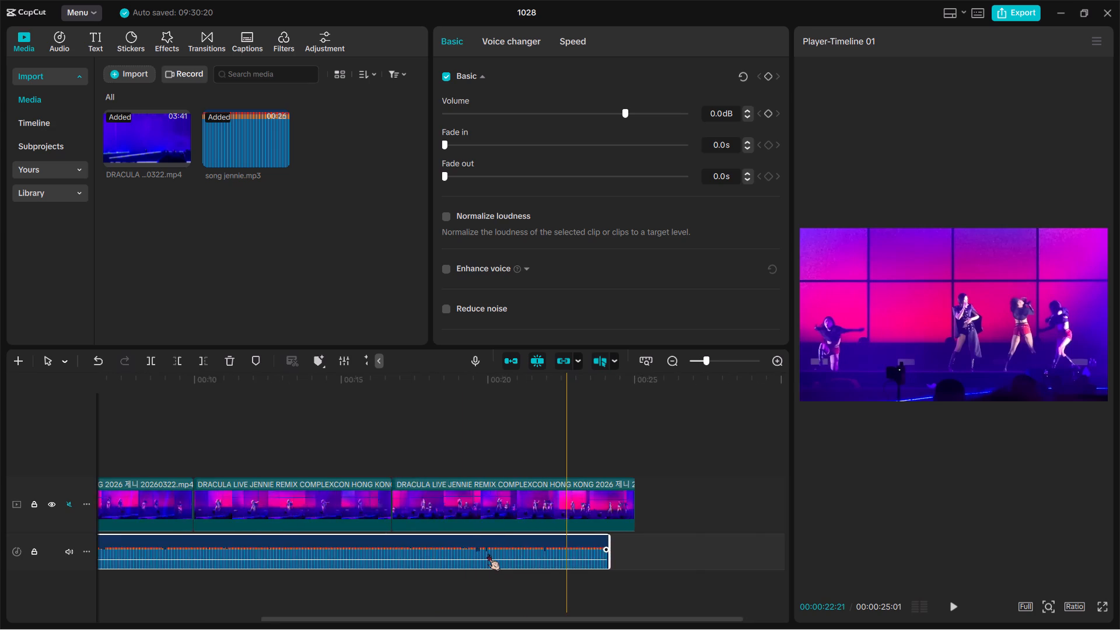
{"action": "scroll", "coordinate": [488, 554], "scroll_direction": "up", "scroll_amount": 5, "text": "ctrl"}
{"action": "scroll", "coordinate": [488, 554], "scroll_direction": "right", "scroll_amount": 1}
{"action": "scroll", "coordinate": [488, 554], "scroll_direction": "up", "scroll_amount": 4, "text": "ctrl"}
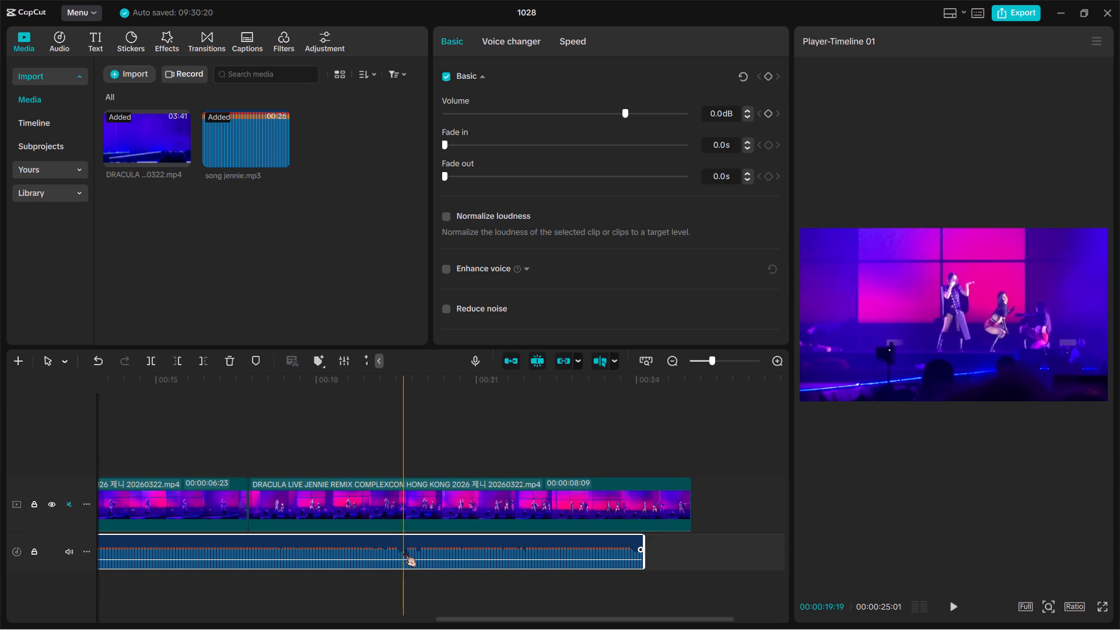
{"action": "key", "text": "w"}
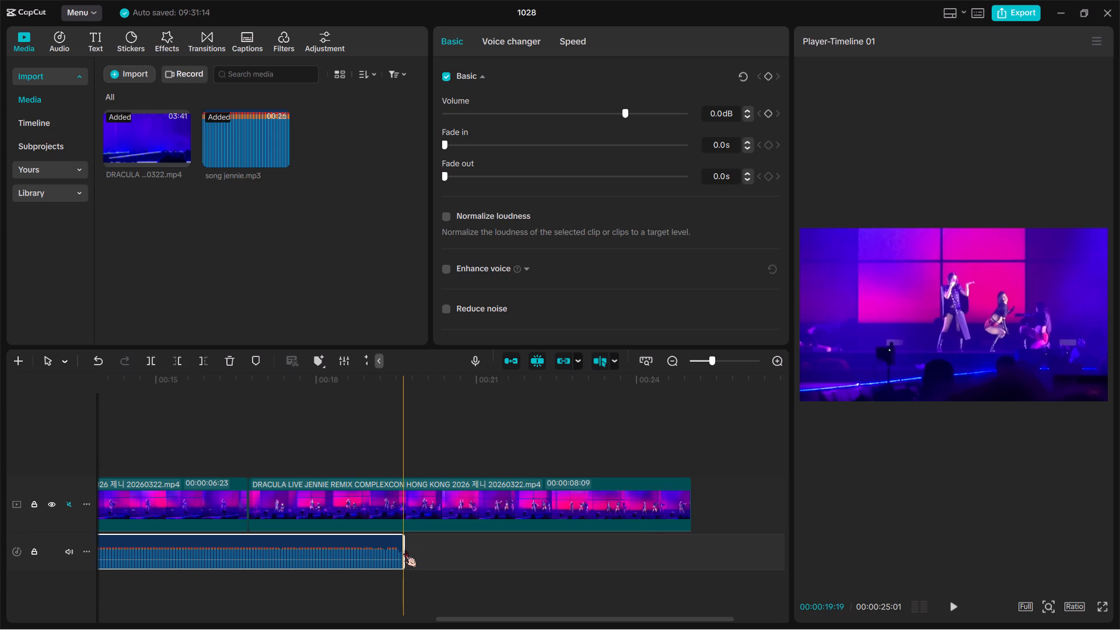
Play the edit from 00:00 past the cut between the first and second clips to check it against the song.
{"action": "scroll", "coordinate": [404, 550], "scroll_direction": "right", "scroll_amount": 4}
{"action": "scroll", "coordinate": [372, 547], "scroll_direction": "left", "scroll_amount": 1}
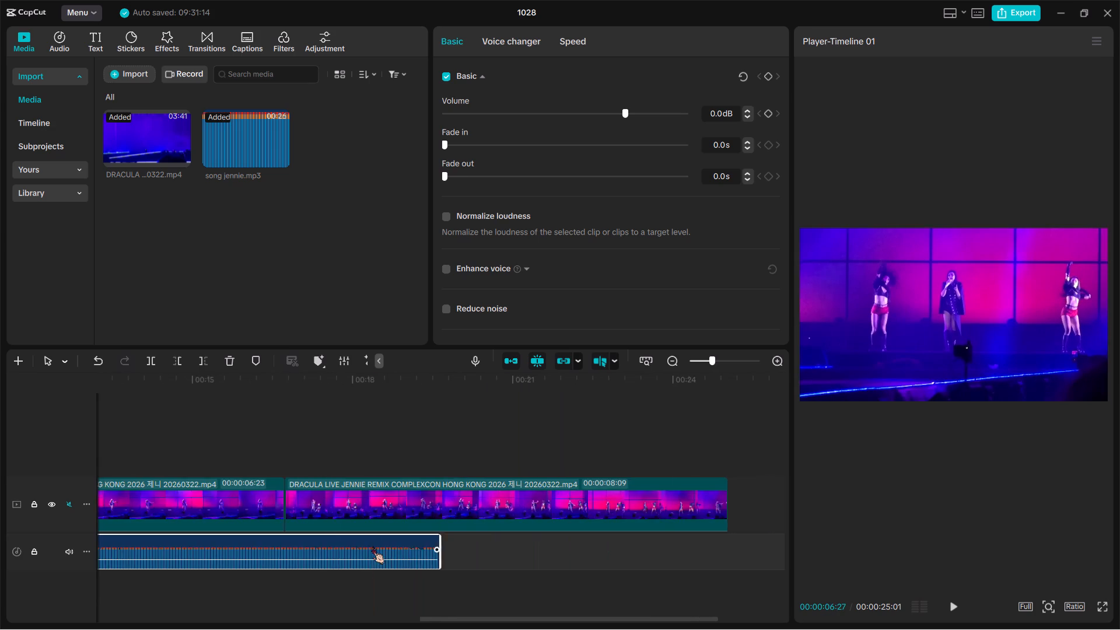
{"action": "scroll", "coordinate": [372, 547], "scroll_direction": "left", "scroll_amount": 1}
{"action": "scroll", "coordinate": [372, 547], "scroll_direction": "down", "scroll_amount": 6, "text": "ctrl"}
{"action": "scroll", "coordinate": [372, 547], "scroll_direction": "right", "scroll_amount": 1}
{"action": "scroll", "coordinate": [372, 547], "scroll_direction": "down", "scroll_amount": 3, "text": "ctrl"}
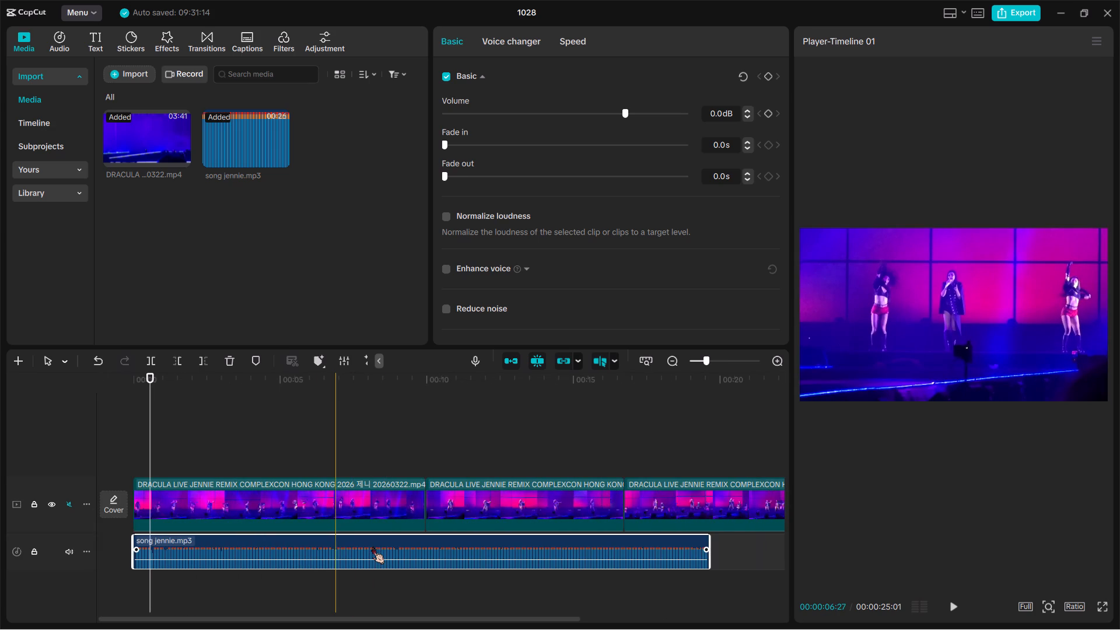
{"action": "scroll", "coordinate": [372, 547], "scroll_direction": "up", "scroll_amount": 15, "text": "ctrl"}
{"action": "scroll", "coordinate": [372, 547], "scroll_direction": "right", "scroll_amount": 1}
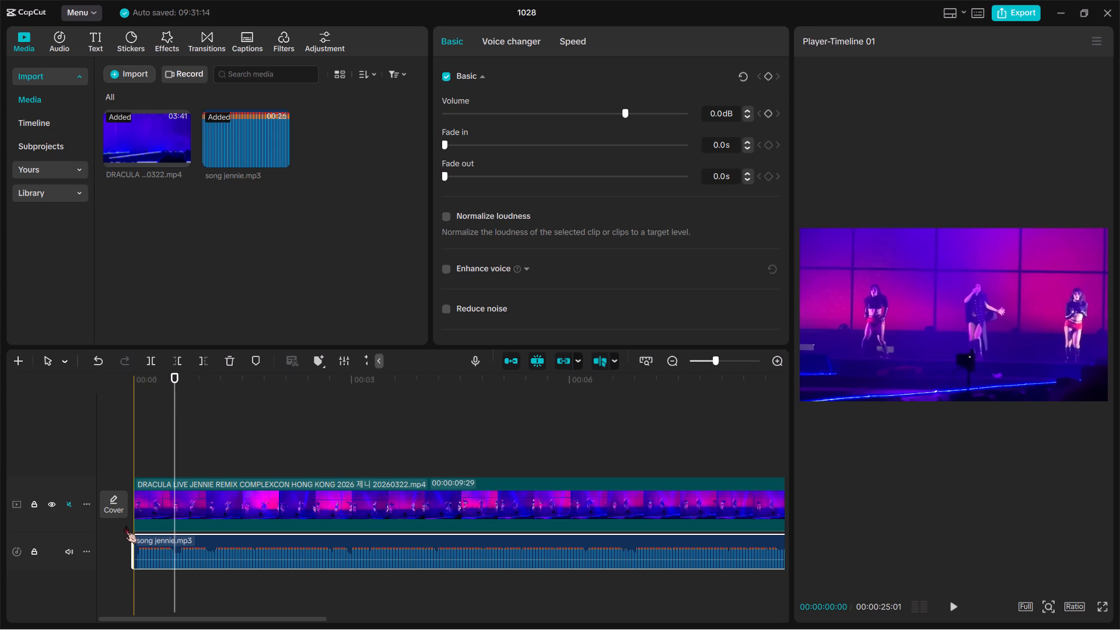
{"action": "key", "text": "space"}
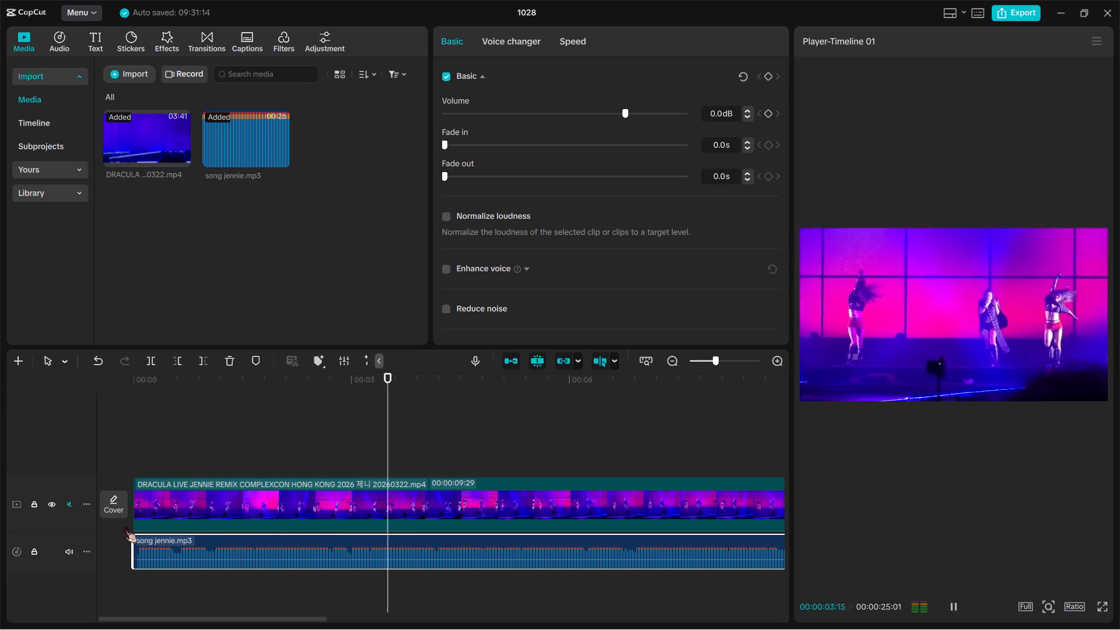
{"action": "scroll", "coordinate": [125, 526], "scroll_direction": "left", "scroll_amount": 2}
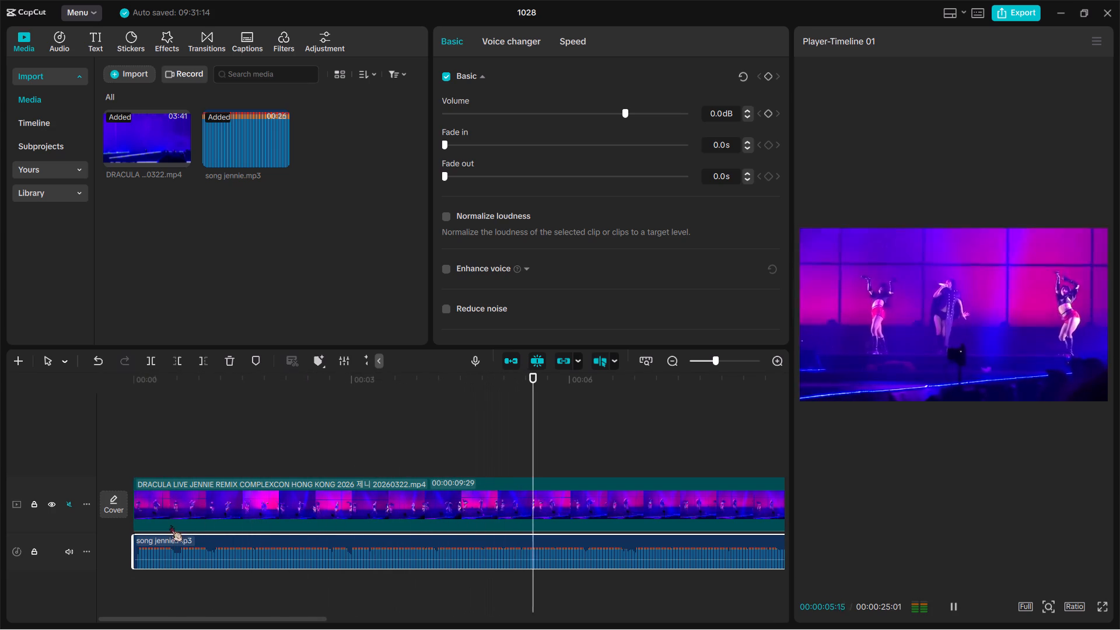
{"action": "scroll", "coordinate": [192, 524], "scroll_direction": "left", "scroll_amount": 2}
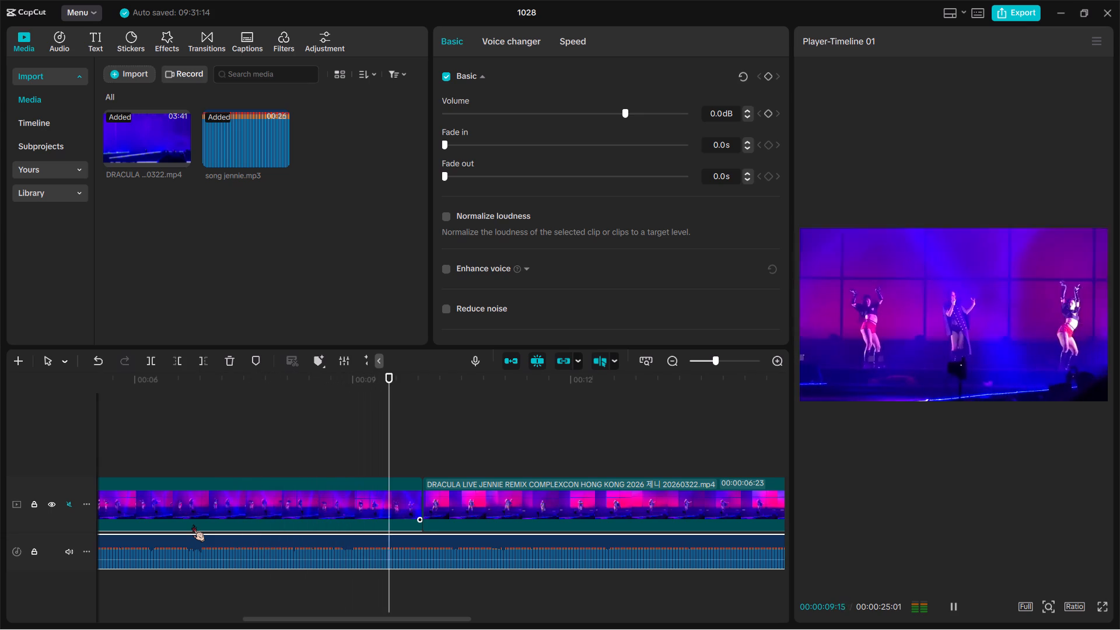
{"action": "key", "text": "space"}
{"action": "key", "text": "space"}
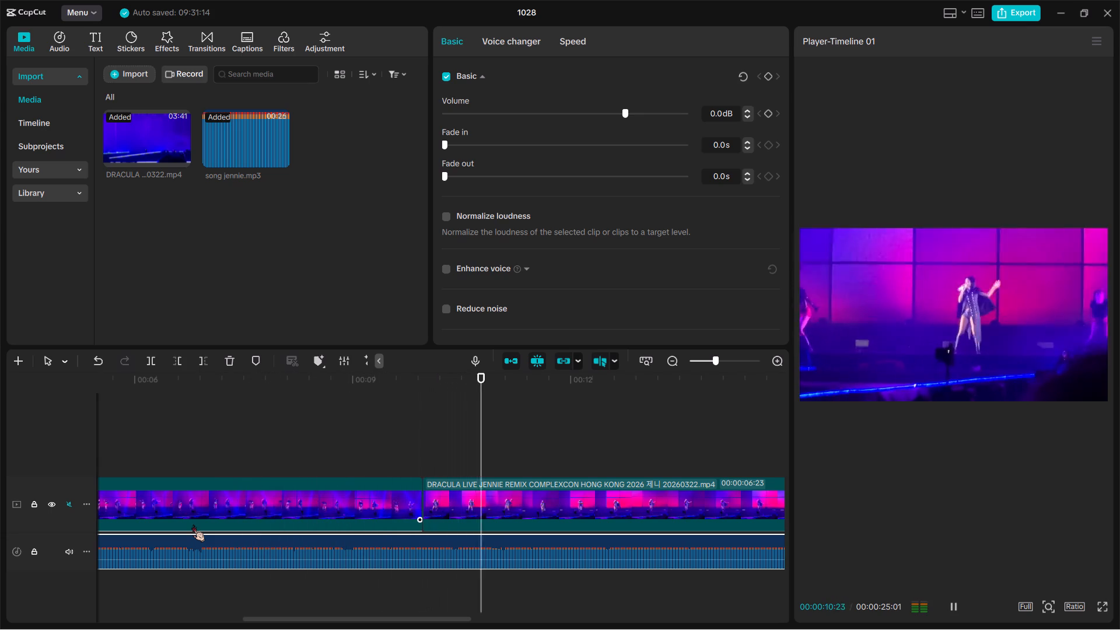
{"action": "key", "text": "space"}
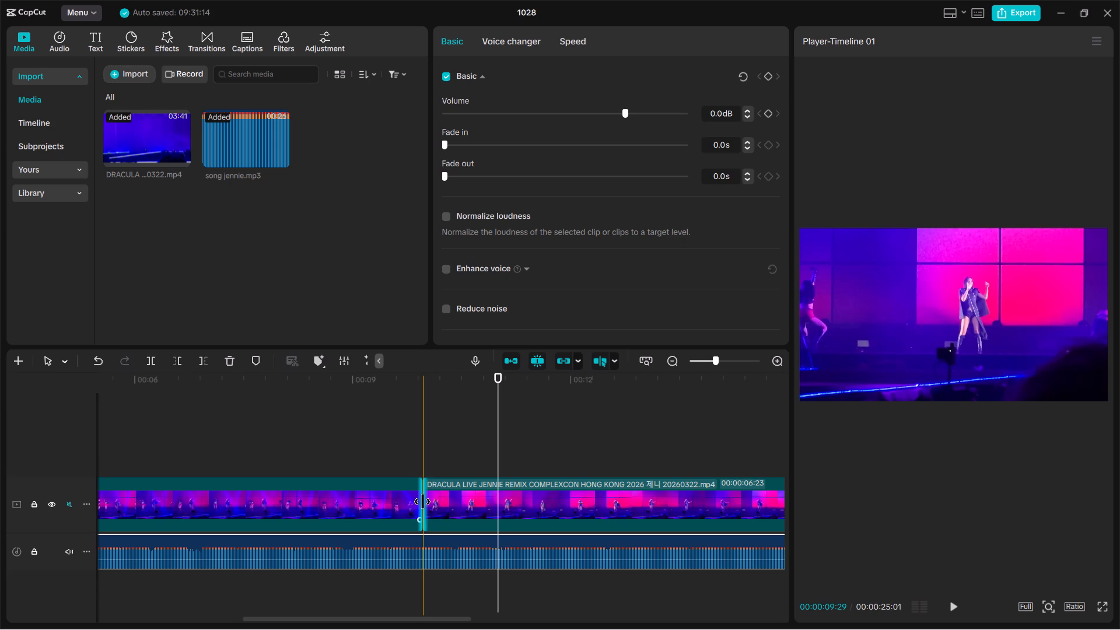
Move the cut between the first and second Dracula clips to 00:00:11:00.
{"action": "left_click_drag", "start_coordinate": [422, 502], "coordinate": [442, 504]}
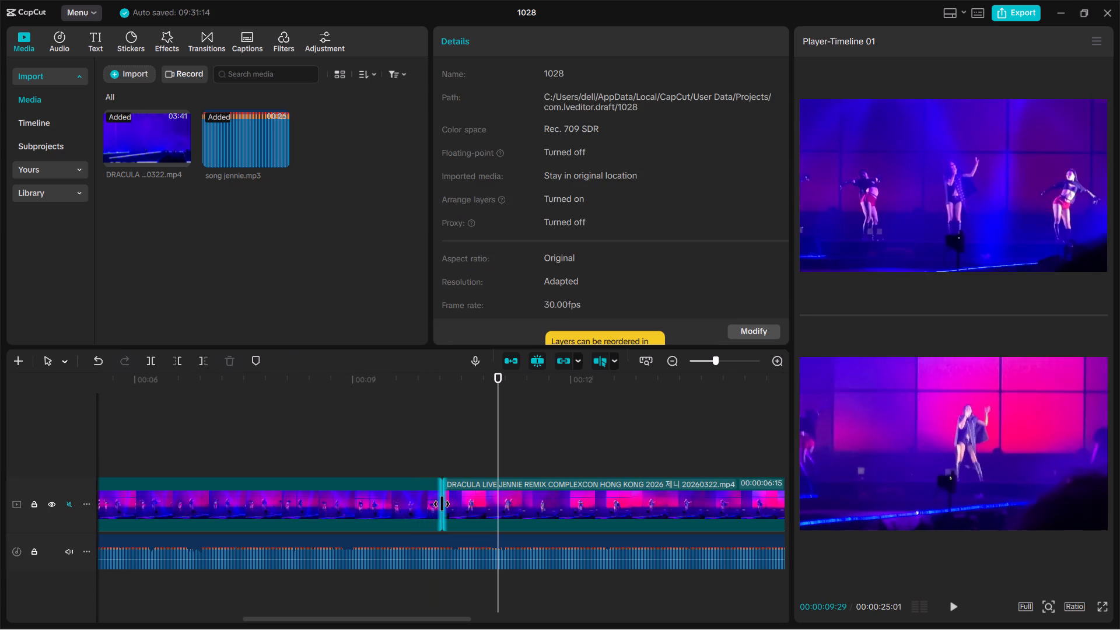
{"action": "left_click_drag", "start_coordinate": [442, 504], "coordinate": [488, 509]}
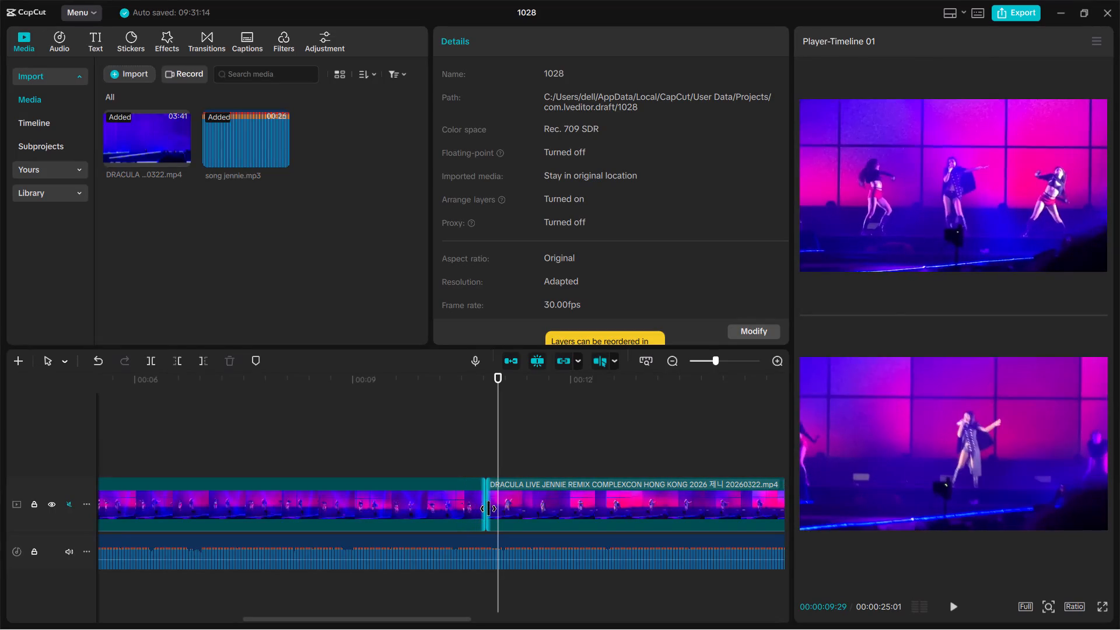
{"action": "left_click_drag", "start_coordinate": [488, 509], "coordinate": [499, 510]}
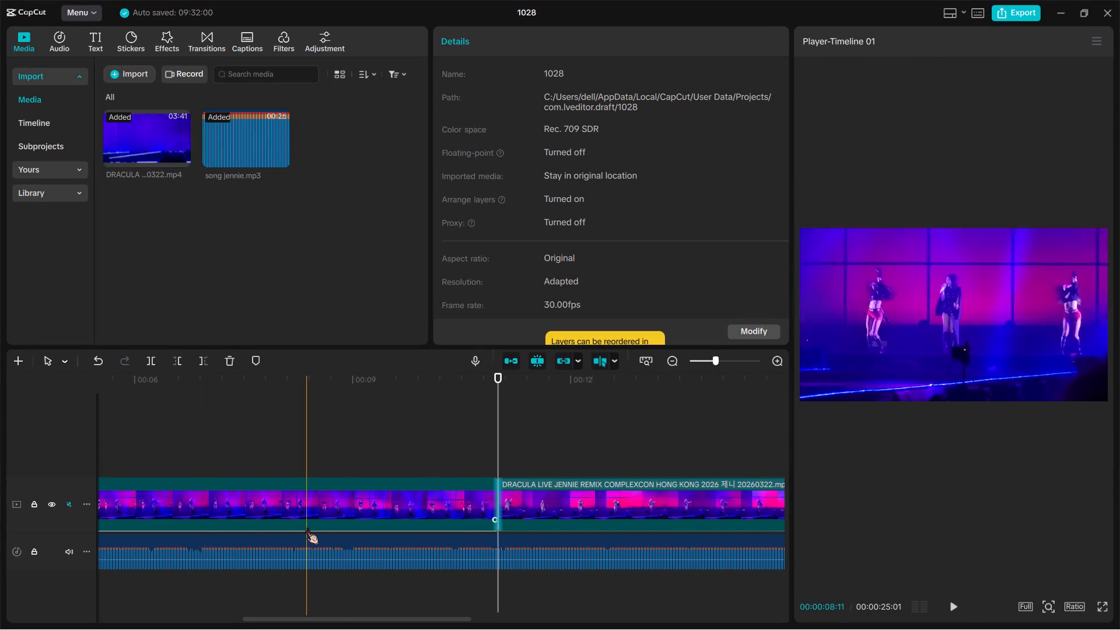
Play from about 00:00:08:11 across the moved cut and through most of the second clip to check it against the song.
{"action": "key", "text": "space"}
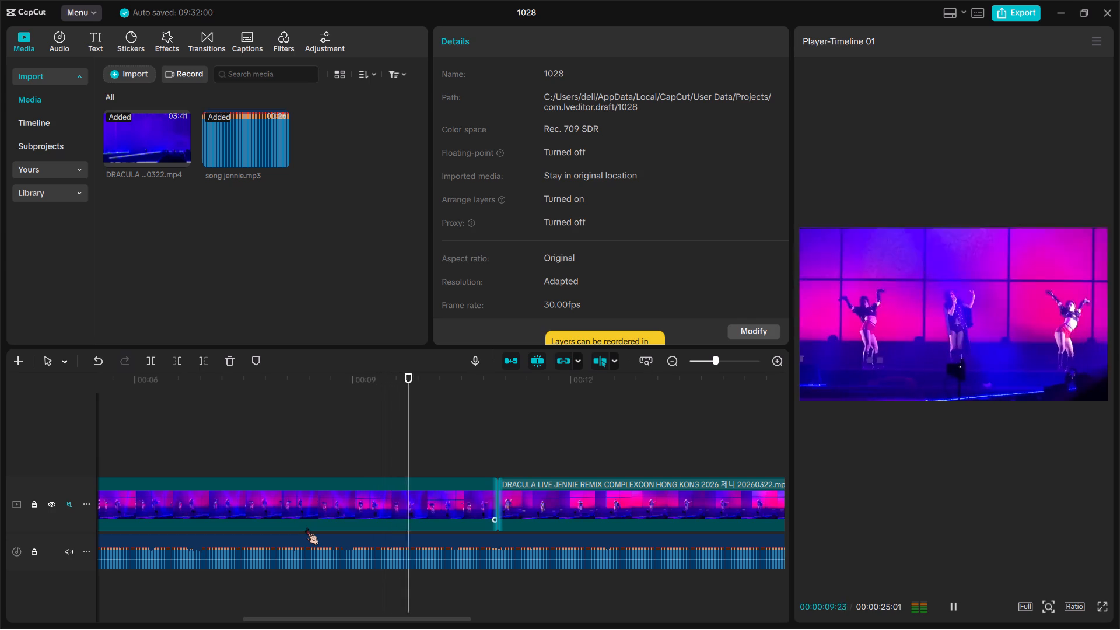
{"action": "key", "text": "space"}
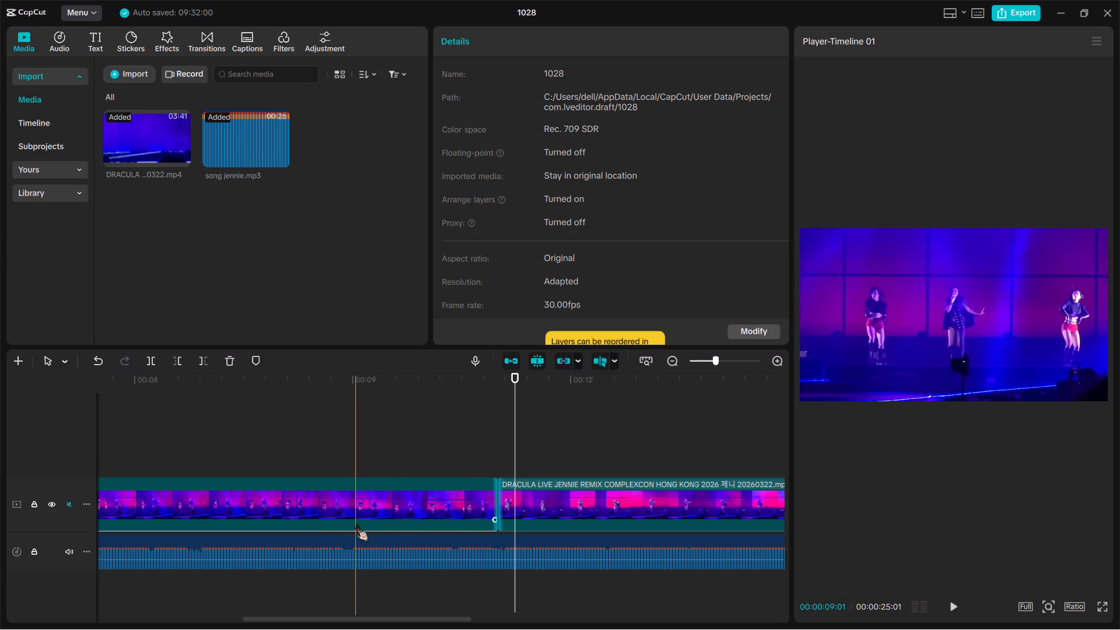
{"action": "scroll", "coordinate": [355, 524], "scroll_direction": "left", "scroll_amount": 1}
{"action": "scroll", "coordinate": [469, 547], "scroll_direction": "left", "scroll_amount": 1}
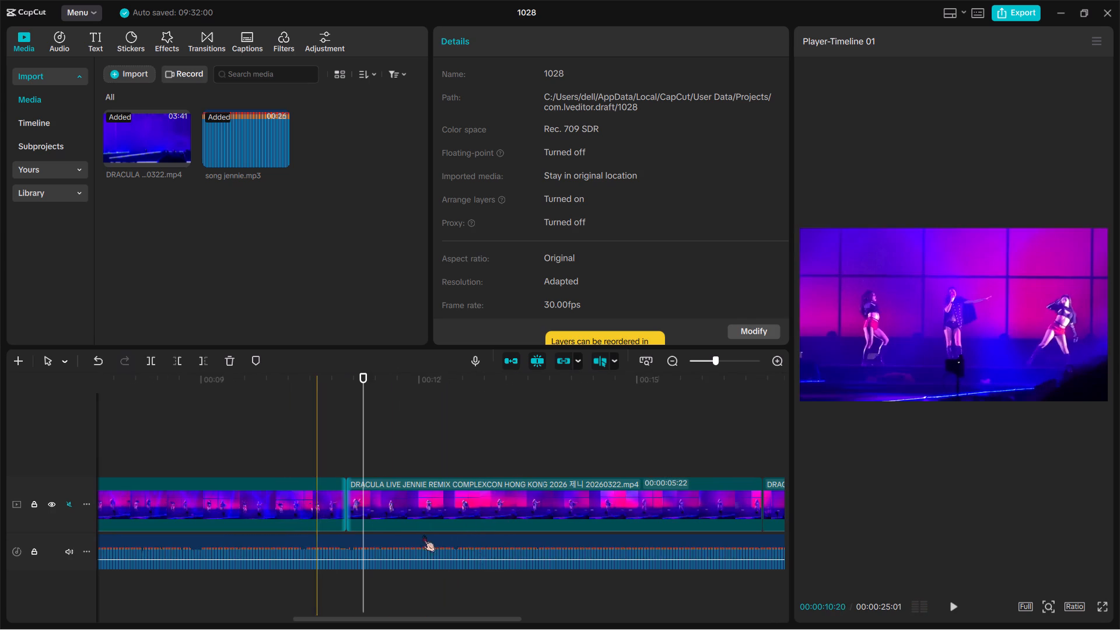
{"action": "key", "text": "space"}
{"action": "scroll", "coordinate": [346, 542], "scroll_direction": "left", "scroll_amount": 1}
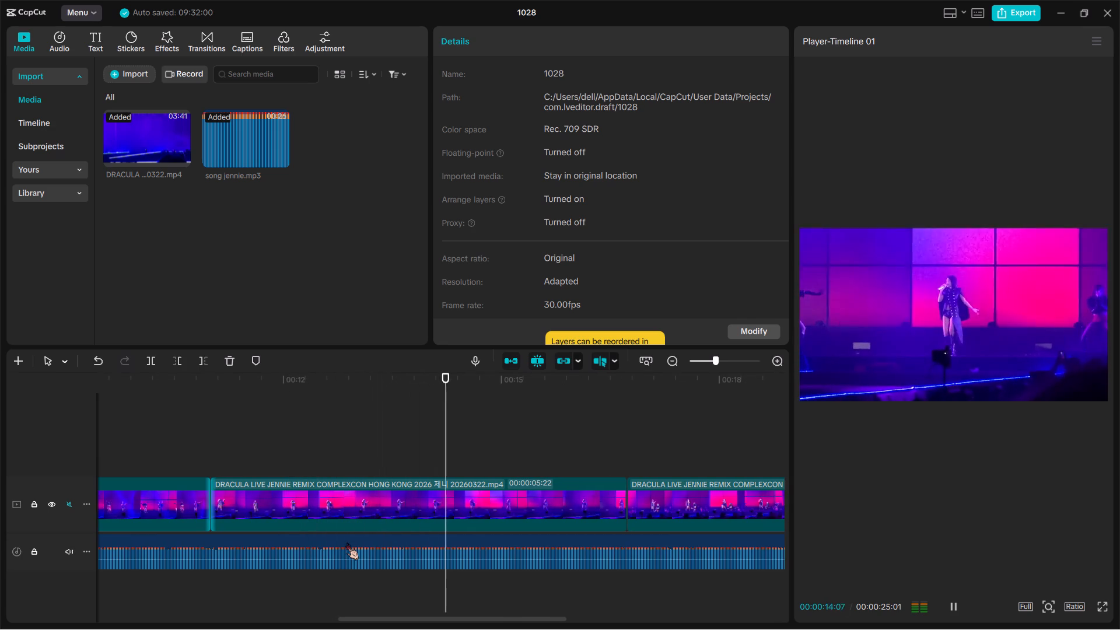
{"action": "key", "text": "space"}
{"action": "key", "text": "space"}
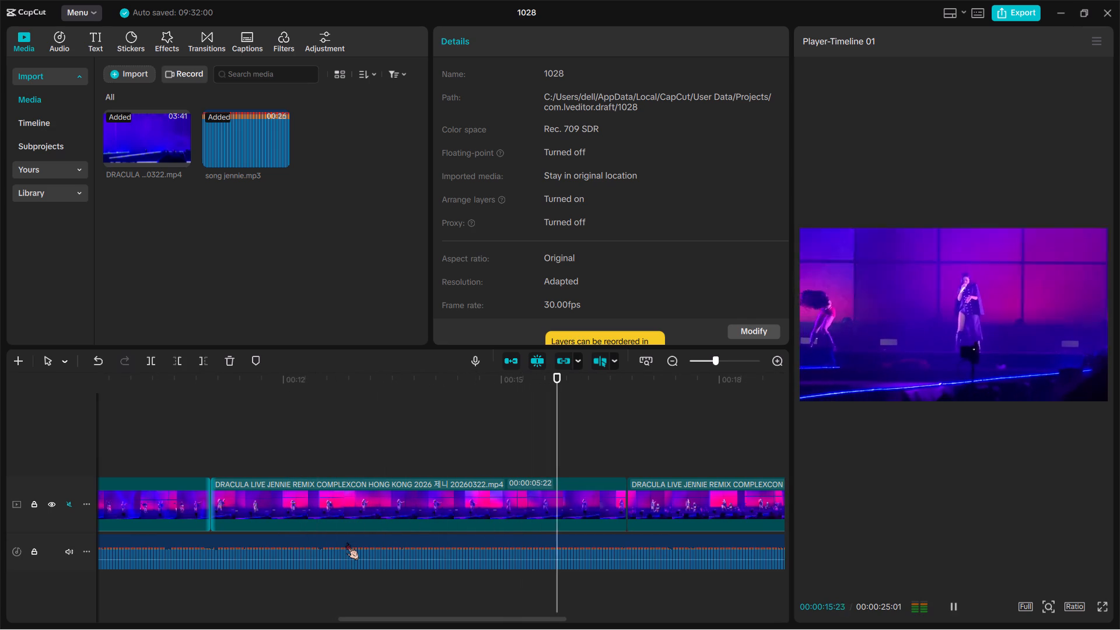
{"action": "key", "text": "space"}
{"action": "scroll", "coordinate": [346, 542], "scroll_direction": "up", "scroll_amount": 7, "text": "ctrl"}
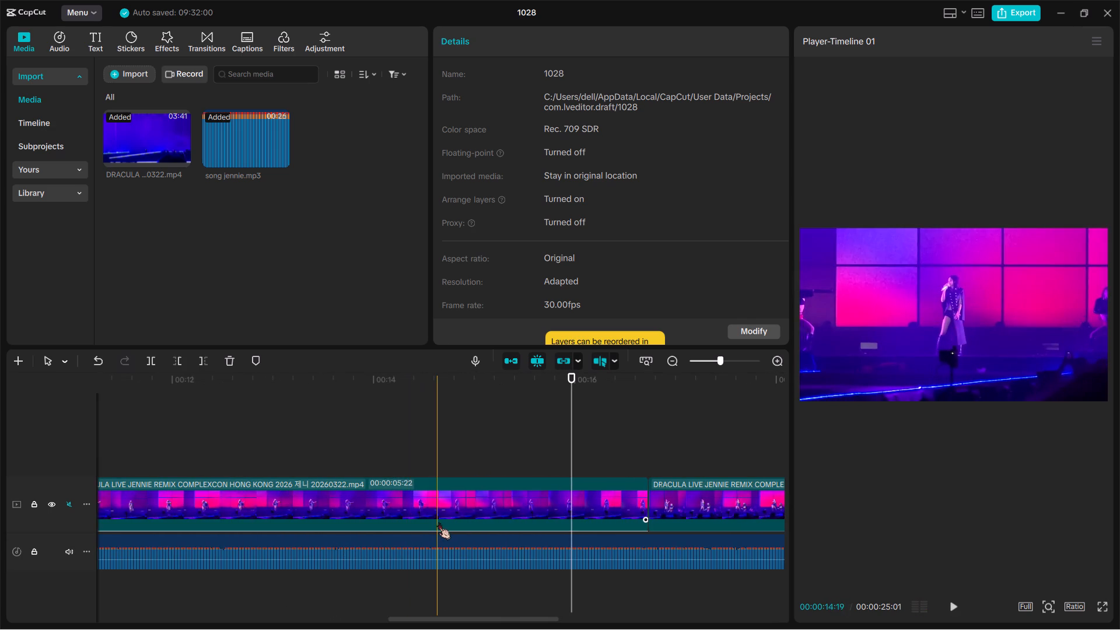
{"action": "key", "text": "space"}
{"action": "key", "text": "space"}
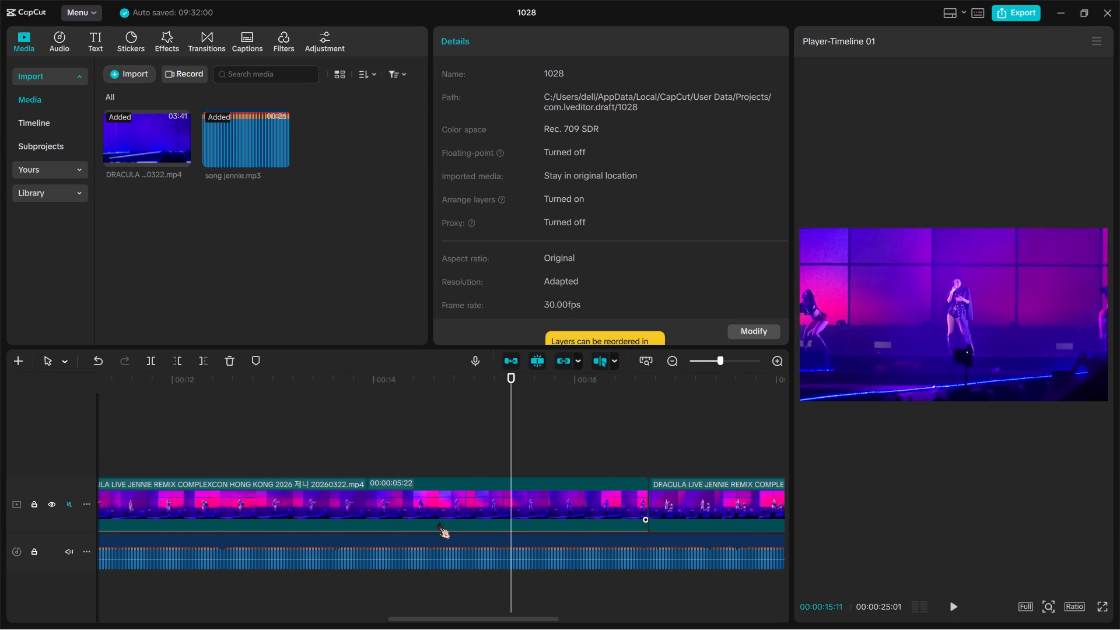
Place the playhead on the cut between the first and second clips at 00:00:11:00.
{"action": "scroll", "coordinate": [438, 522], "scroll_direction": "down", "scroll_amount": 5, "text": "ctrl"}
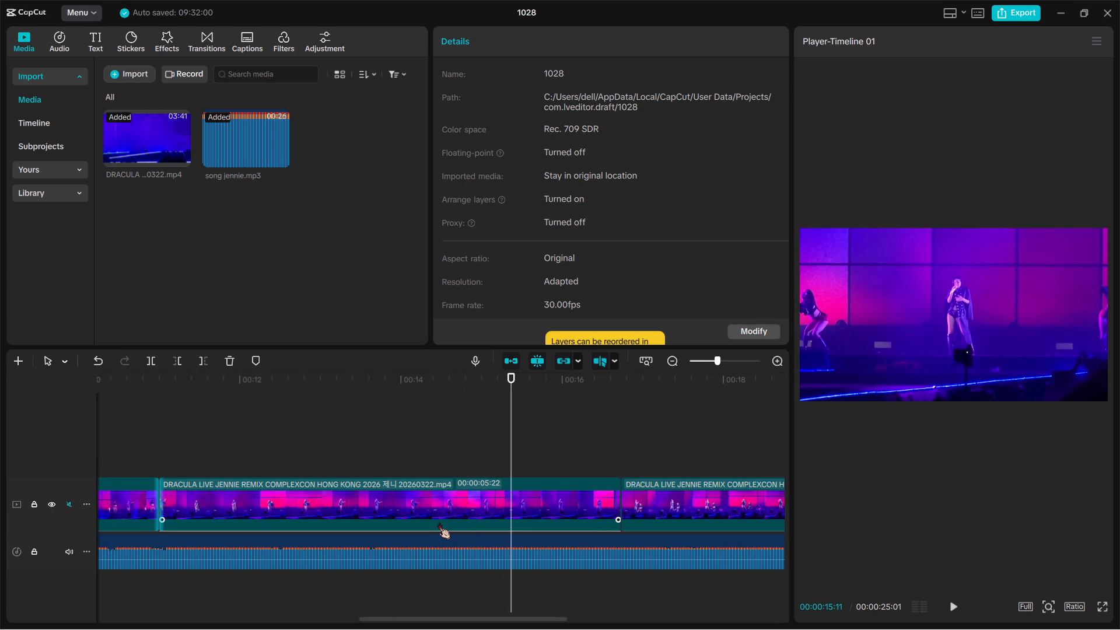
{"action": "scroll", "coordinate": [438, 522], "scroll_direction": "up", "scroll_amount": 5, "text": "ctrl"}
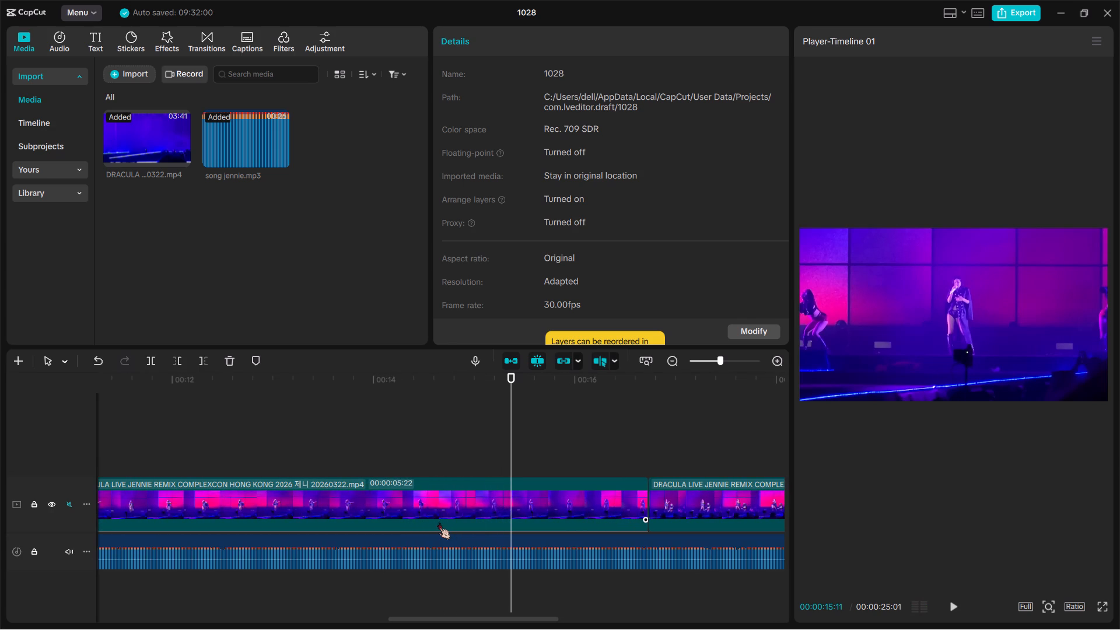
{"action": "scroll", "coordinate": [438, 522], "scroll_direction": "up", "scroll_amount": 14, "text": "ctrl"}
{"action": "scroll", "coordinate": [438, 522], "scroll_direction": "down", "scroll_amount": 14, "text": "ctrl"}
{"action": "scroll", "coordinate": [438, 522], "scroll_direction": "up", "scroll_amount": 11, "text": "ctrl"}
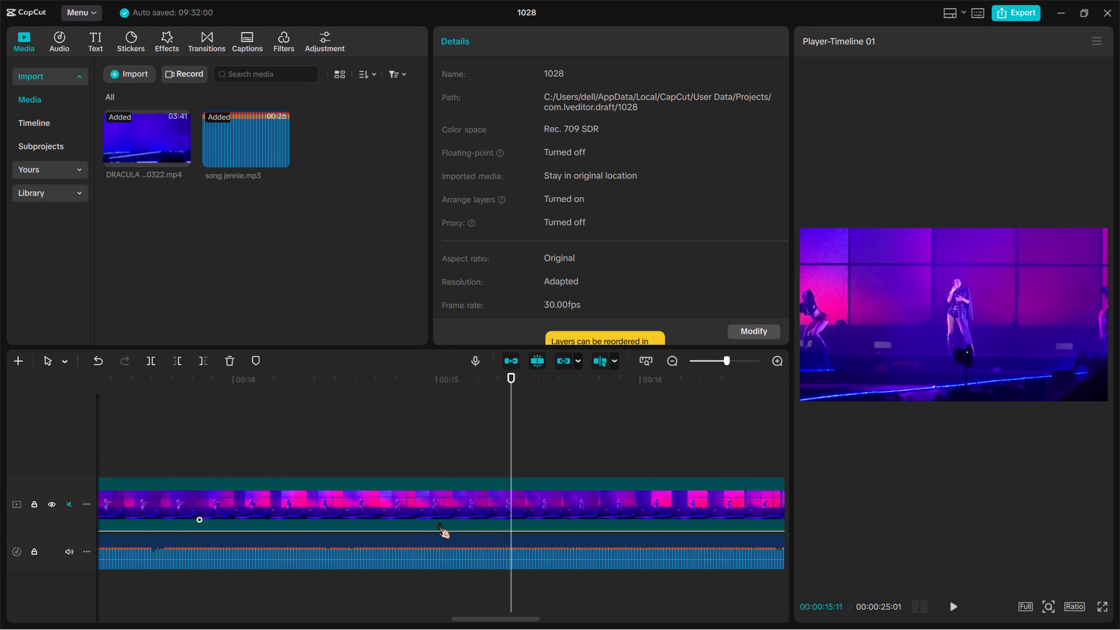
{"action": "scroll", "coordinate": [438, 522], "scroll_direction": "down", "scroll_amount": 9, "text": "ctrl"}
{"action": "scroll", "coordinate": [438, 522], "scroll_direction": "up", "scroll_amount": 7, "text": "ctrl"}
{"action": "scroll", "coordinate": [438, 522], "scroll_direction": "down", "scroll_amount": 7, "text": "ctrl"}
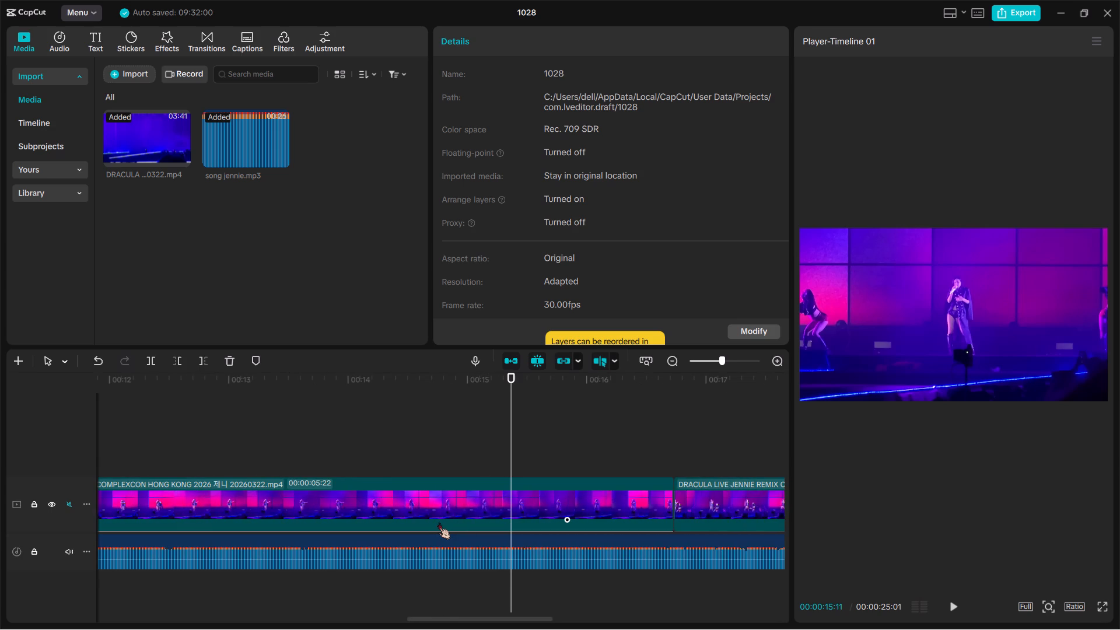
{"action": "scroll", "coordinate": [438, 522], "scroll_direction": "right", "scroll_amount": 1}
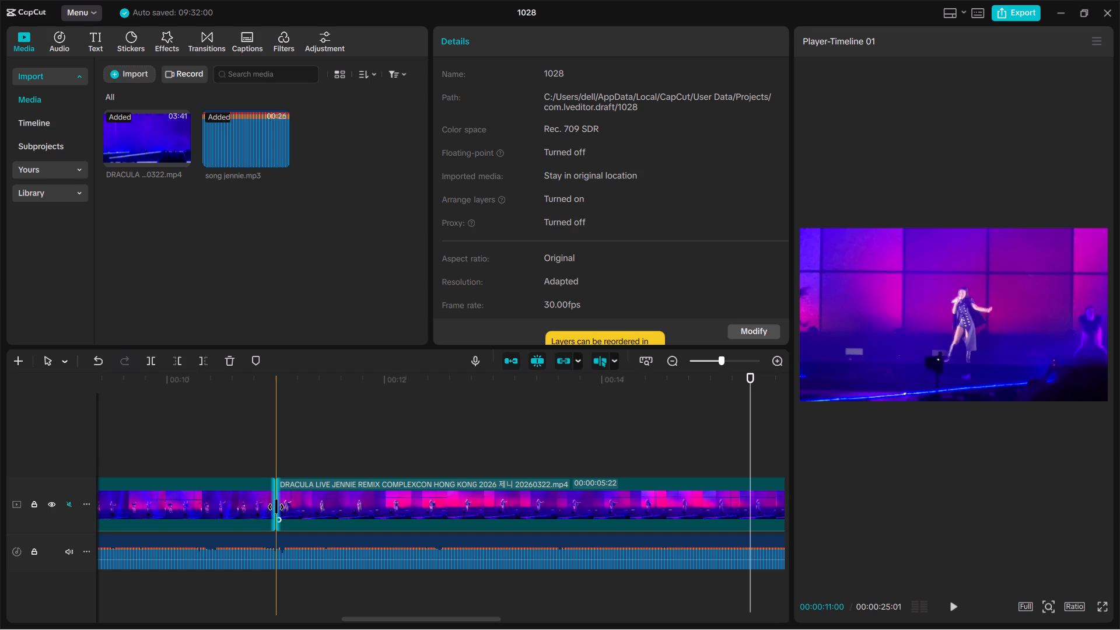
{"action": "left_click", "coordinate": [276, 507]}
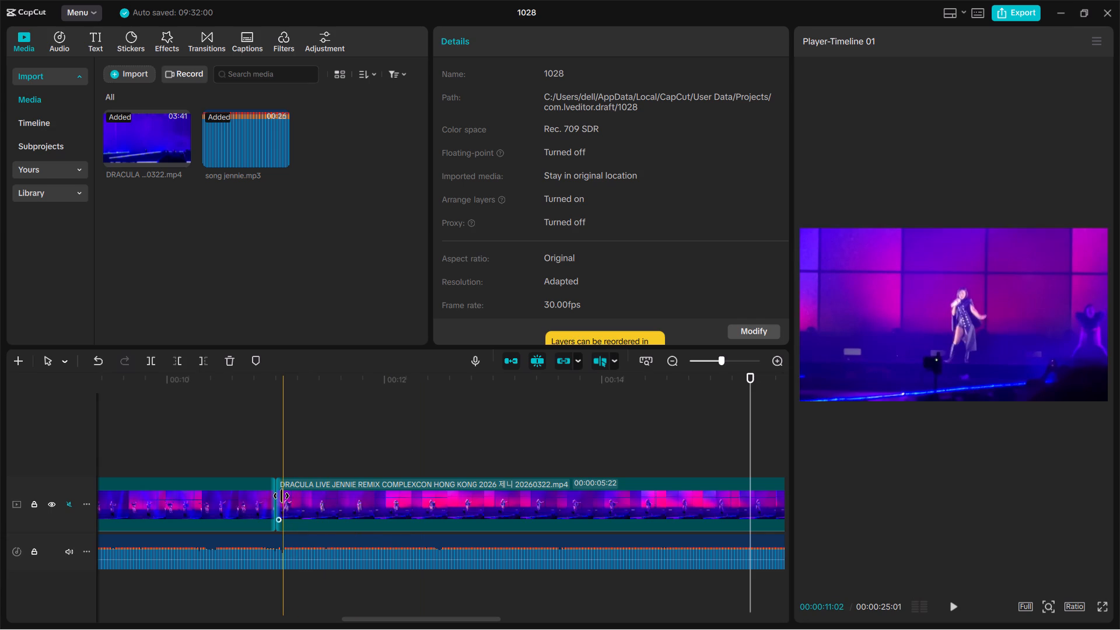
{"action": "left_click", "coordinate": [281, 496]}
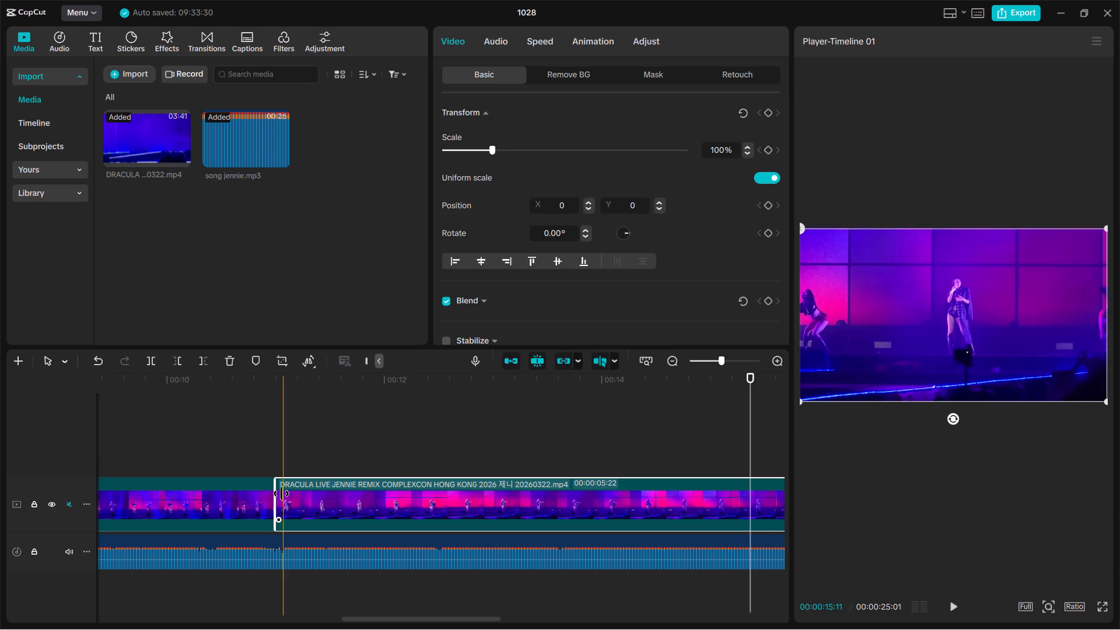
{"action": "left_click", "coordinate": [271, 457]}
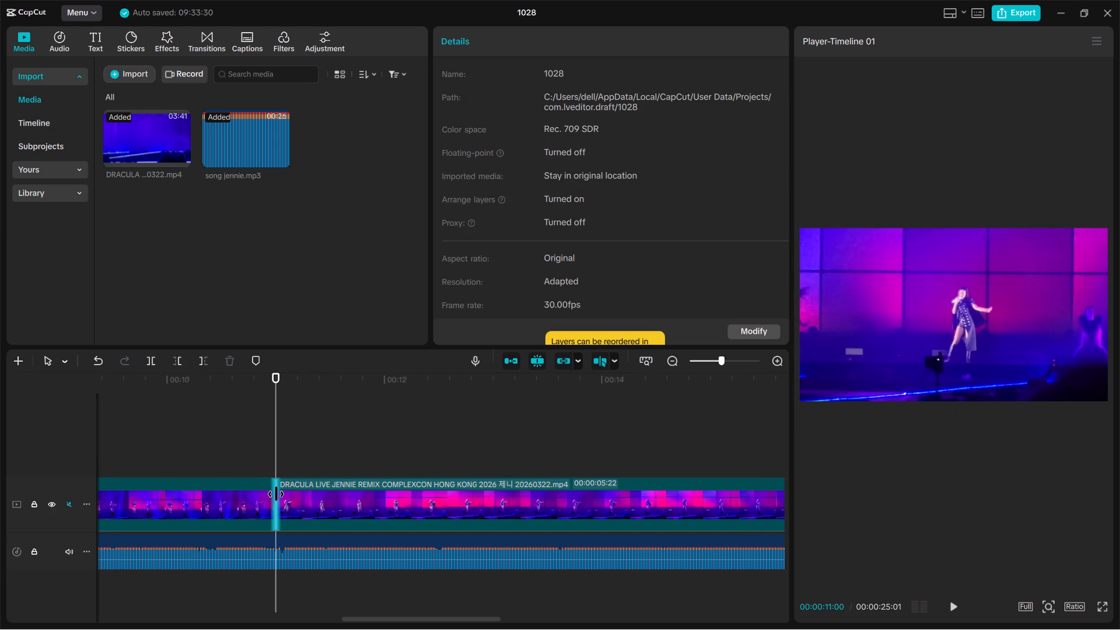
{"action": "left_click", "coordinate": [276, 494]}
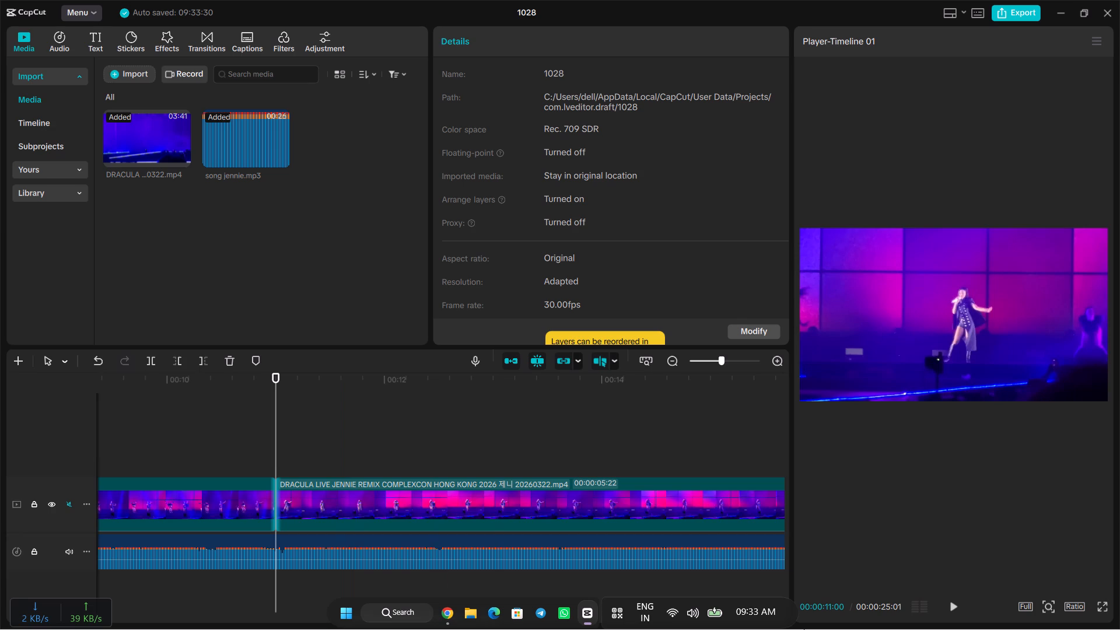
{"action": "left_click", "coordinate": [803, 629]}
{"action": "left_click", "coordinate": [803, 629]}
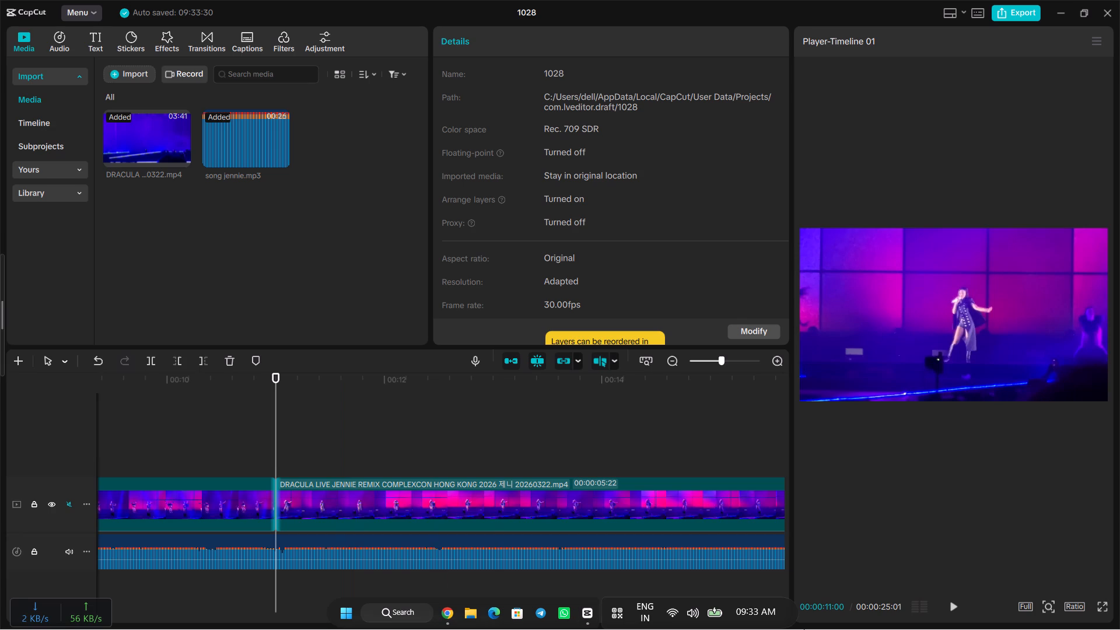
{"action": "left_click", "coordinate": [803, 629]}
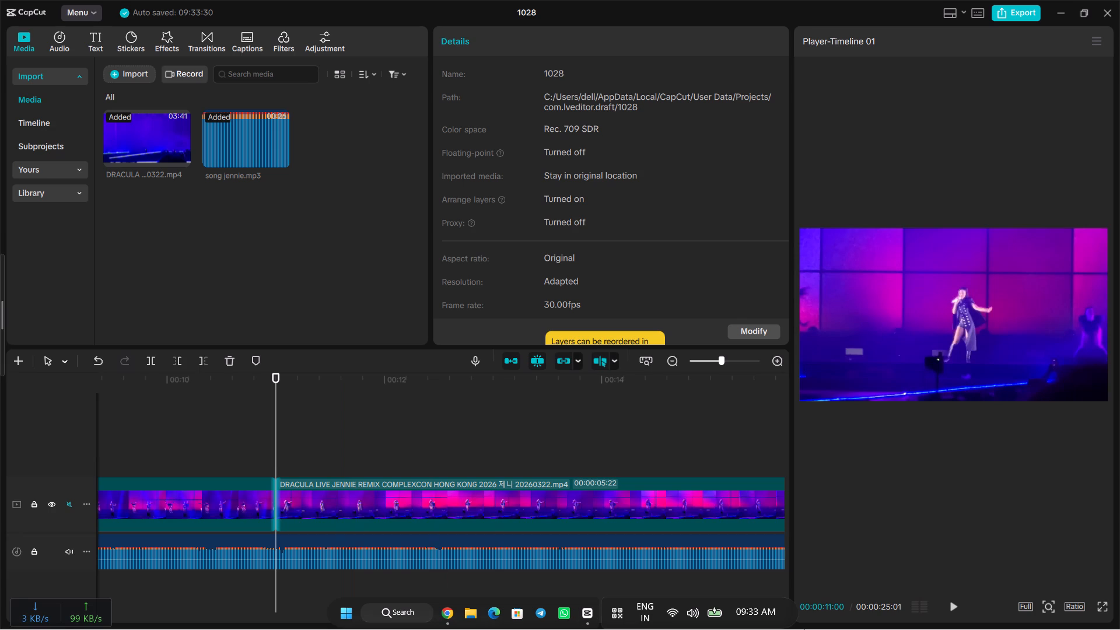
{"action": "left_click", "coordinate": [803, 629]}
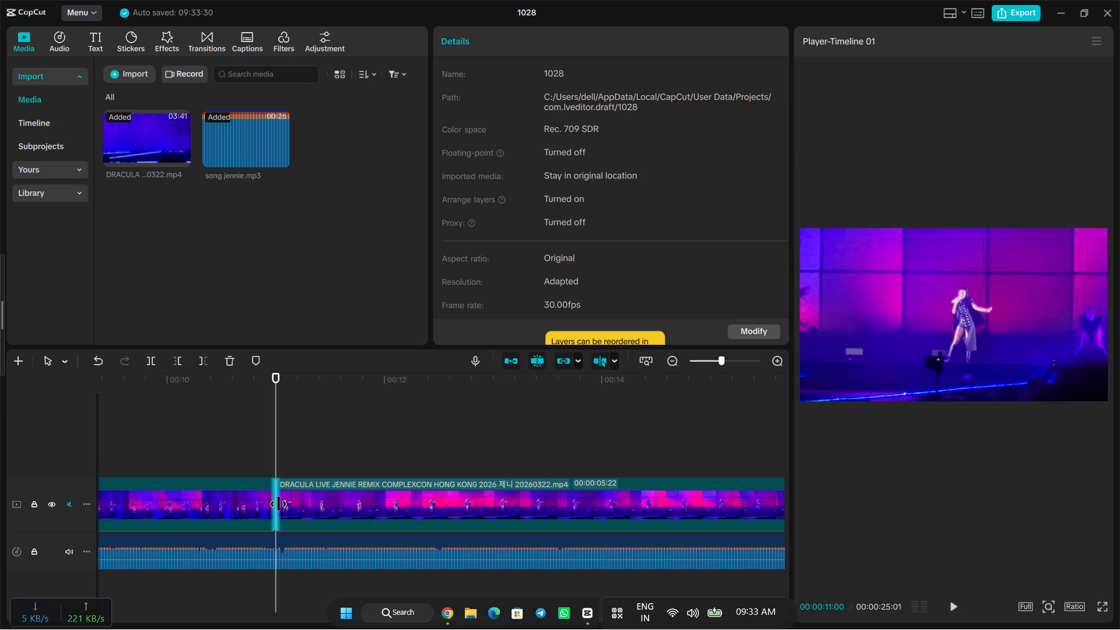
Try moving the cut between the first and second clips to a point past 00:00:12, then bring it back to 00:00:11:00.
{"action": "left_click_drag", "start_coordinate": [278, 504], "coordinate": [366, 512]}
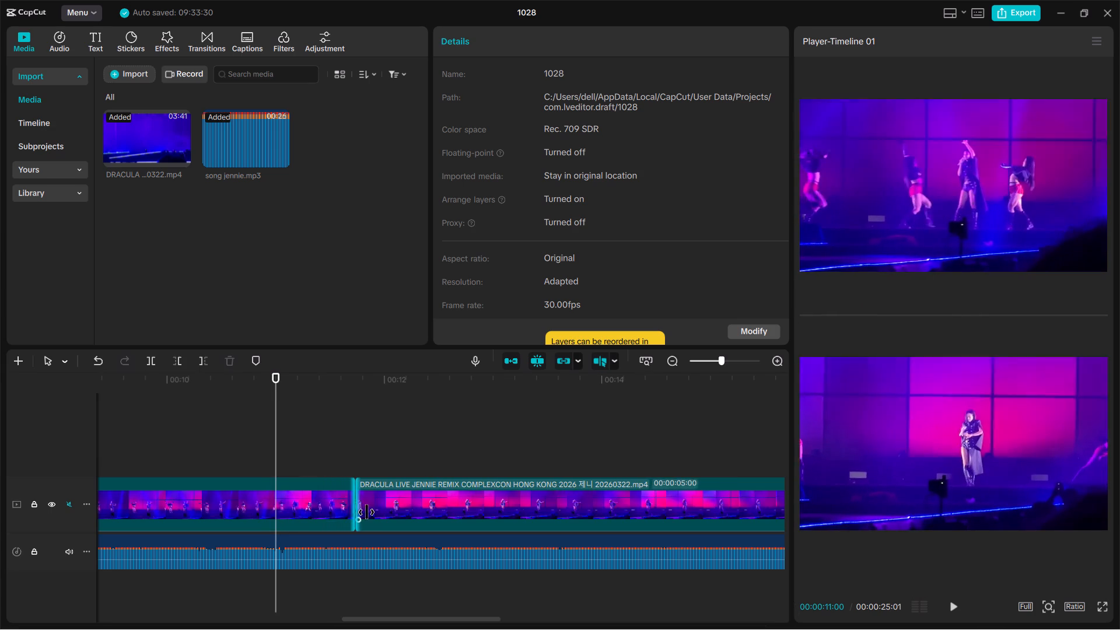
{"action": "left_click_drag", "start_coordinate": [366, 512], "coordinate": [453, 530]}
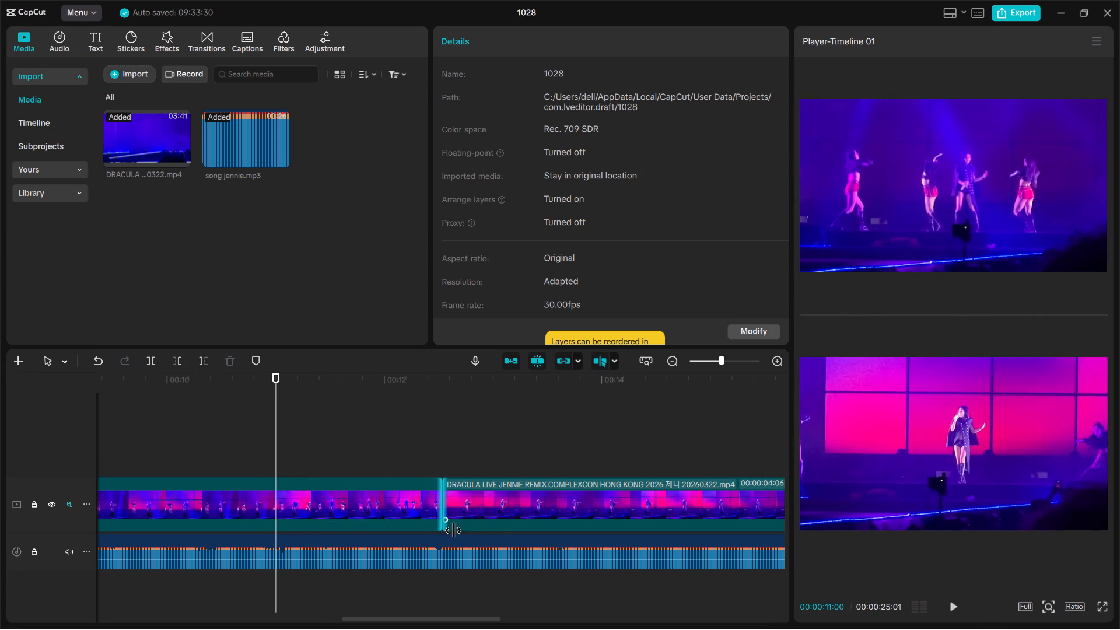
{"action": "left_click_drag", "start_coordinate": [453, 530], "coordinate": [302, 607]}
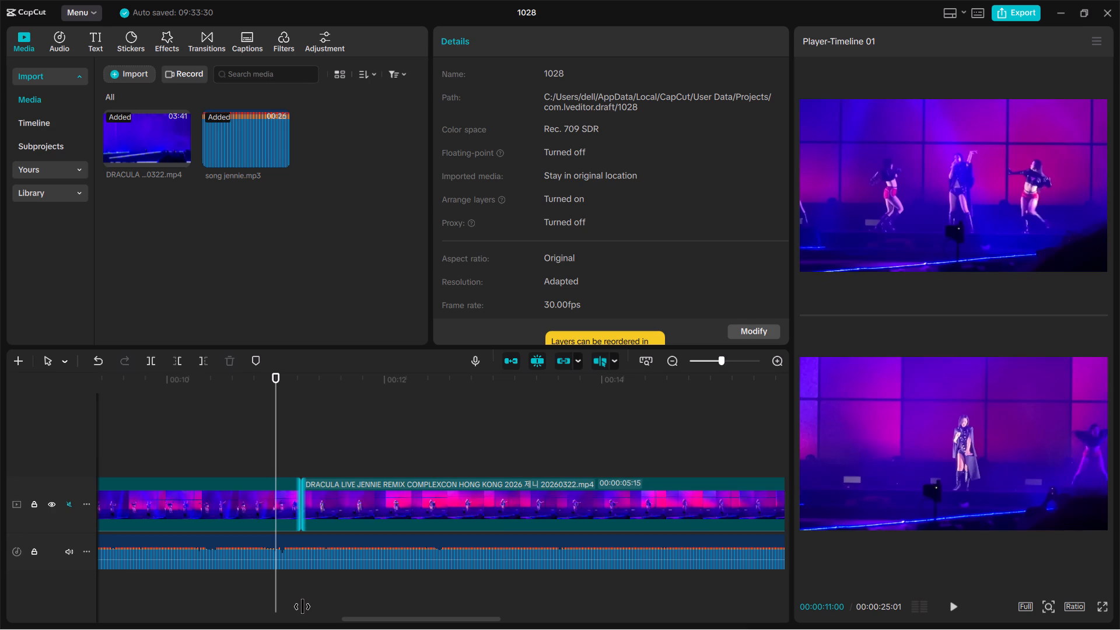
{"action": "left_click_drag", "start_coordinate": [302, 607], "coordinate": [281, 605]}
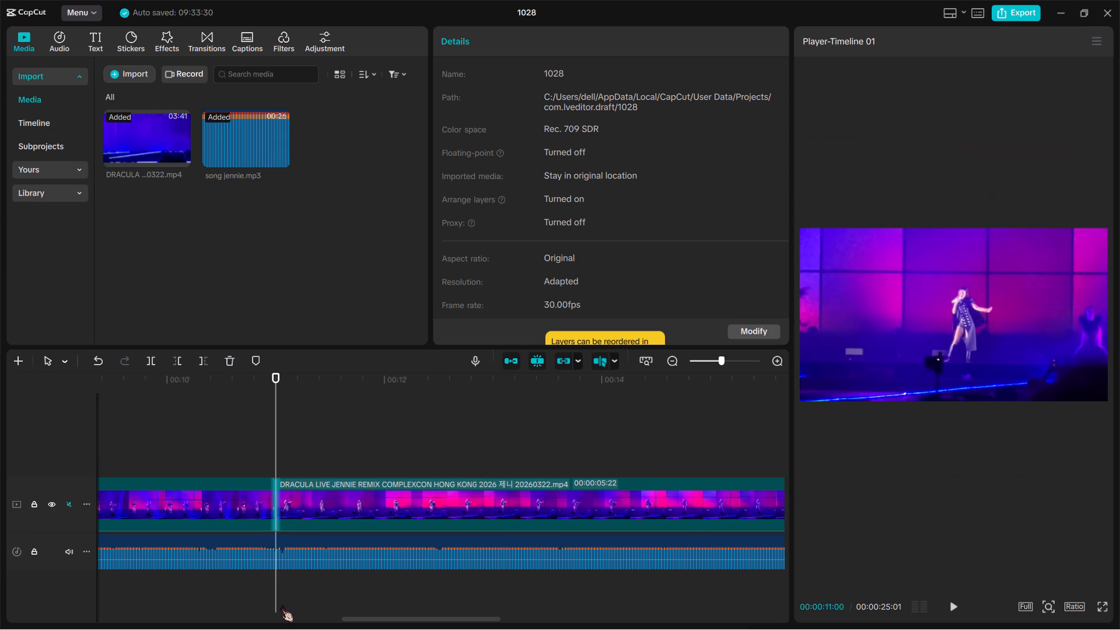
Play the second clip from 00:00:11:00 and trim off its end at 00:00:15:09.
{"action": "key", "text": "space"}
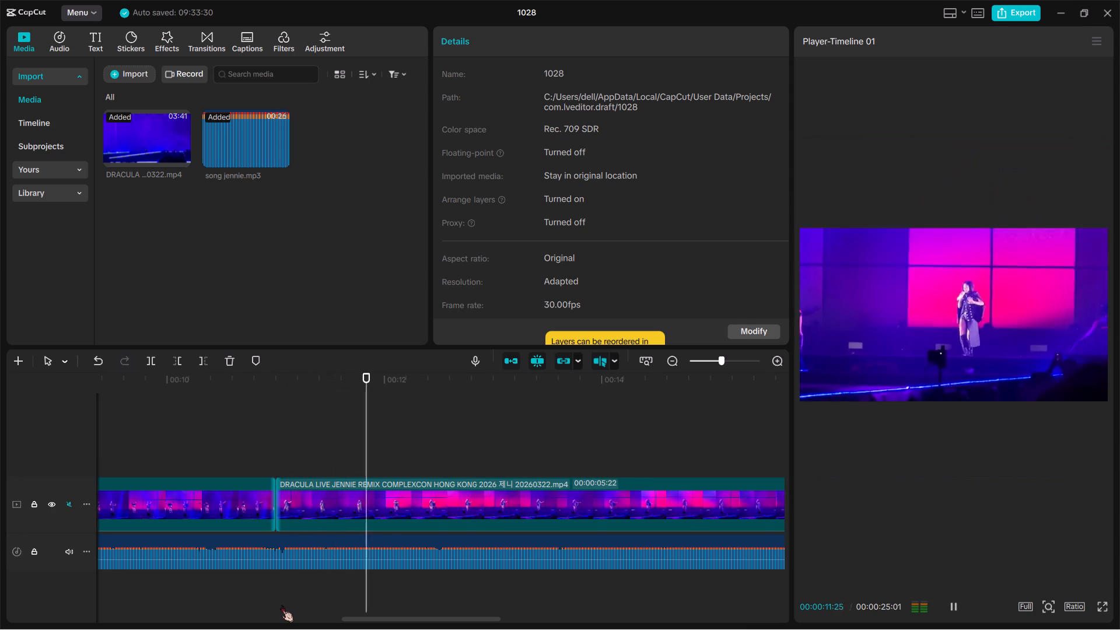
{"action": "scroll", "coordinate": [281, 605], "scroll_direction": "left", "scroll_amount": 1}
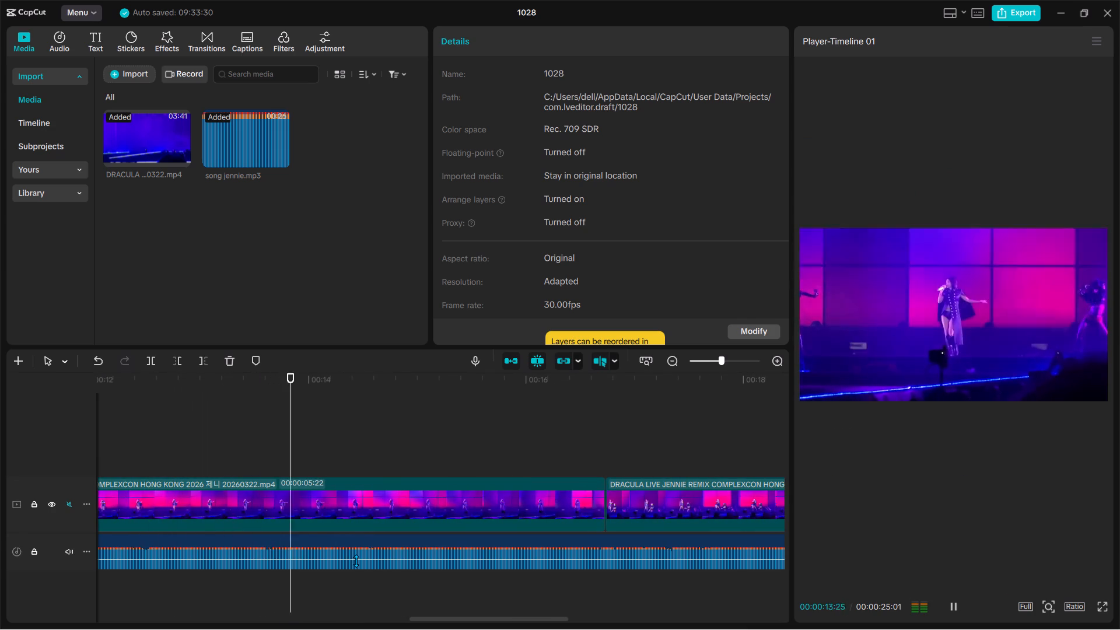
{"action": "key", "text": "space"}
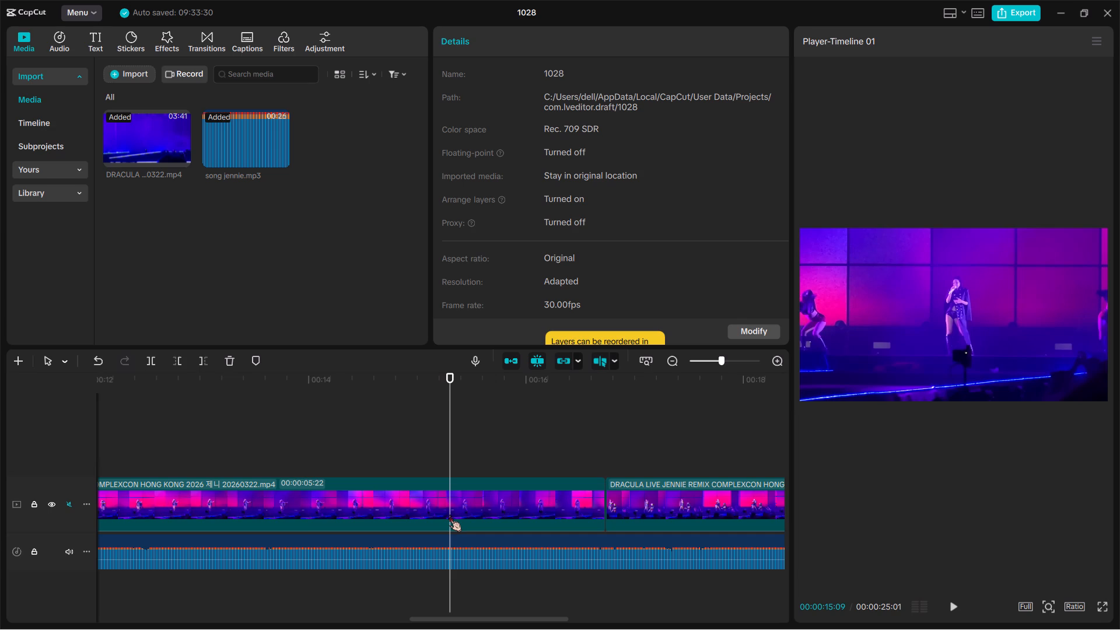
{"action": "key", "text": "w"}
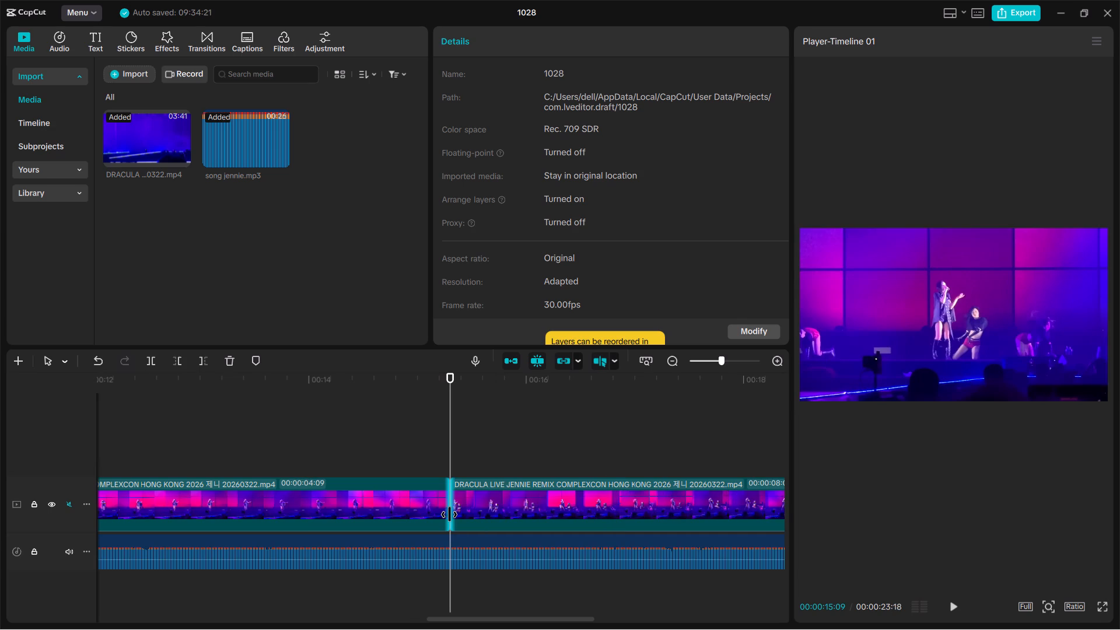
Play from 00:00:15:09 past the song's end to about 00:00:22:09 to check the last clip against the song.
{"action": "key", "text": "space"}
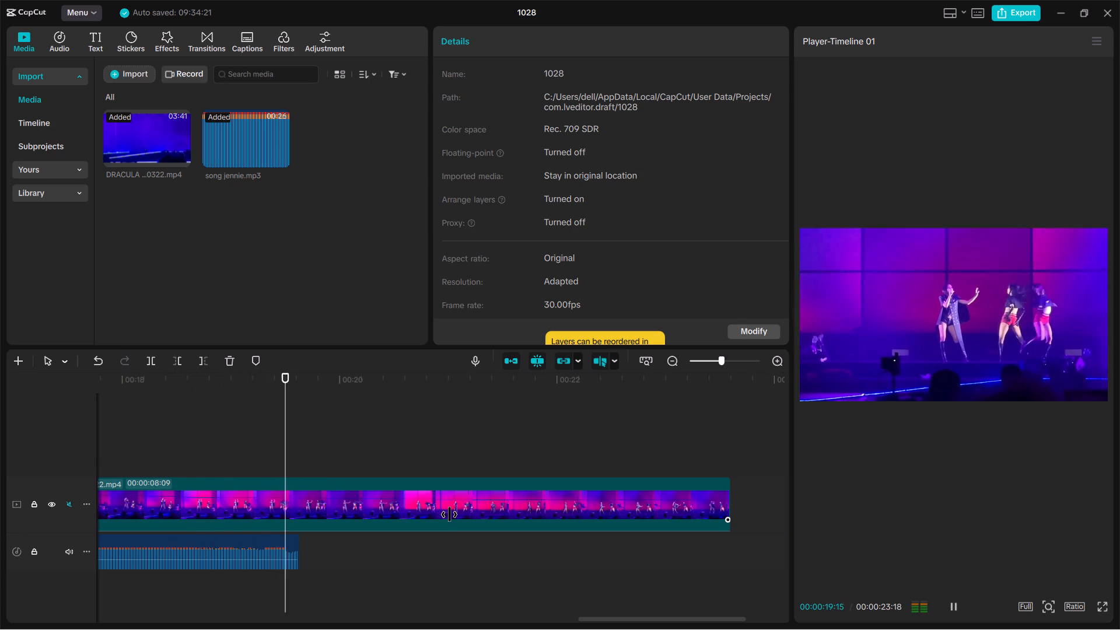
{"action": "key", "text": "space"}
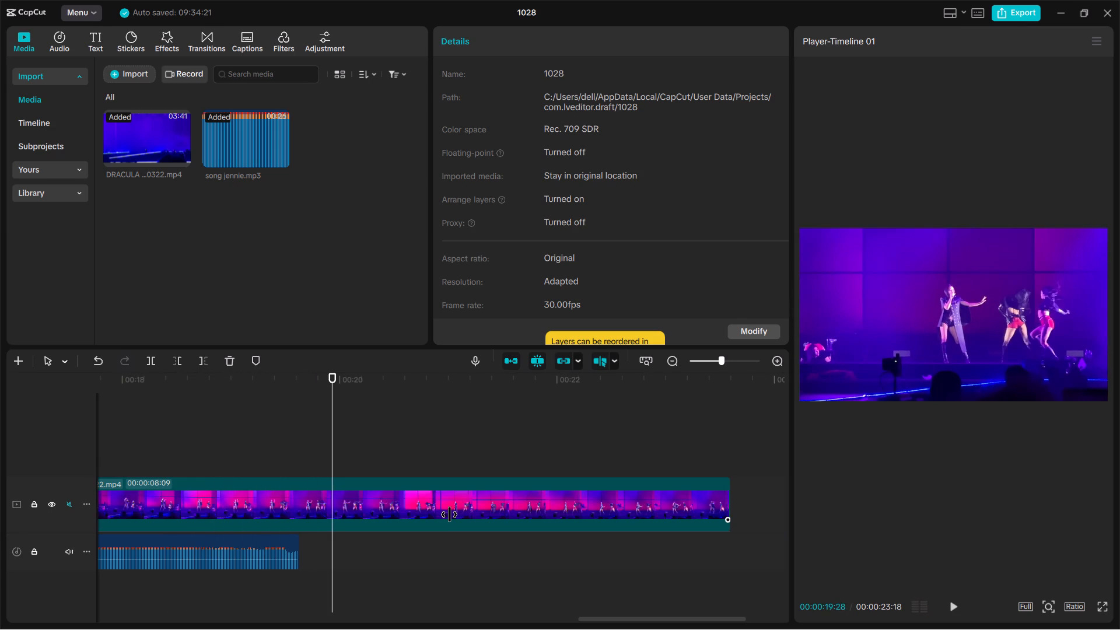
{"action": "key", "text": "space"}
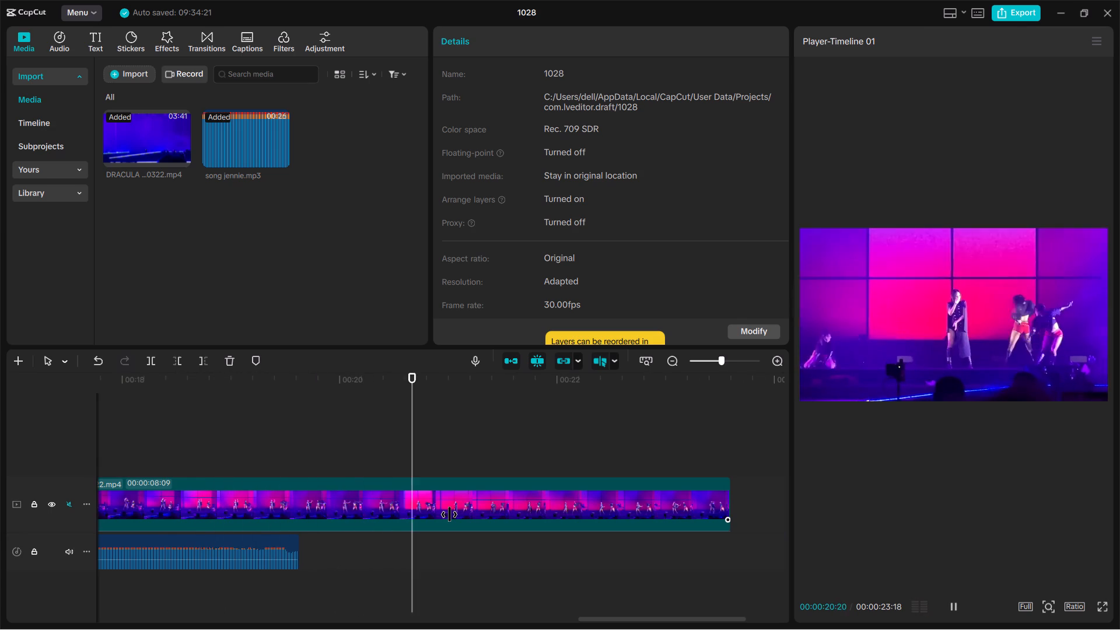
{"action": "key", "text": "space"}
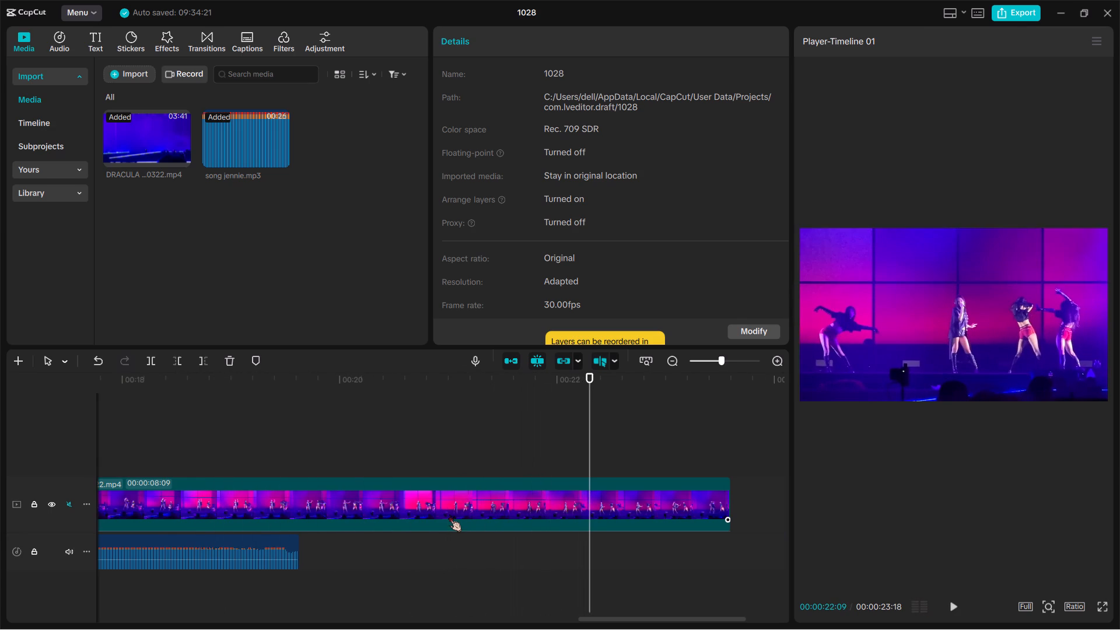
{"action": "scroll", "coordinate": [449, 514], "scroll_direction": "left", "scroll_amount": 1}
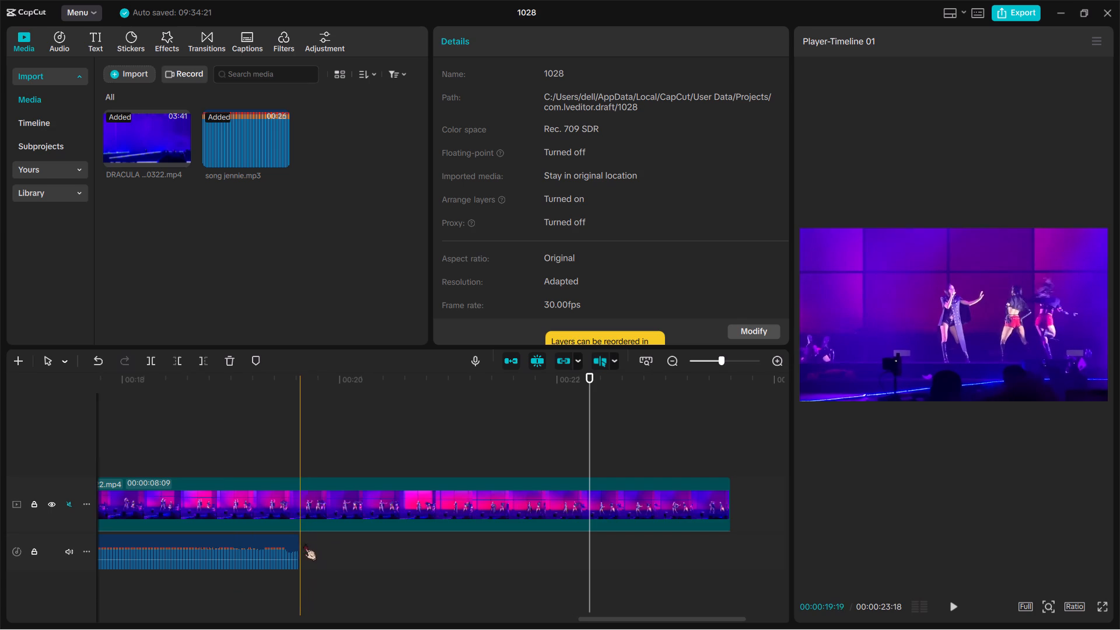
Play the music around the end of song jennie.mp3 and extend the song's end to about 00:00:20:11.
{"action": "left_click", "coordinate": [248, 511]}
{"action": "key", "text": "space"}
{"action": "key", "text": "space"}
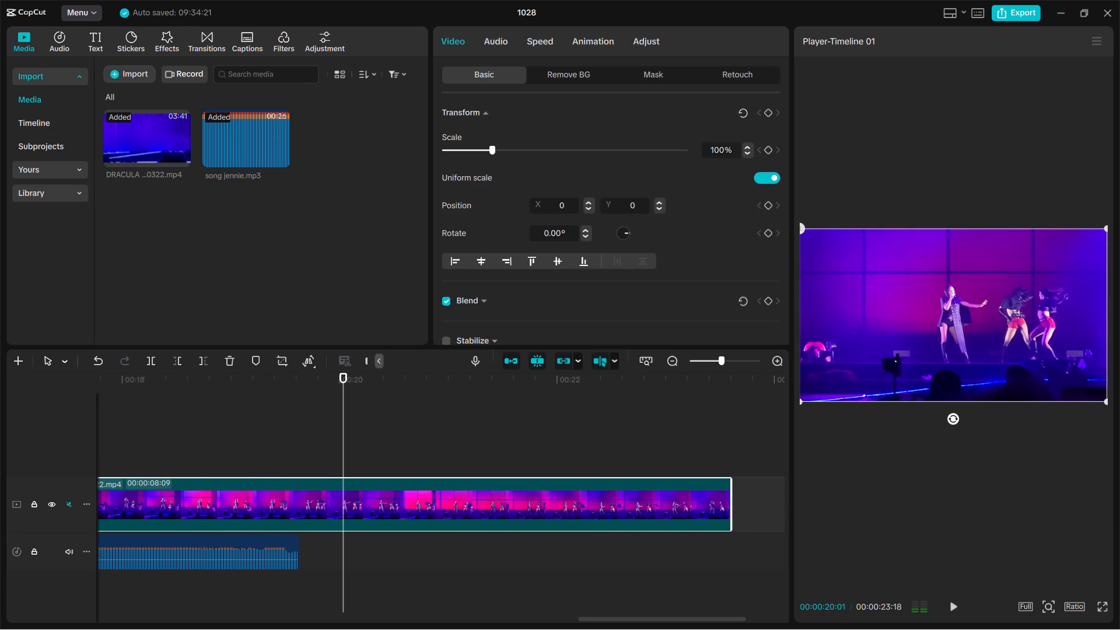
{"action": "scroll", "coordinate": [248, 511], "scroll_direction": "right", "scroll_amount": 1}
{"action": "key", "text": "space"}
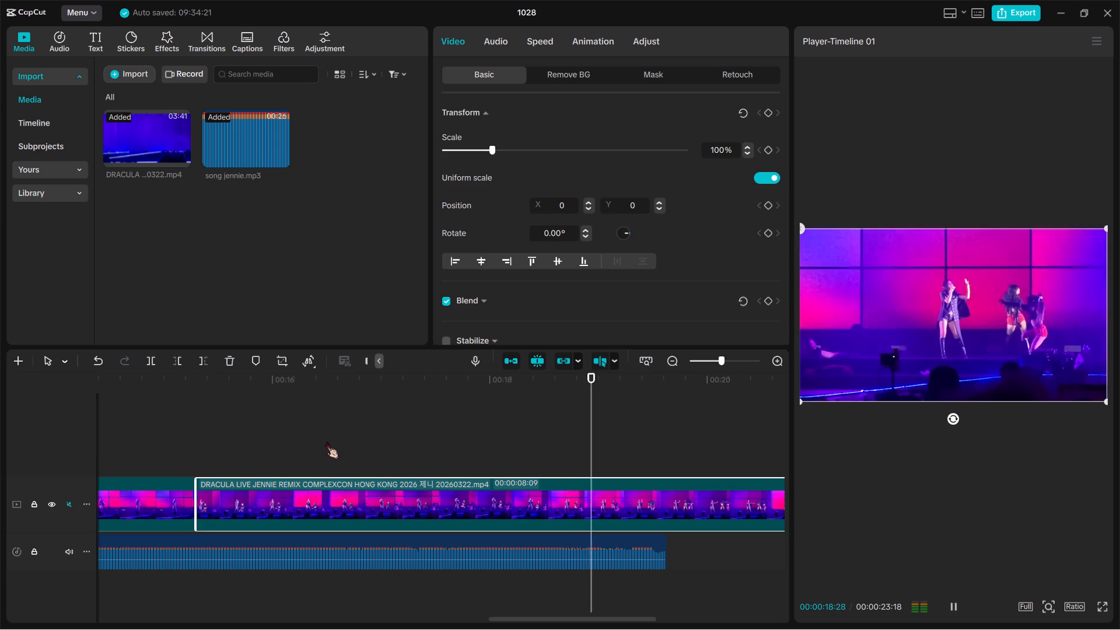
{"action": "key", "text": "space"}
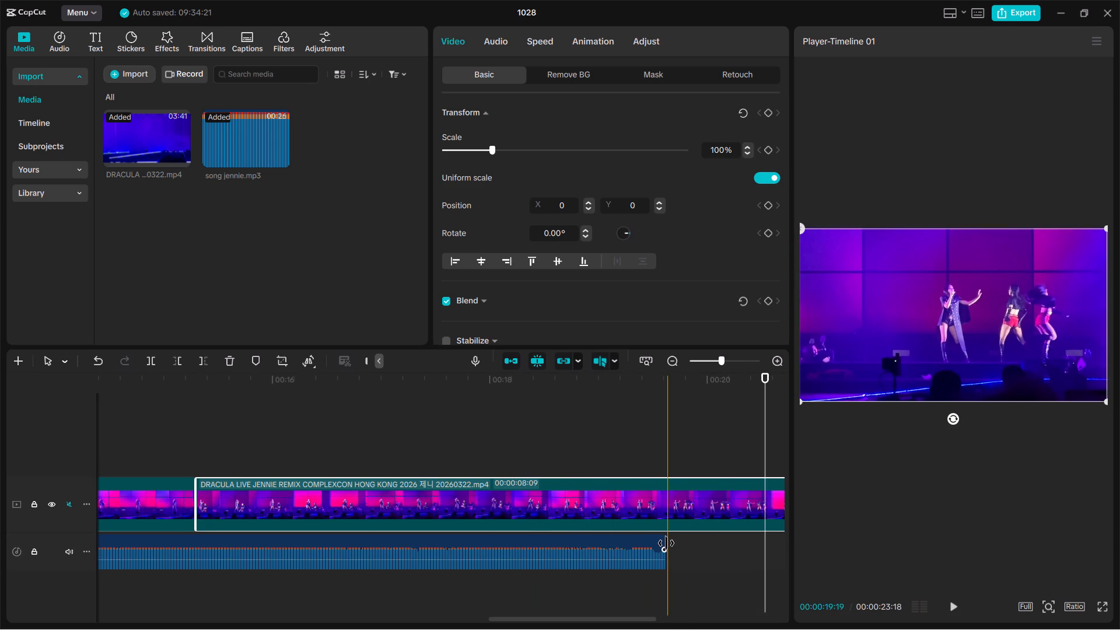
{"action": "left_click_drag", "start_coordinate": [666, 543], "coordinate": [668, 543]}
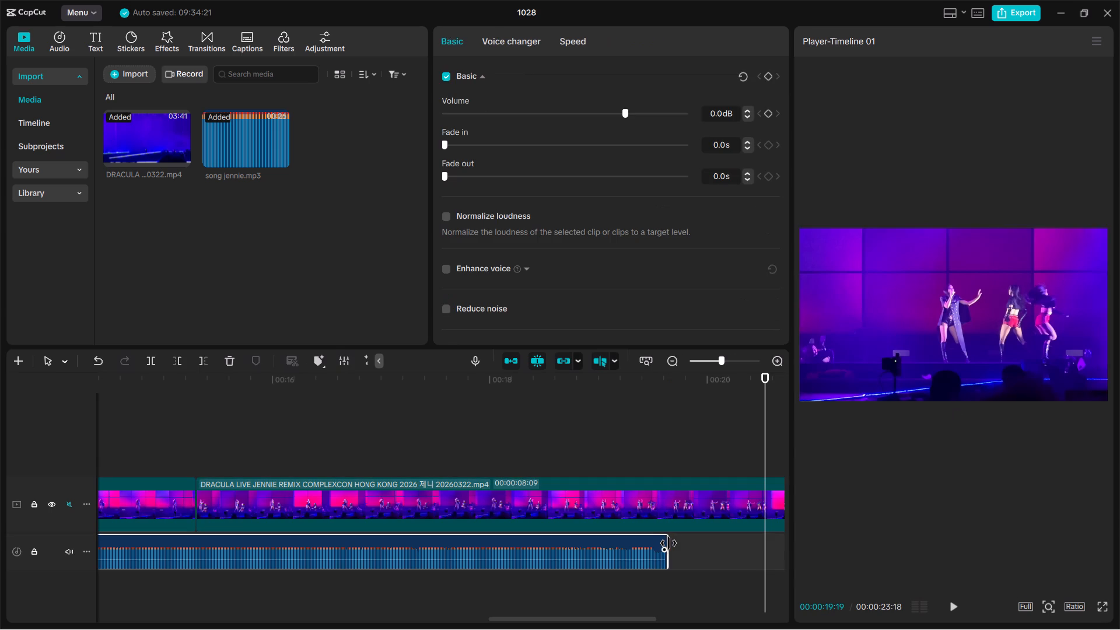
{"action": "left_click_drag", "start_coordinate": [668, 543], "coordinate": [703, 548]}
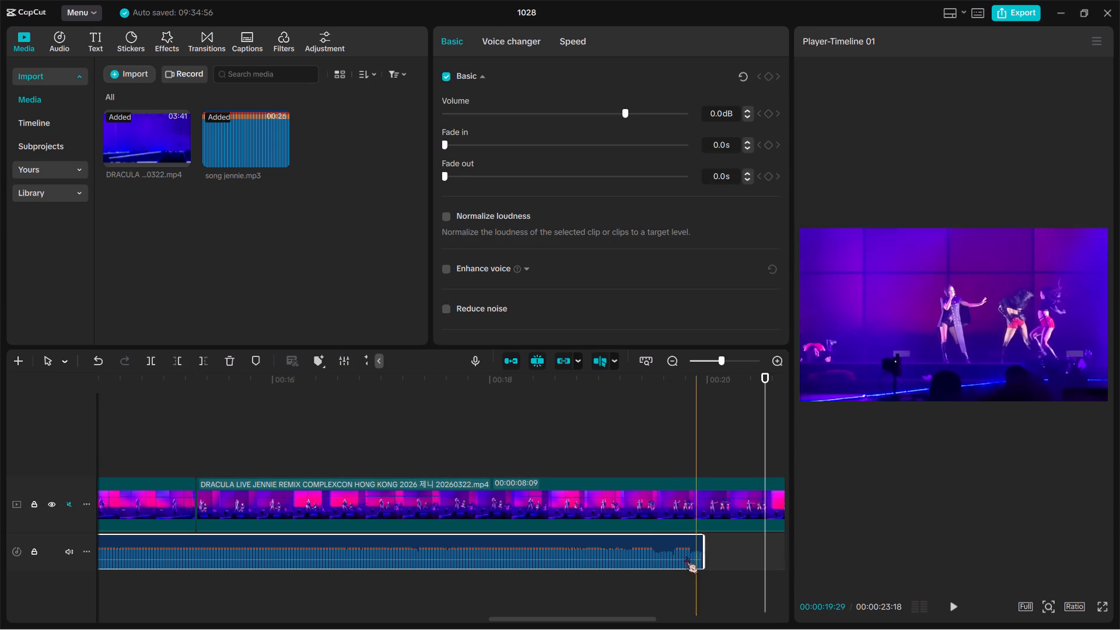
{"action": "key", "text": "space"}
{"action": "key", "text": "space"}
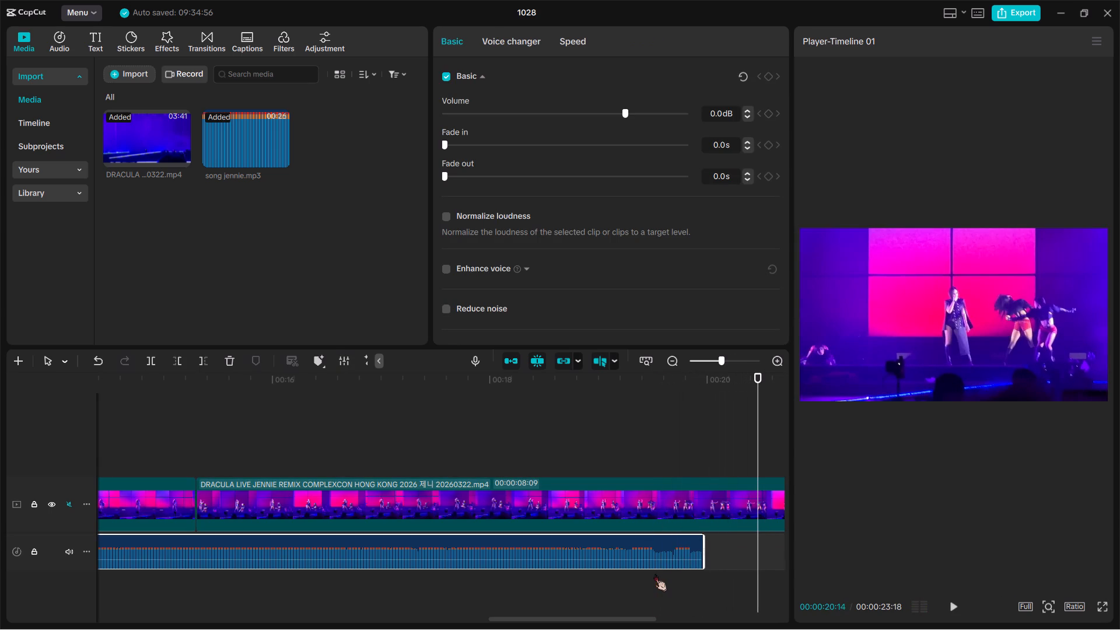
{"action": "left_click_drag", "start_coordinate": [703, 547], "coordinate": [737, 541]}
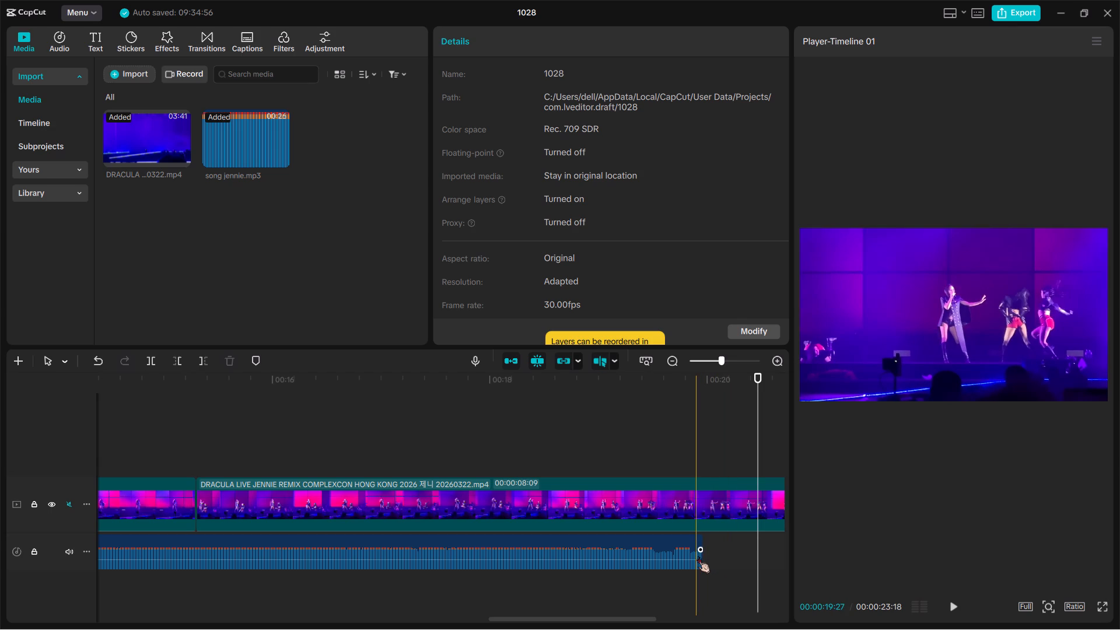
{"action": "left_click_drag", "start_coordinate": [702, 552], "coordinate": [705, 547]}
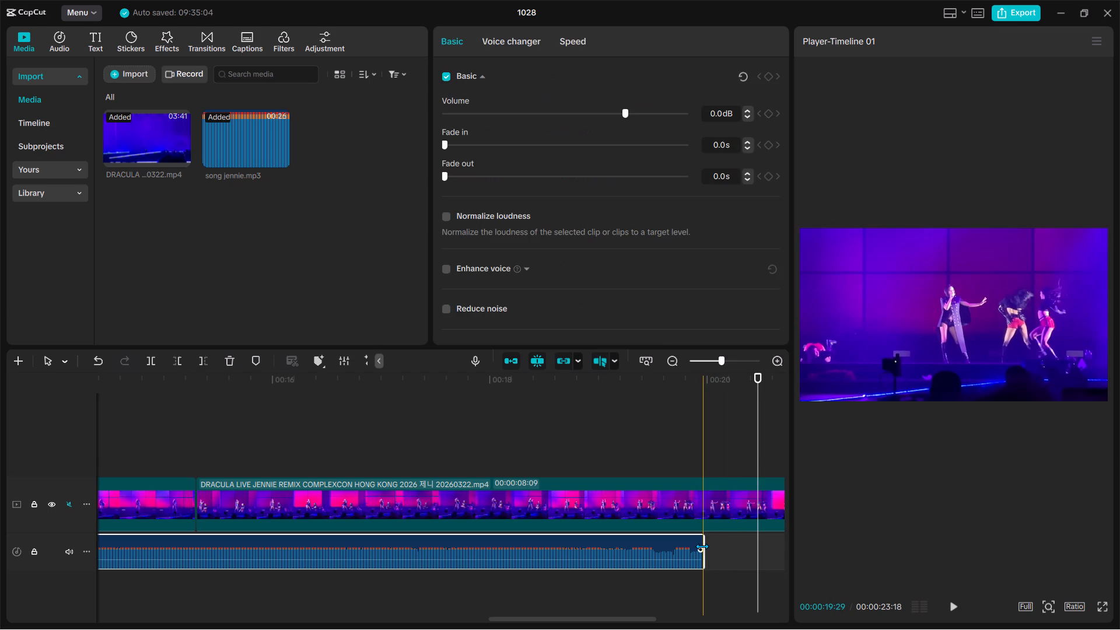
{"action": "left_click_drag", "start_coordinate": [705, 547], "coordinate": [741, 549]}
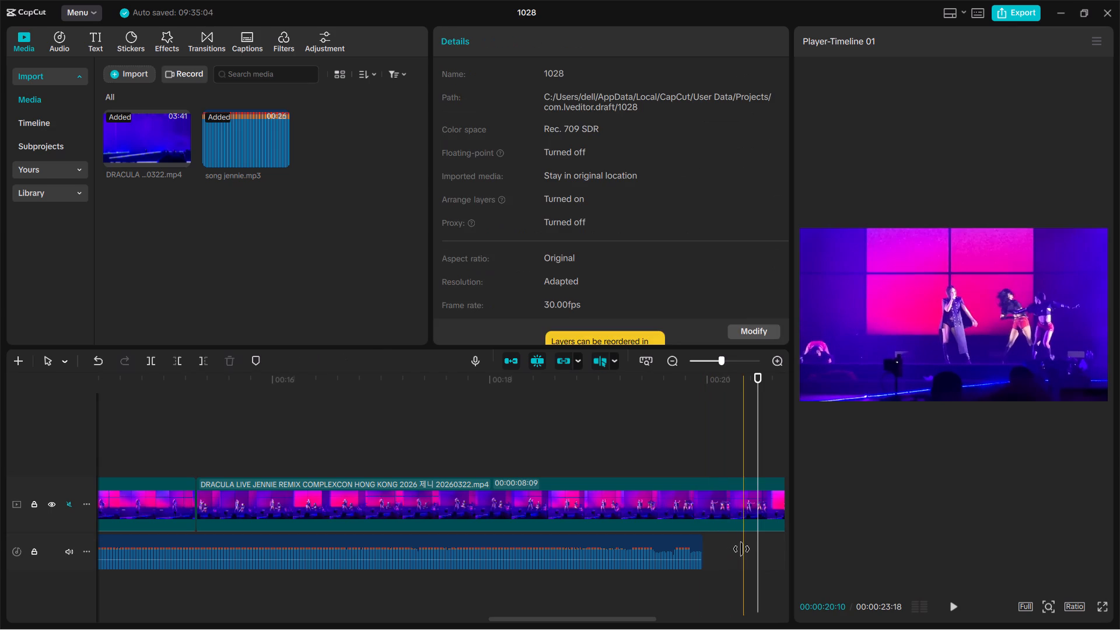
{"action": "left_click_drag", "start_coordinate": [741, 549], "coordinate": [740, 548]}
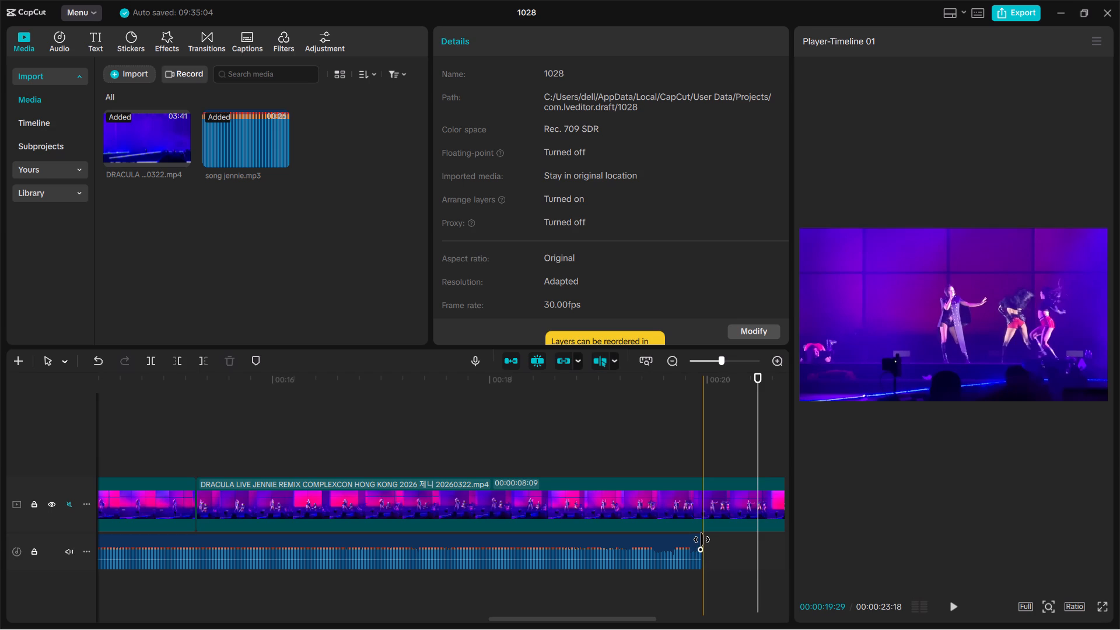
{"action": "left_click_drag", "start_coordinate": [702, 540], "coordinate": [744, 549]}
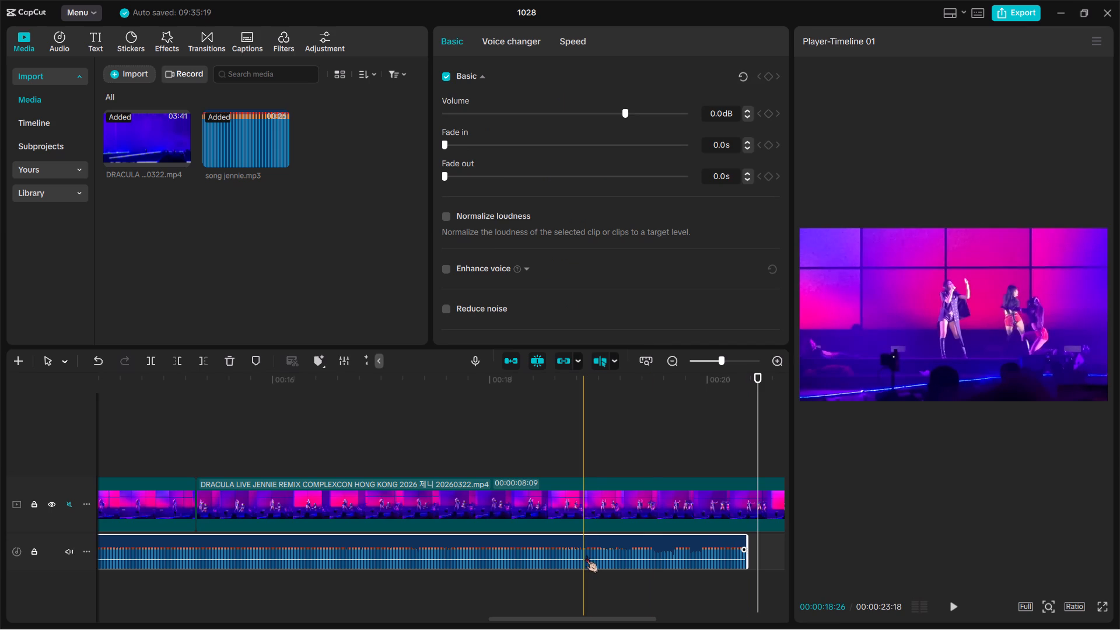
Replay the song's ending from about 00:00:18:26 and extend its end further to about 00:00:21:16.
{"action": "key", "text": "space"}
{"action": "key", "text": "space"}
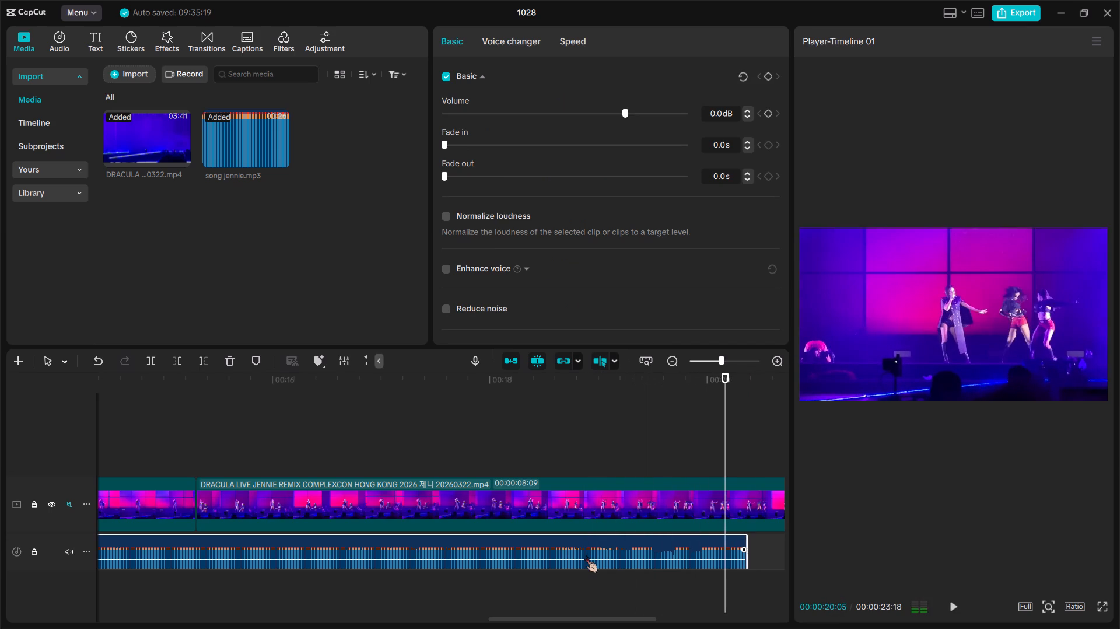
{"action": "key", "text": "space"}
{"action": "key", "text": "space"}
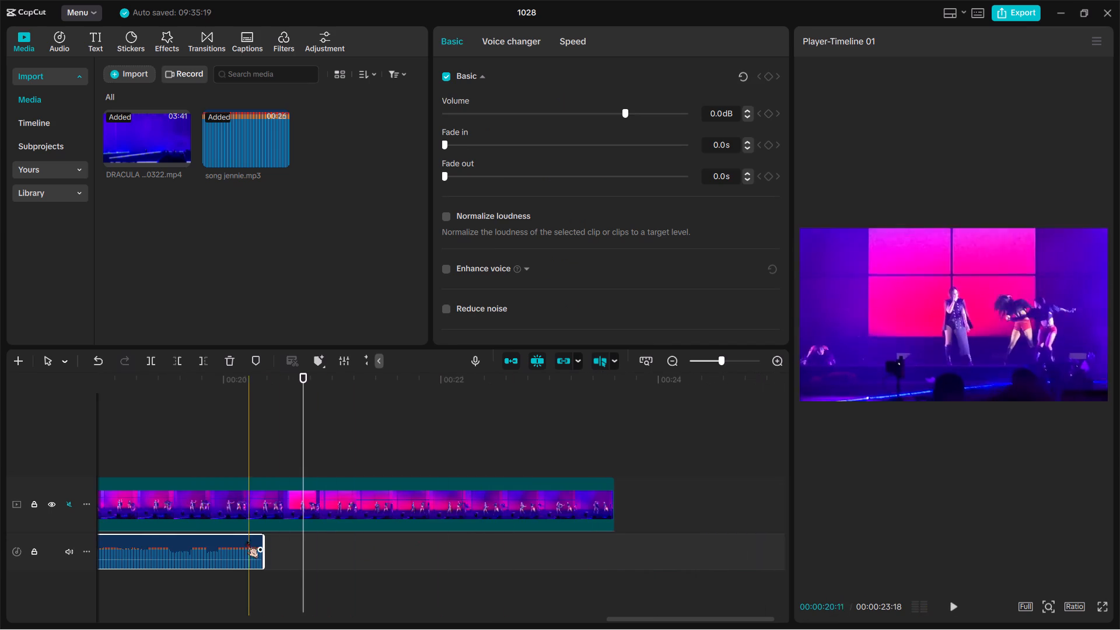
{"action": "left_click_drag", "start_coordinate": [264, 550], "coordinate": [328, 549]}
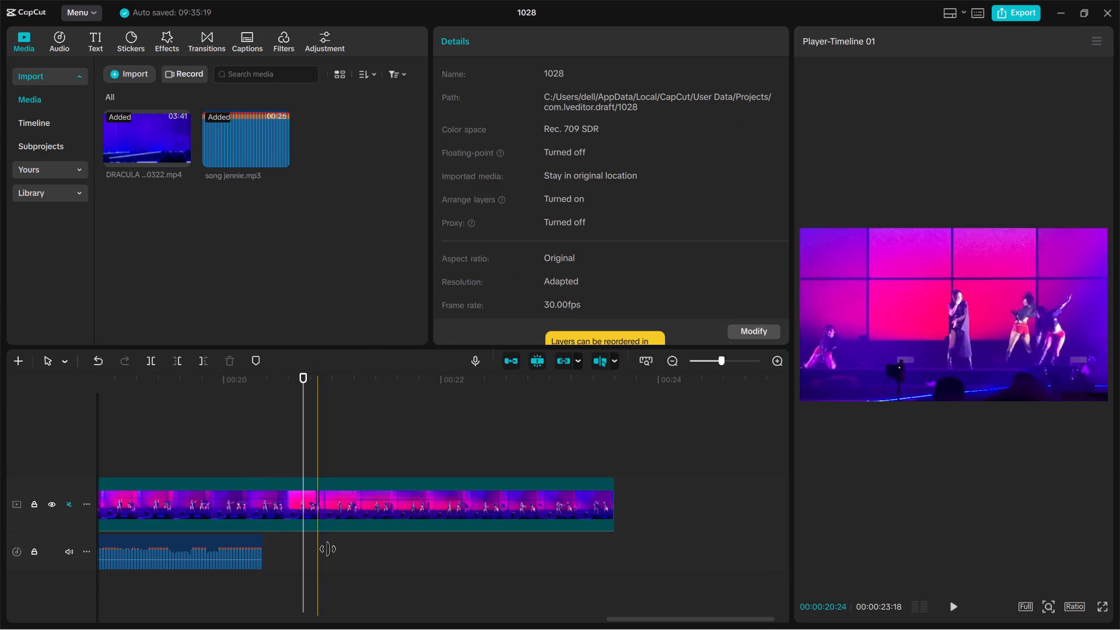
{"action": "left_click_drag", "start_coordinate": [328, 549], "coordinate": [337, 556]}
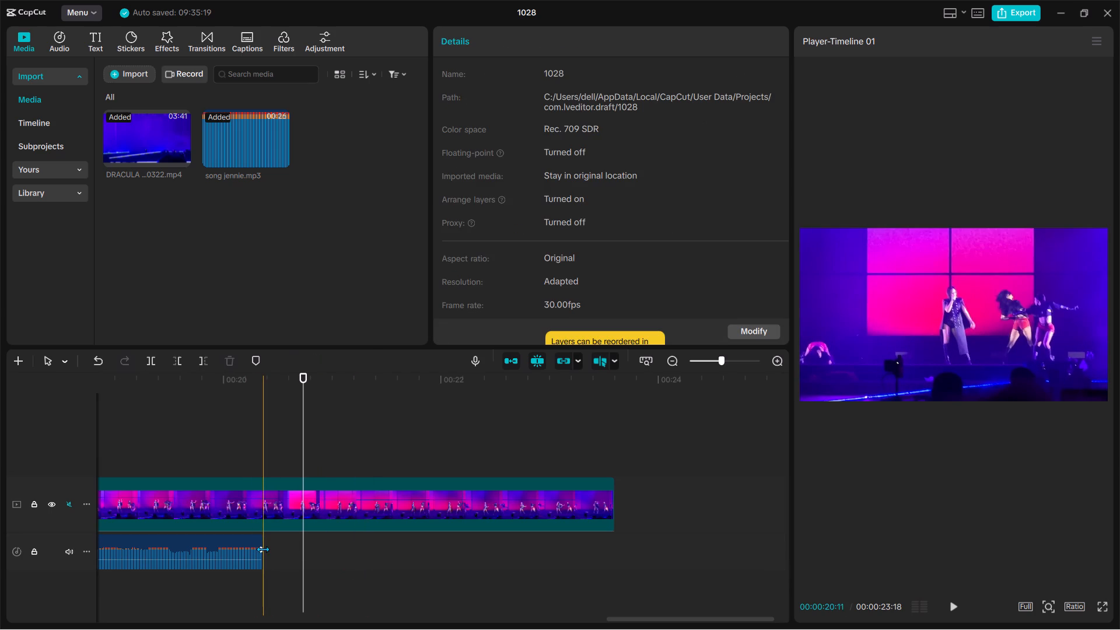
{"action": "left_click_drag", "start_coordinate": [261, 559], "coordinate": [388, 568]}
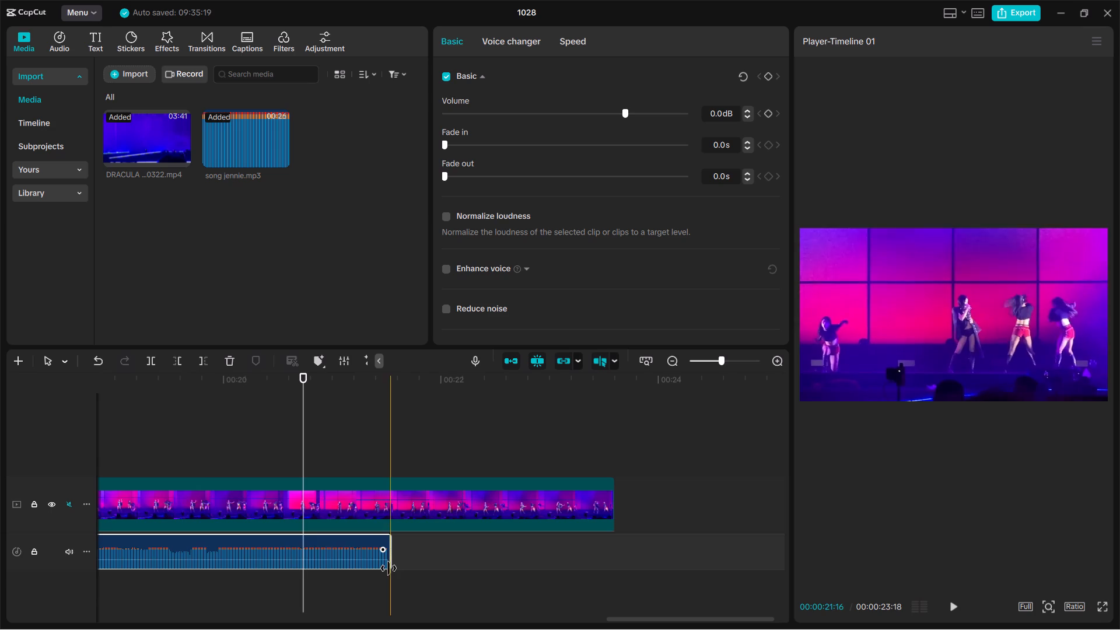
Listen closely to the extended song ending for a stopping point and trim off the song's end at 00:00:20:13.
{"action": "scroll", "coordinate": [135, 567], "scroll_direction": "right", "scroll_amount": 1}
{"action": "key", "text": "space"}
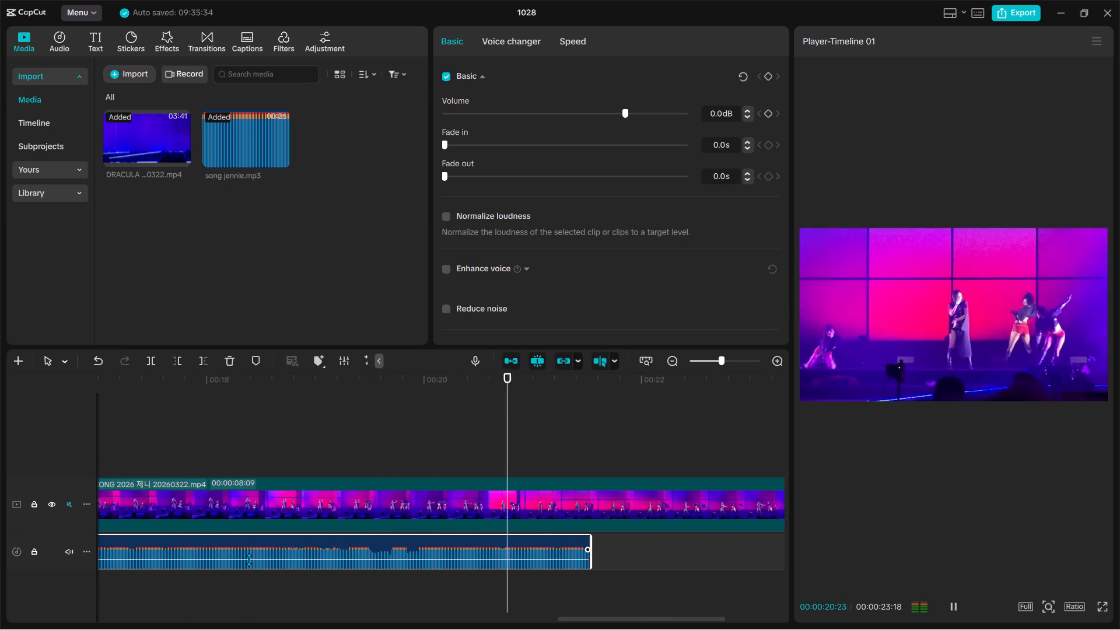
{"action": "key", "text": "space"}
{"action": "scroll", "coordinate": [458, 539], "scroll_direction": "right", "scroll_amount": 1}
{"action": "scroll", "coordinate": [458, 539], "scroll_direction": "up", "scroll_amount": 1, "text": "ctrl"}
{"action": "scroll", "coordinate": [458, 539], "scroll_direction": "right", "scroll_amount": 1, "text": "ctrl"}
{"action": "scroll", "coordinate": [458, 539], "scroll_direction": "up", "scroll_amount": 7, "text": "ctrl"}
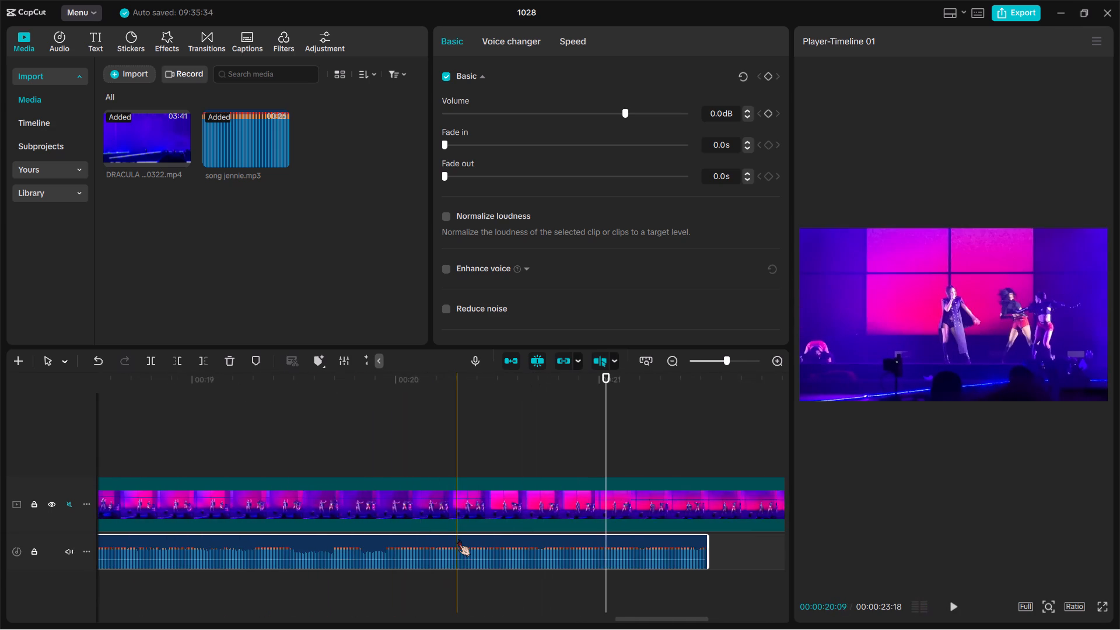
{"action": "scroll", "coordinate": [458, 539], "scroll_direction": "right", "scroll_amount": 1}
{"action": "scroll", "coordinate": [458, 539], "scroll_direction": "up", "scroll_amount": 2, "text": "ctrl"}
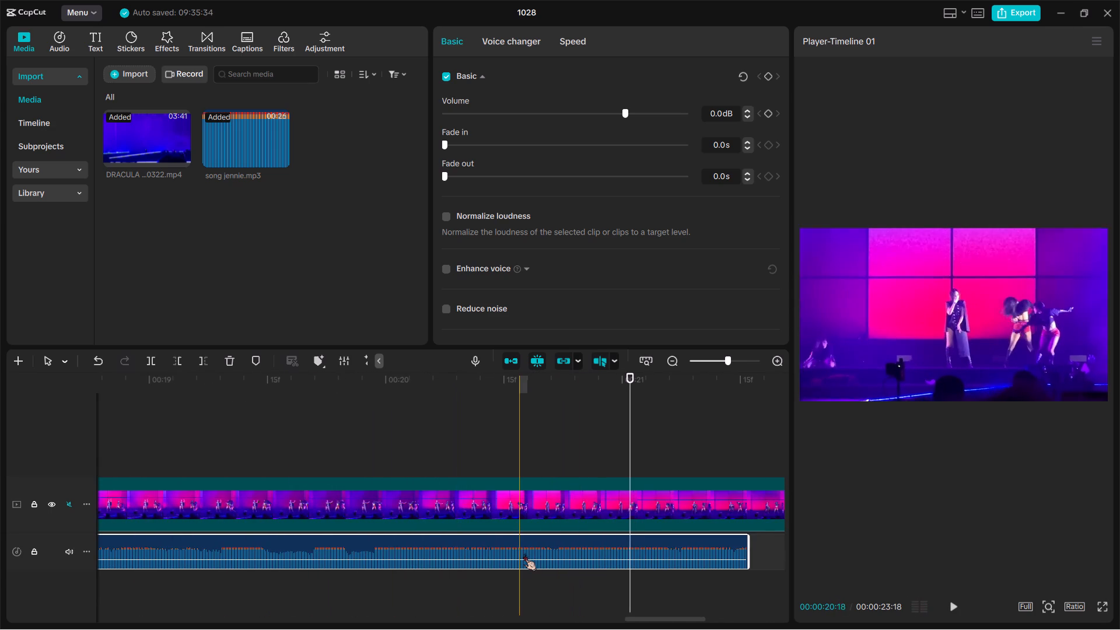
{"action": "key", "text": "space"}
{"action": "key", "text": "space"}
{"action": "key", "text": "space"}
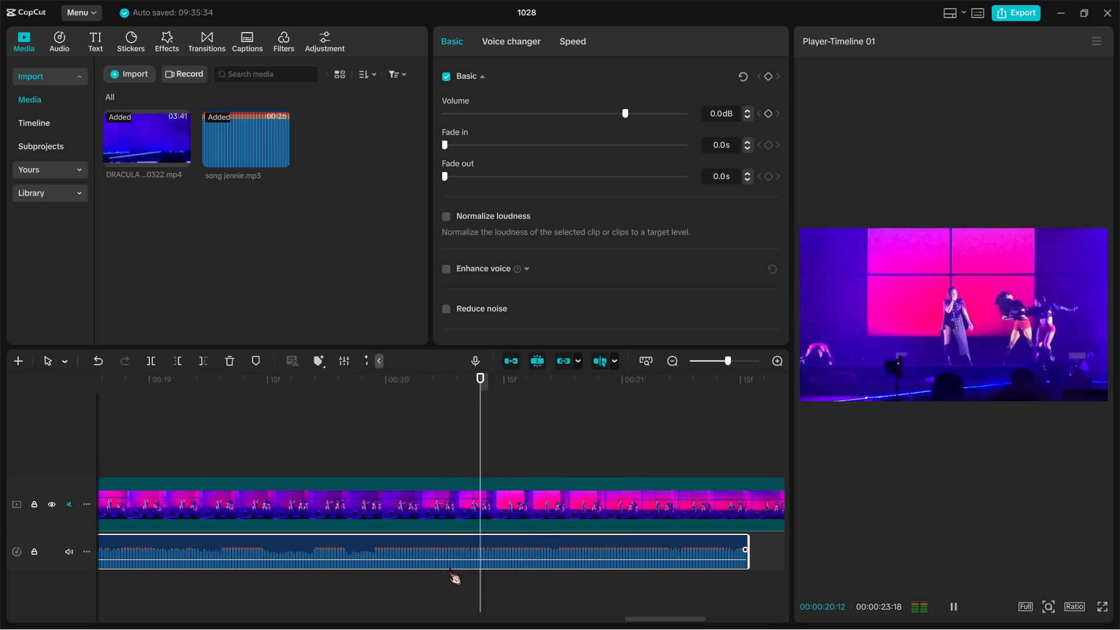
{"action": "key", "text": "space"}
{"action": "key", "text": "space"}
{"action": "key", "text": "space"}
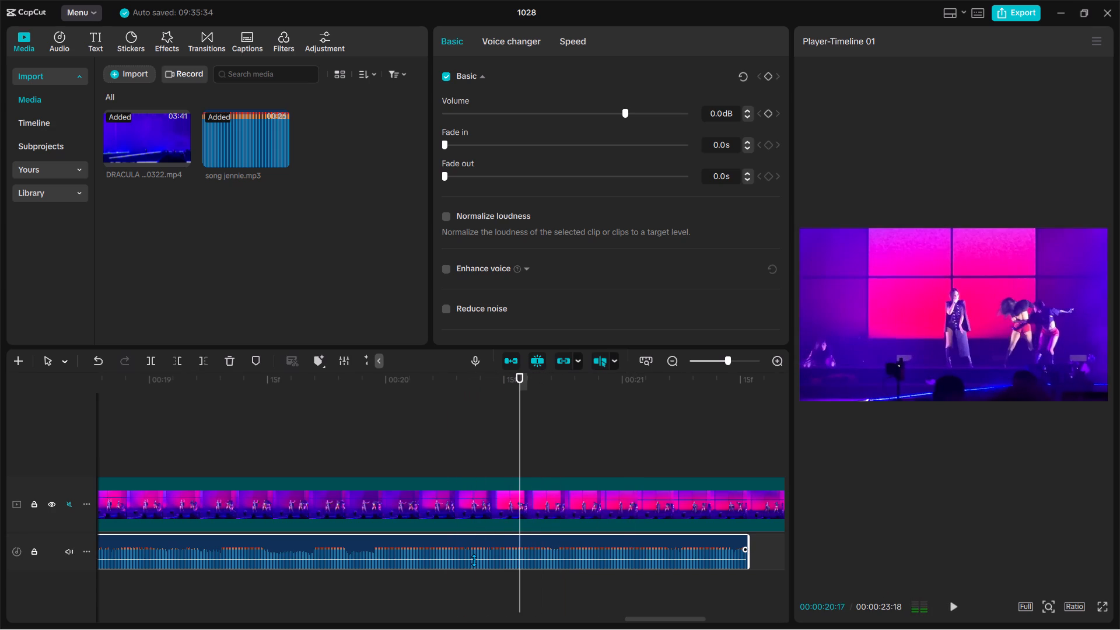
{"action": "key", "text": "space"}
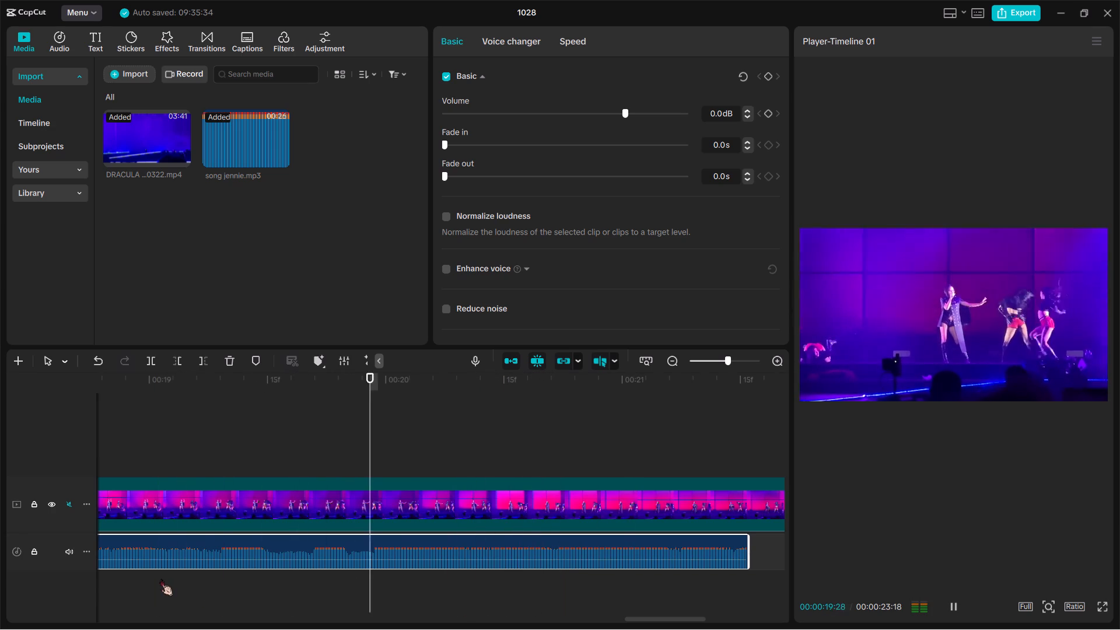
{"action": "key", "text": "space"}
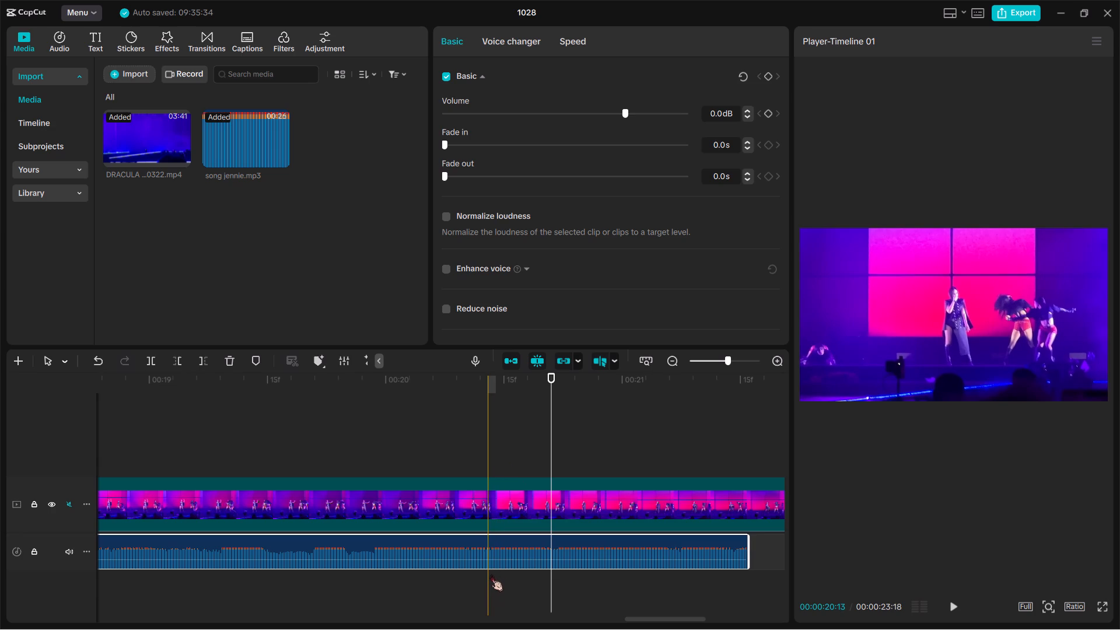
{"action": "key", "text": "w"}
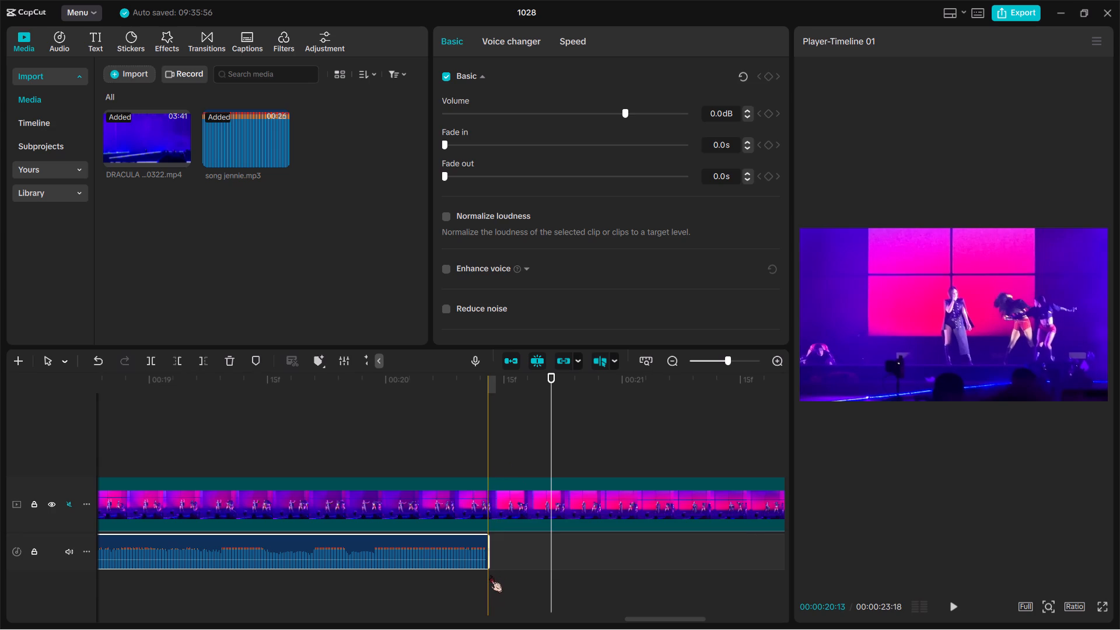
Play the last clip against the shortened song and trim off the clip's end at the song's end, 00:00:20:13.
{"action": "scroll", "coordinate": [490, 575], "scroll_direction": "right", "scroll_amount": 1}
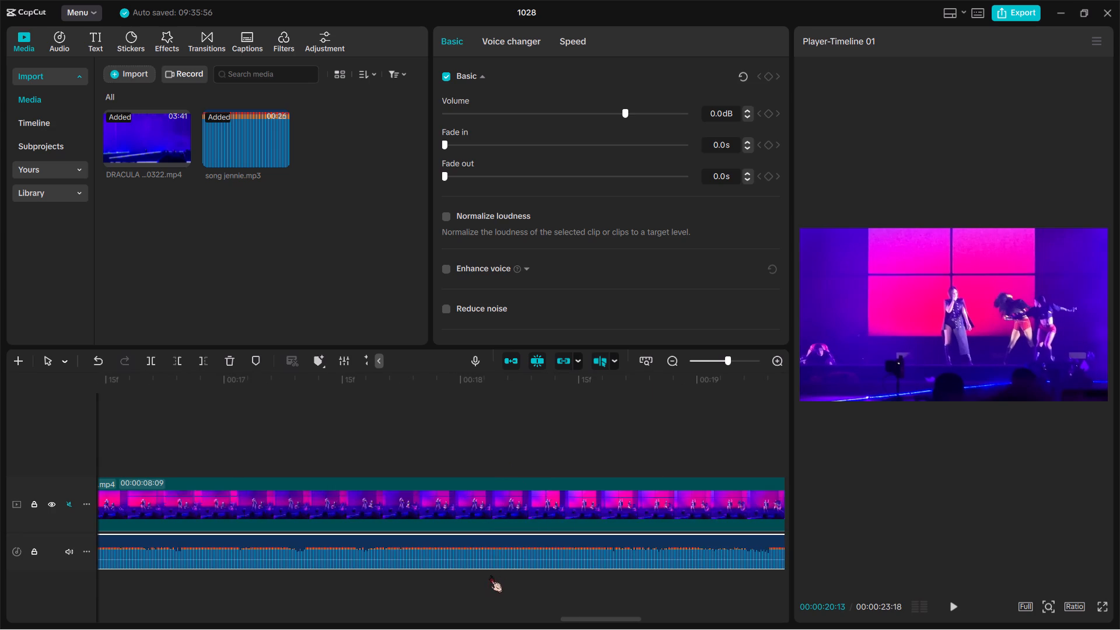
{"action": "scroll", "coordinate": [405, 498], "scroll_direction": "down", "scroll_amount": 7, "text": "ctrl"}
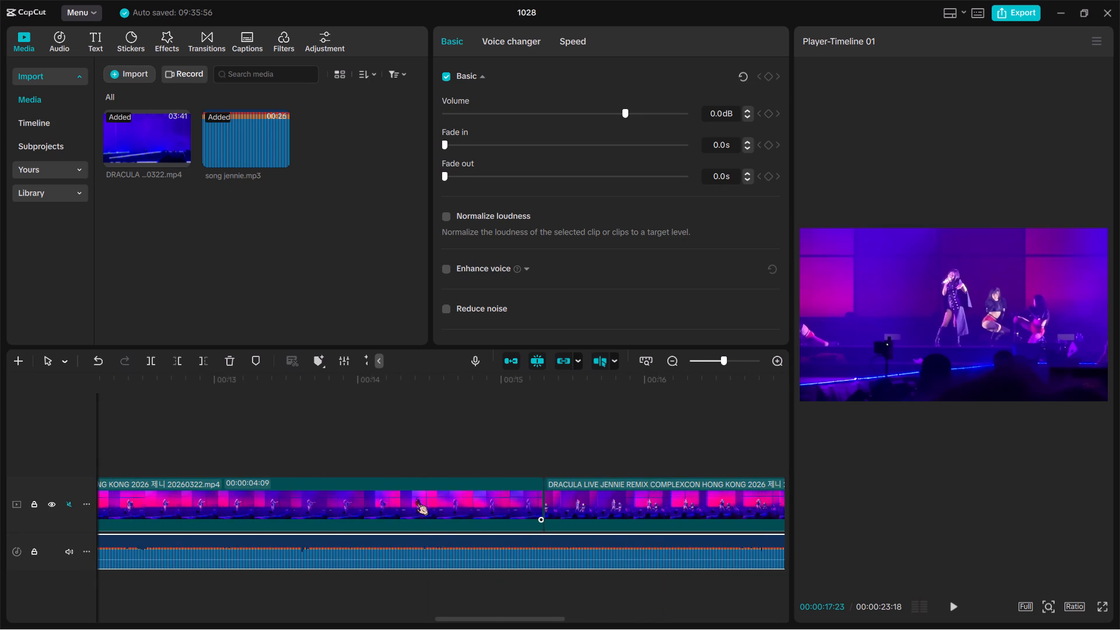
{"action": "key", "text": "space"}
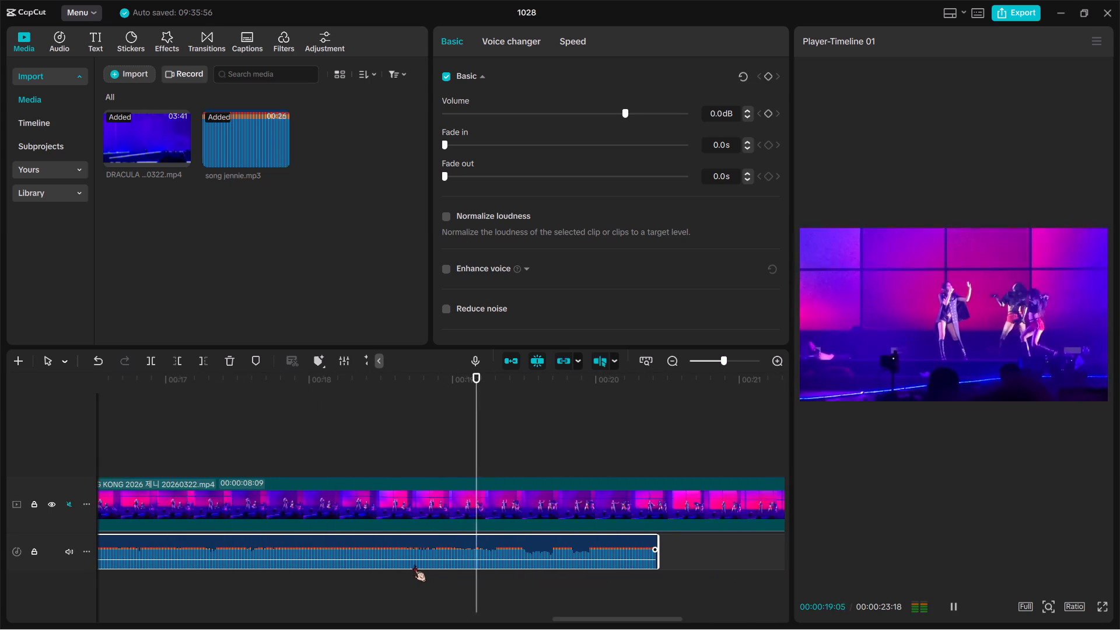
{"action": "key", "text": "space"}
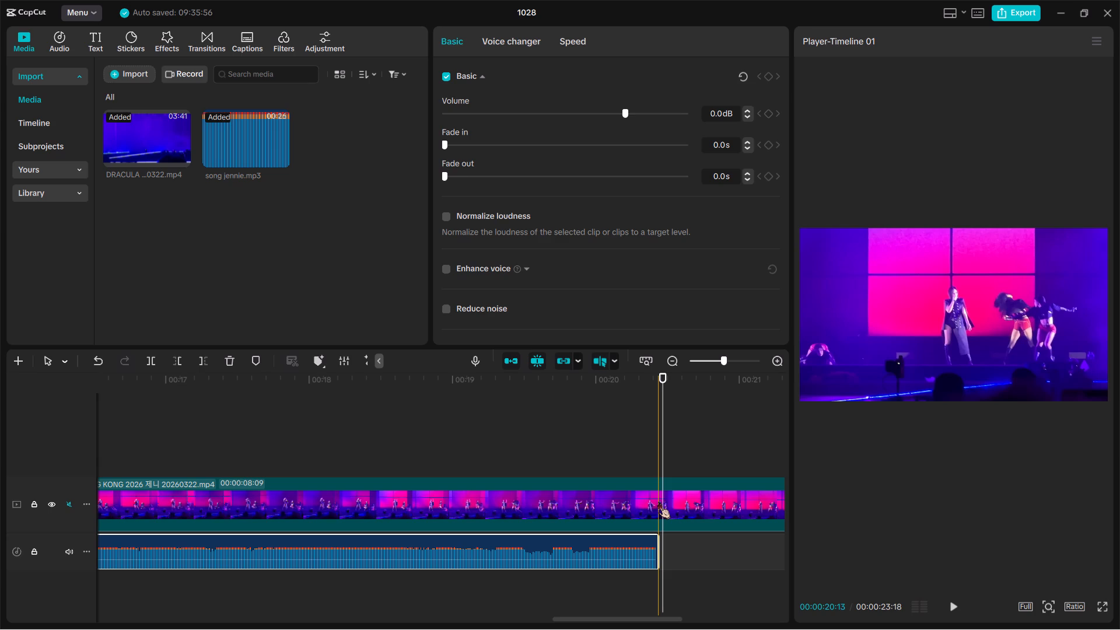
{"action": "double_click", "coordinate": [701, 506]}
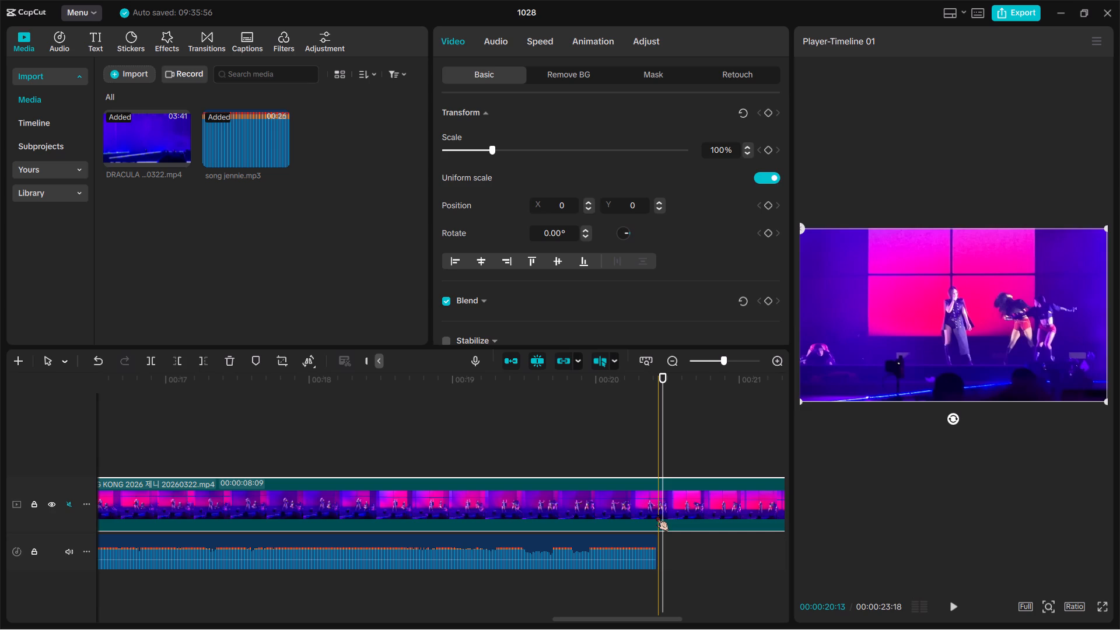
{"action": "key", "text": "w"}
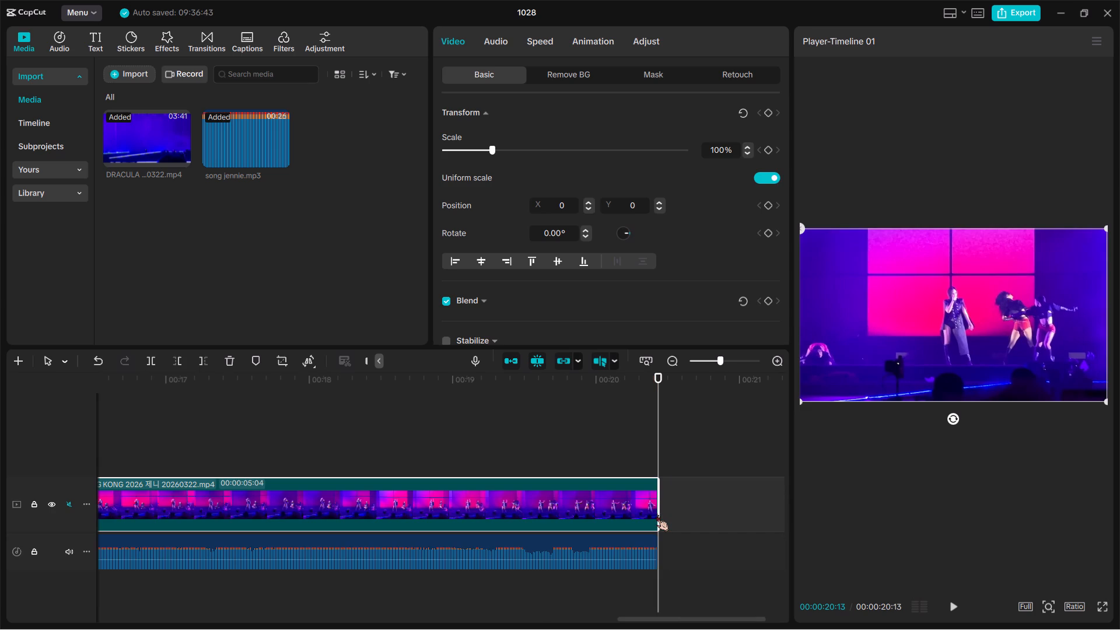
Play the opening of the edit up to 00:00:02:18 to check the first clip against the song.
{"action": "scroll", "coordinate": [656, 514], "scroll_direction": "down", "scroll_amount": 10, "text": "ctrl"}
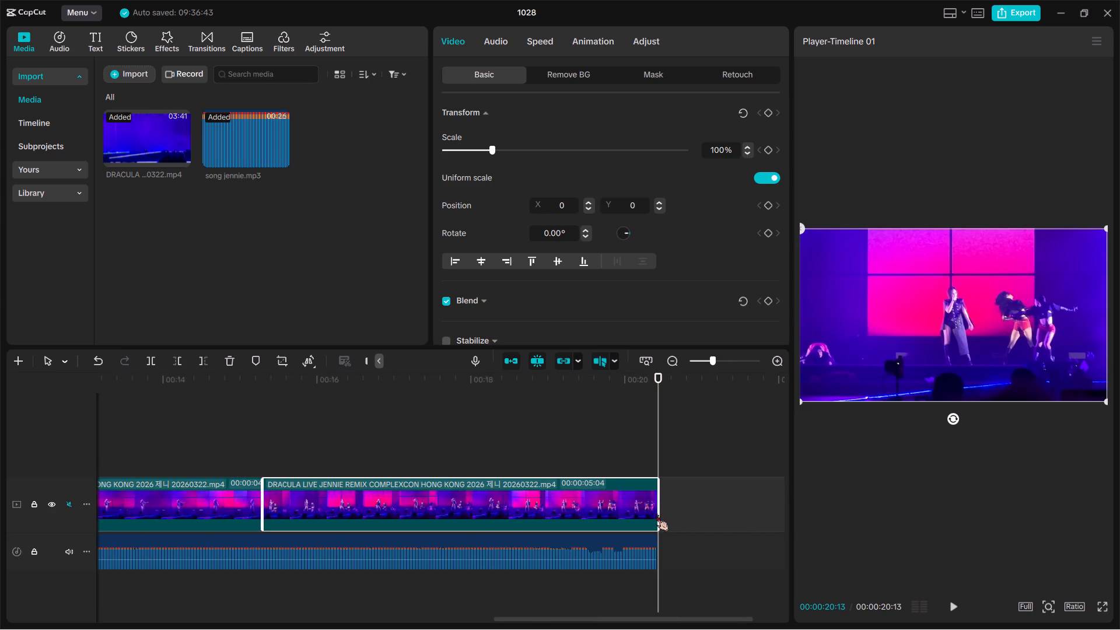
{"action": "scroll", "coordinate": [656, 514], "scroll_direction": "down", "scroll_amount": 8, "text": "ctrl"}
{"action": "scroll", "coordinate": [656, 514], "scroll_direction": "right", "scroll_amount": 4}
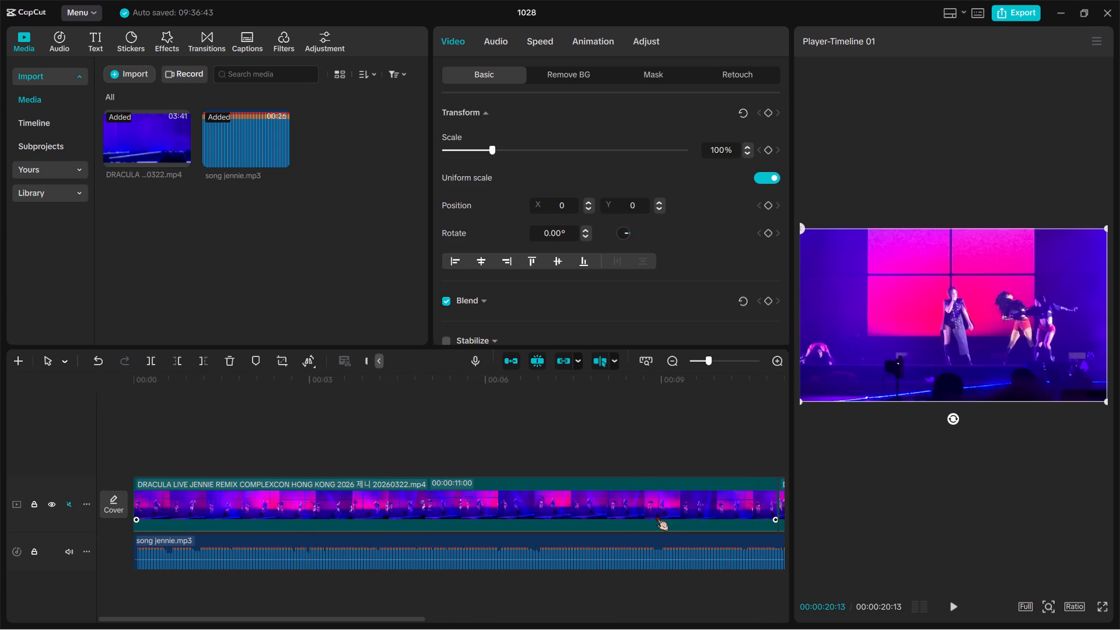
{"action": "scroll", "coordinate": [656, 514], "scroll_direction": "down", "scroll_amount": 4, "text": "ctrl"}
{"action": "key", "text": "space"}
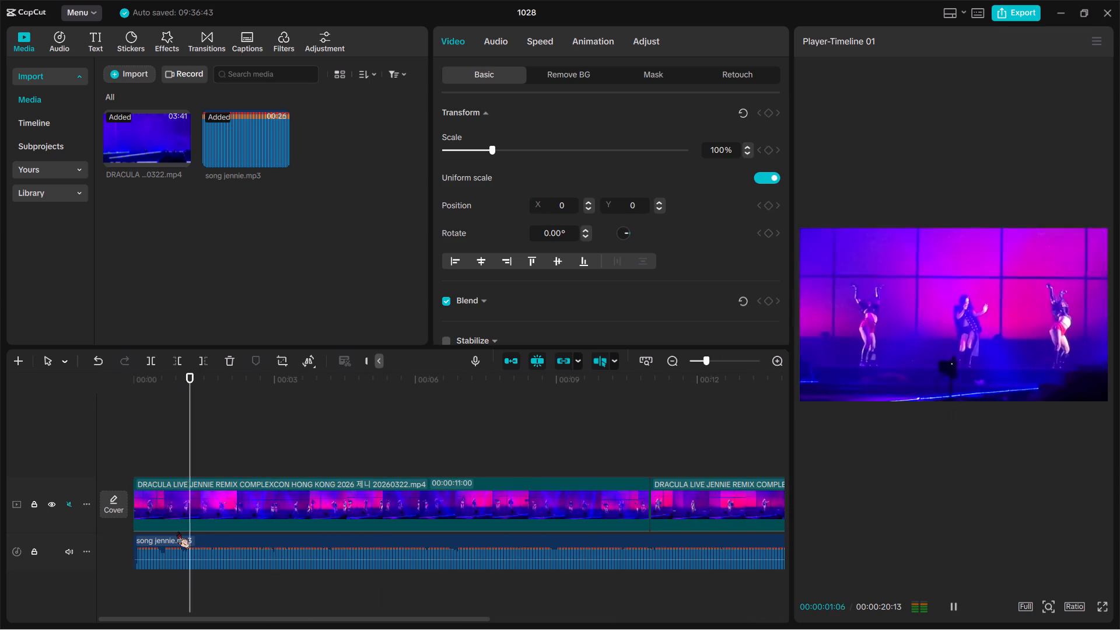
{"action": "key", "text": "space"}
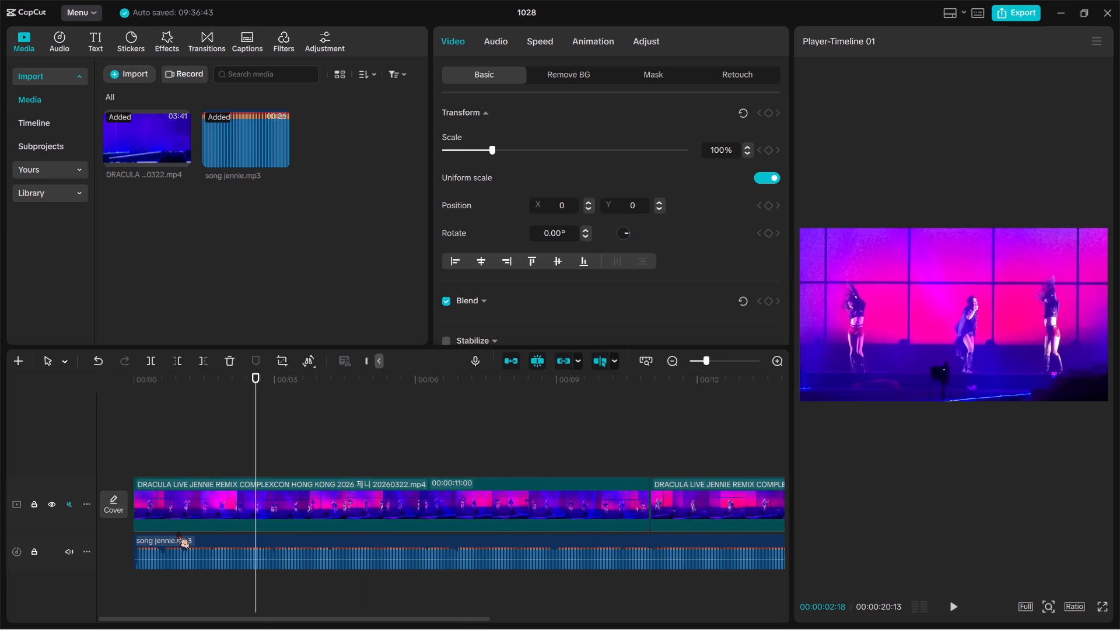
{"action": "scroll", "coordinate": [177, 531], "scroll_direction": "down", "scroll_amount": 9, "text": "ctrl"}
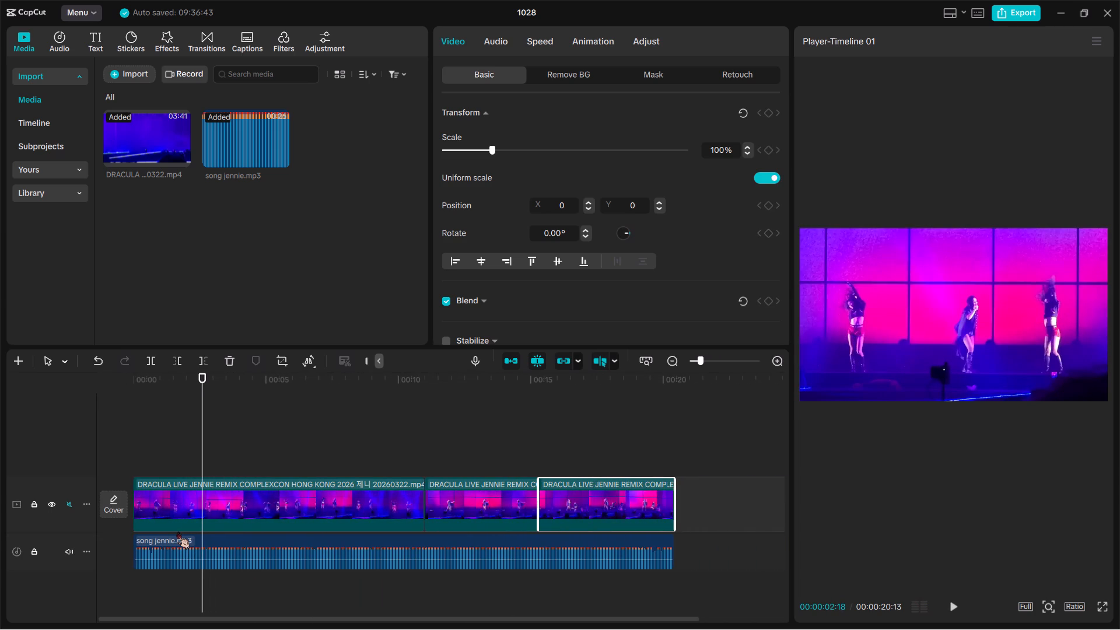
Play the edit from its opening through to the end to check all the clips against the song.
{"action": "scroll", "coordinate": [177, 531], "scroll_direction": "down", "scroll_amount": 15, "text": "ctrl"}
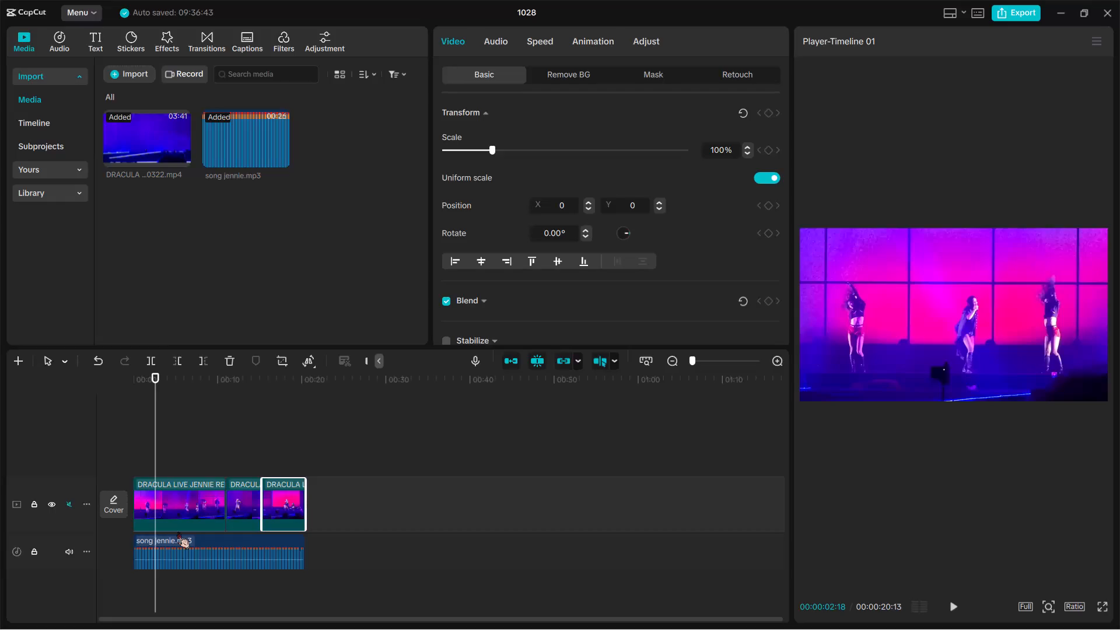
{"action": "key", "text": "space"}
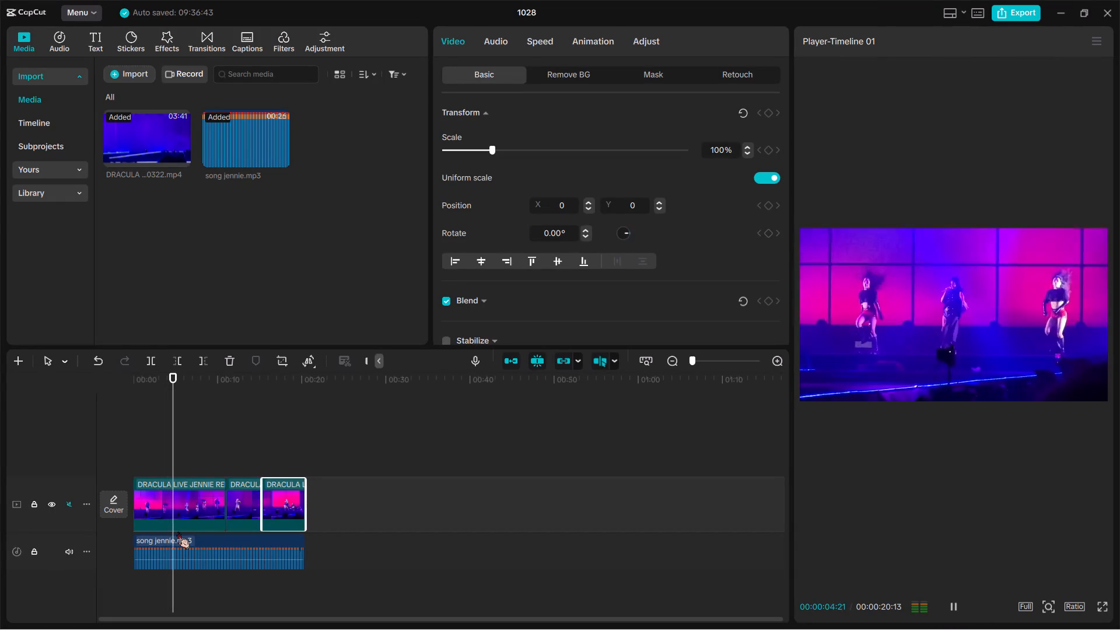
{"action": "left_click", "coordinate": [135, 555]}
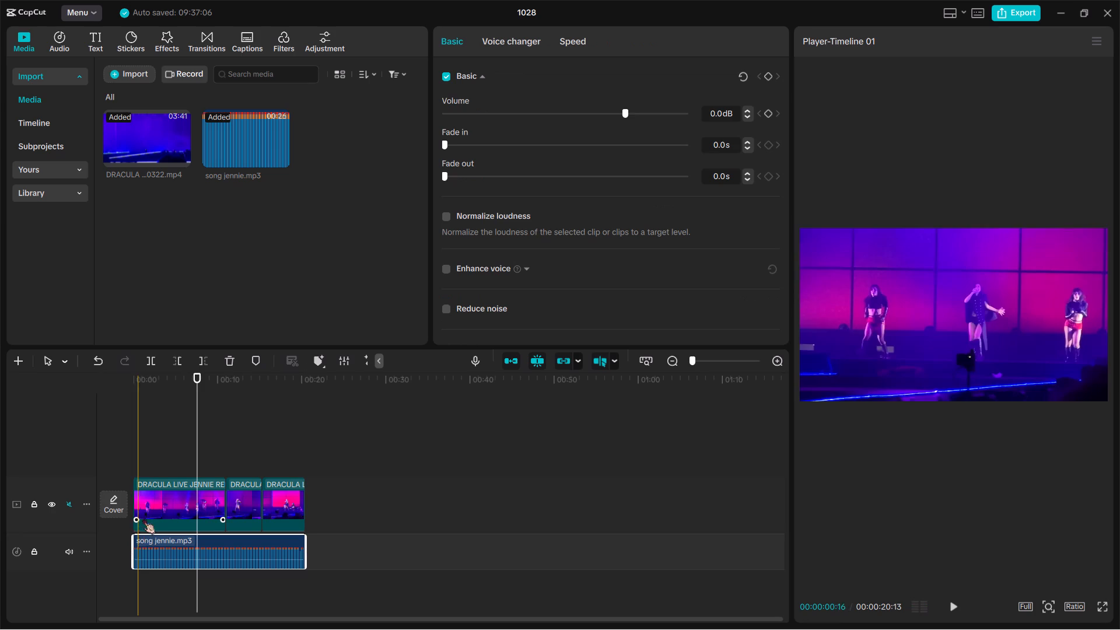
{"action": "key", "text": "space"}
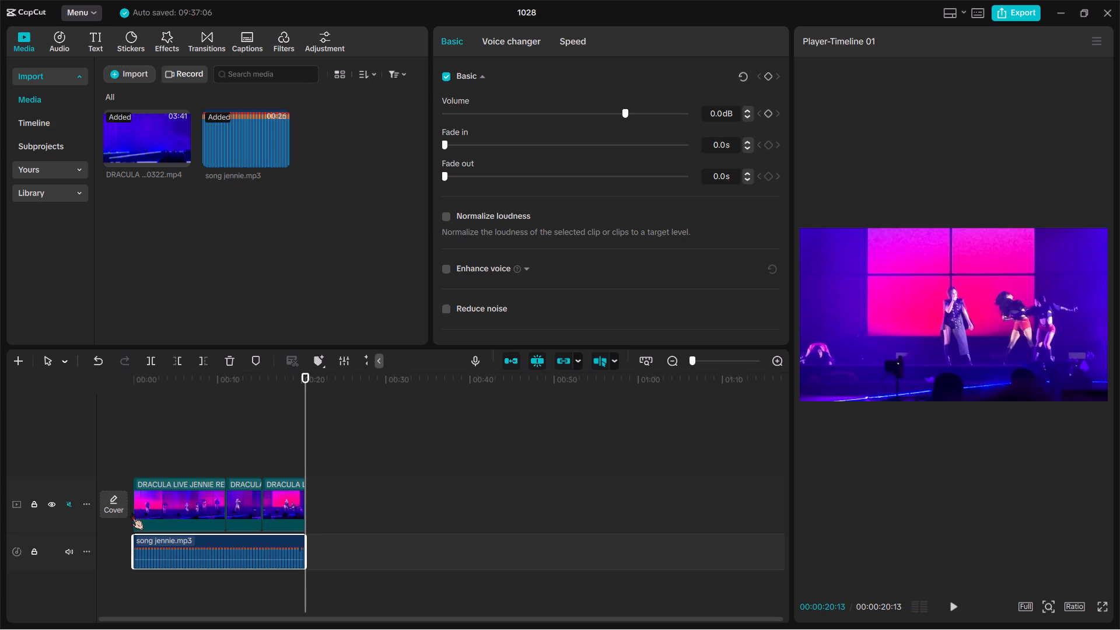
Replay short passages of the last clip and the song's ending to examine how they finish together.
{"action": "scroll", "coordinate": [131, 513], "scroll_direction": "up", "scroll_amount": 3, "text": "ctrl"}
{"action": "scroll", "coordinate": [197, 546], "scroll_direction": "up", "scroll_amount": 8, "text": "ctrl"}
{"action": "scroll", "coordinate": [197, 546], "scroll_direction": "right", "scroll_amount": 2}
{"action": "scroll", "coordinate": [197, 546], "scroll_direction": "up", "scroll_amount": 8, "text": "ctrl"}
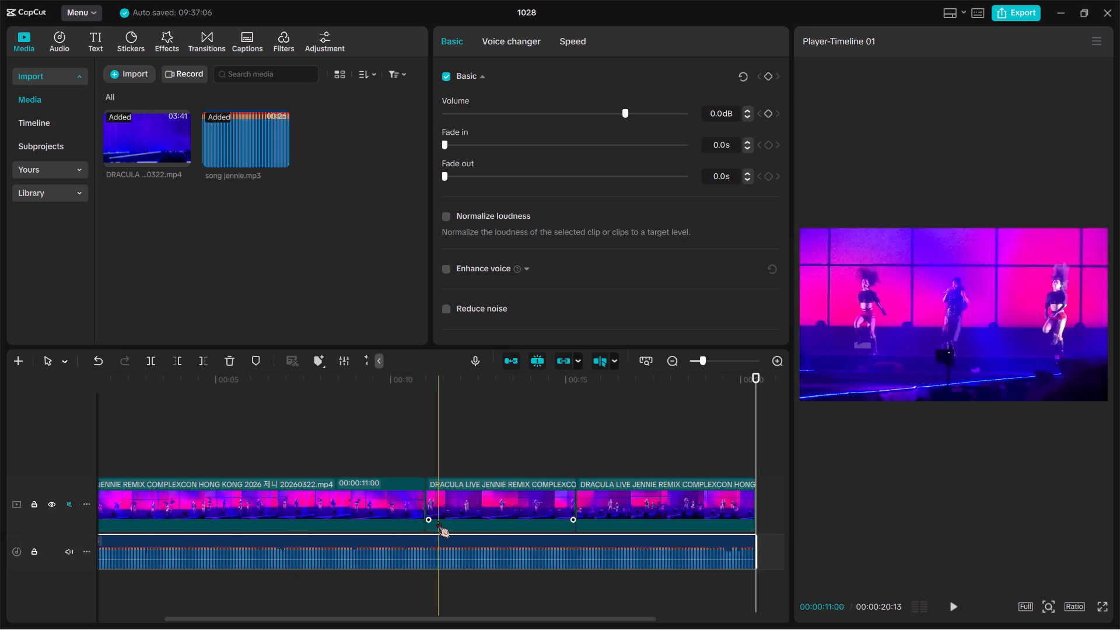
{"action": "scroll", "coordinate": [419, 524], "scroll_direction": "right", "scroll_amount": 1}
{"action": "scroll", "coordinate": [419, 524], "scroll_direction": "up", "scroll_amount": 12}
{"action": "scroll", "coordinate": [419, 524], "scroll_direction": "up", "scroll_amount": 4, "text": "ctrl"}
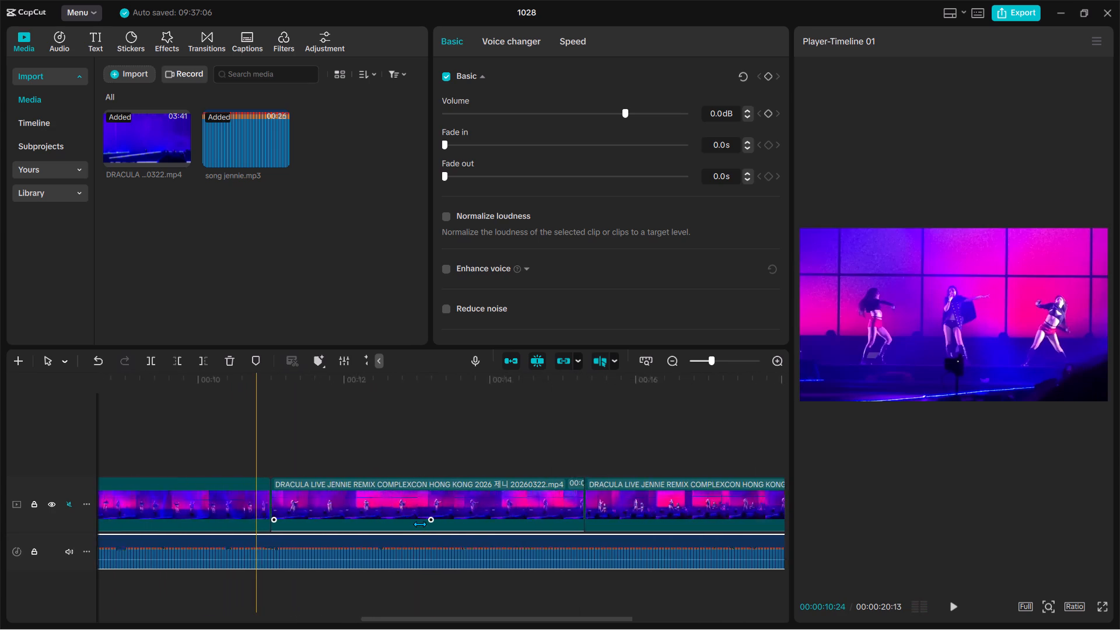
{"action": "scroll", "coordinate": [419, 524], "scroll_direction": "up", "scroll_amount": 3, "text": "ctrl"}
{"action": "scroll", "coordinate": [419, 524], "scroll_direction": "left", "scroll_amount": 4}
{"action": "key", "text": "space"}
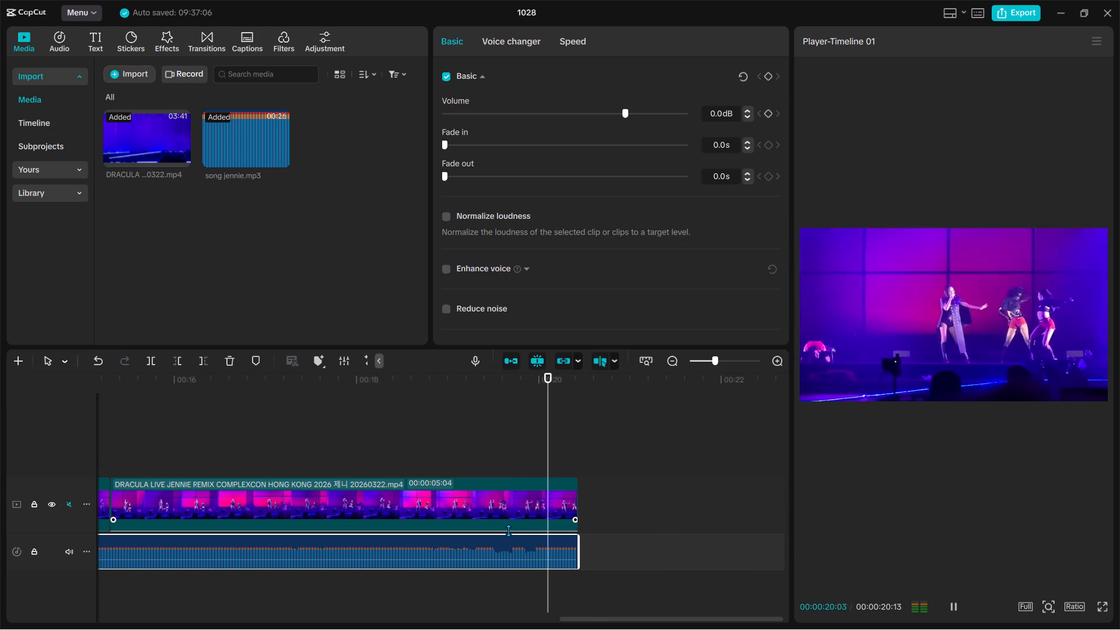
{"action": "key", "text": "space"}
{"action": "key", "text": "space"}
{"action": "scroll", "coordinate": [552, 544], "scroll_direction": "left", "scroll_amount": 7}
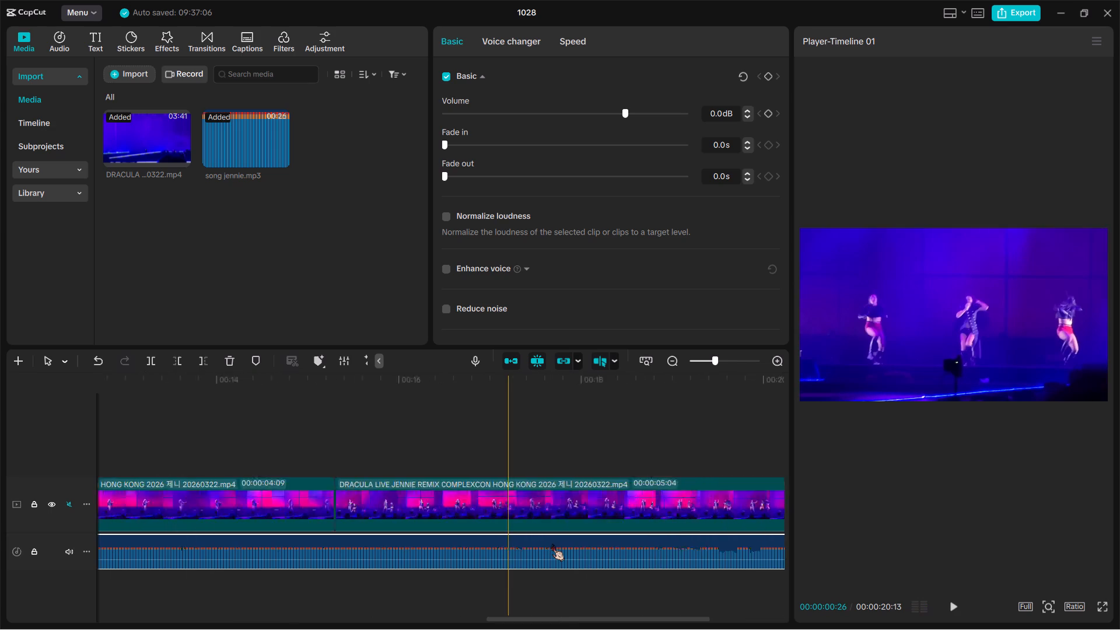
{"action": "key", "text": "space"}
{"action": "key", "text": "space"}
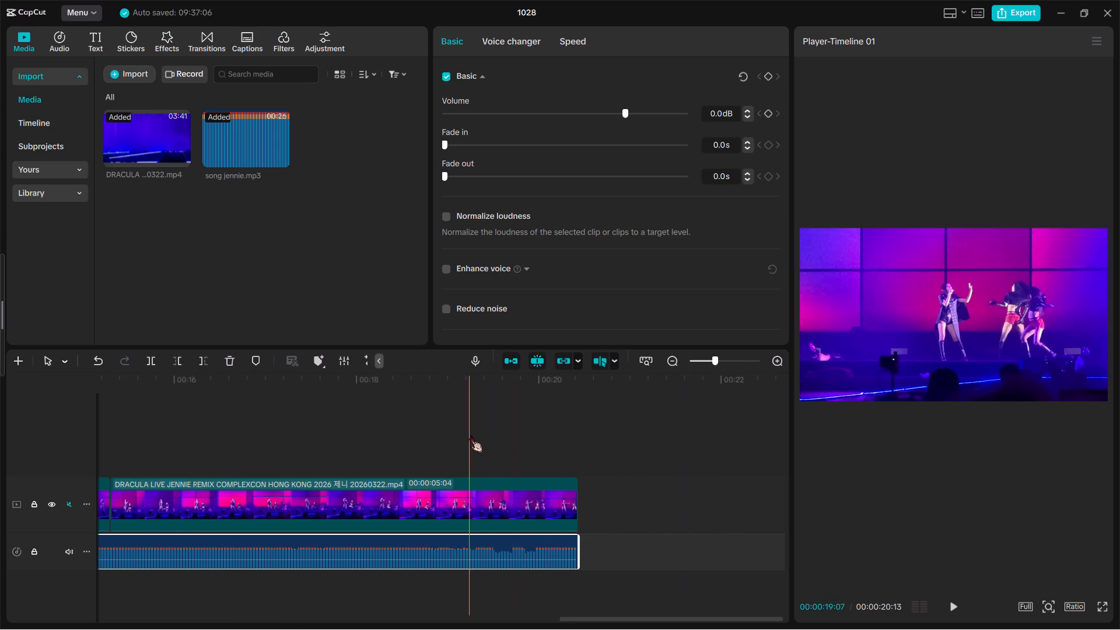
Replay the ending from about 00:00:19:02 to the end of the edit to judge where the song should stop.
{"action": "key", "text": "space"}
{"action": "key", "text": "space"}
{"action": "key", "text": "space"}
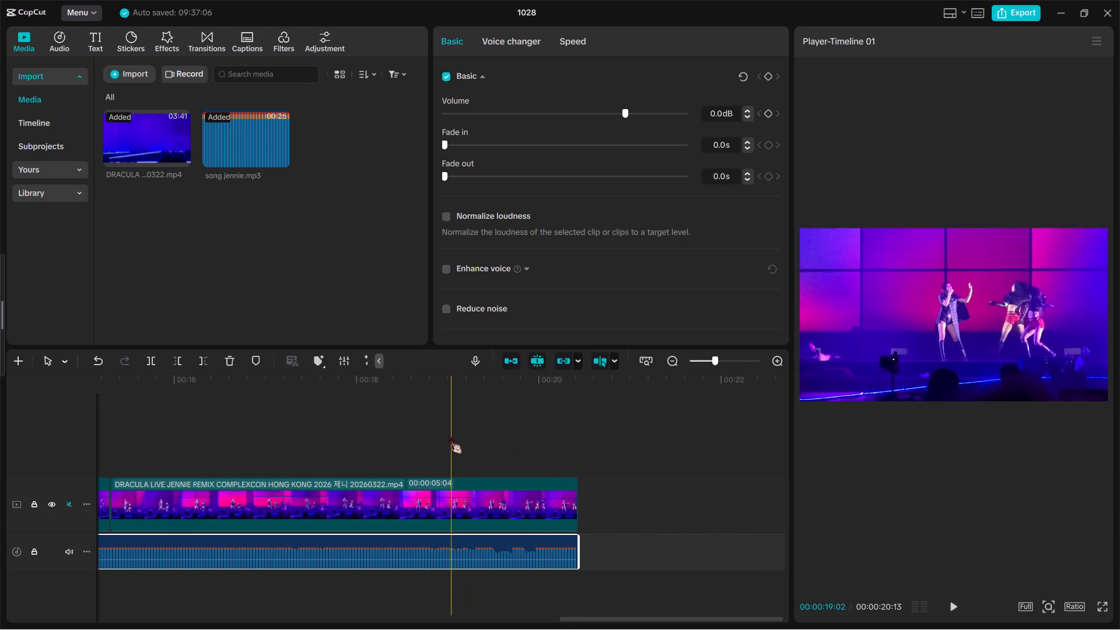
{"action": "left_click", "coordinate": [450, 437]}
{"action": "left_click_drag", "start_coordinate": [450, 437], "coordinate": [393, 493]}
{"action": "key", "text": "space"}
{"action": "key", "text": "space"}
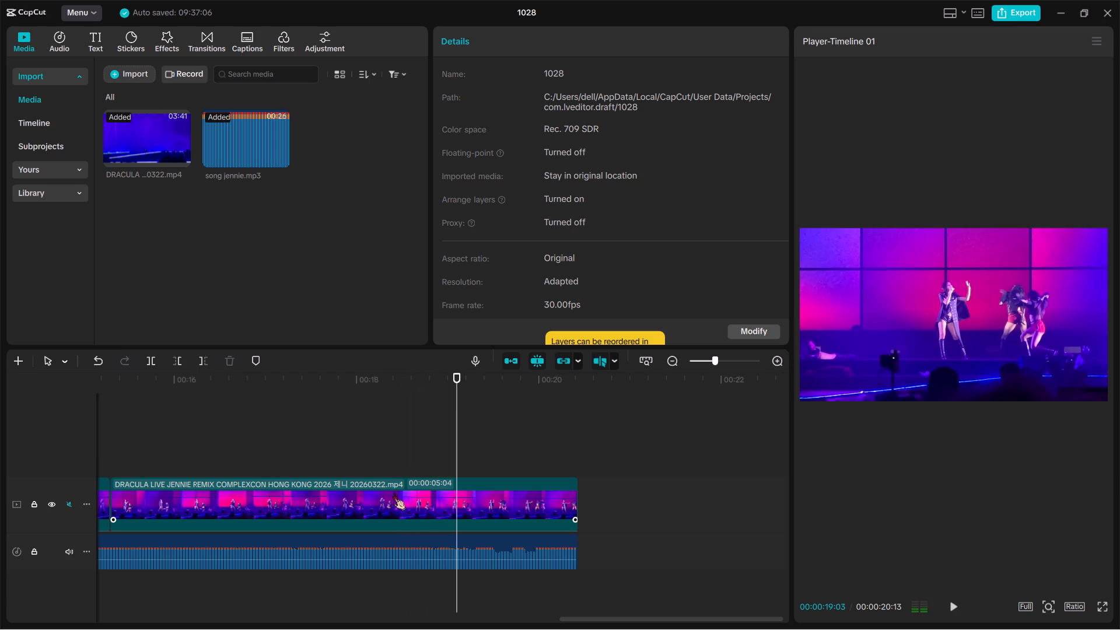
{"action": "key", "text": "space"}
{"action": "key", "text": "space"}
{"action": "key", "text": "space"}
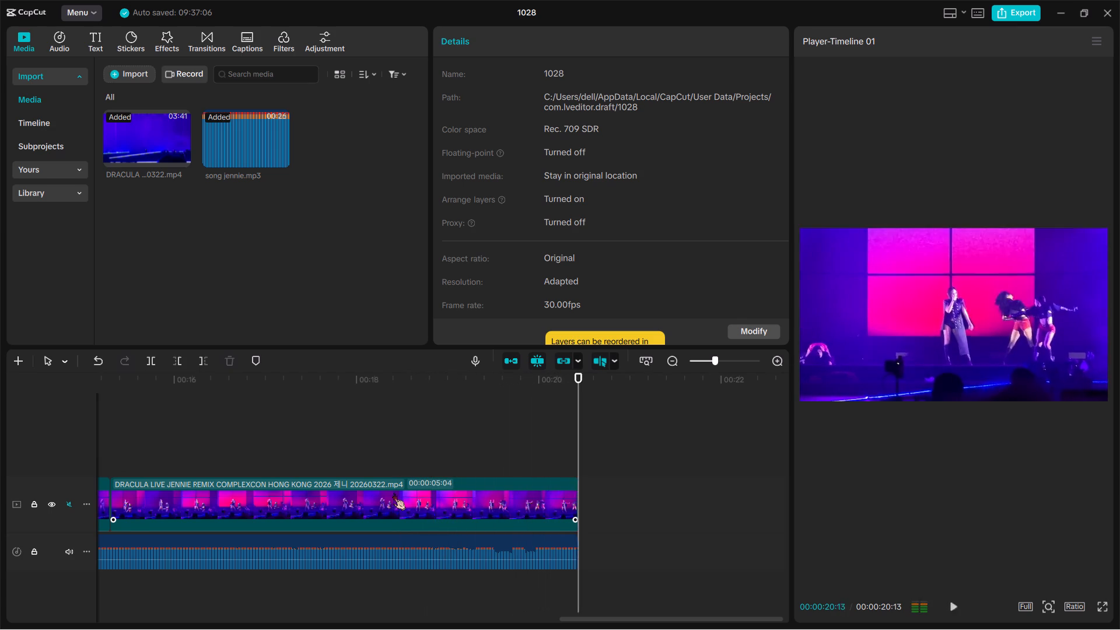
{"action": "key", "text": "space"}
{"action": "key", "text": "space"}
{"action": "scroll", "coordinate": [393, 493], "scroll_direction": "left", "scroll_amount": 4}
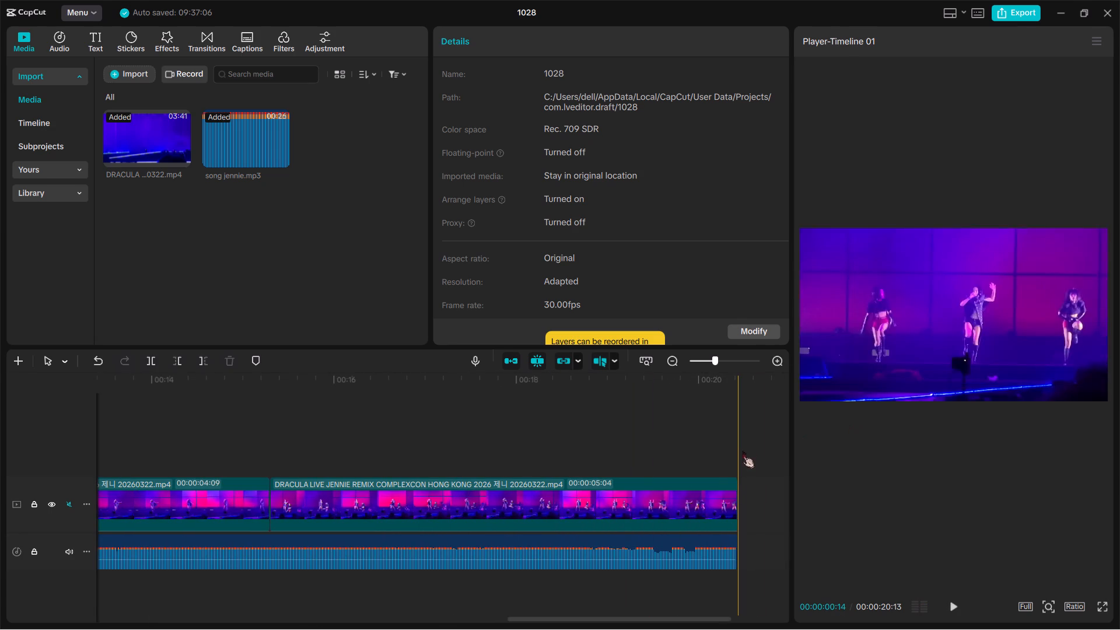
Trim off the end of song jennie.mp3 at about 00:00:20:05.
{"action": "left_click", "coordinate": [713, 546]}
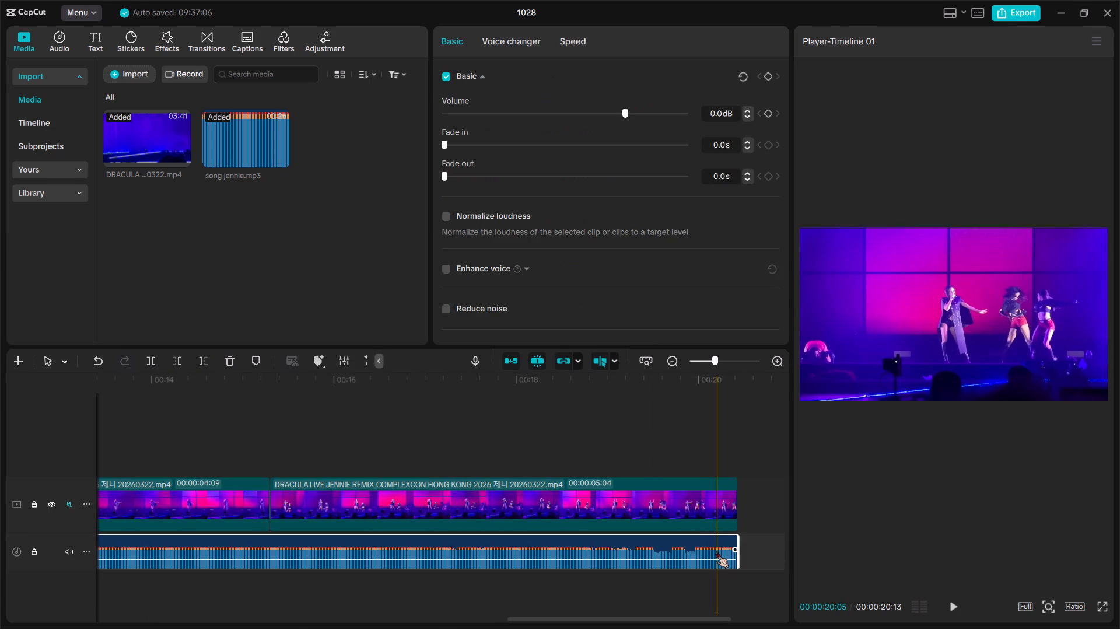
{"action": "key", "text": "w"}
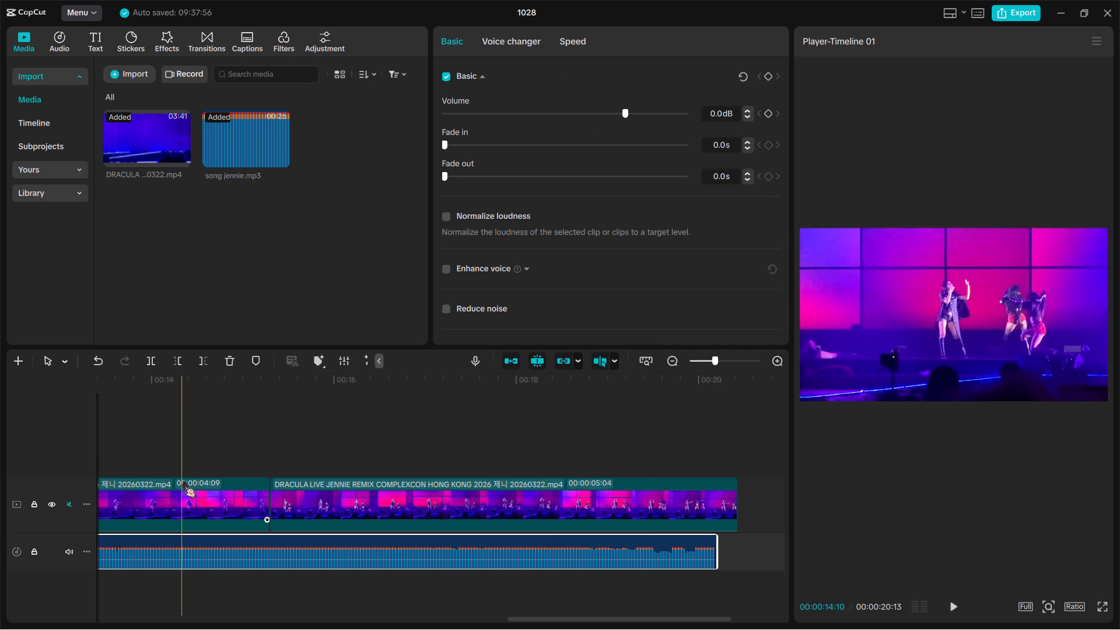
Play the shortened song's ending and trim off the last clip's end at the song's end, 00:00:20:06.
{"action": "key", "text": "space"}
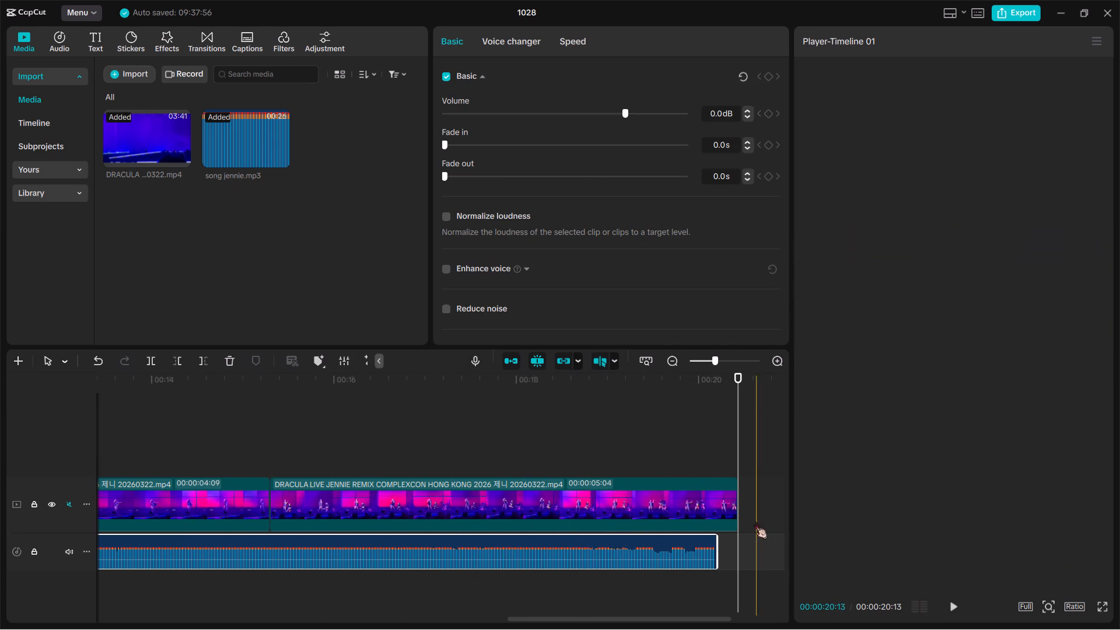
{"action": "left_click", "coordinate": [712, 514]}
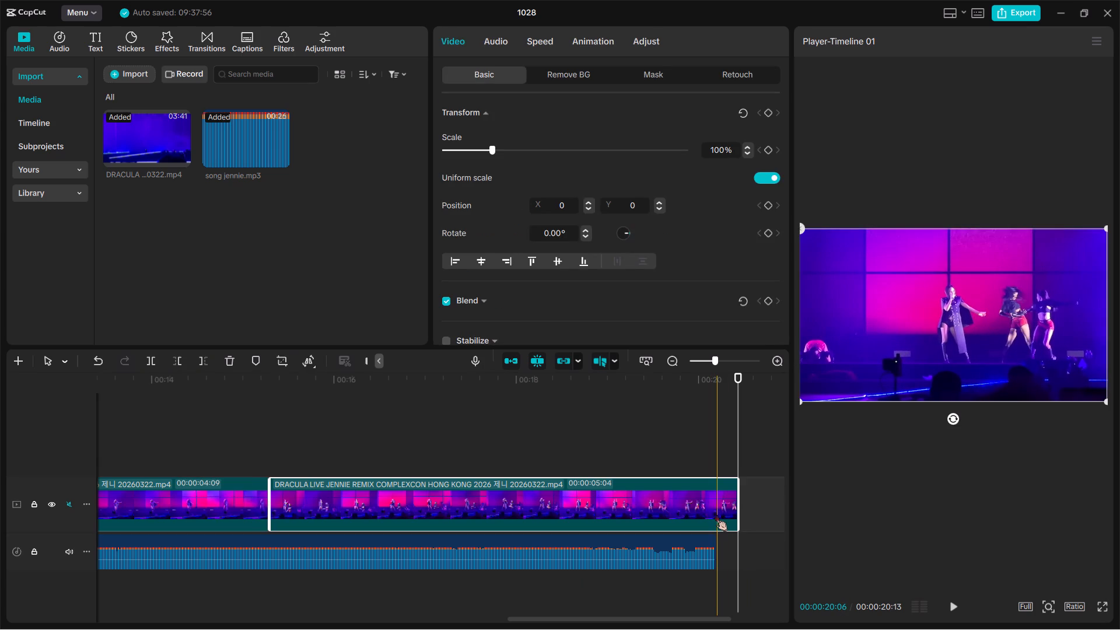
{"action": "key", "text": "w"}
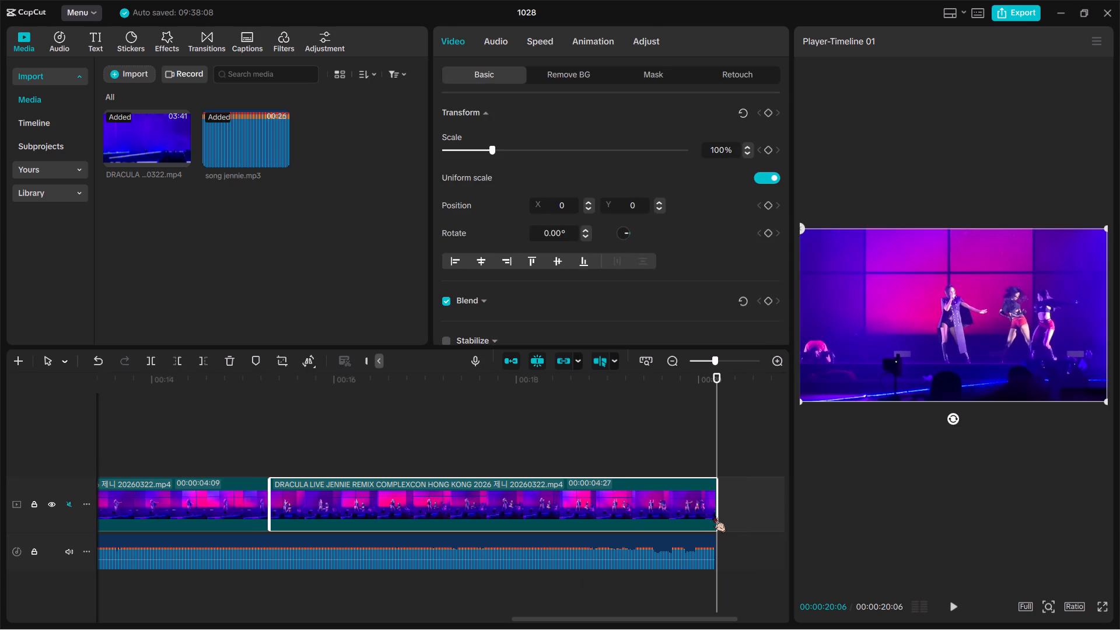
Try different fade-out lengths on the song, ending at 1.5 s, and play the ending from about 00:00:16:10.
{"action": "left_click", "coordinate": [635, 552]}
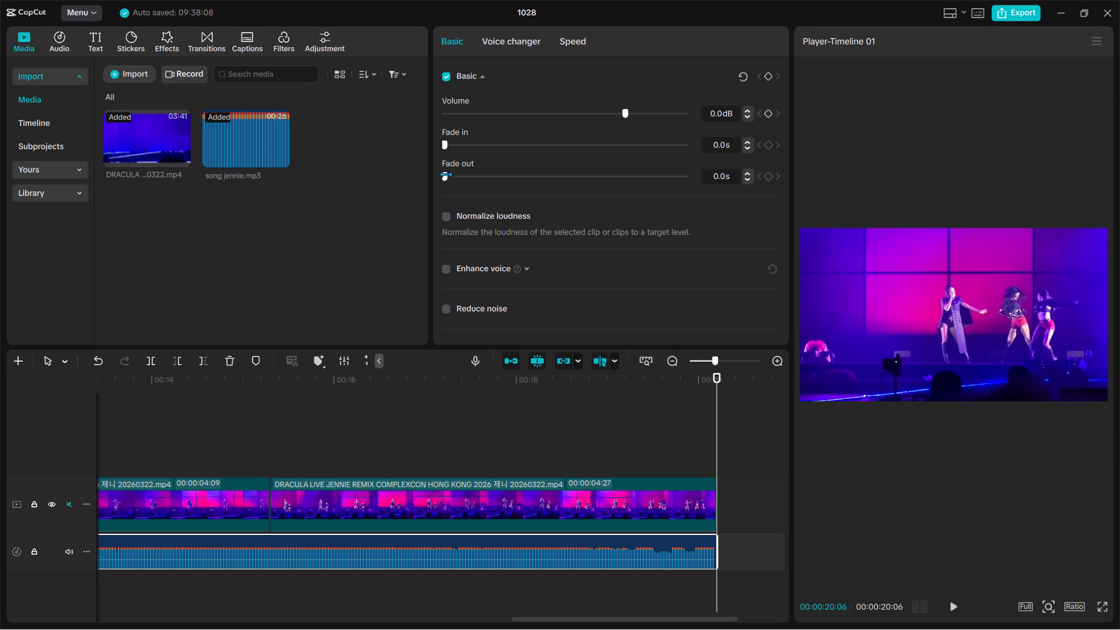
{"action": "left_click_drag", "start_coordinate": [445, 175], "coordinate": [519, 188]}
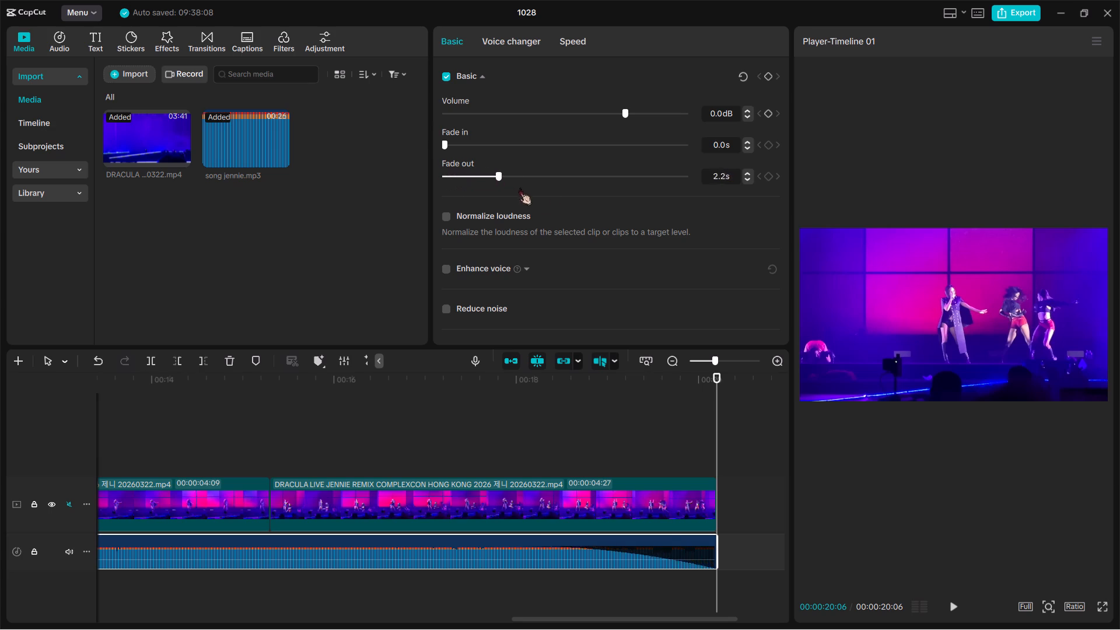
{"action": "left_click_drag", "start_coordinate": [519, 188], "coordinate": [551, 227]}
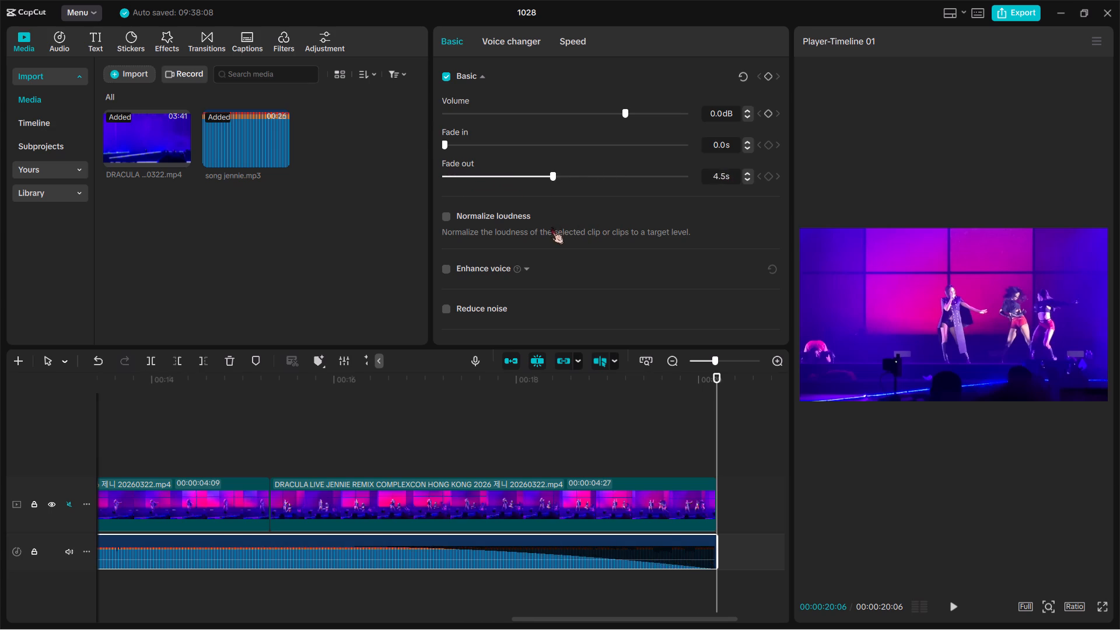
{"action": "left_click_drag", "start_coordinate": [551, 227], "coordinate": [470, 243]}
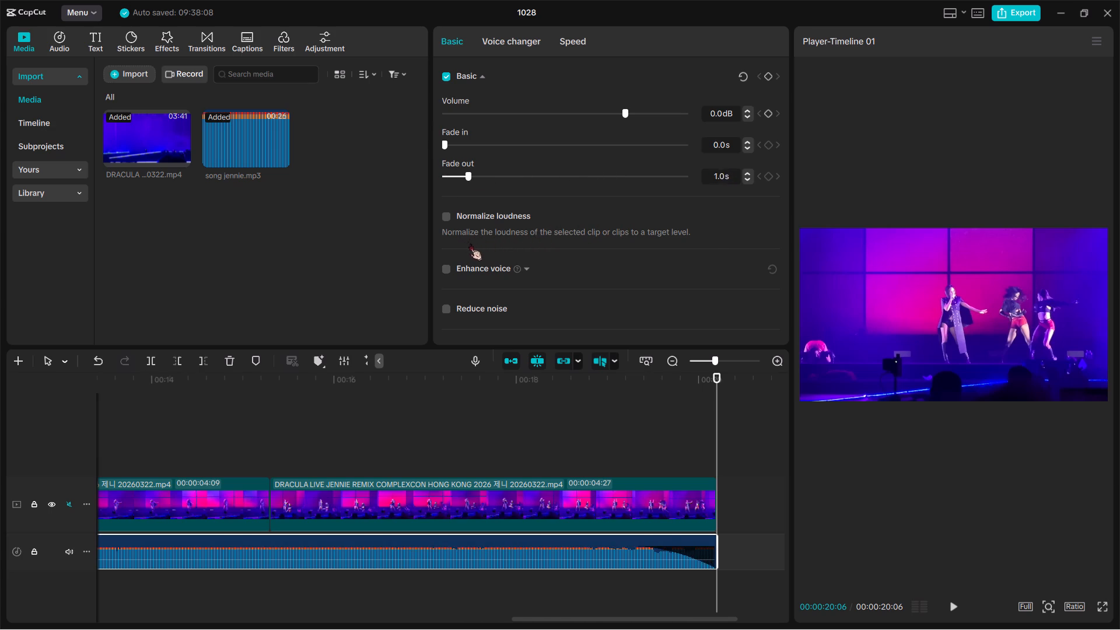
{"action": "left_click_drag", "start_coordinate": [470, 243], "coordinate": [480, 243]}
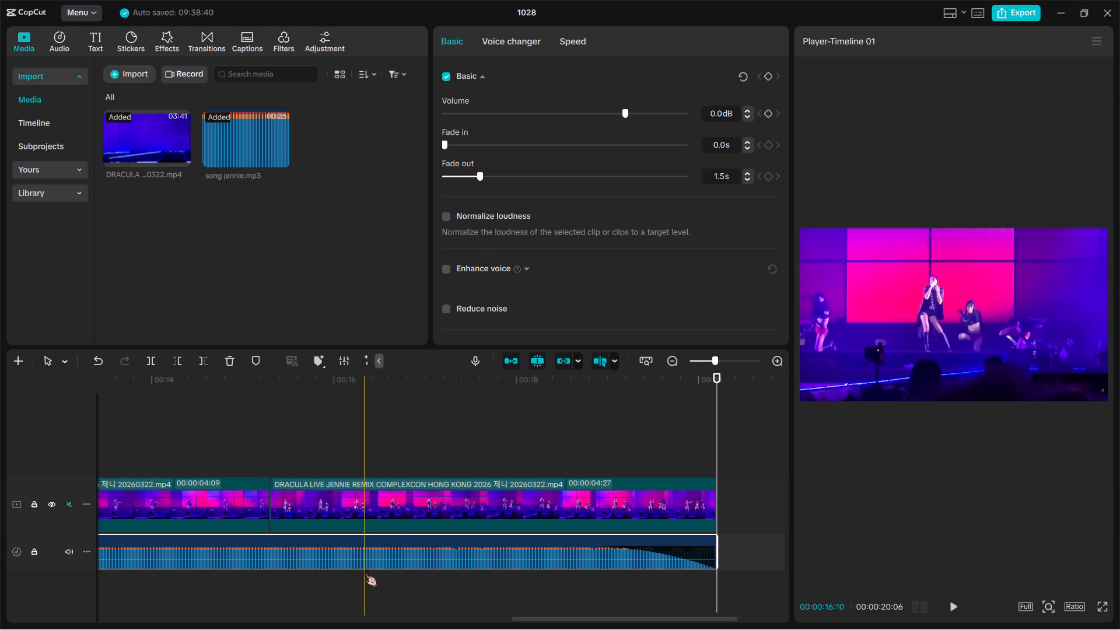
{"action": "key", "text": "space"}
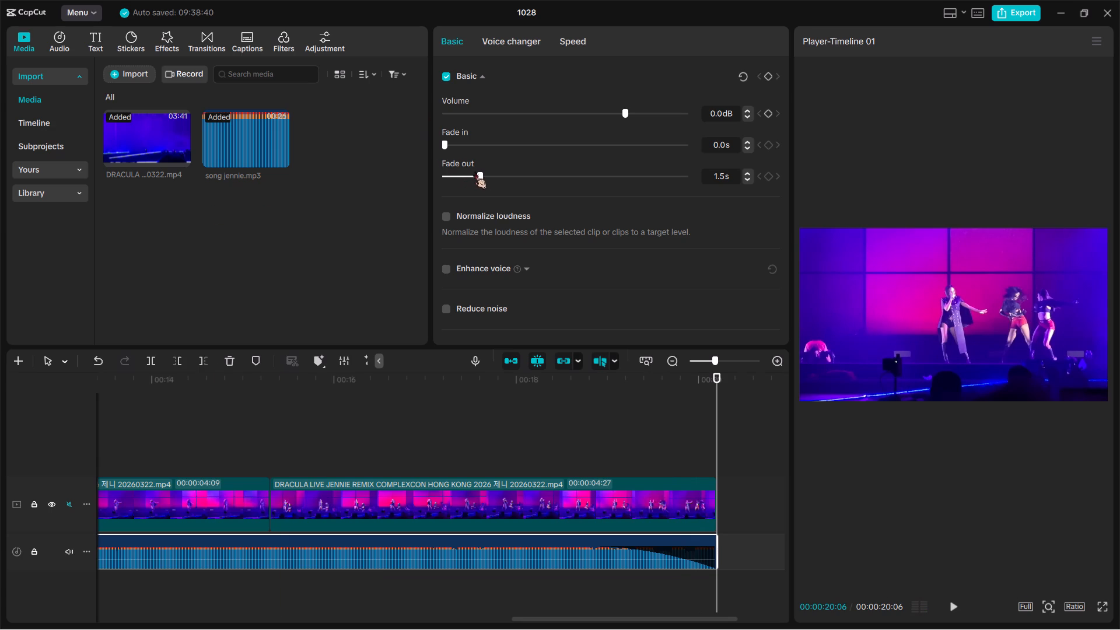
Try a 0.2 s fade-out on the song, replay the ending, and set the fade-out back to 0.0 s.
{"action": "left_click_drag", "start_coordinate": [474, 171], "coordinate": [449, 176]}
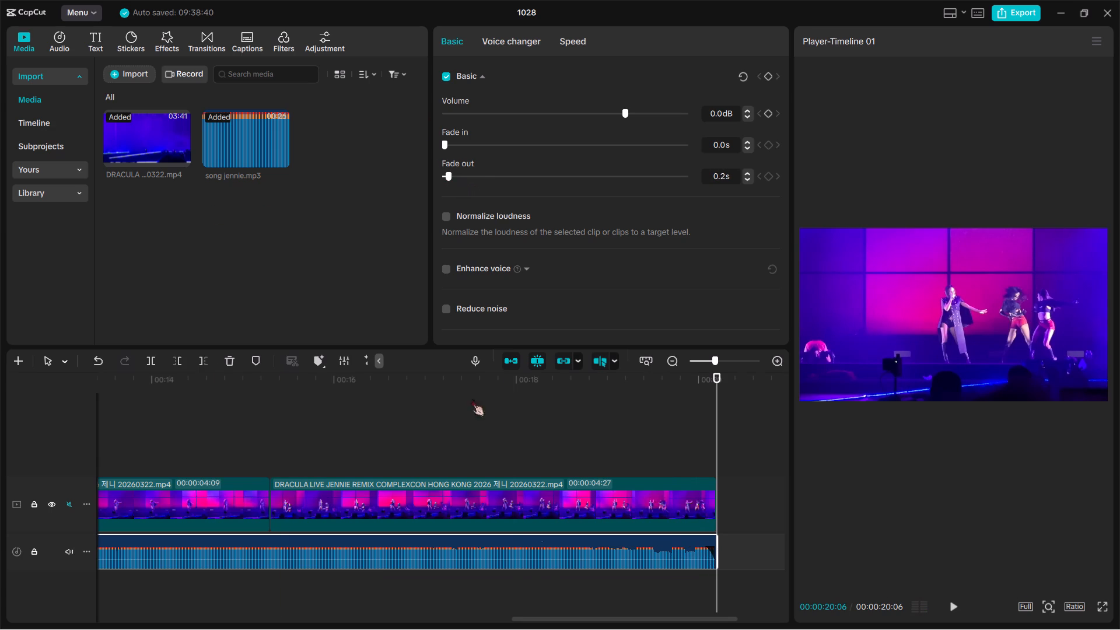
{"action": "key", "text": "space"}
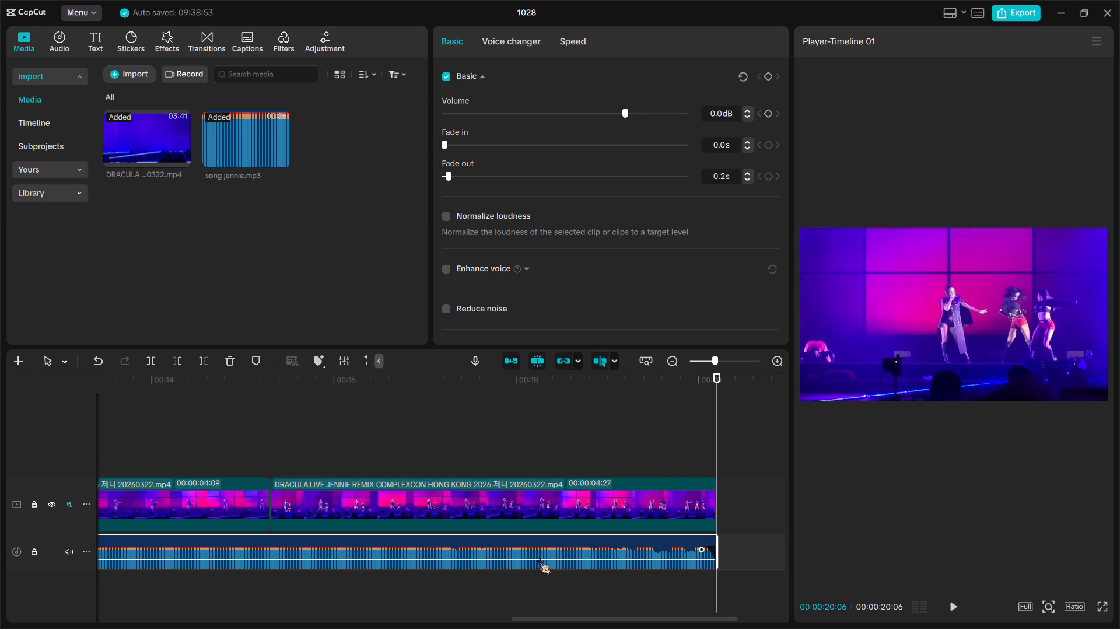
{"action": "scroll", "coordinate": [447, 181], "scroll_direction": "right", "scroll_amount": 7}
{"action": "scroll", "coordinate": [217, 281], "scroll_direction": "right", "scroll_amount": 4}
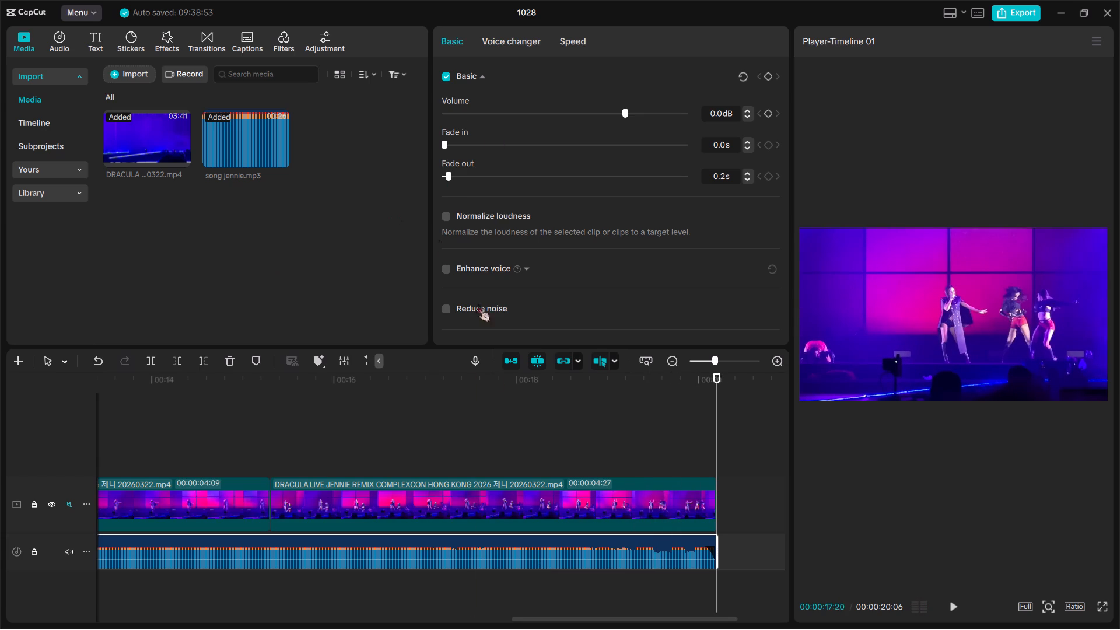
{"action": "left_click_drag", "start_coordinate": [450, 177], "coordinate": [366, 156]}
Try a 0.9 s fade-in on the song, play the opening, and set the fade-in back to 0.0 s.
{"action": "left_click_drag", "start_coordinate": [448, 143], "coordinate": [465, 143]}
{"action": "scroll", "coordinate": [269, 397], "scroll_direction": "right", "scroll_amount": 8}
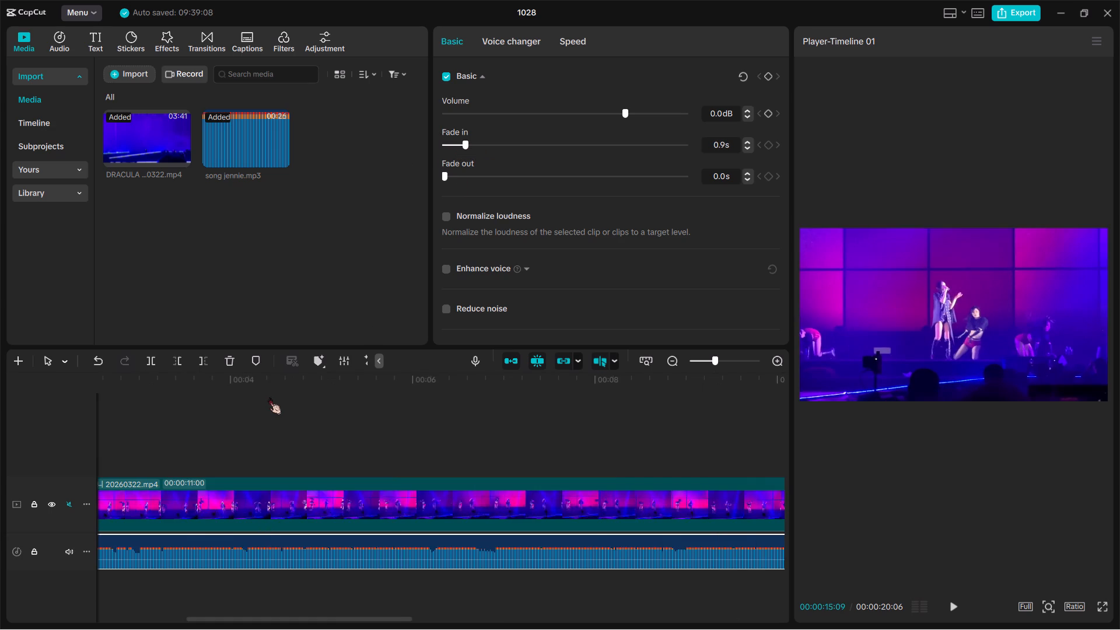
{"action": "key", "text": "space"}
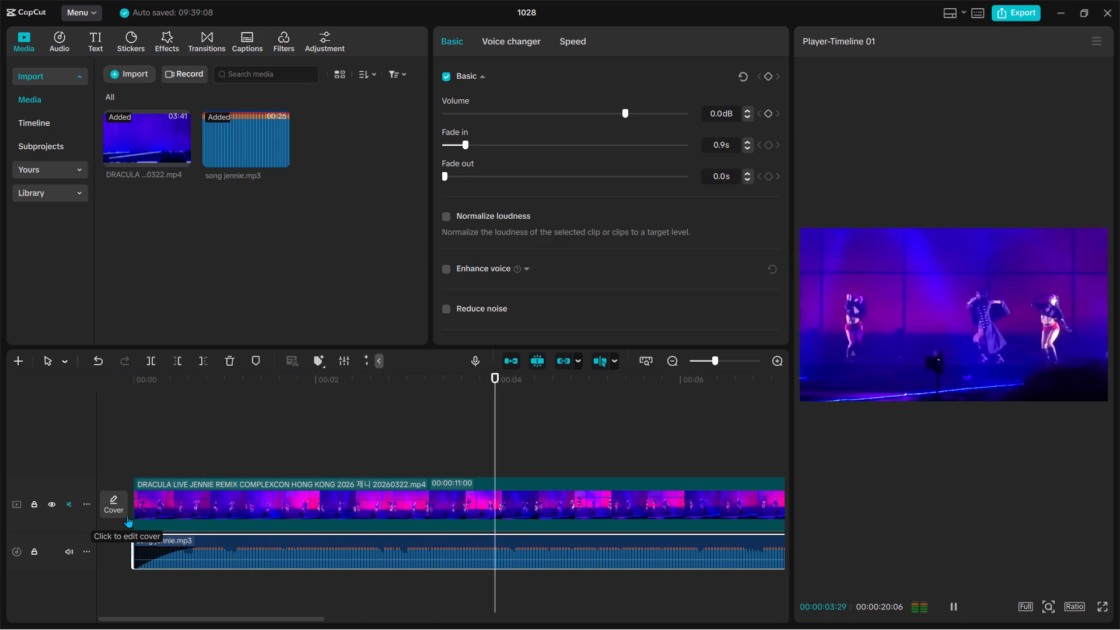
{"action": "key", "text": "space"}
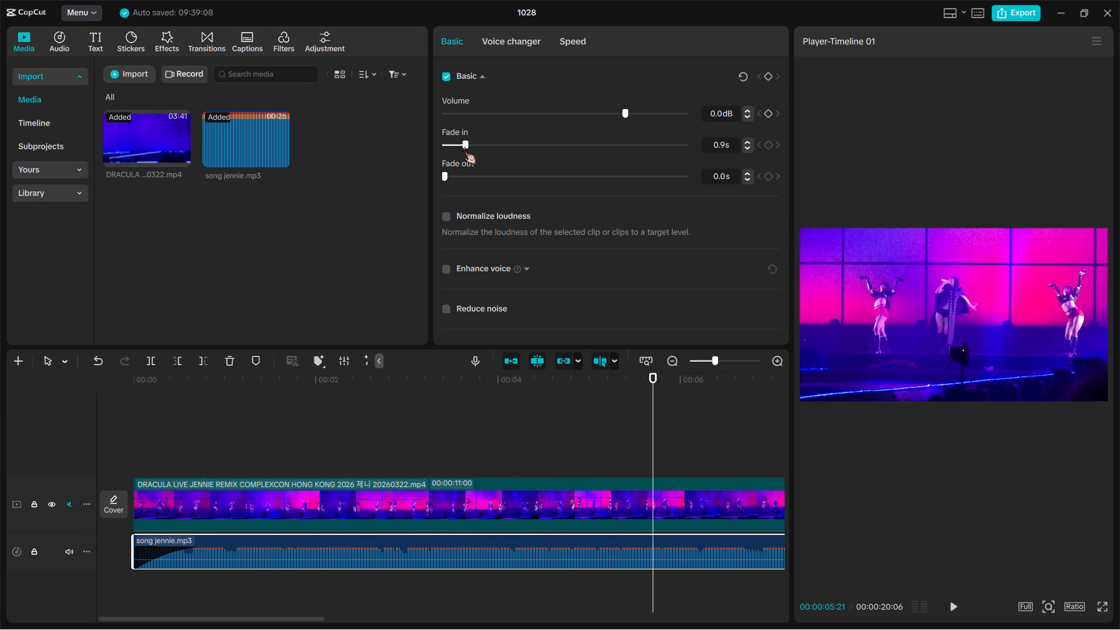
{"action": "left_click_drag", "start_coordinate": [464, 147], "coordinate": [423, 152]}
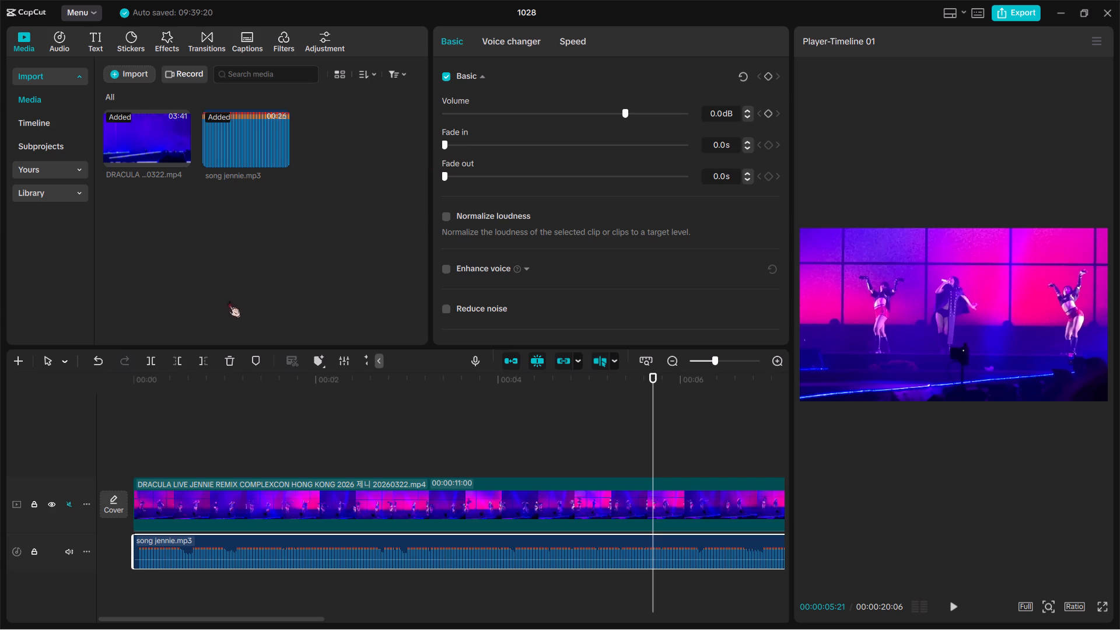
Play the opening of the edit up to 00:00:01:01 to check the song's start without a fade-in.
{"action": "key", "text": "space"}
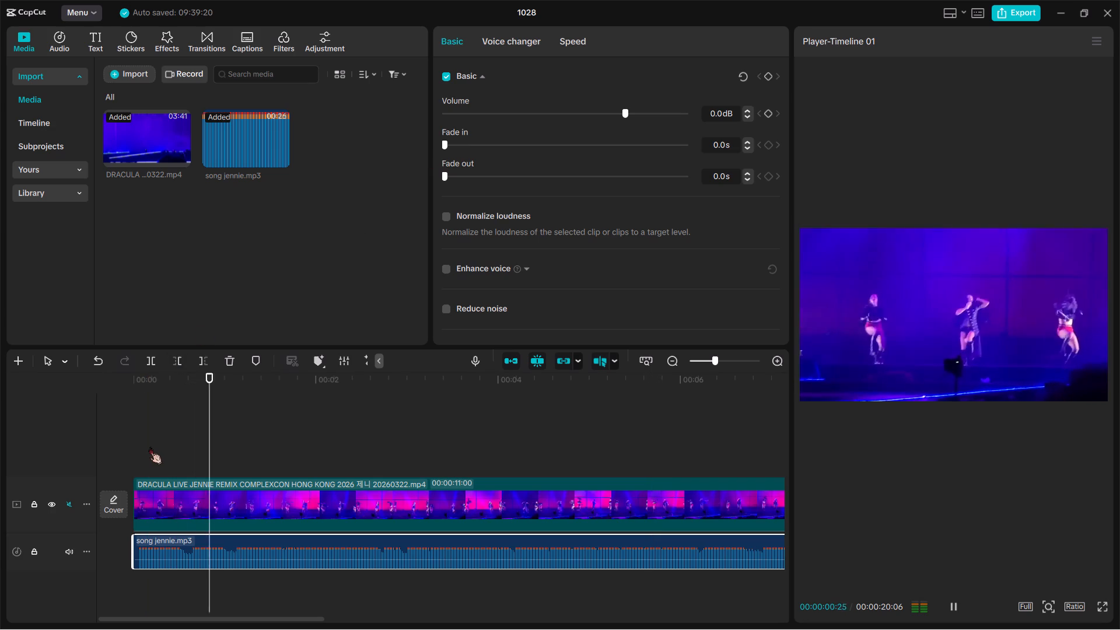
{"action": "key", "text": "space"}
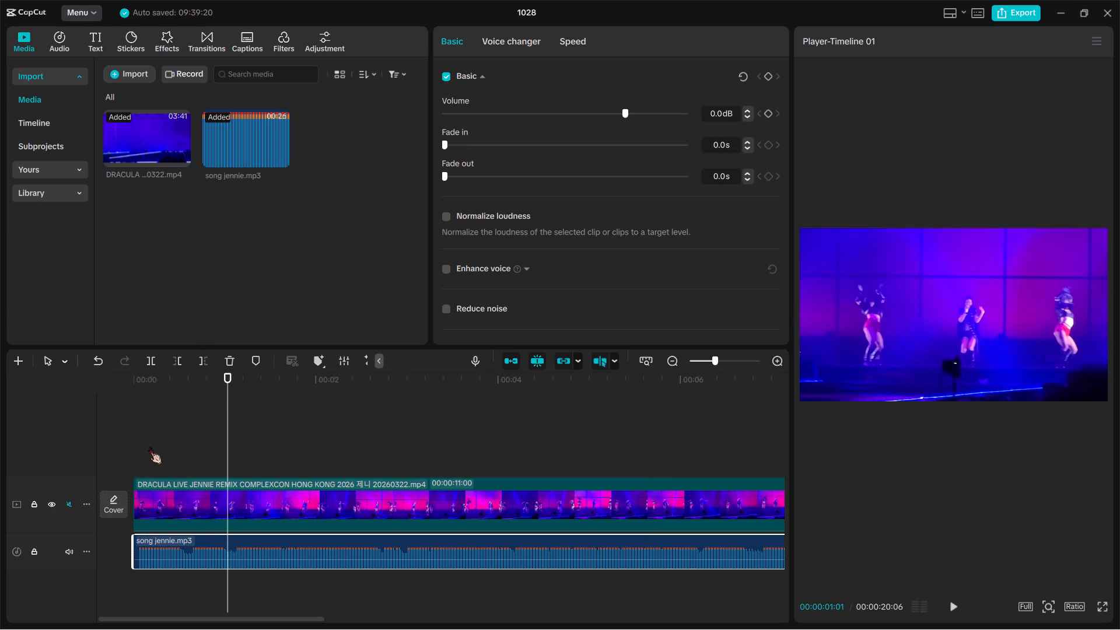
Play across the cut between the first and second Dracula clips near 00:00:11:00 and look over the following clips.
{"action": "scroll", "coordinate": [405, 445], "scroll_direction": "down", "scroll_amount": 3, "text": "ctrl"}
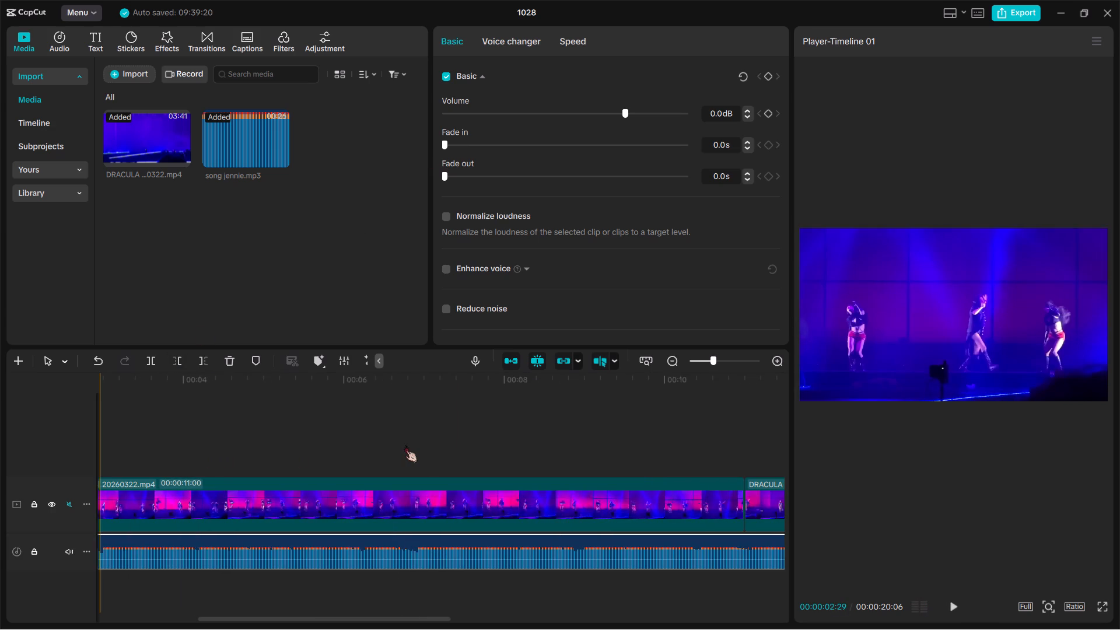
{"action": "scroll", "coordinate": [524, 418], "scroll_direction": "down", "scroll_amount": 3, "text": "ctrl"}
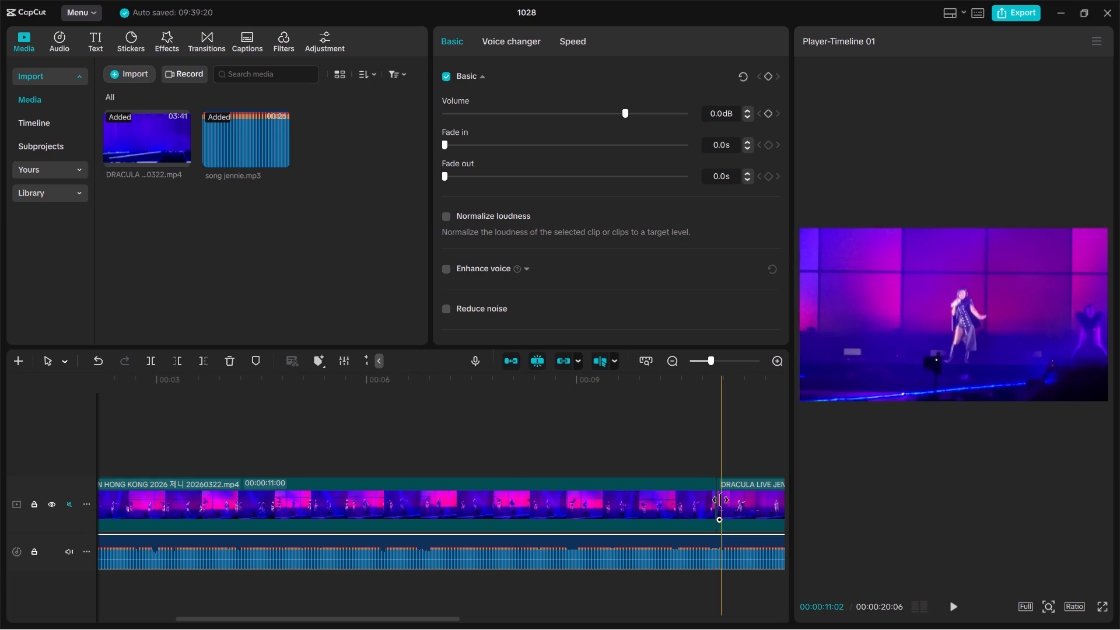
{"action": "key", "text": "space"}
{"action": "key", "text": "space"}
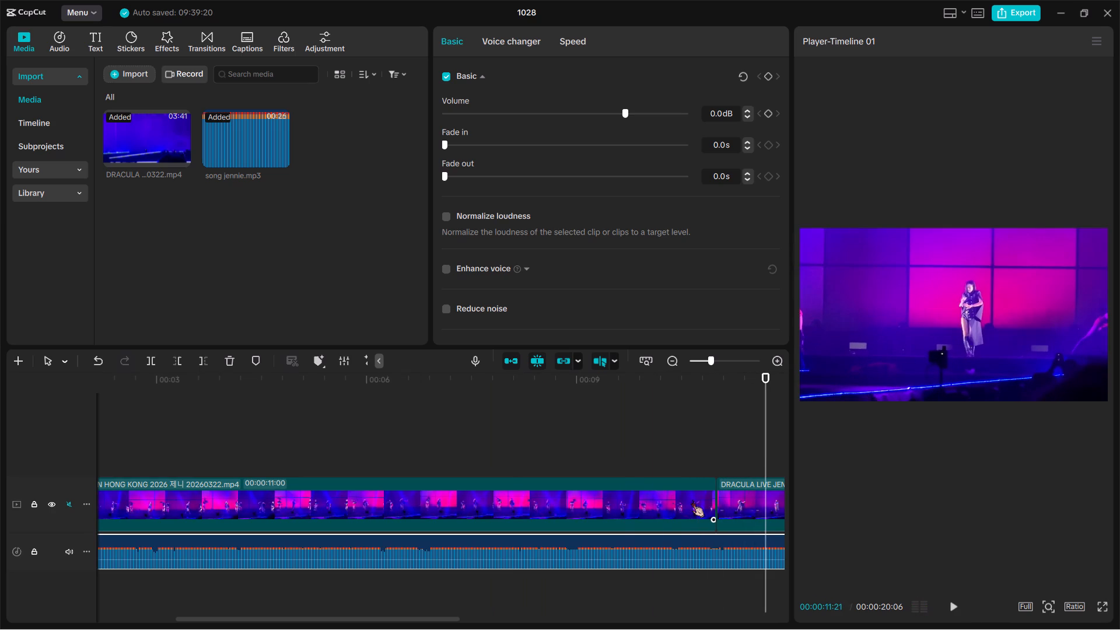
{"action": "key", "text": "space"}
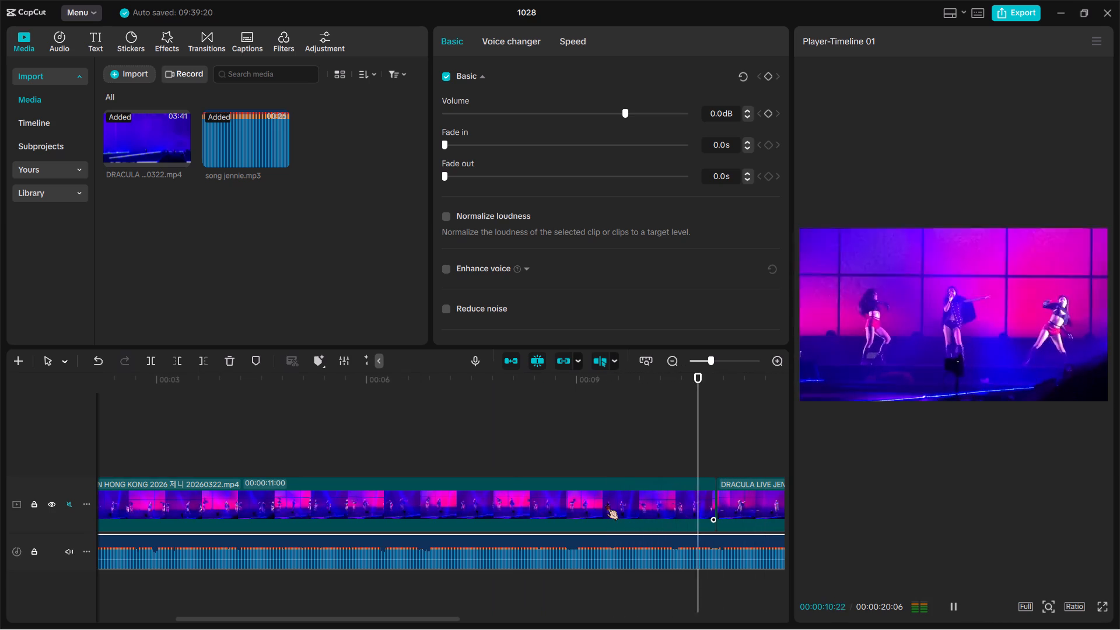
{"action": "key", "text": "space"}
{"action": "scroll", "coordinate": [606, 503], "scroll_direction": "left", "scroll_amount": 2}
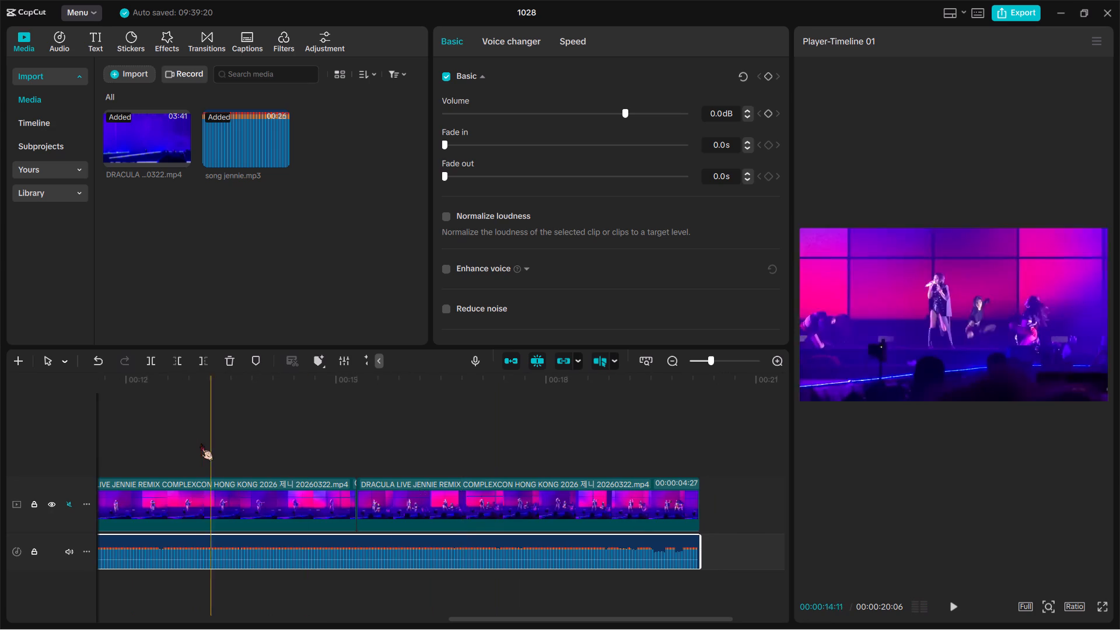
{"action": "scroll", "coordinate": [201, 443], "scroll_direction": "right", "scroll_amount": 2}
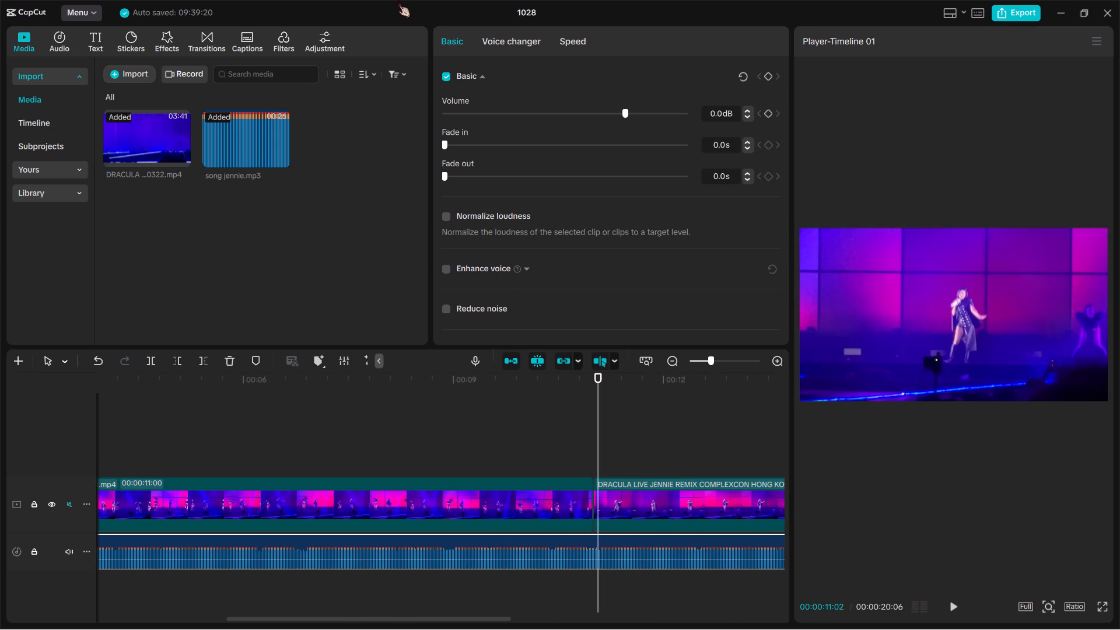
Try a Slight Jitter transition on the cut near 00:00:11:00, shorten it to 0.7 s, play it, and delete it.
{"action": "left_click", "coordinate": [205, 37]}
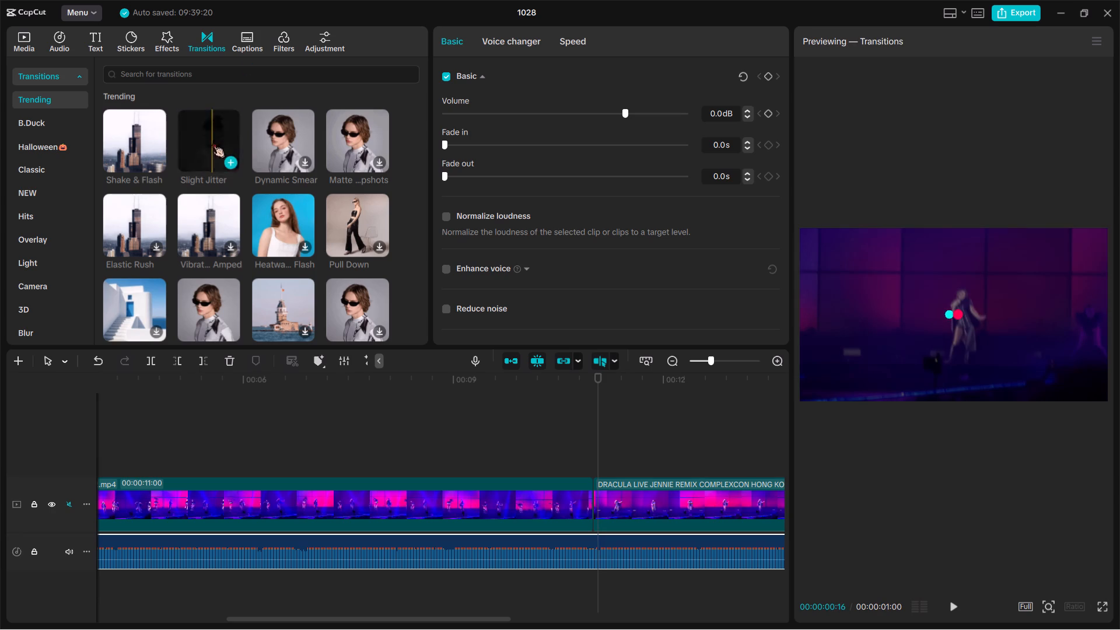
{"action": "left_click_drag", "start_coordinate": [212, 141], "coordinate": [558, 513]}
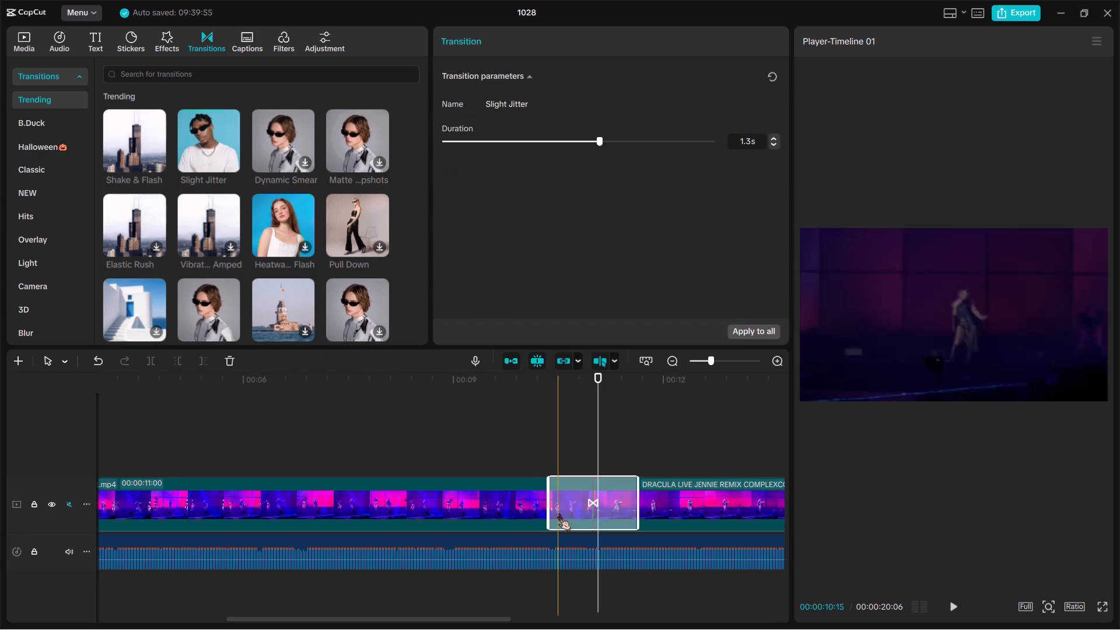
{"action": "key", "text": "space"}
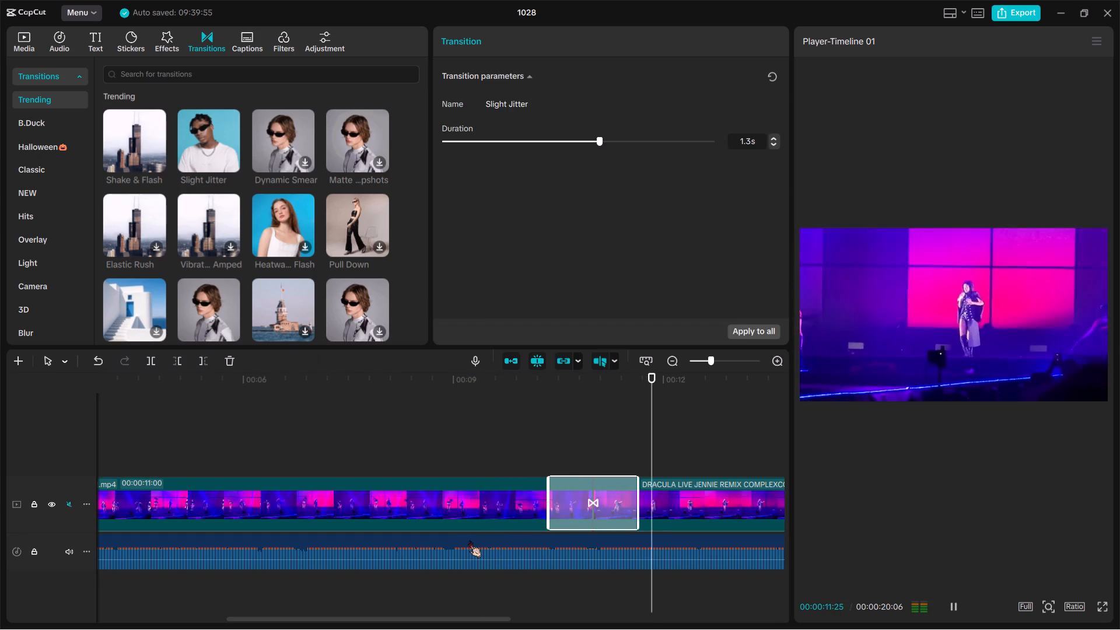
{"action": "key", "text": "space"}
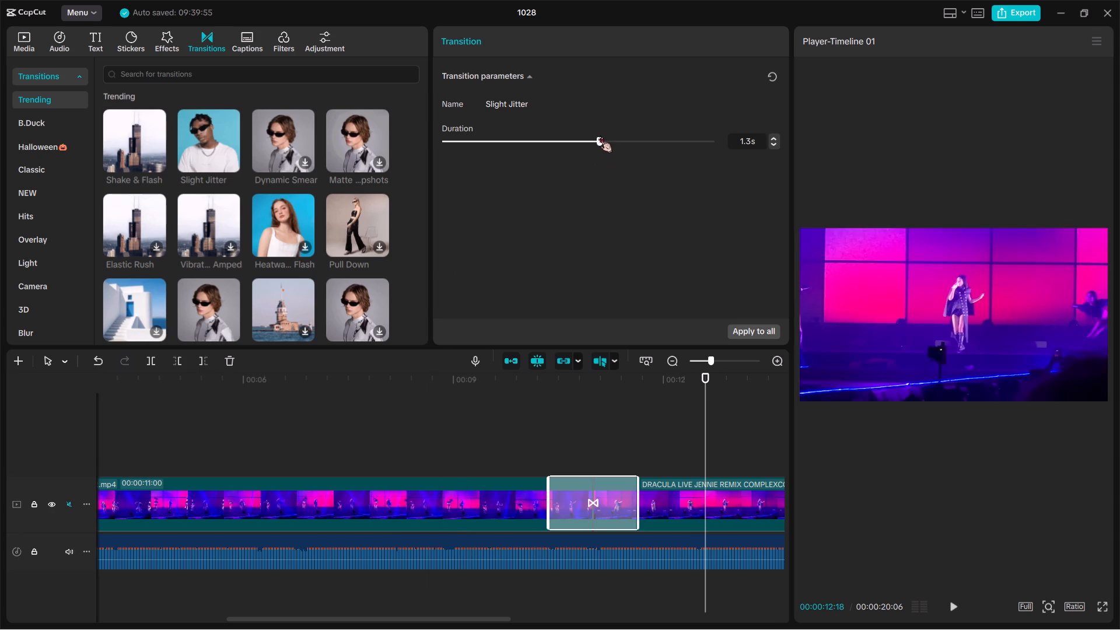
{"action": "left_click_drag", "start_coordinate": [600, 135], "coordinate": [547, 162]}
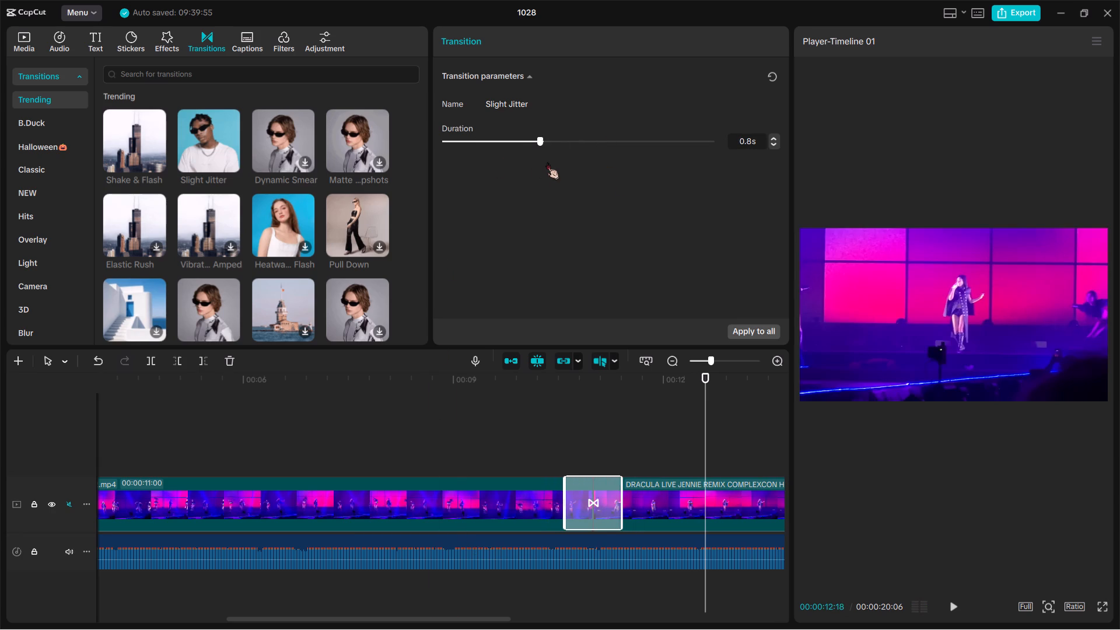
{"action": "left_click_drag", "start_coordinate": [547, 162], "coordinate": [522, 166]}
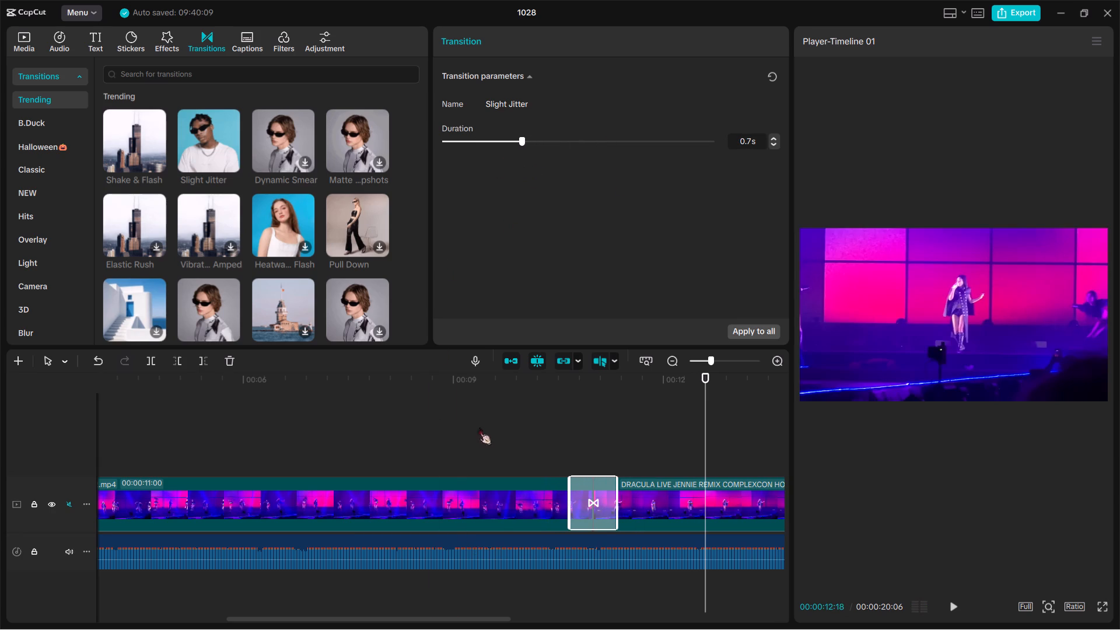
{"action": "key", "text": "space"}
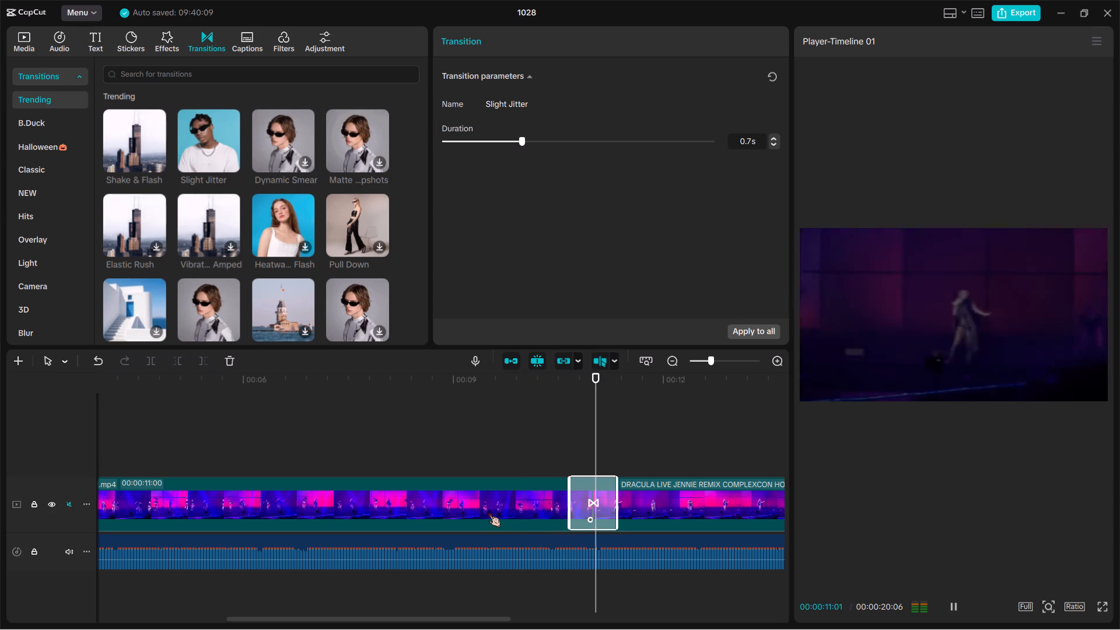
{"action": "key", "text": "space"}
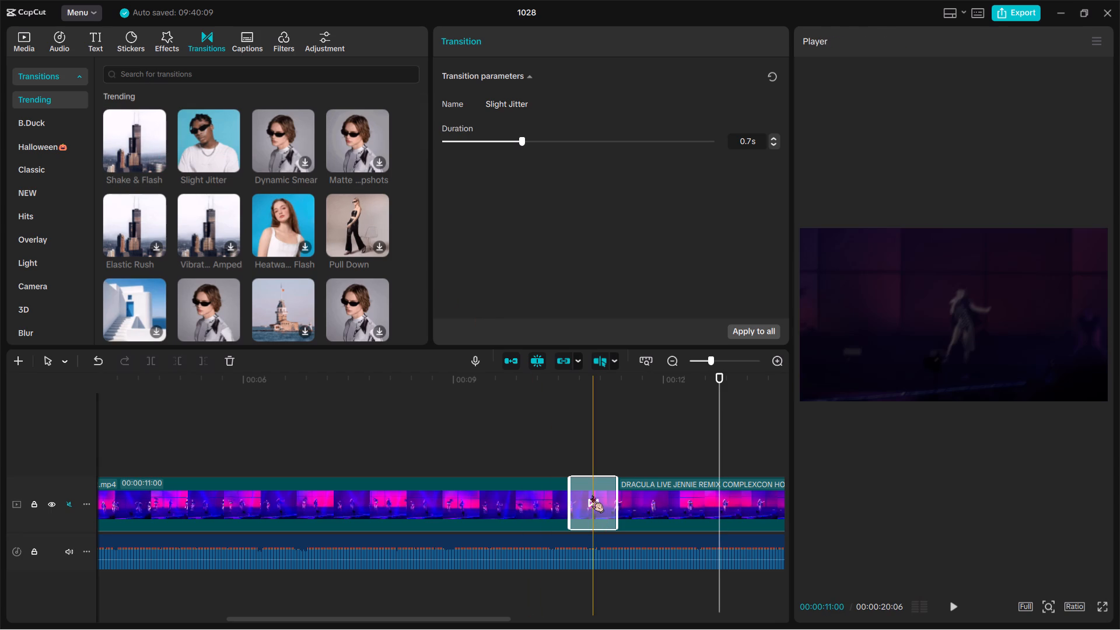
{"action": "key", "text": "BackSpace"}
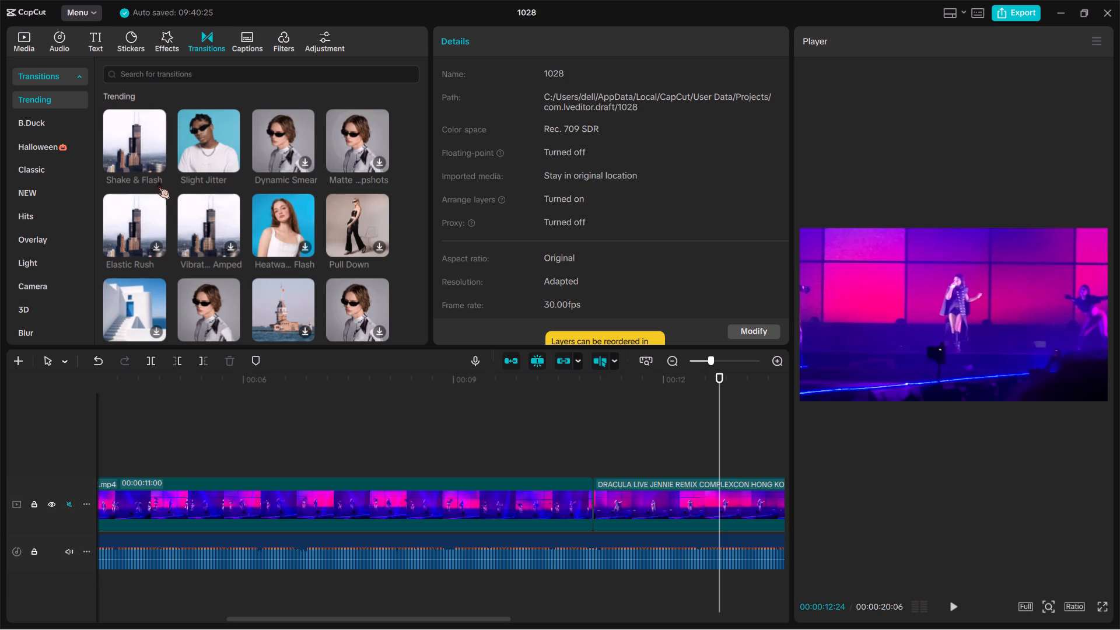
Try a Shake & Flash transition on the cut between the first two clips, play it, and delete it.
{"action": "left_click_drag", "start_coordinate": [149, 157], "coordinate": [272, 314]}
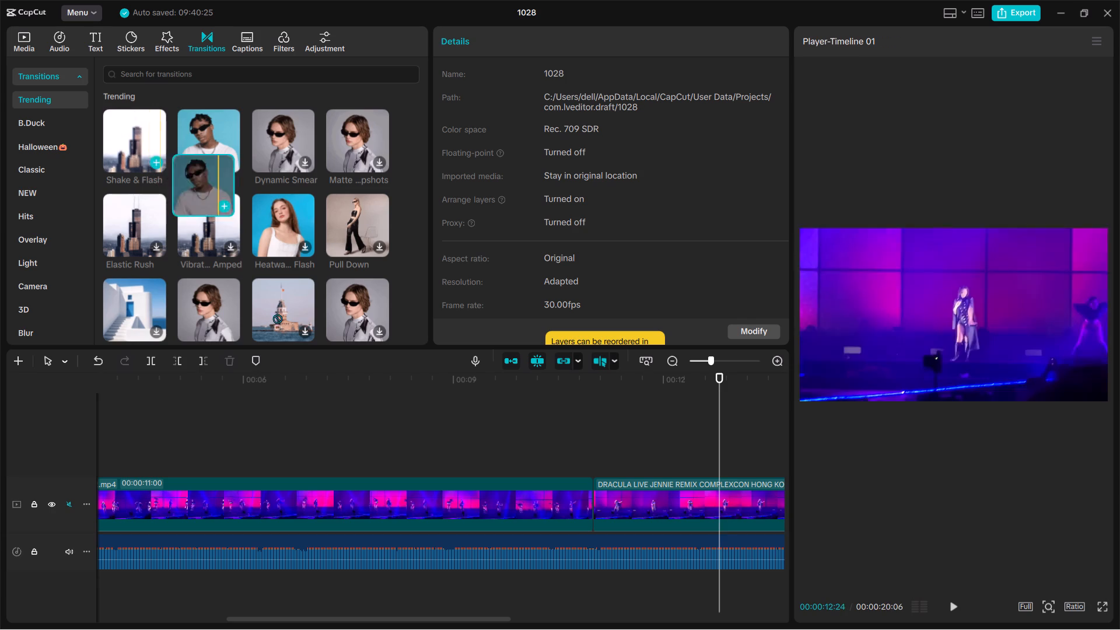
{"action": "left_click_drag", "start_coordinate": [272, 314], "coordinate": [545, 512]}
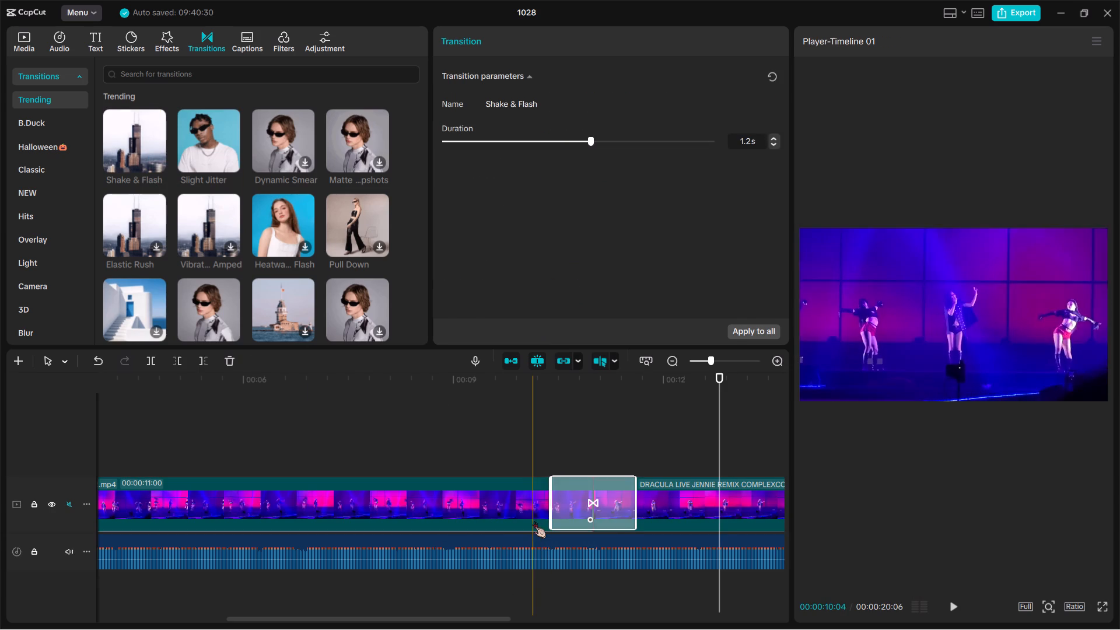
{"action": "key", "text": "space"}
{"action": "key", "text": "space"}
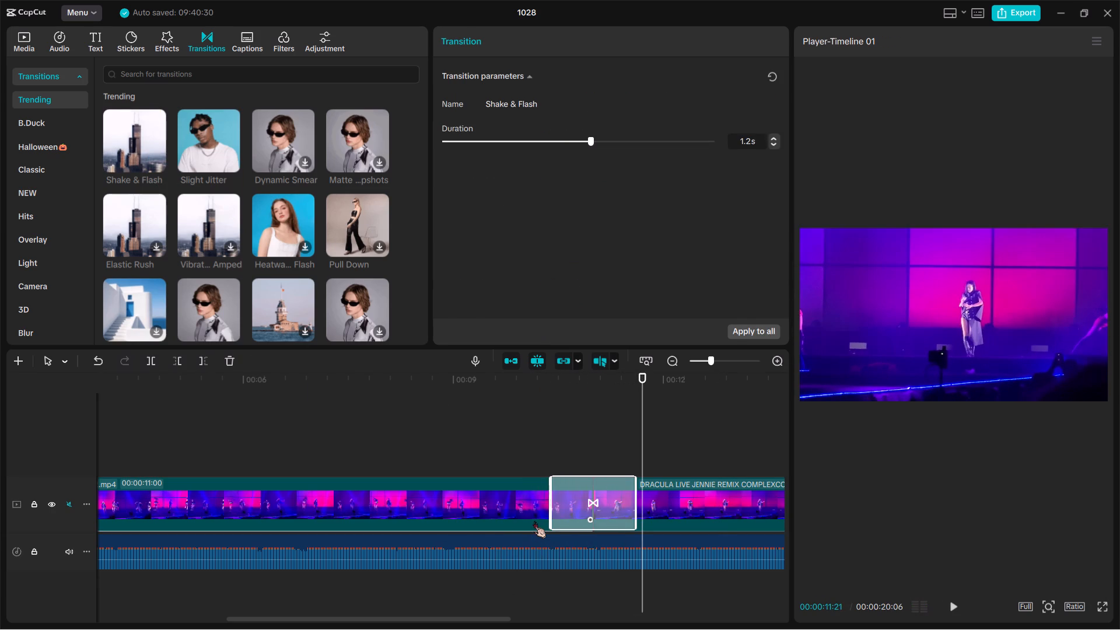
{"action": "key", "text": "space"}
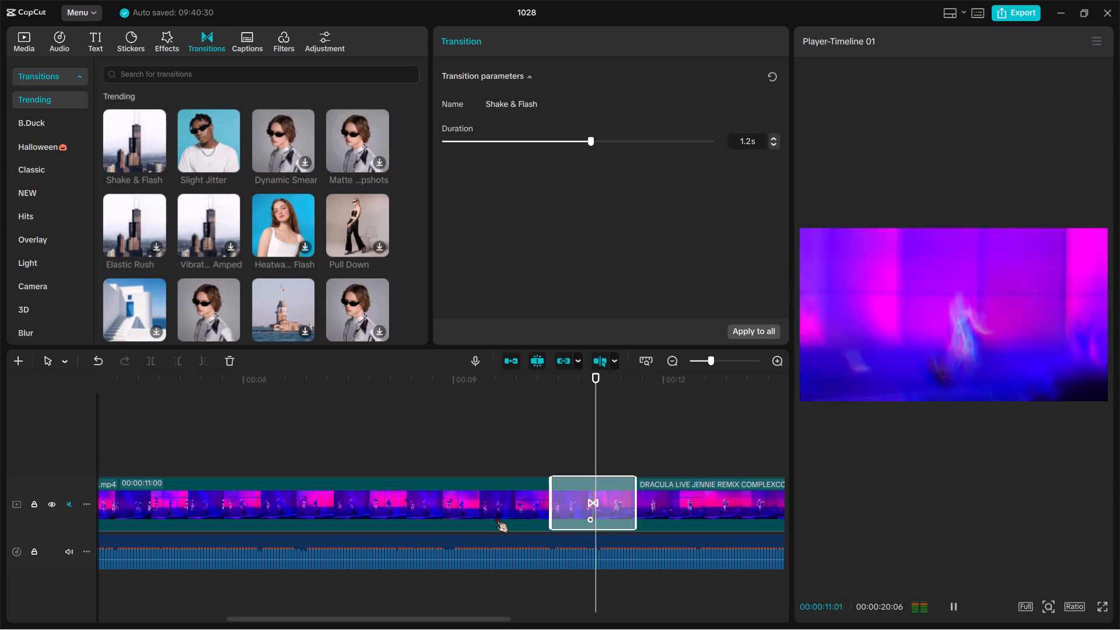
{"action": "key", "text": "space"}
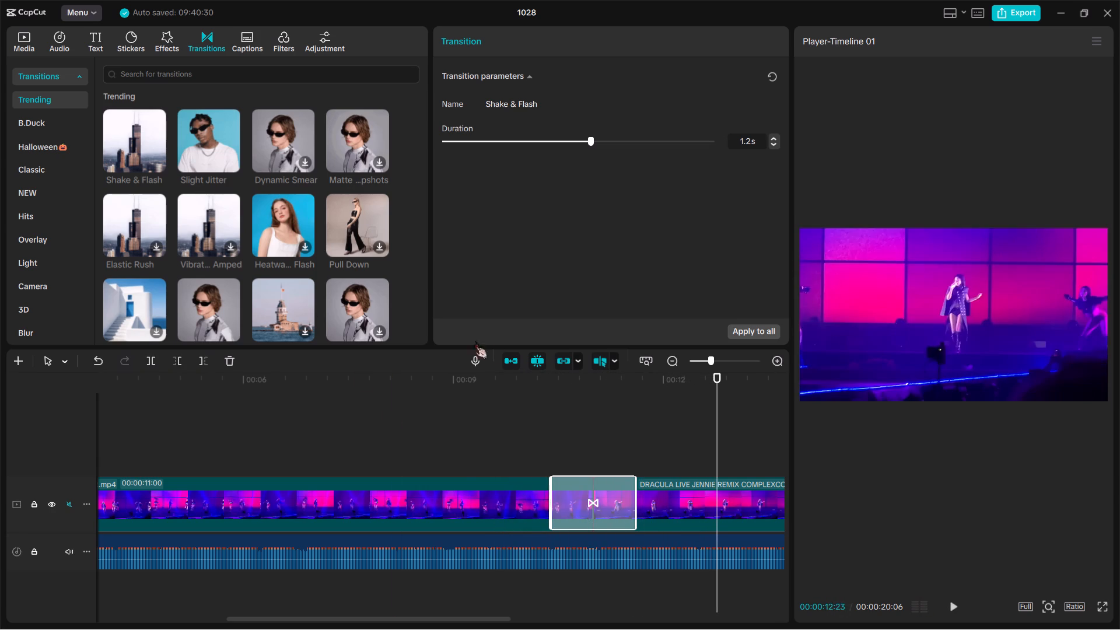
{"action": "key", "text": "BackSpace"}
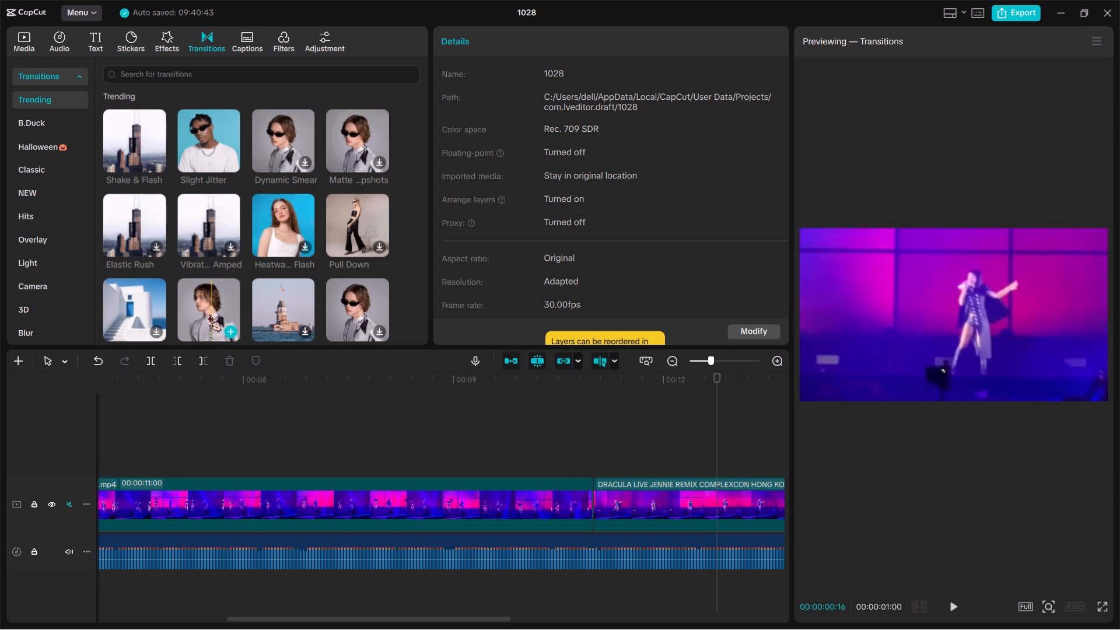
Add a Snap Back transition between the first two clips, shorten its duration to 0.3 s, and play it back.
{"action": "left_click_drag", "start_coordinate": [209, 313], "coordinate": [542, 511]}
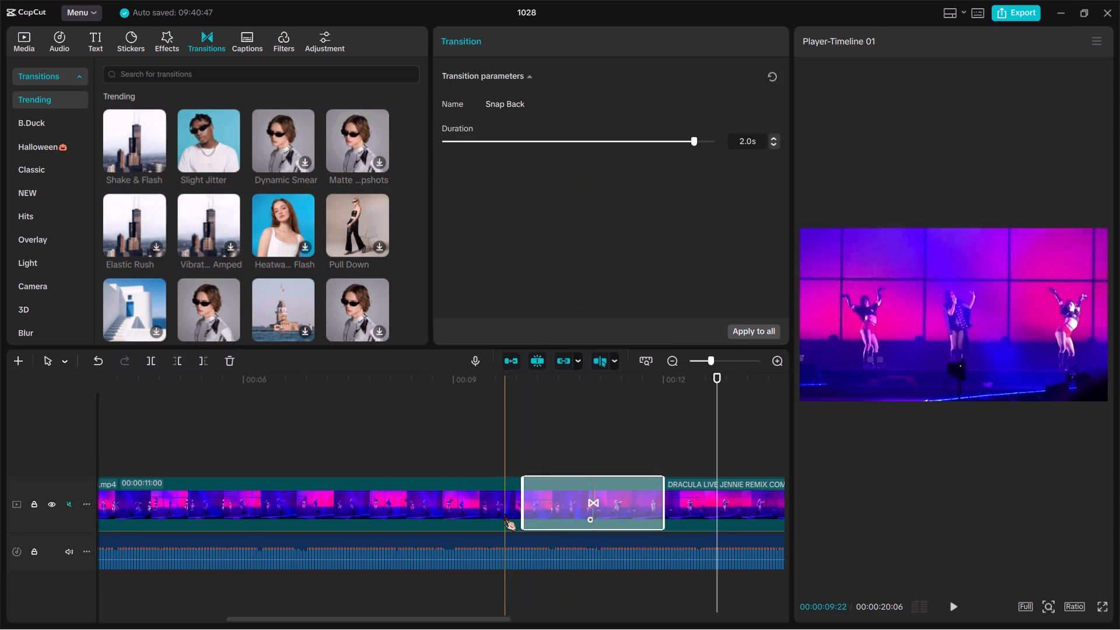
{"action": "key", "text": "space"}
{"action": "key", "text": "space"}
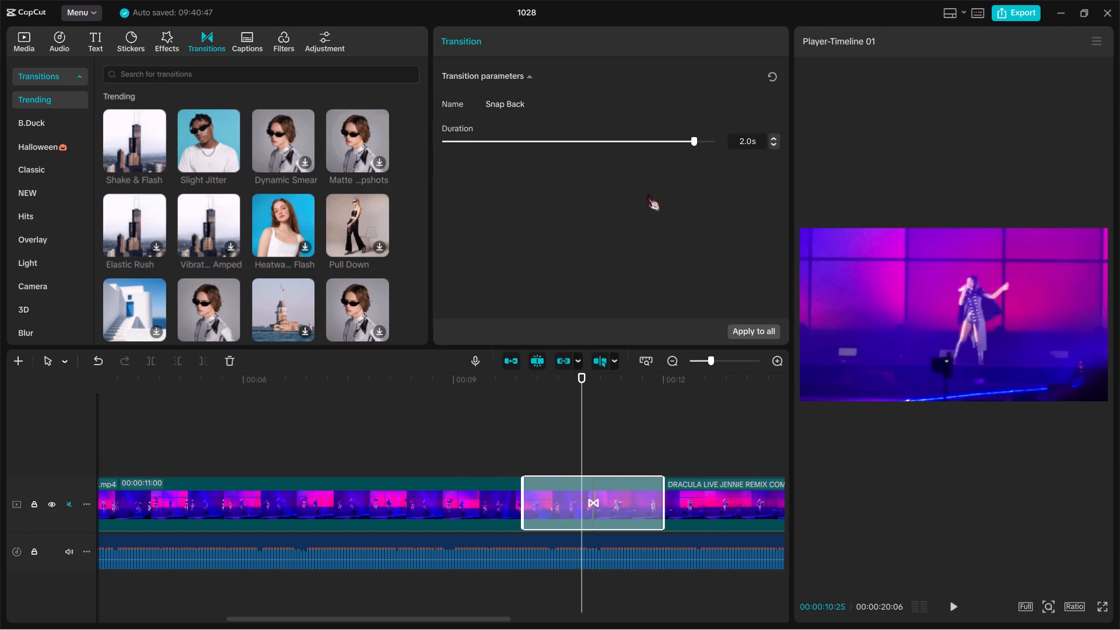
{"action": "key", "text": "space"}
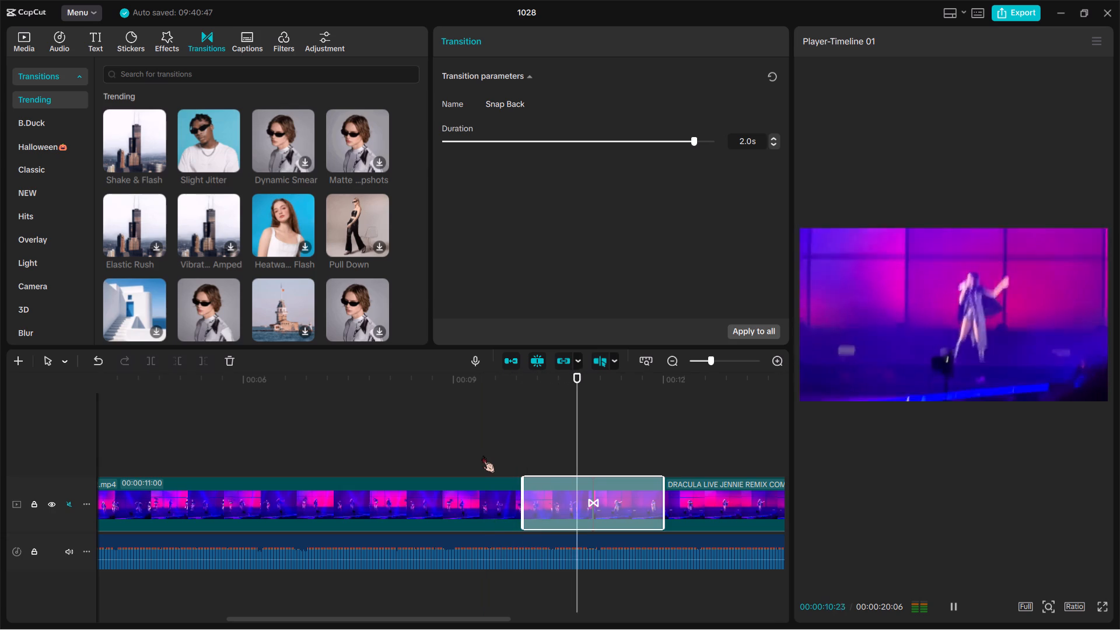
{"action": "key", "text": "space"}
{"action": "left_click_drag", "start_coordinate": [665, 134], "coordinate": [471, 153]}
{"action": "key", "text": "space"}
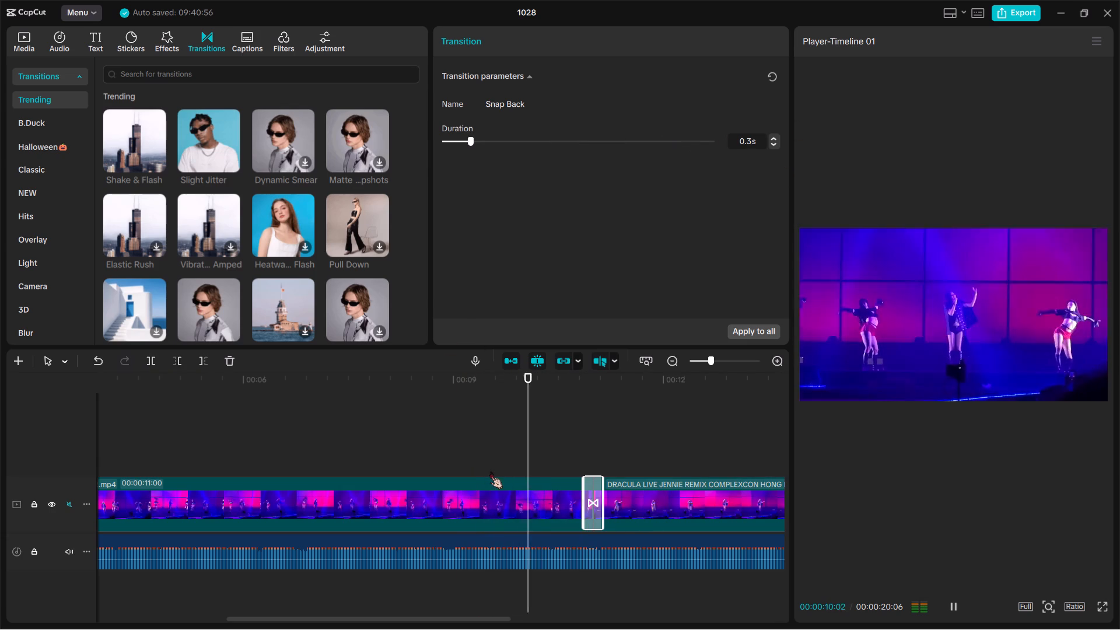
{"action": "key", "text": "space"}
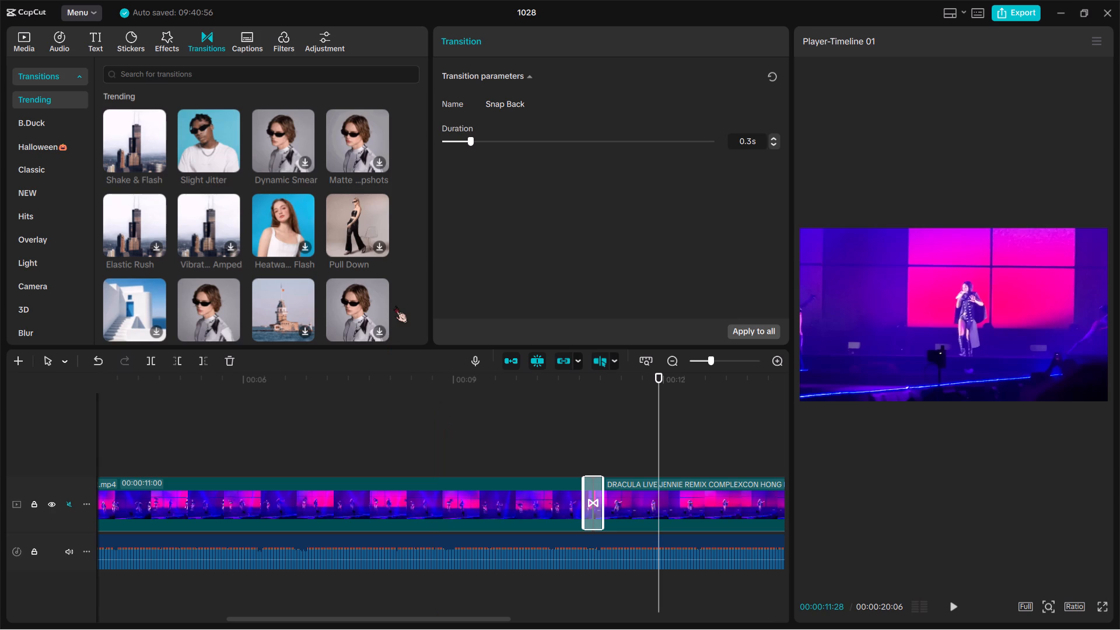
Browse the trending transitions for an alternative to use between the first two Dracula clips.
{"action": "scroll", "coordinate": [395, 306], "scroll_direction": "down", "scroll_amount": 1, "text": "ctrl"}
{"action": "scroll", "coordinate": [395, 306], "scroll_direction": "up", "scroll_amount": 1, "text": "ctrl"}
{"action": "scroll", "coordinate": [395, 306], "scroll_direction": "down", "scroll_amount": 1, "text": "ctrl"}
{"action": "scroll", "coordinate": [236, 260], "scroll_direction": "down", "scroll_amount": 1}
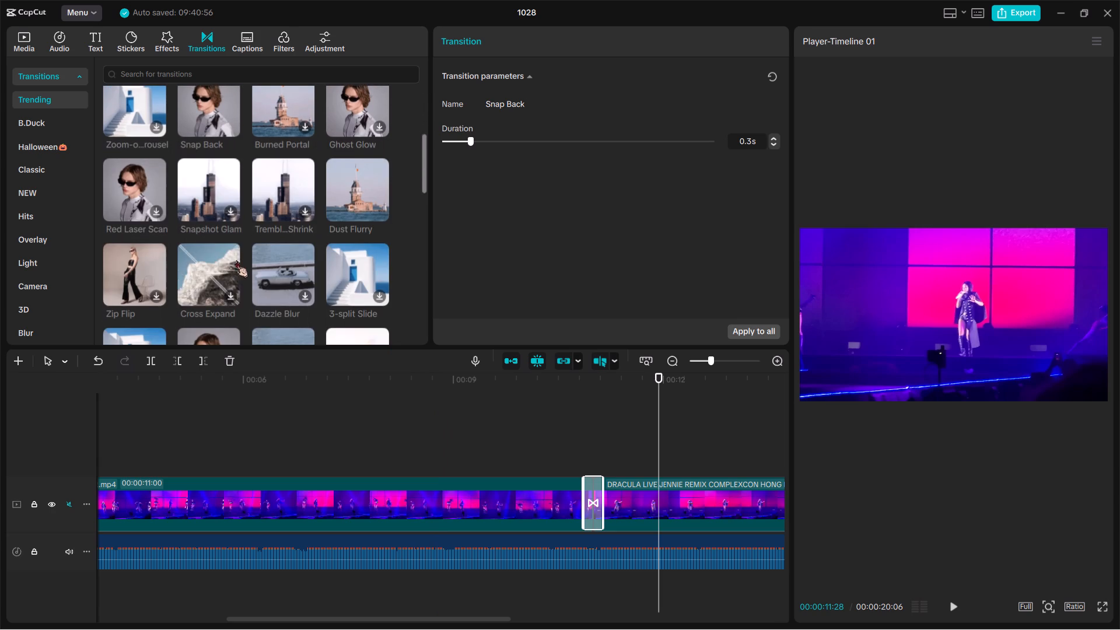
{"action": "scroll", "coordinate": [209, 215], "scroll_direction": "down", "scroll_amount": 1}
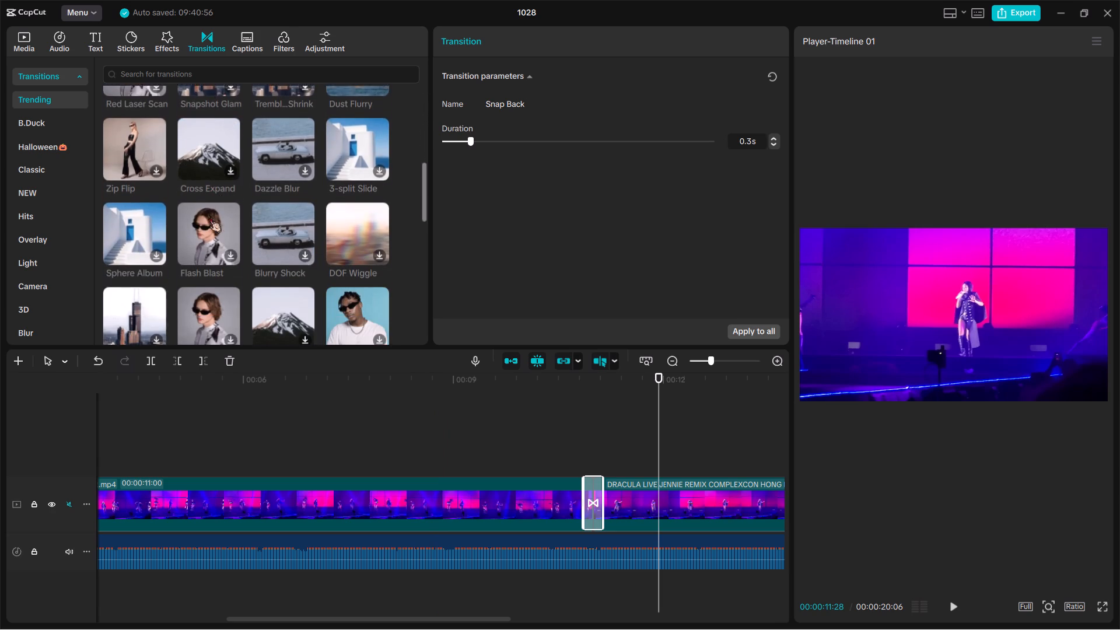
{"action": "scroll", "coordinate": [209, 215], "scroll_direction": "down", "scroll_amount": 3}
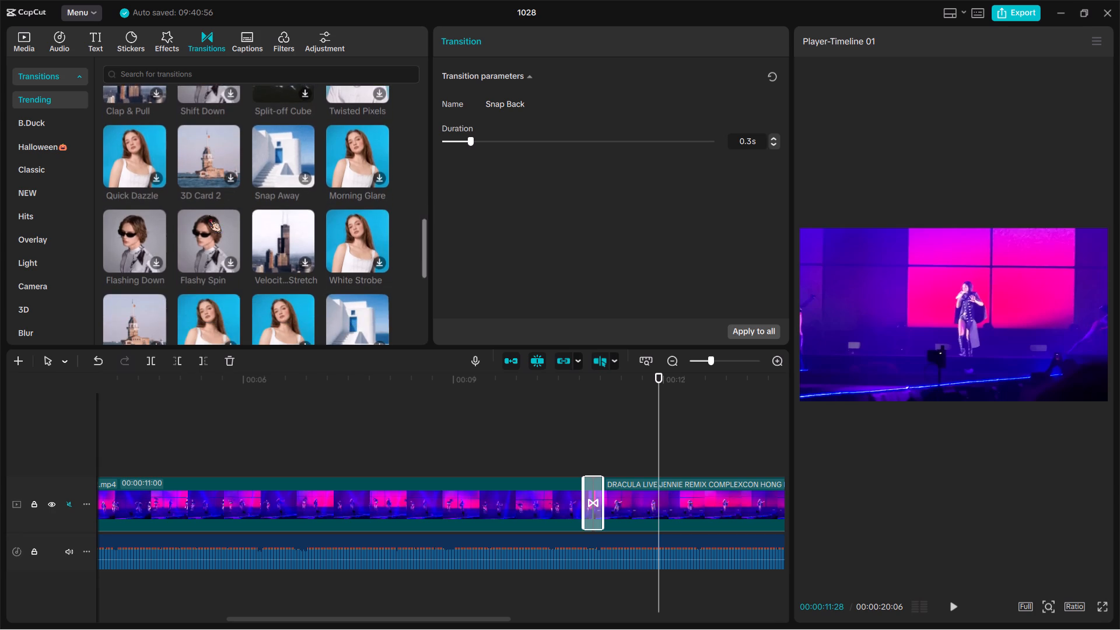
{"action": "scroll", "coordinate": [209, 215], "scroll_direction": "down", "scroll_amount": 2}
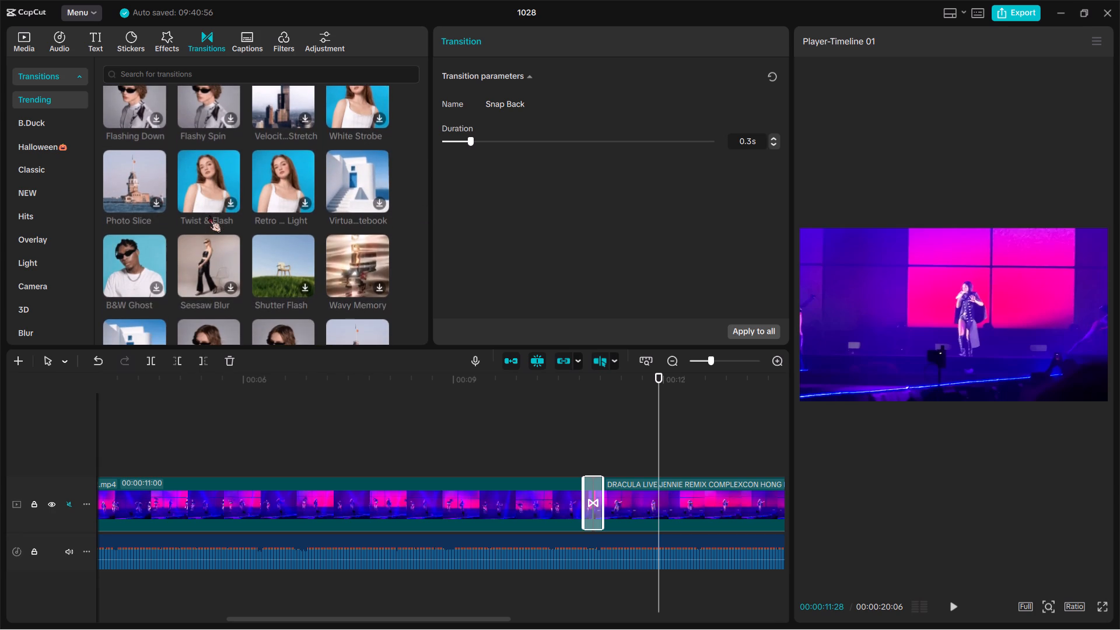
{"action": "scroll", "coordinate": [209, 215], "scroll_direction": "down", "scroll_amount": 1}
{"action": "scroll", "coordinate": [209, 215], "scroll_direction": "up", "scroll_amount": 1, "text": "ctrl"}
{"action": "scroll", "coordinate": [209, 215], "scroll_direction": "down", "scroll_amount": 1, "text": "ctrl"}
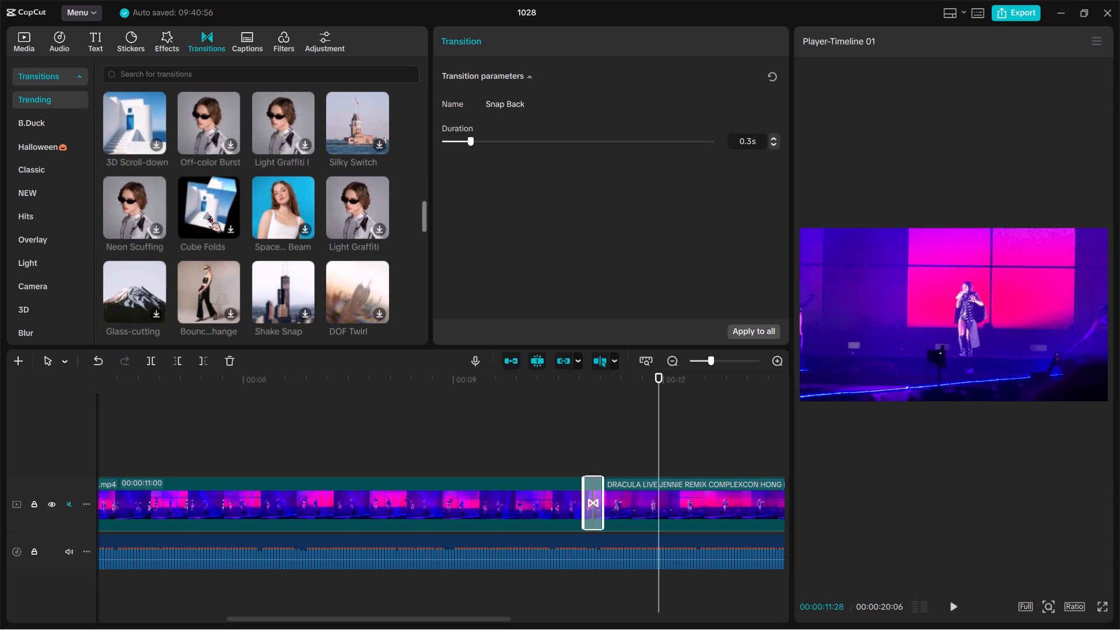
{"action": "scroll", "coordinate": [209, 215], "scroll_direction": "down", "scroll_amount": 1, "text": "ctrl"}
{"action": "scroll", "coordinate": [209, 215], "scroll_direction": "down", "scroll_amount": 1}
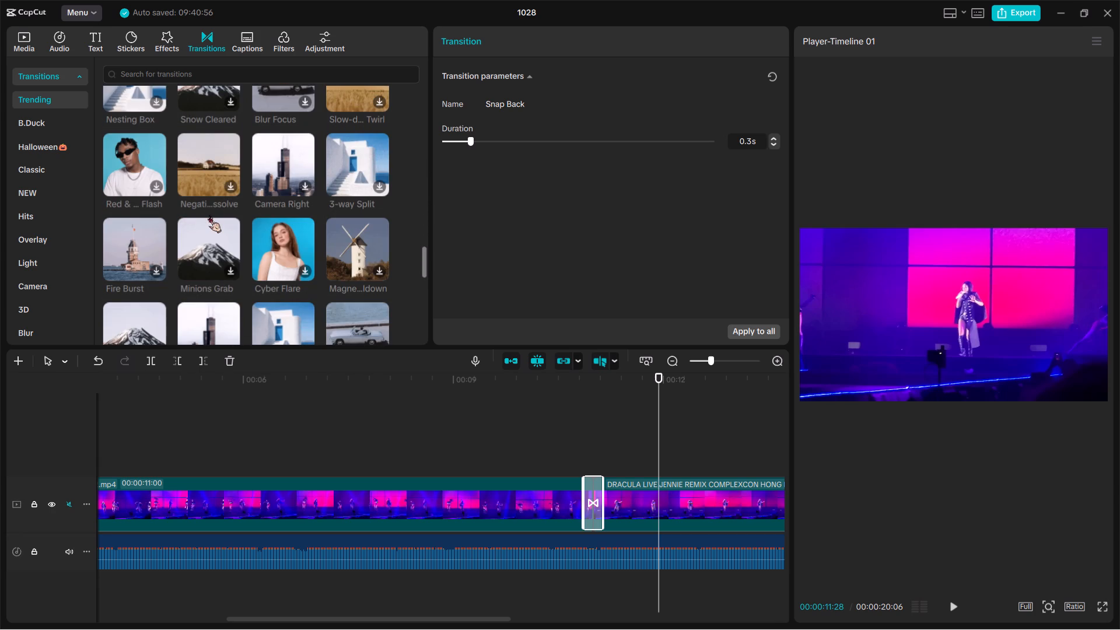
{"action": "scroll", "coordinate": [209, 215], "scroll_direction": "down", "scroll_amount": 3}
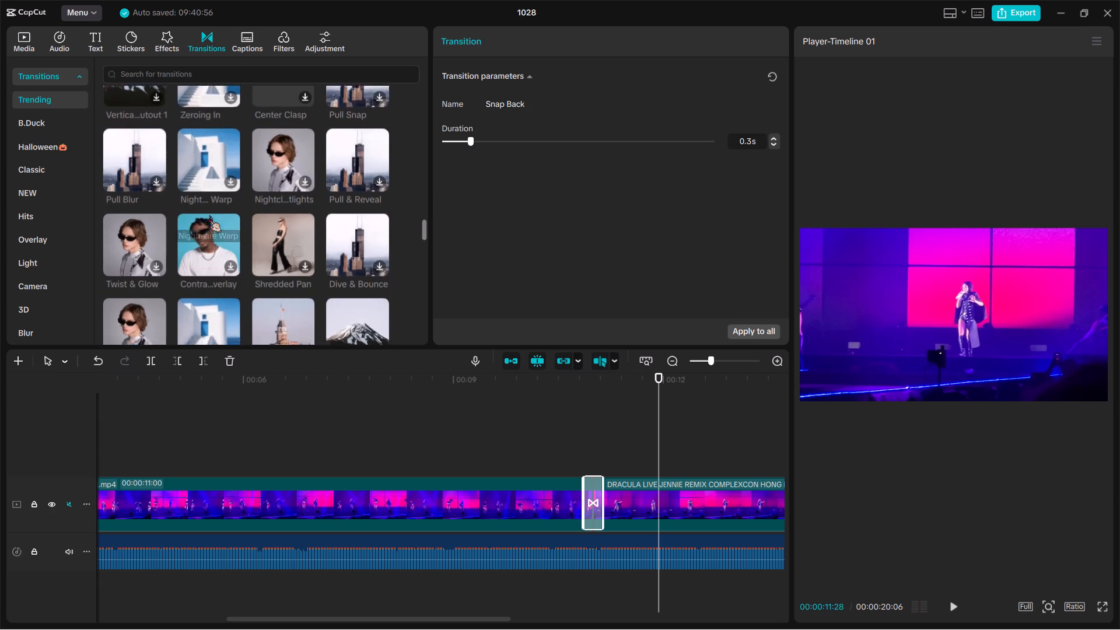
{"action": "scroll", "coordinate": [209, 215], "scroll_direction": "down", "scroll_amount": 1}
{"action": "scroll", "coordinate": [209, 215], "scroll_direction": "left", "scroll_amount": 1}
{"action": "scroll", "coordinate": [209, 215], "scroll_direction": "down", "scroll_amount": 1}
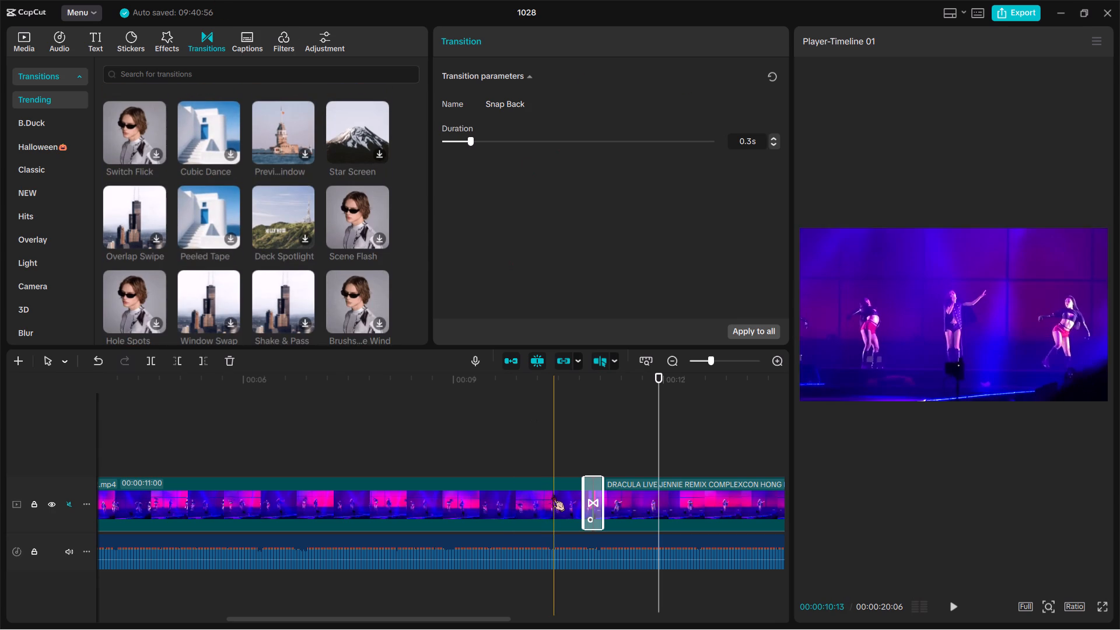
{"action": "scroll", "coordinate": [265, 286], "scroll_direction": "down", "scroll_amount": 1}
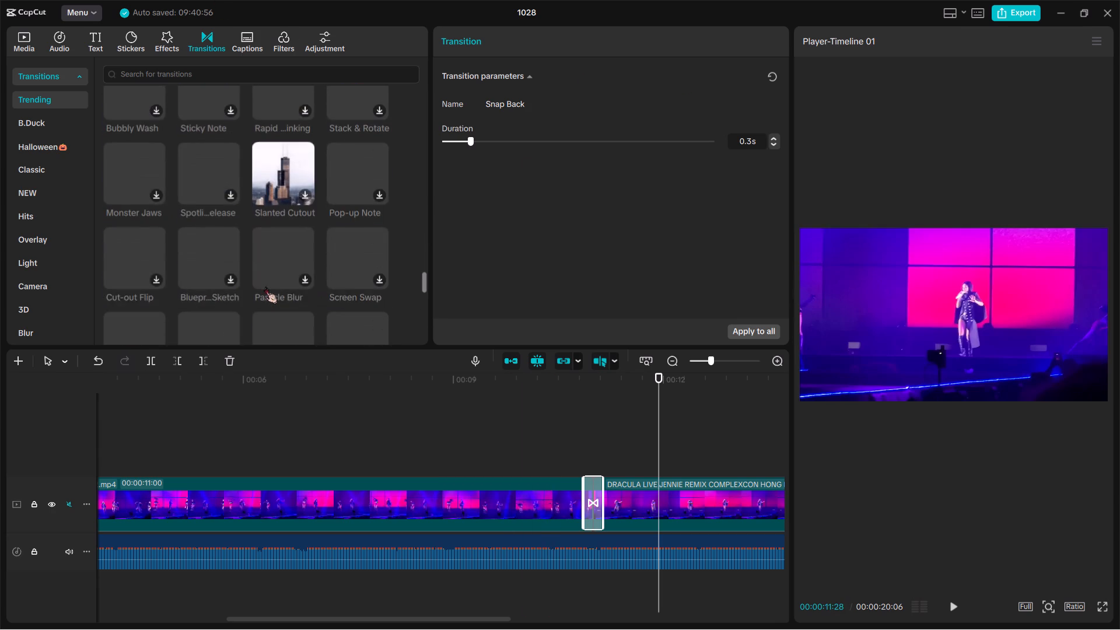
{"action": "scroll", "coordinate": [265, 286], "scroll_direction": "down", "scroll_amount": 1}
{"action": "scroll", "coordinate": [265, 286], "scroll_direction": "up", "scroll_amount": 6}
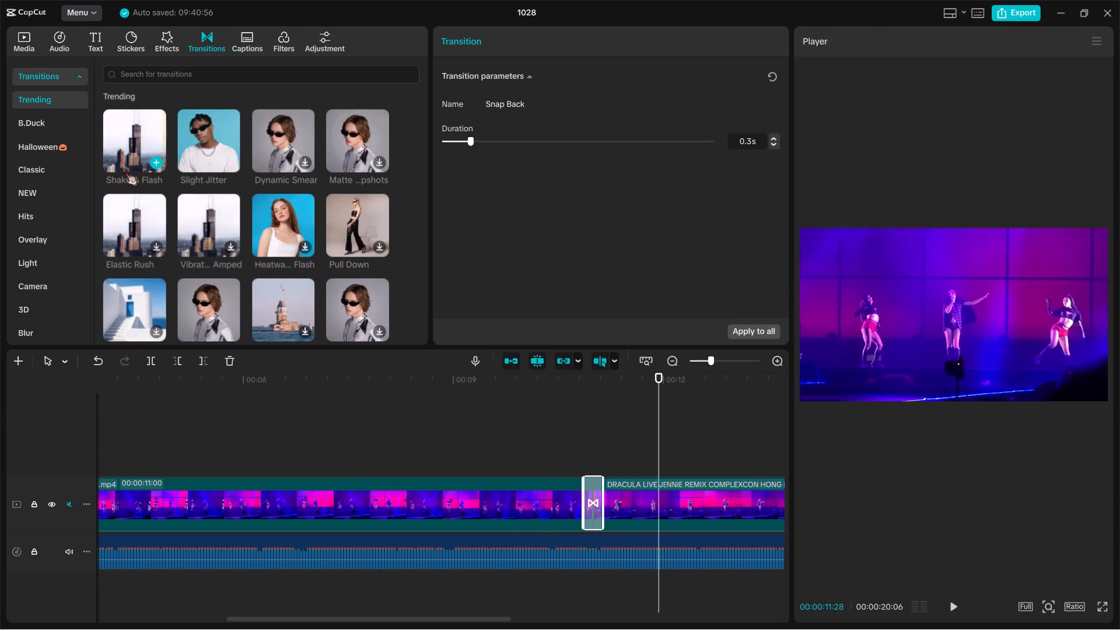
{"action": "scroll", "coordinate": [232, 219], "scroll_direction": "down", "scroll_amount": 1}
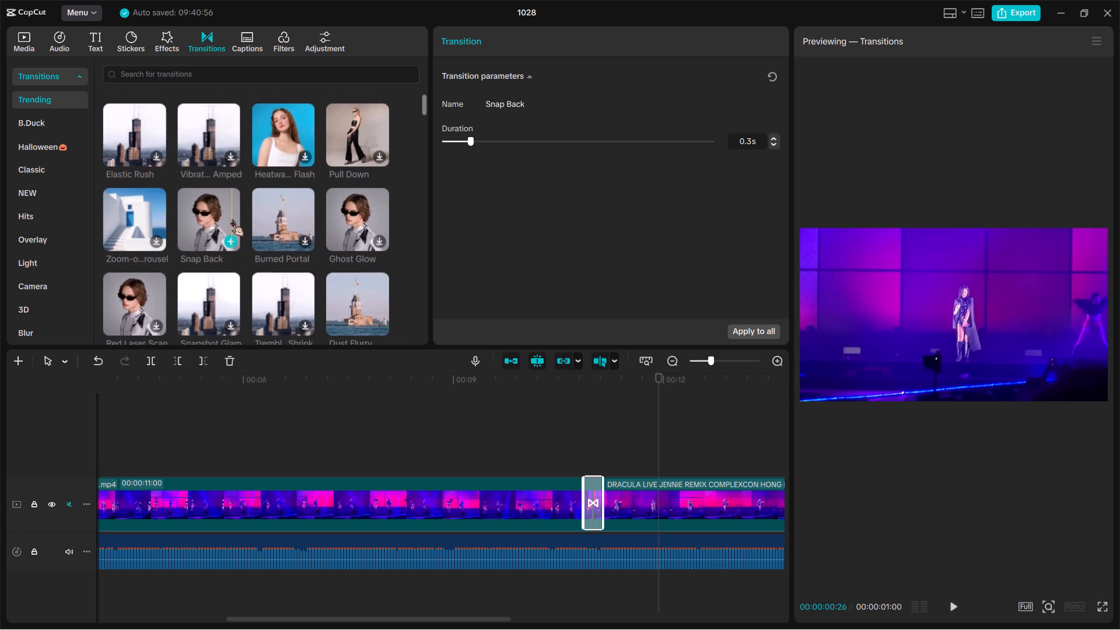
{"action": "scroll", "coordinate": [232, 219], "scroll_direction": "down", "scroll_amount": 1}
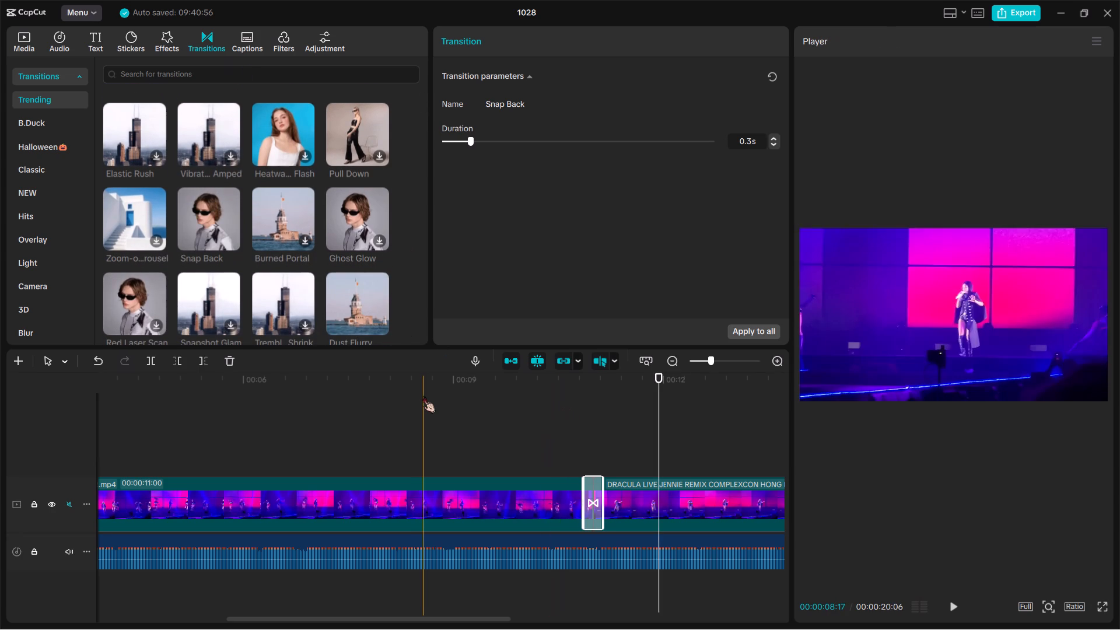
Delete the Snap Back transition between the first and second Dracula clips.
{"action": "key", "text": "backslash"}
{"action": "left_click", "coordinate": [590, 512]}
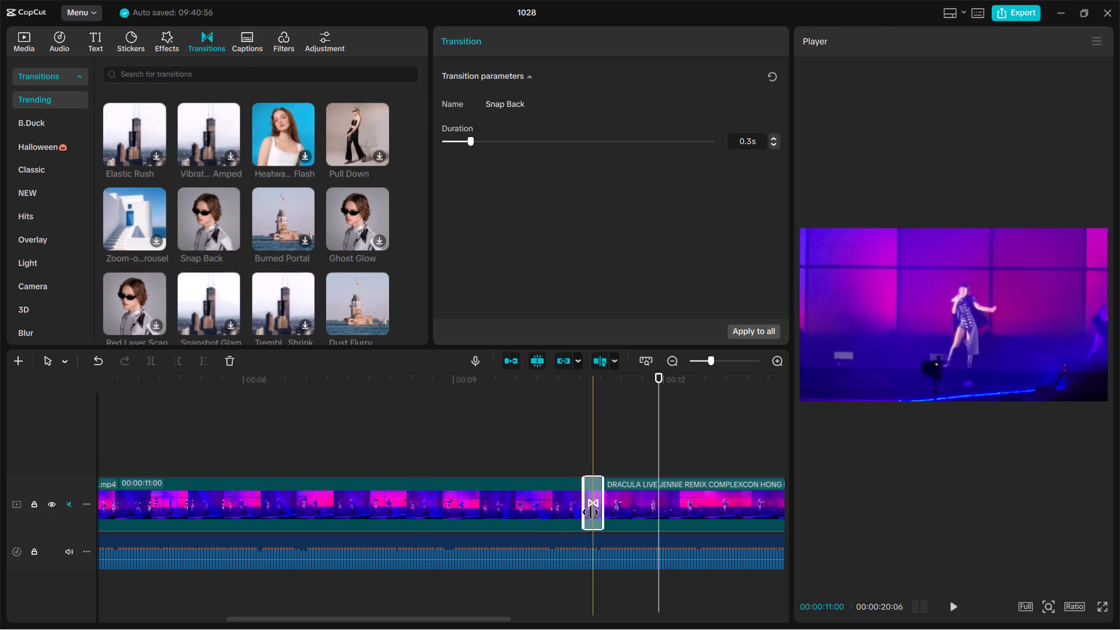
{"action": "type", "text": "\\\\\\"}
{"action": "type", "text": "\\\\"}
{"action": "key", "text": "BackSpace"}
Add a Slight Jitter transition between the first two Dracula clips, shorten its duration to 0.8 s, and play it back.
{"action": "scroll", "coordinate": [178, 118], "scroll_direction": "up", "scroll_amount": 6}
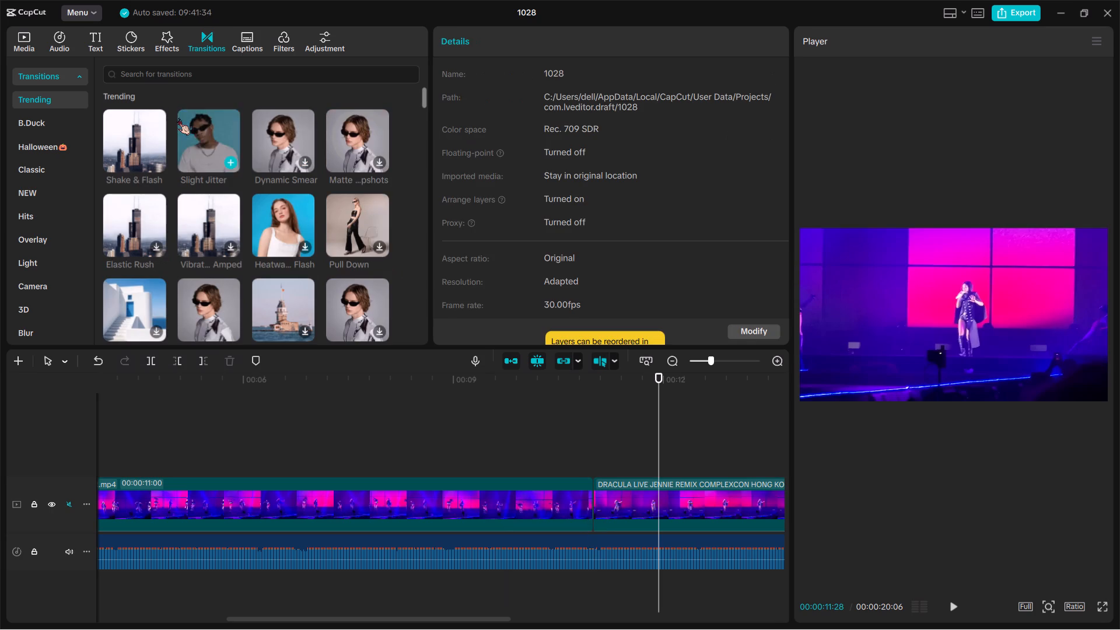
{"action": "left_click_drag", "start_coordinate": [194, 143], "coordinate": [549, 521]}
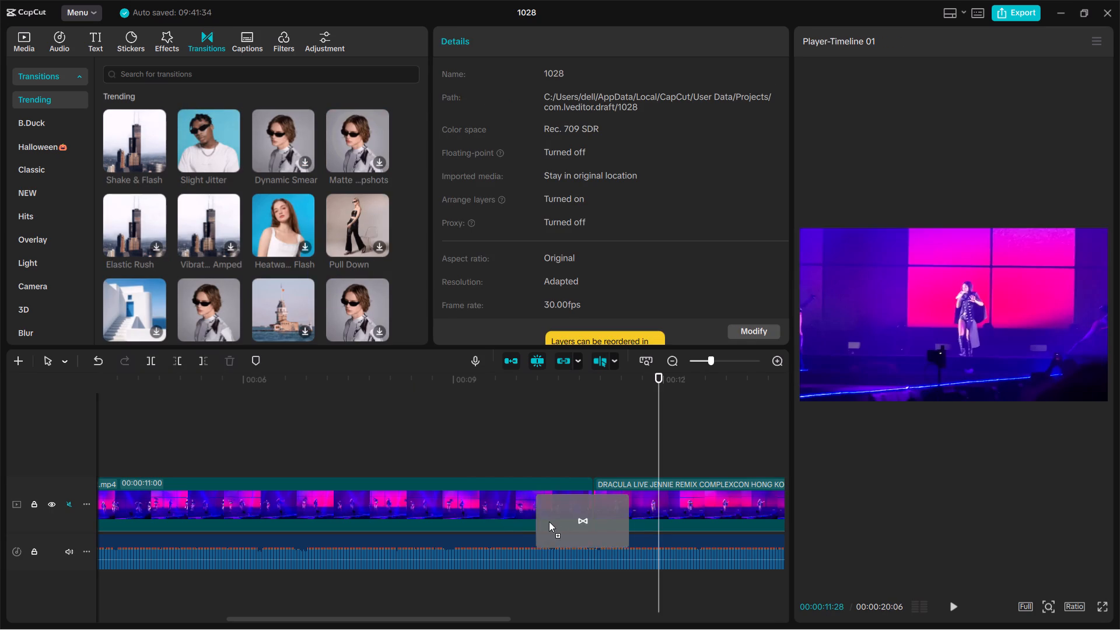
{"action": "left_click_drag", "start_coordinate": [549, 521], "coordinate": [549, 516]}
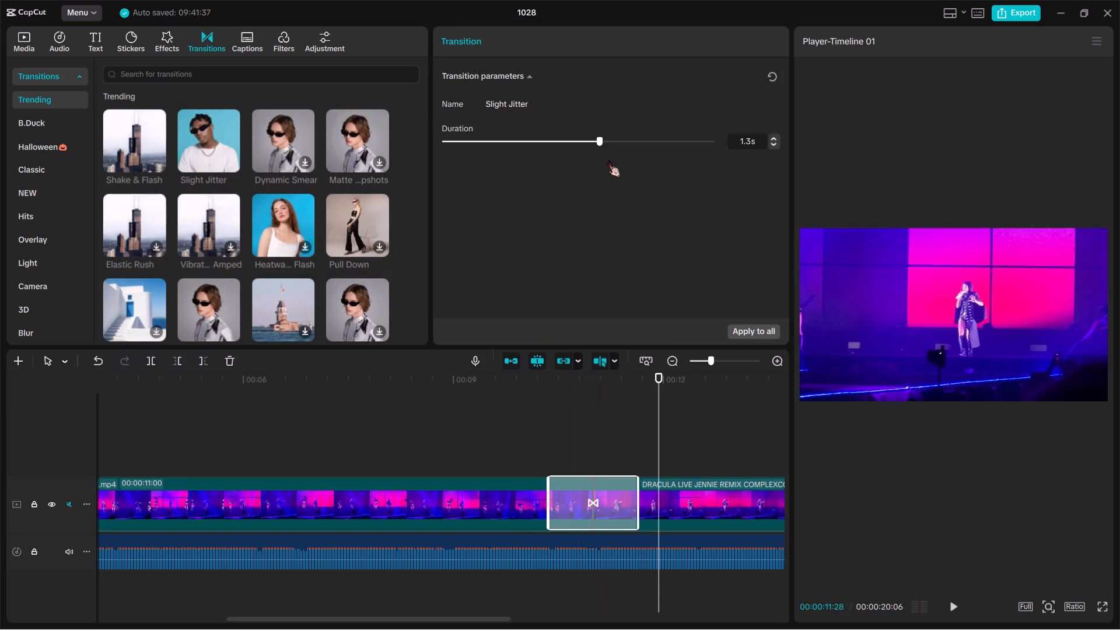
{"action": "left_click_drag", "start_coordinate": [599, 137], "coordinate": [540, 136]}
{"action": "key", "text": "space"}
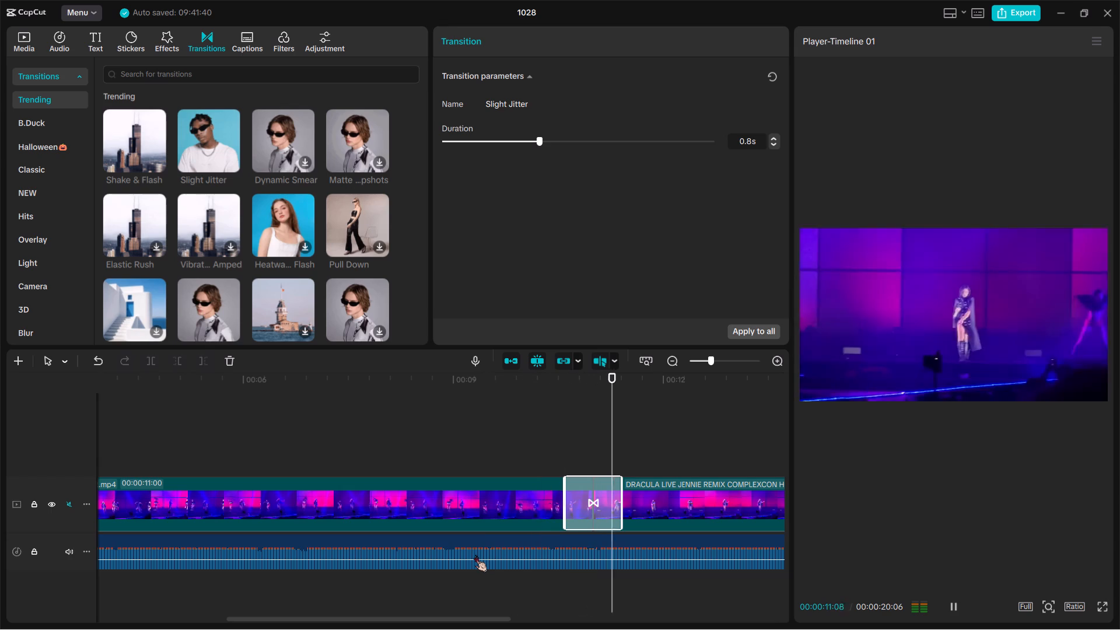
{"action": "key", "text": "space"}
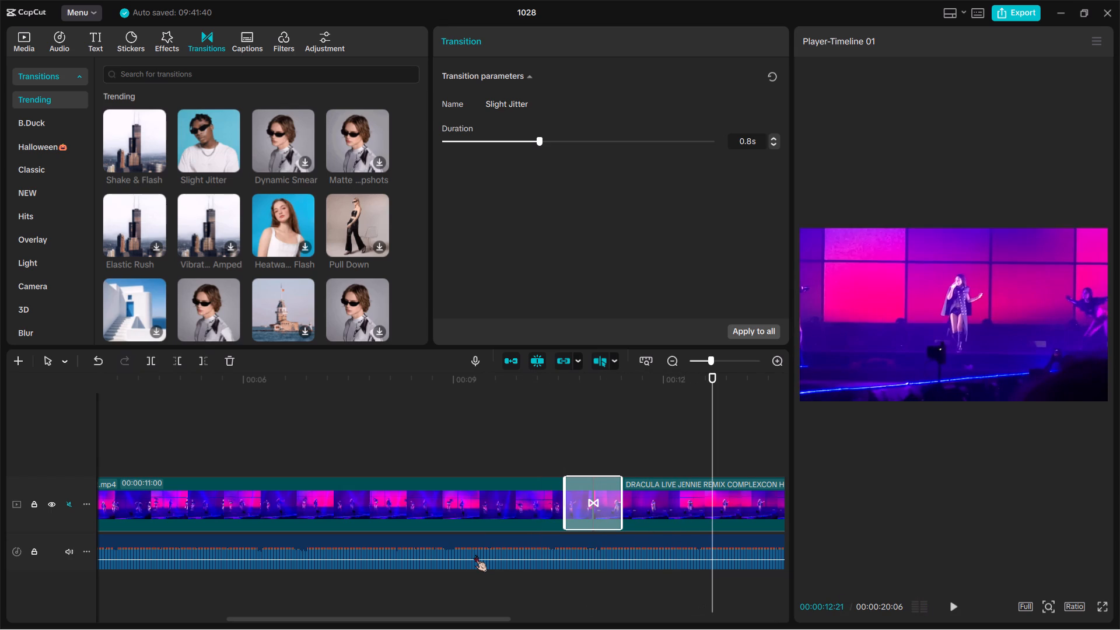
Add a Slight Jitter transition between the second and third Dracula clips, shorten it to 0.8 s, and play to the end.
{"action": "scroll", "coordinate": [475, 555], "scroll_direction": "left", "scroll_amount": 2}
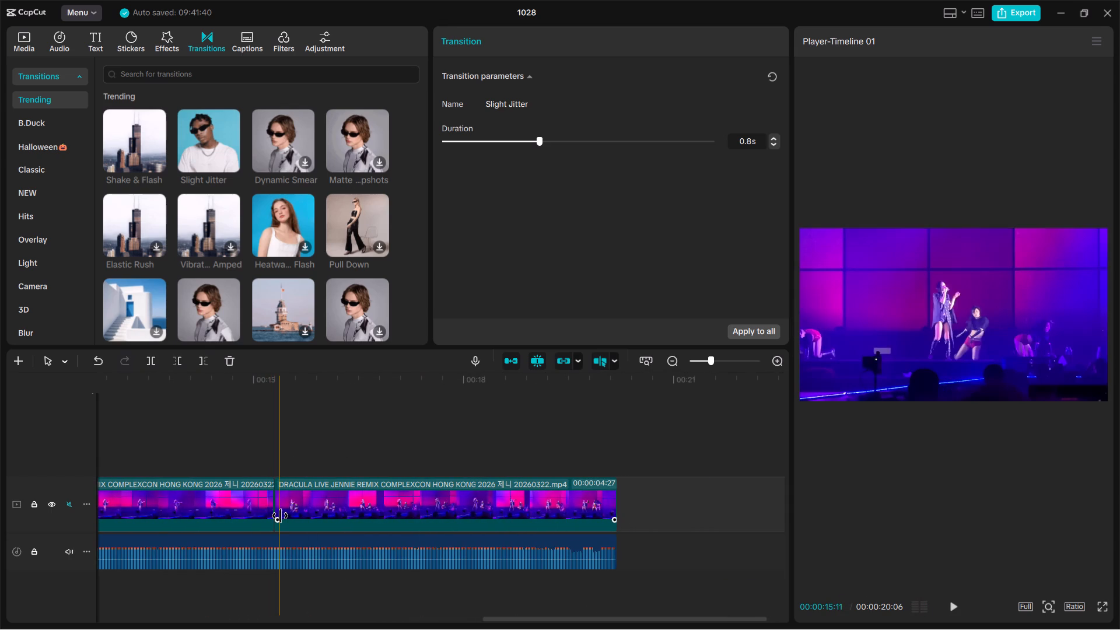
{"action": "left_click_drag", "start_coordinate": [188, 135], "coordinate": [237, 519]}
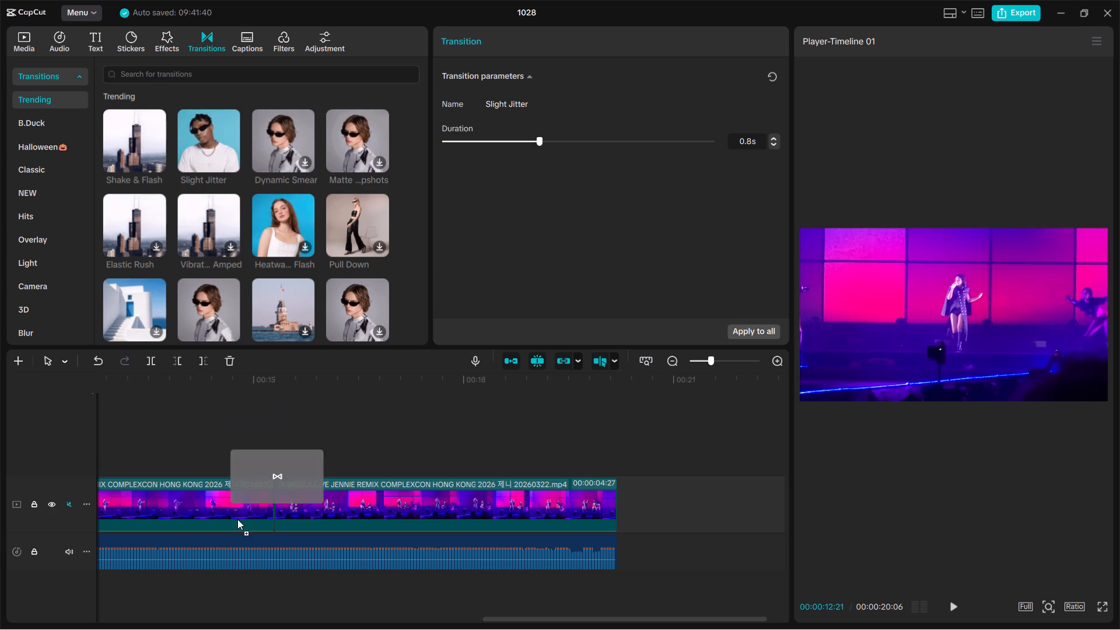
{"action": "left_click_drag", "start_coordinate": [237, 519], "coordinate": [230, 521]}
{"action": "left_click_drag", "start_coordinate": [600, 138], "coordinate": [544, 140]}
{"action": "key", "text": "space"}
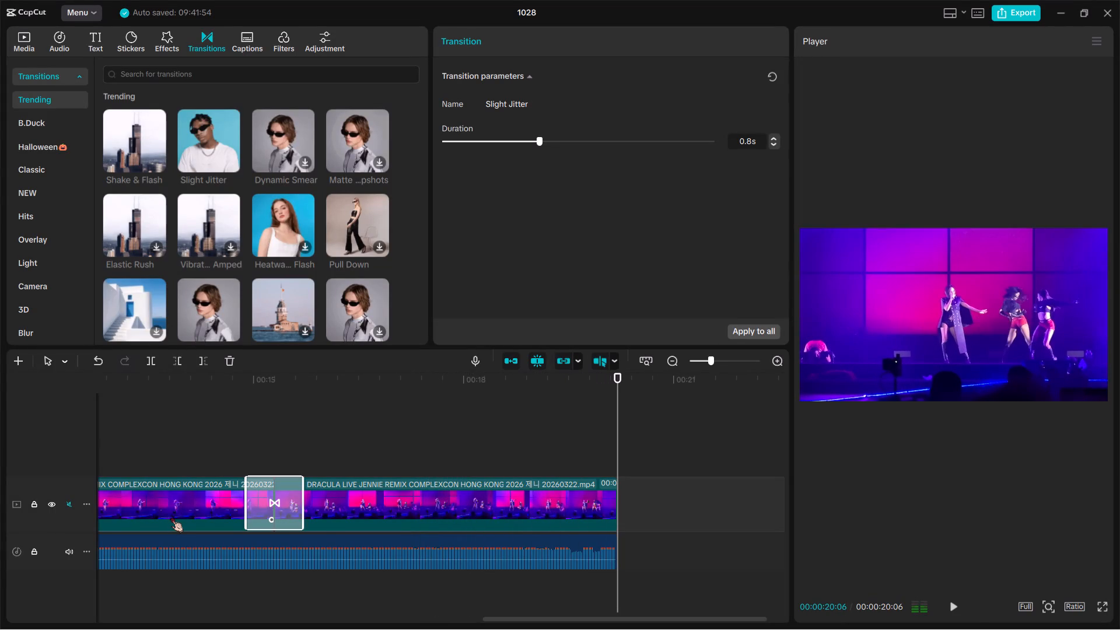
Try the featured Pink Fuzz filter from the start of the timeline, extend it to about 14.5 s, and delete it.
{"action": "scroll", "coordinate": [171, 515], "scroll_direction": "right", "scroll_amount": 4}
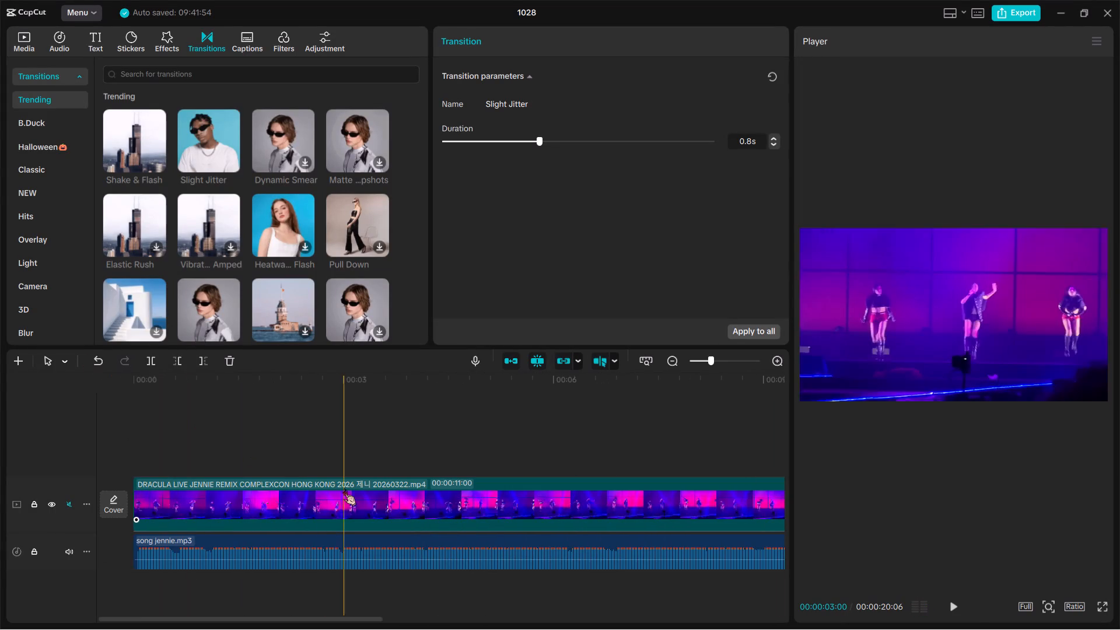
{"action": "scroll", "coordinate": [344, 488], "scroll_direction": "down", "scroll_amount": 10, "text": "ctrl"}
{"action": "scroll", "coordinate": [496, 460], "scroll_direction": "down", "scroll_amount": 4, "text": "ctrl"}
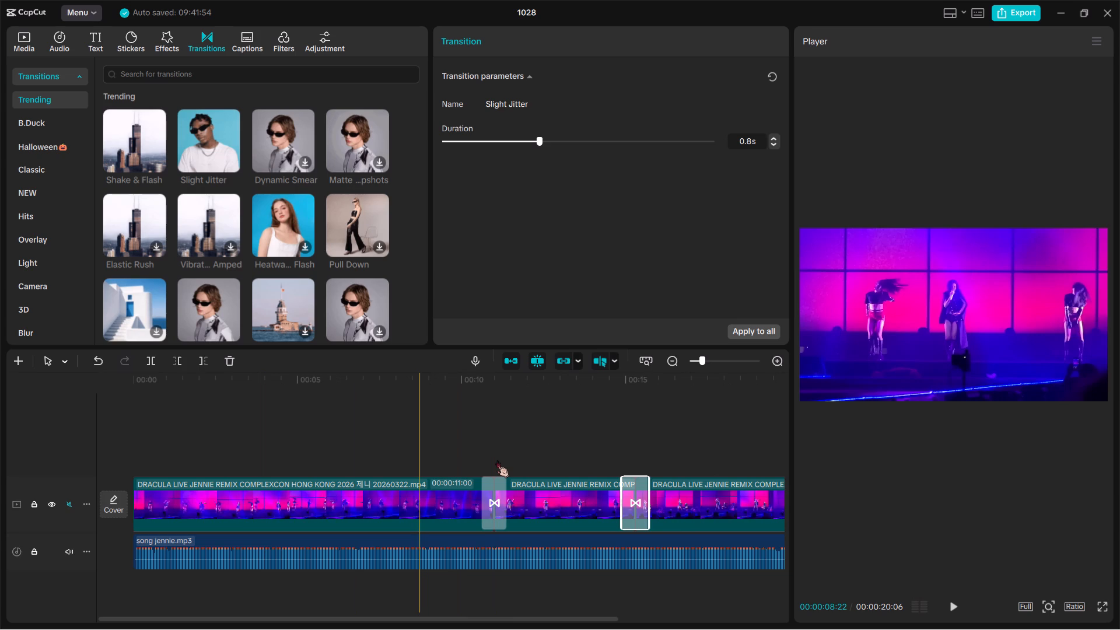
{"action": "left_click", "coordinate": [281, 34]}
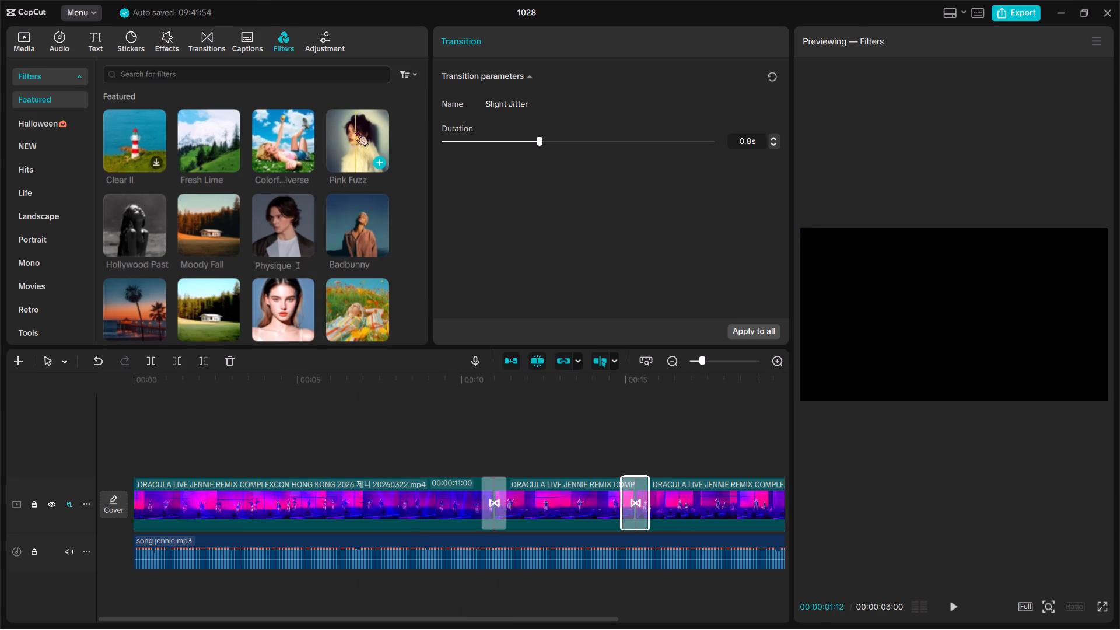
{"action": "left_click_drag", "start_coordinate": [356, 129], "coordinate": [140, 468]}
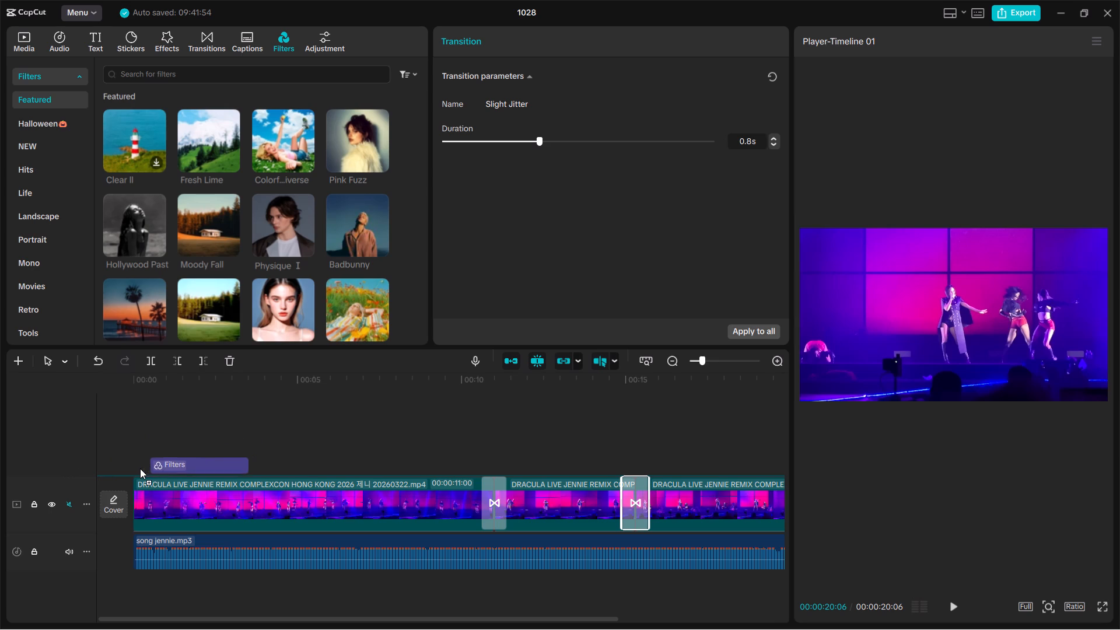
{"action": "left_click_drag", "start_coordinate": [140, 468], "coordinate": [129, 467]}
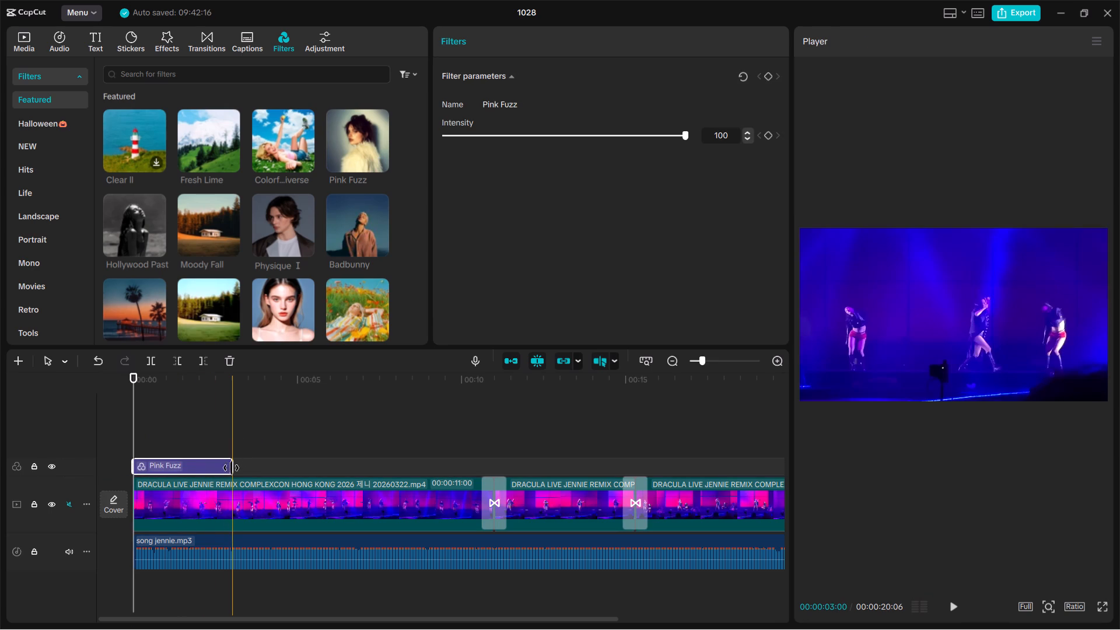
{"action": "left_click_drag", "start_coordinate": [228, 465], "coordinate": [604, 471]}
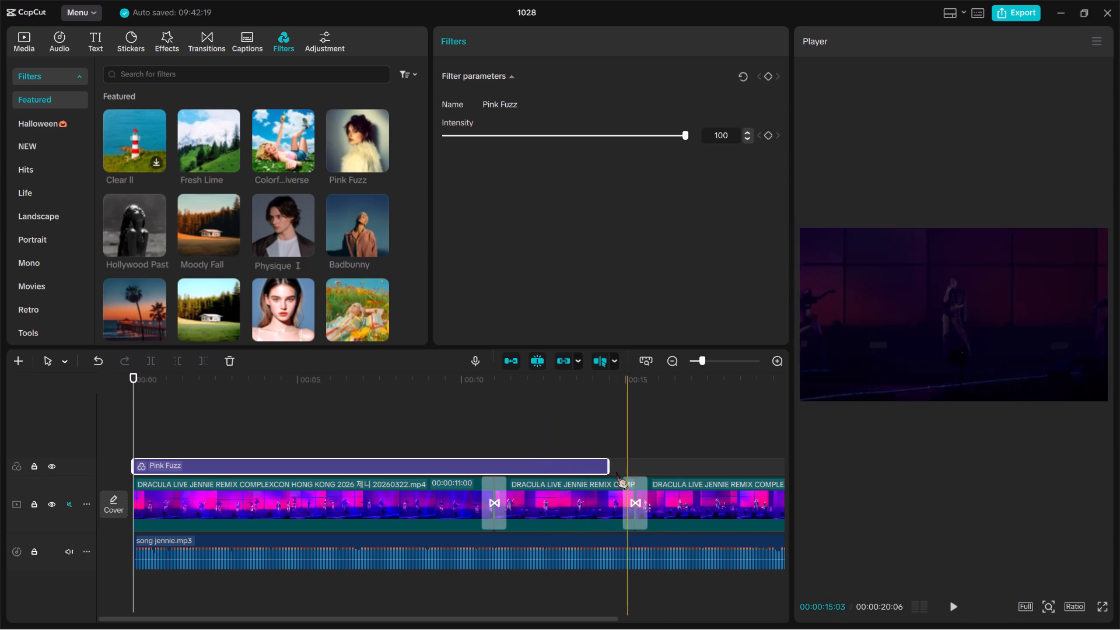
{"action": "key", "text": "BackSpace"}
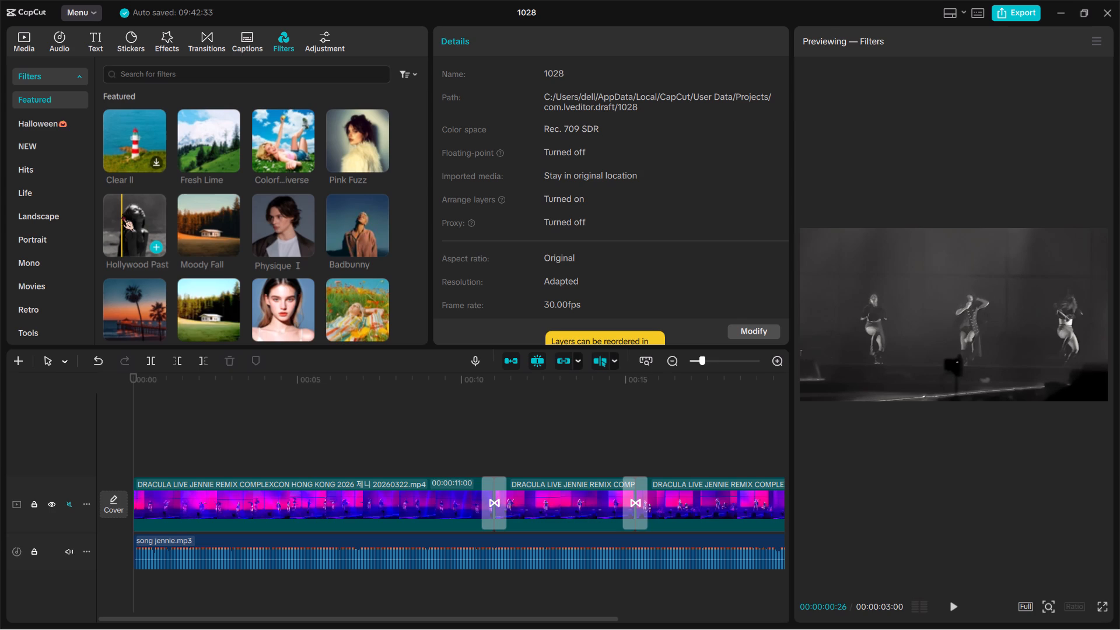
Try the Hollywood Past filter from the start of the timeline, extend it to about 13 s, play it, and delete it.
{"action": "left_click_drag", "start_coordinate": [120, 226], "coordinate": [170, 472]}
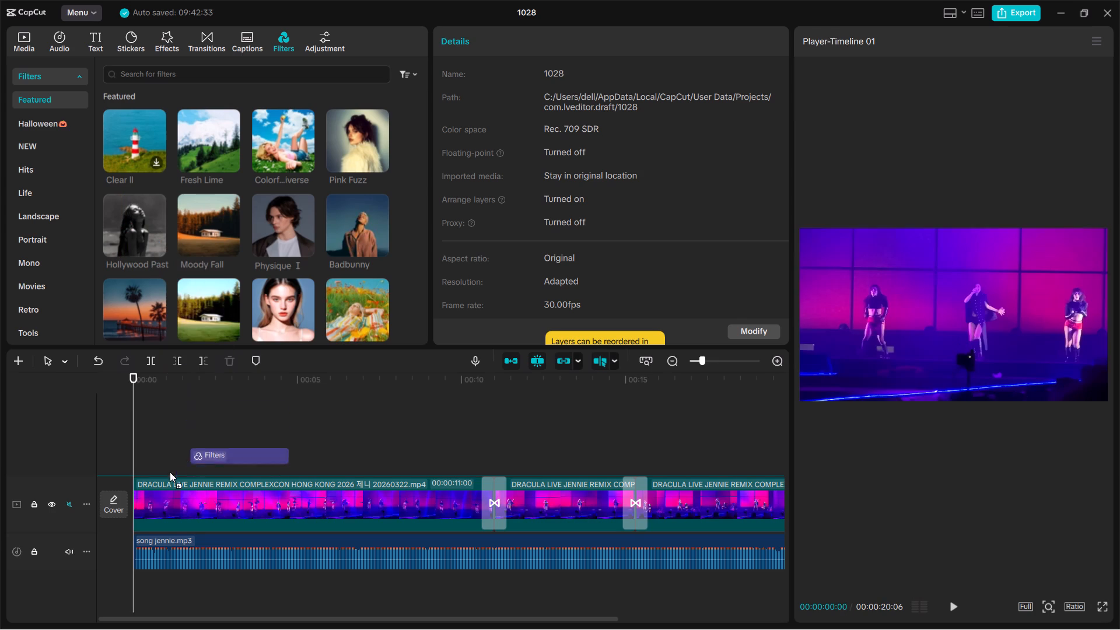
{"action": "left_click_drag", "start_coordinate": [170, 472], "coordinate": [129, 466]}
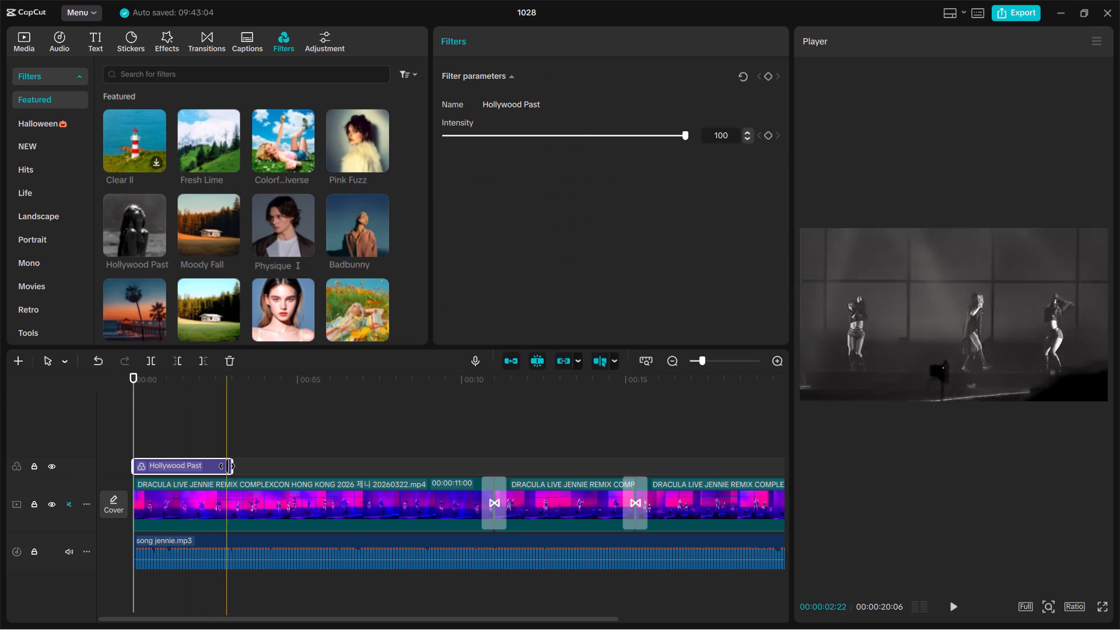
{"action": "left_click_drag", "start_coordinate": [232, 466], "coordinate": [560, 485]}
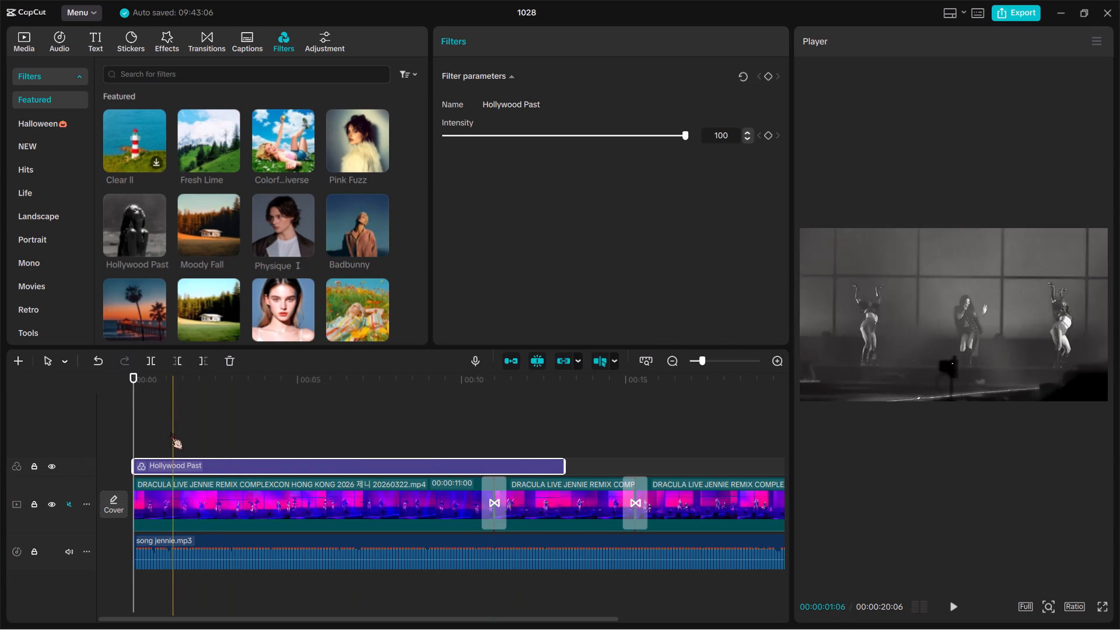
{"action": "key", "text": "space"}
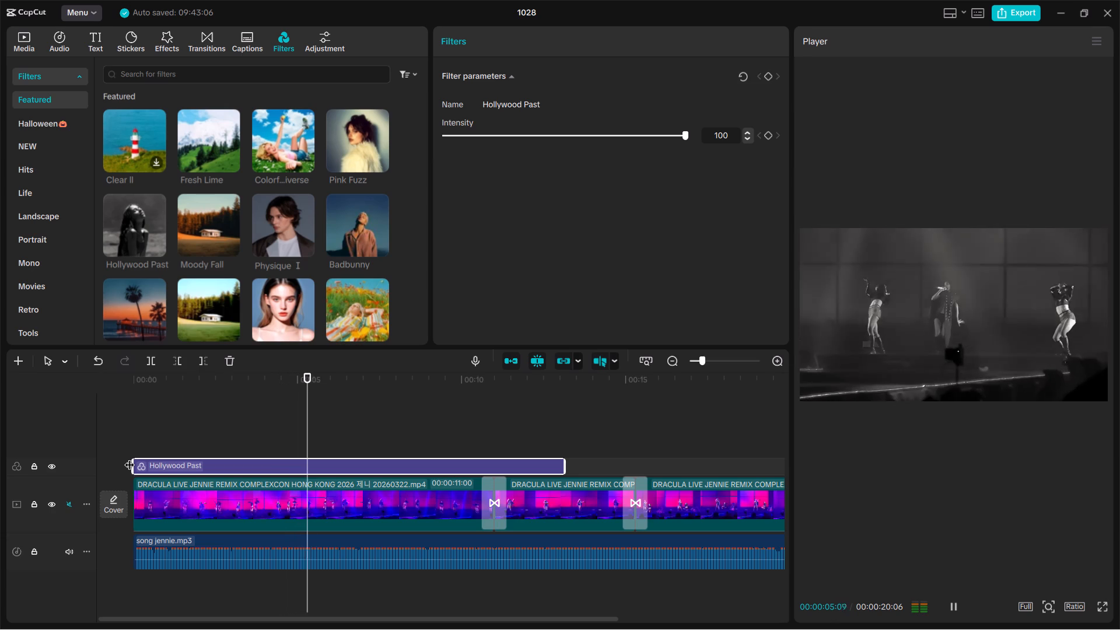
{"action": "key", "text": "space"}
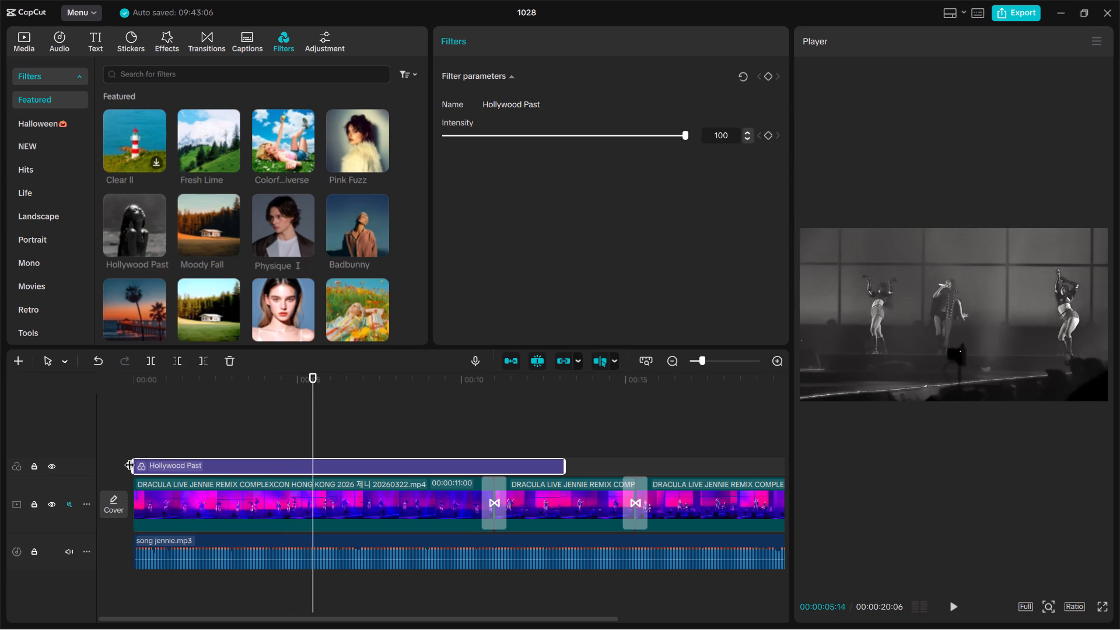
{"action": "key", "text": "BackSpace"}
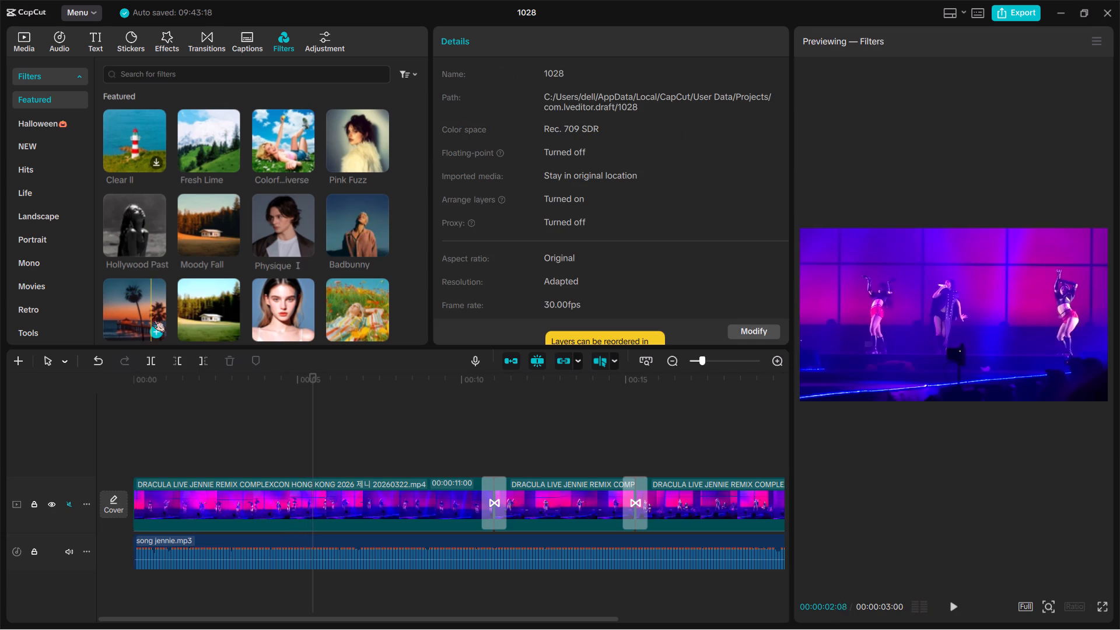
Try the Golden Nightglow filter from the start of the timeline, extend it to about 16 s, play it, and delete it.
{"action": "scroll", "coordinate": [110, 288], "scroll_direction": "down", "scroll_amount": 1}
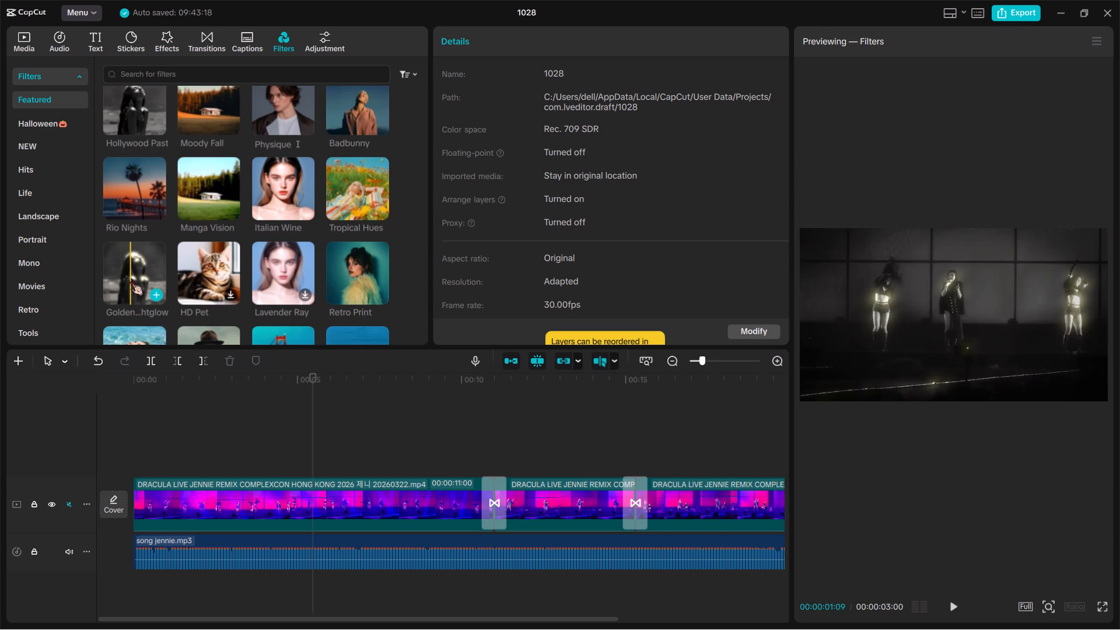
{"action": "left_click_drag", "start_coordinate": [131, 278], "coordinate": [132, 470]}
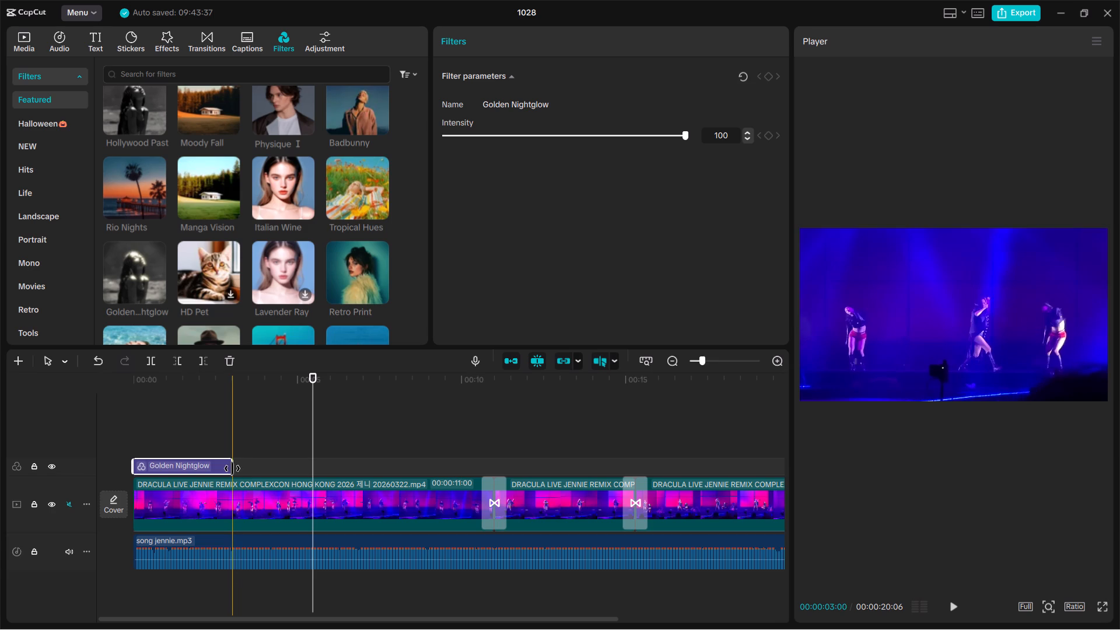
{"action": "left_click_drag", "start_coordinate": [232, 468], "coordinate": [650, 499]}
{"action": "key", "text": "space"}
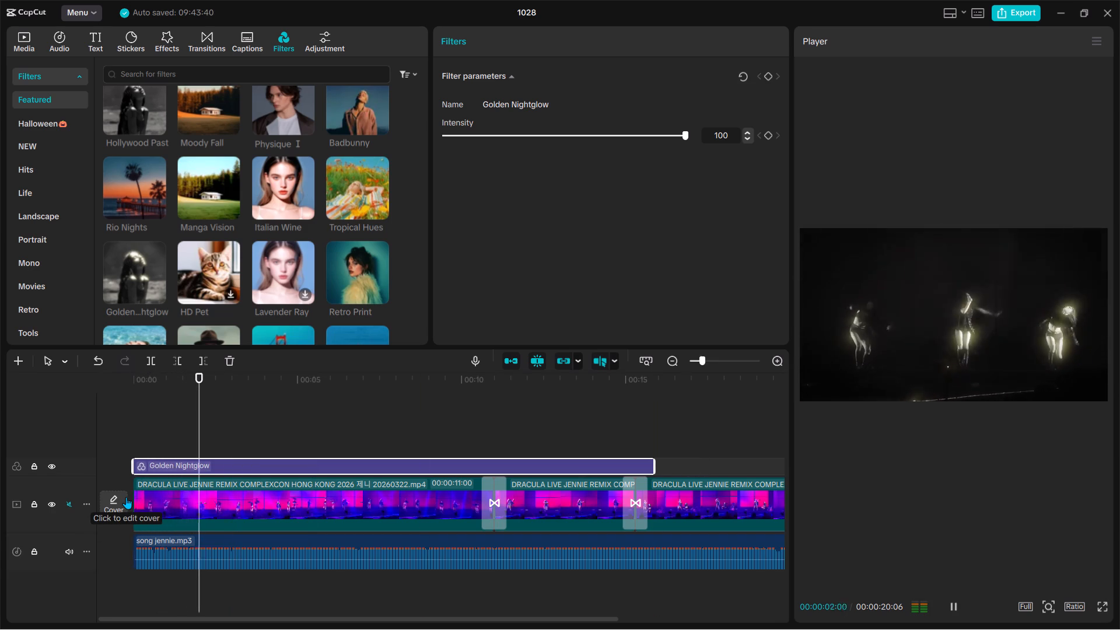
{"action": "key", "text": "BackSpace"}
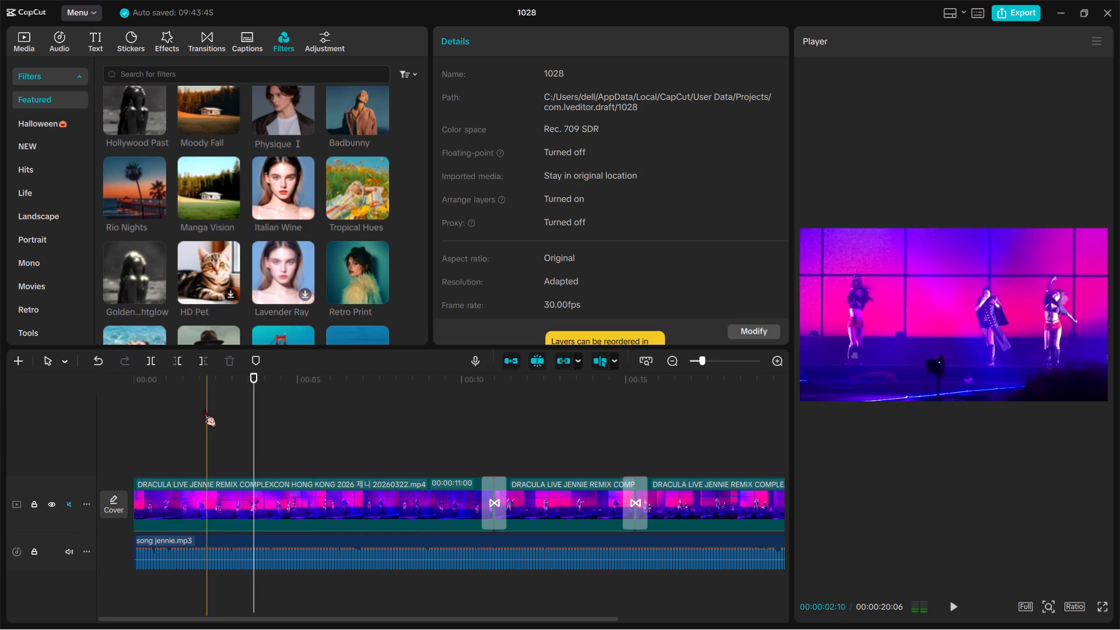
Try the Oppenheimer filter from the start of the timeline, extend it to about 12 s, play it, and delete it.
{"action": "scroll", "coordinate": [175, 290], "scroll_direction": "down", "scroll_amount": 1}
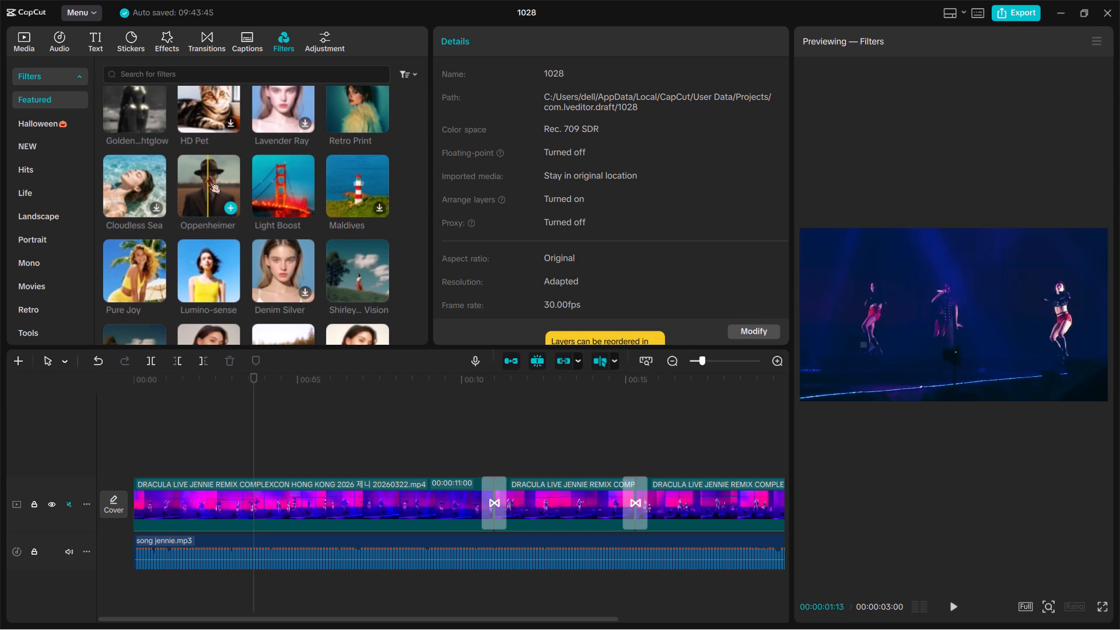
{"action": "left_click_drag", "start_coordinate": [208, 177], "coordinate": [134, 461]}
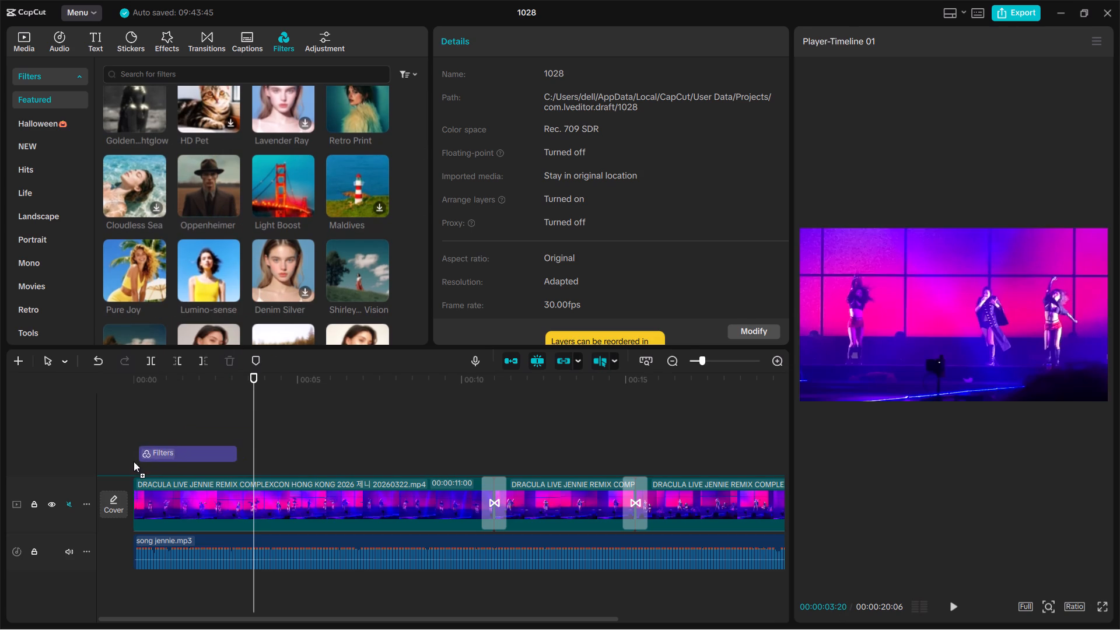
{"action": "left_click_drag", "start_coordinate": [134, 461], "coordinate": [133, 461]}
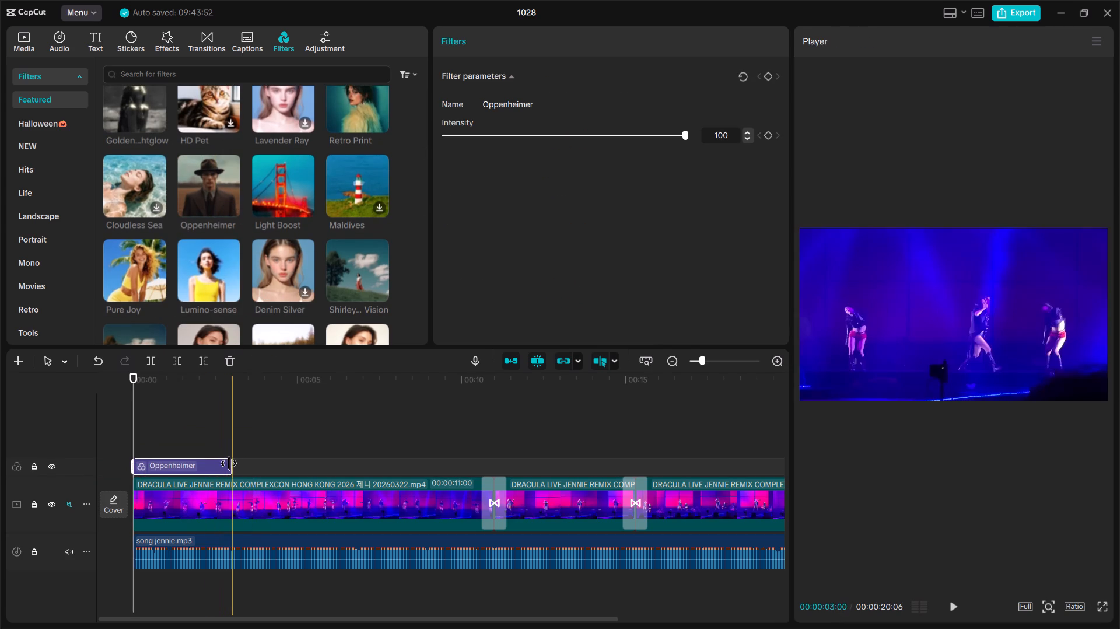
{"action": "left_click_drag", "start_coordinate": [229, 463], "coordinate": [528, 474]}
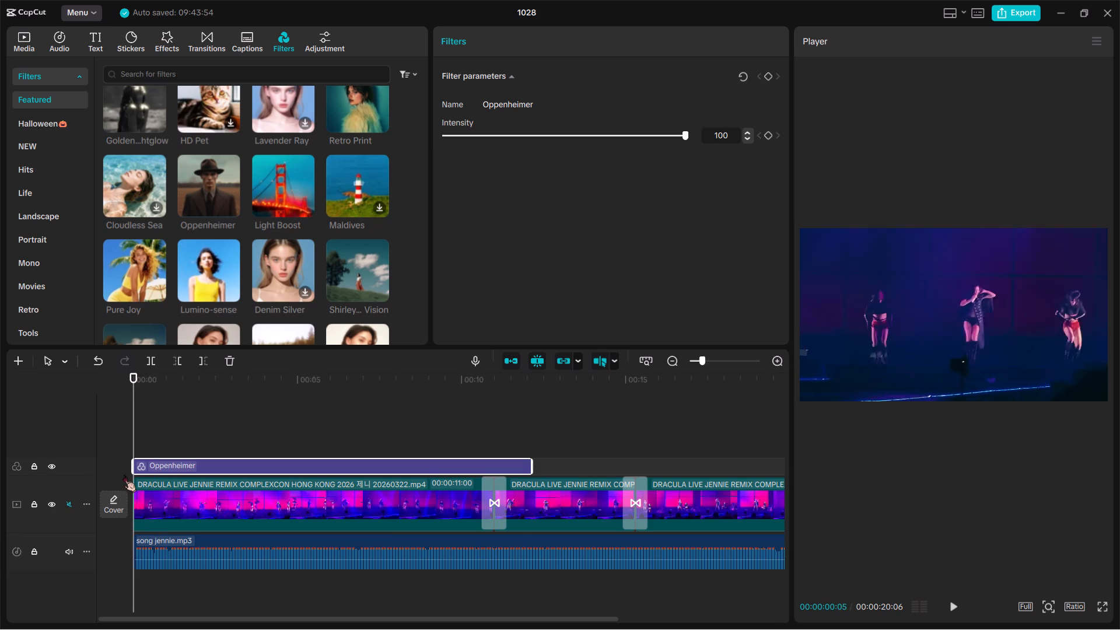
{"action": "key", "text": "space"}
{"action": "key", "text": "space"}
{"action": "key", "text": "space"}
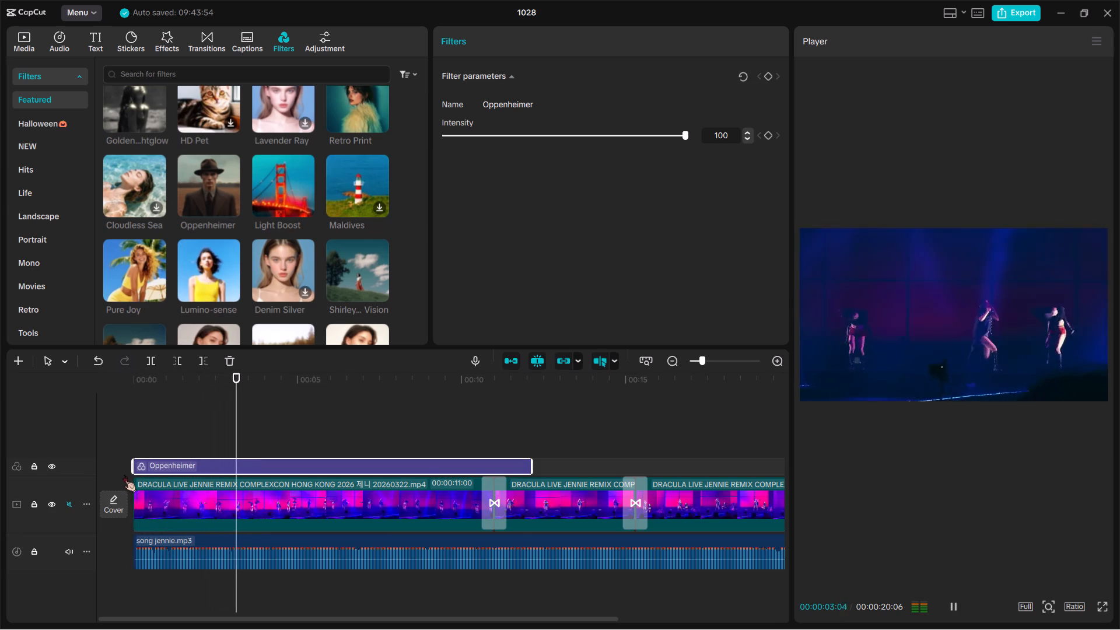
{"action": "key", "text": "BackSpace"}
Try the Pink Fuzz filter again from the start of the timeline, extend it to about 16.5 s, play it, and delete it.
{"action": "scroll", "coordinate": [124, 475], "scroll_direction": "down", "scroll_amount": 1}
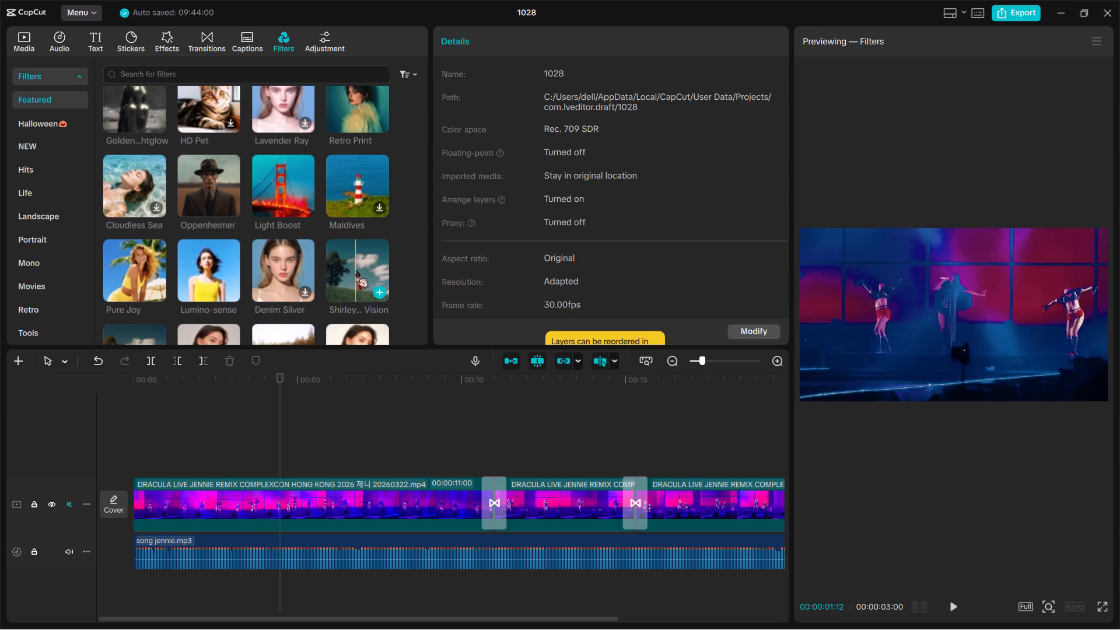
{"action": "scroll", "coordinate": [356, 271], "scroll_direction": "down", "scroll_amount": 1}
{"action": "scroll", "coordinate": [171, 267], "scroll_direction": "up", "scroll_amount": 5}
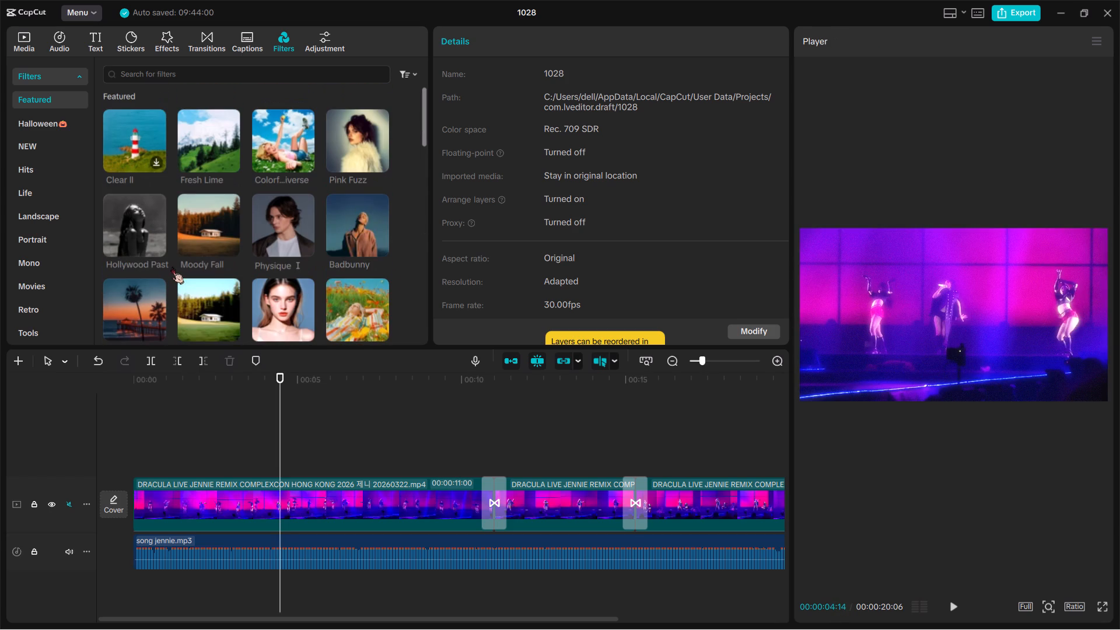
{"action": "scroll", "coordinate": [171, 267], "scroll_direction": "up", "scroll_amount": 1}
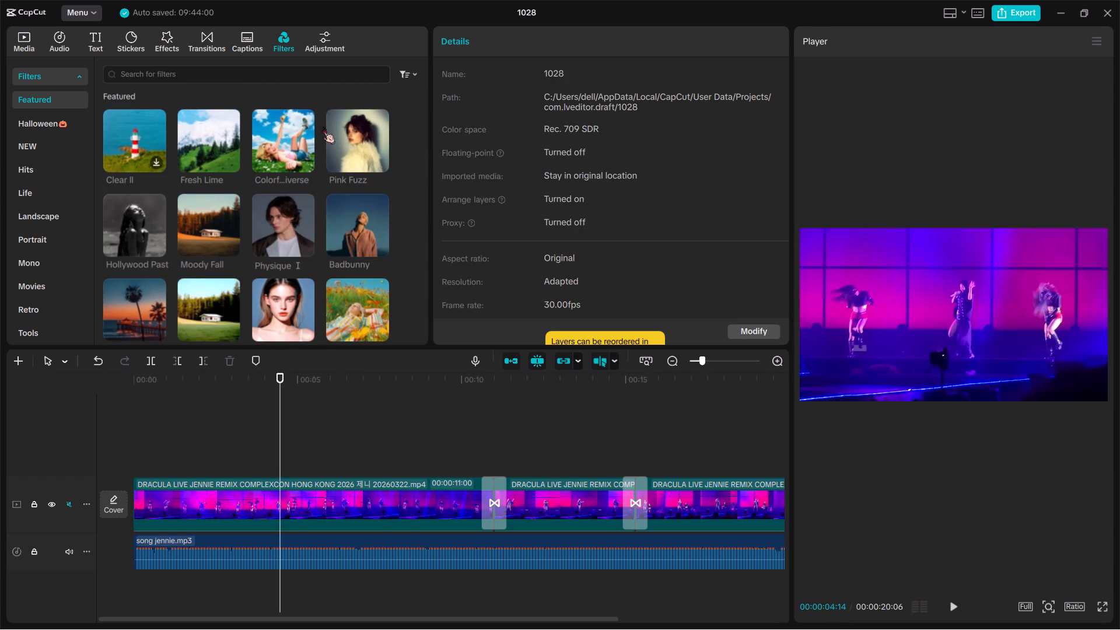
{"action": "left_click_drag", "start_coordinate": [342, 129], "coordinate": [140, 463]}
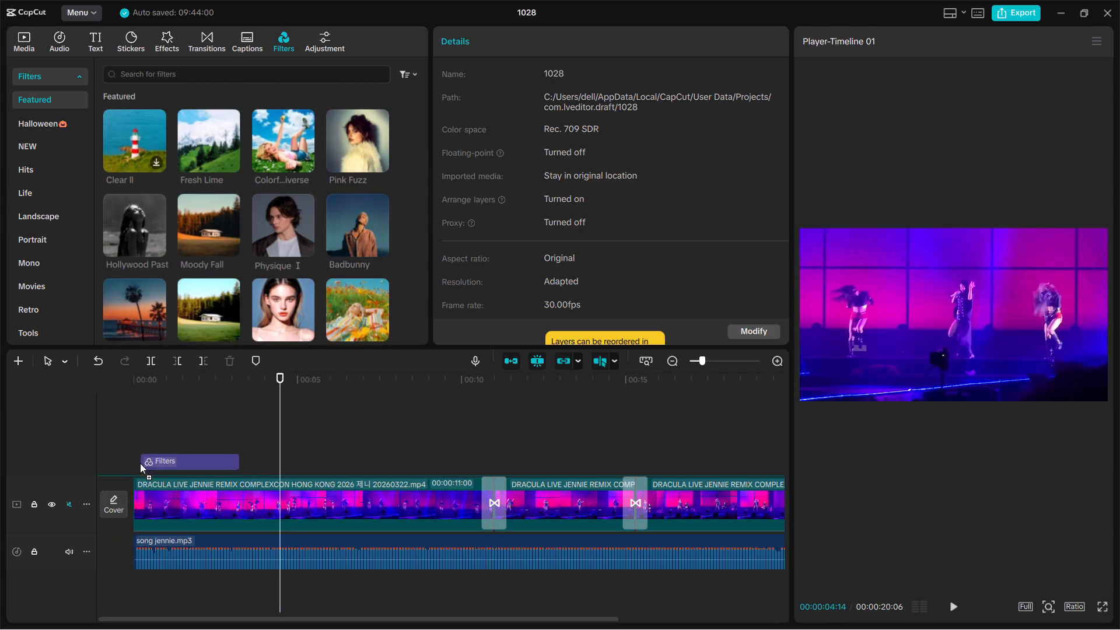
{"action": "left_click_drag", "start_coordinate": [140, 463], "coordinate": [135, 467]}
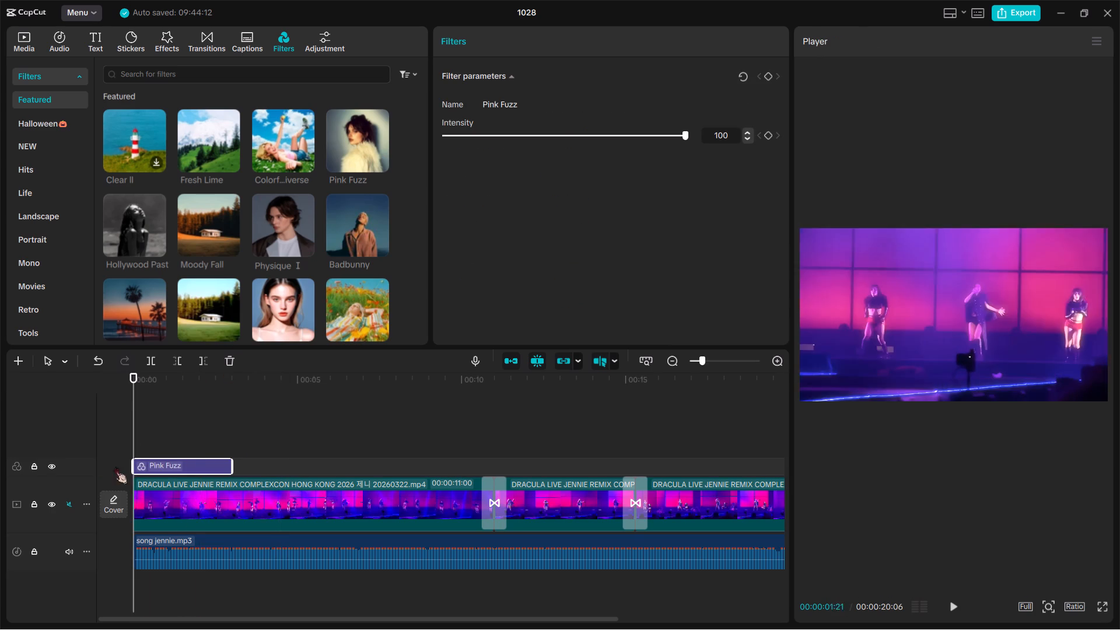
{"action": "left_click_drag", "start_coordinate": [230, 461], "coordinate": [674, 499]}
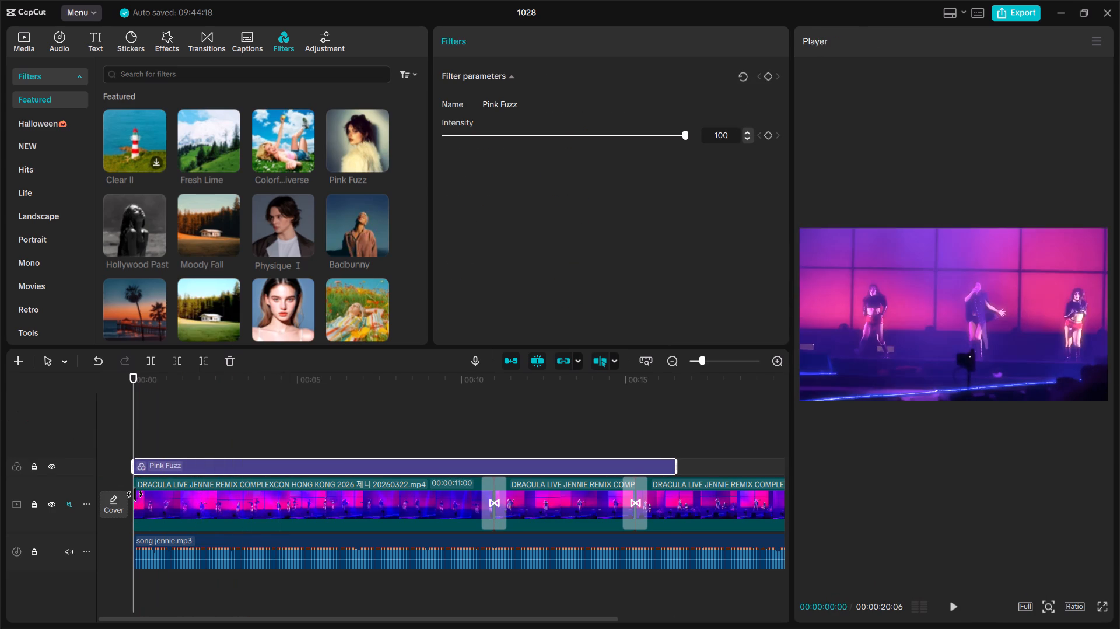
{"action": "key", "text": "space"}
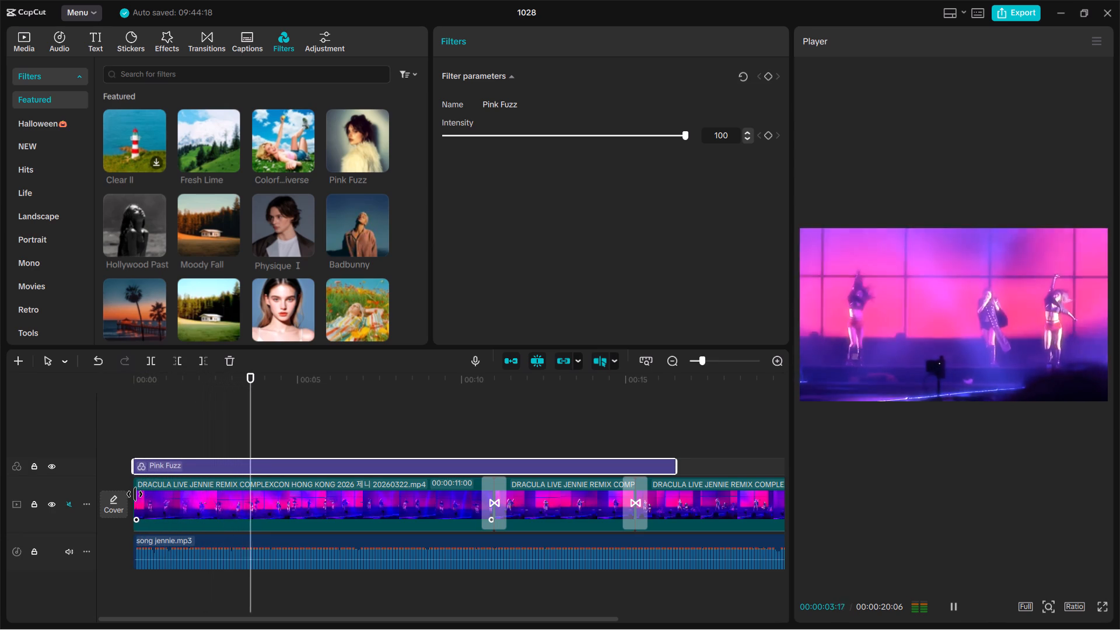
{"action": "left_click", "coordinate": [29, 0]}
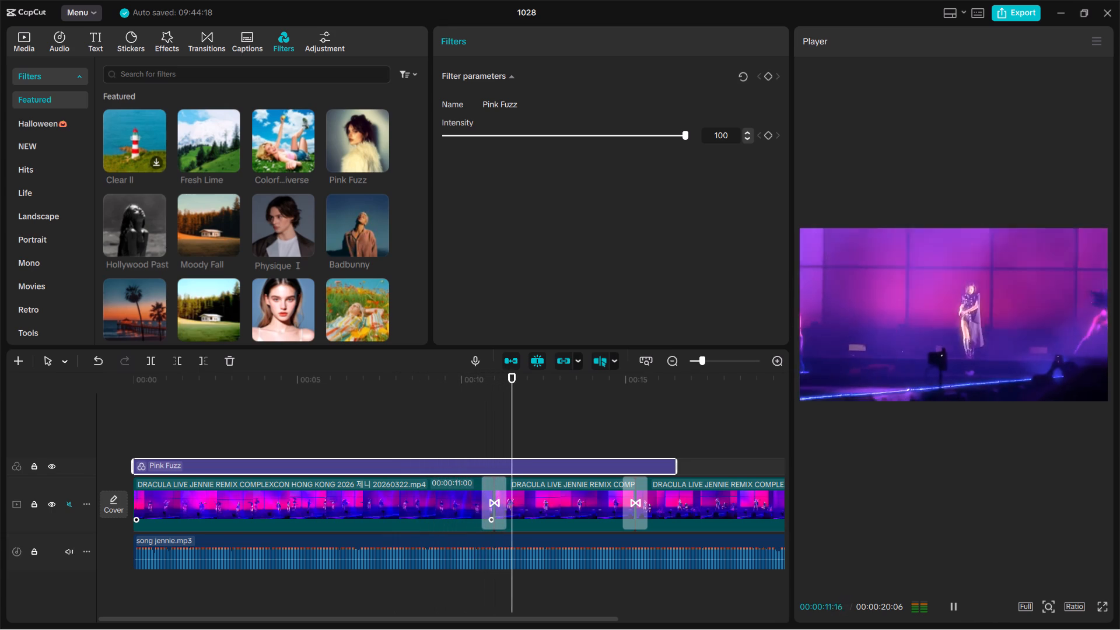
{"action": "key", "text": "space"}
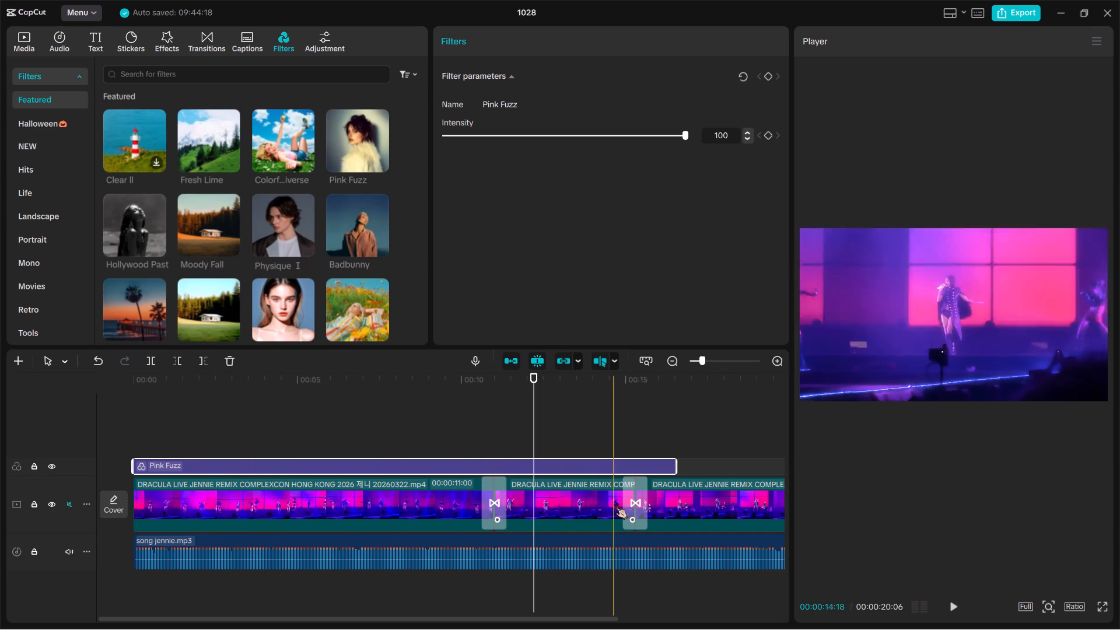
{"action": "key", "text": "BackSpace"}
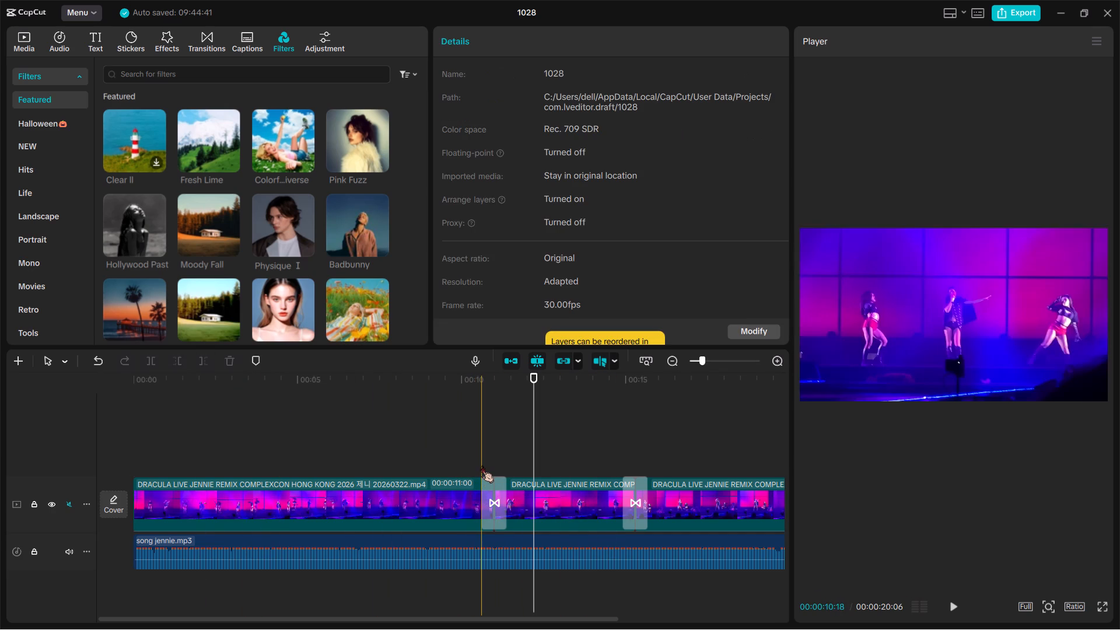
Apply the Pink Fuzz filter directly to the second Dracula clip and play back the result.
{"action": "left_click_drag", "start_coordinate": [363, 149], "coordinate": [514, 509]}
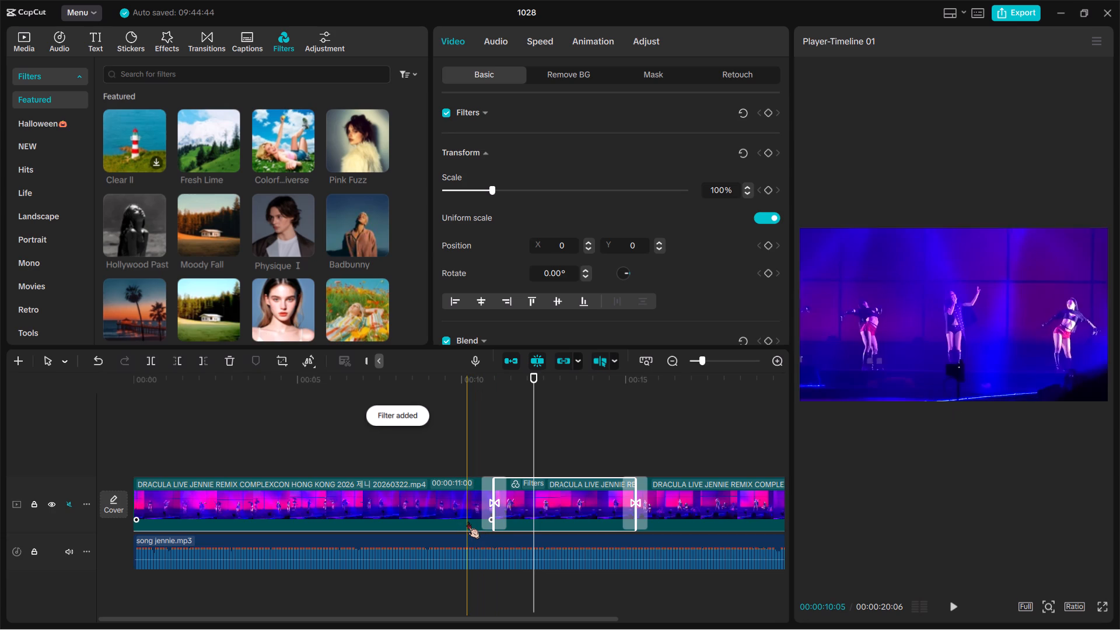
{"action": "key", "text": "space"}
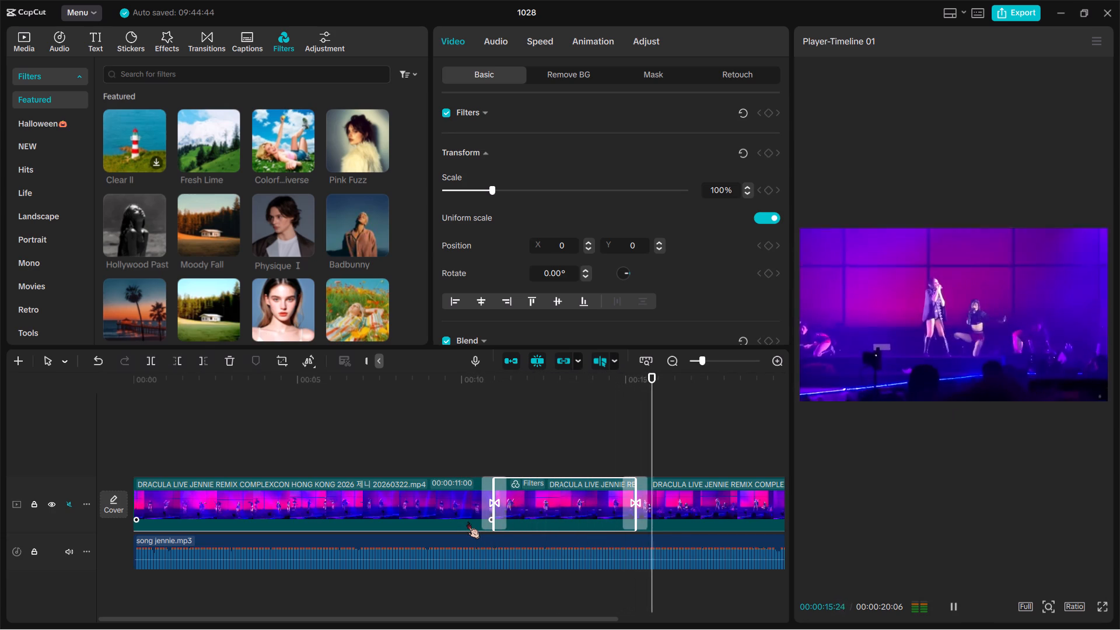
{"action": "key", "text": "space"}
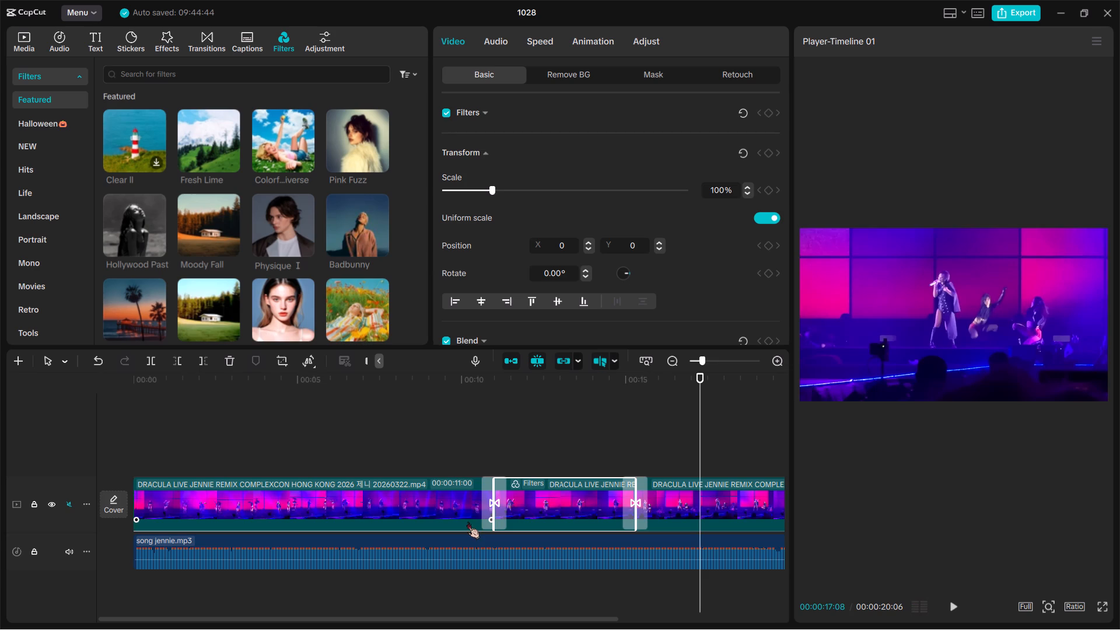
Browse and preview more featured filters, selecting the first Dracula clip along the way.
{"action": "scroll", "coordinate": [189, 249], "scroll_direction": "down", "scroll_amount": 1}
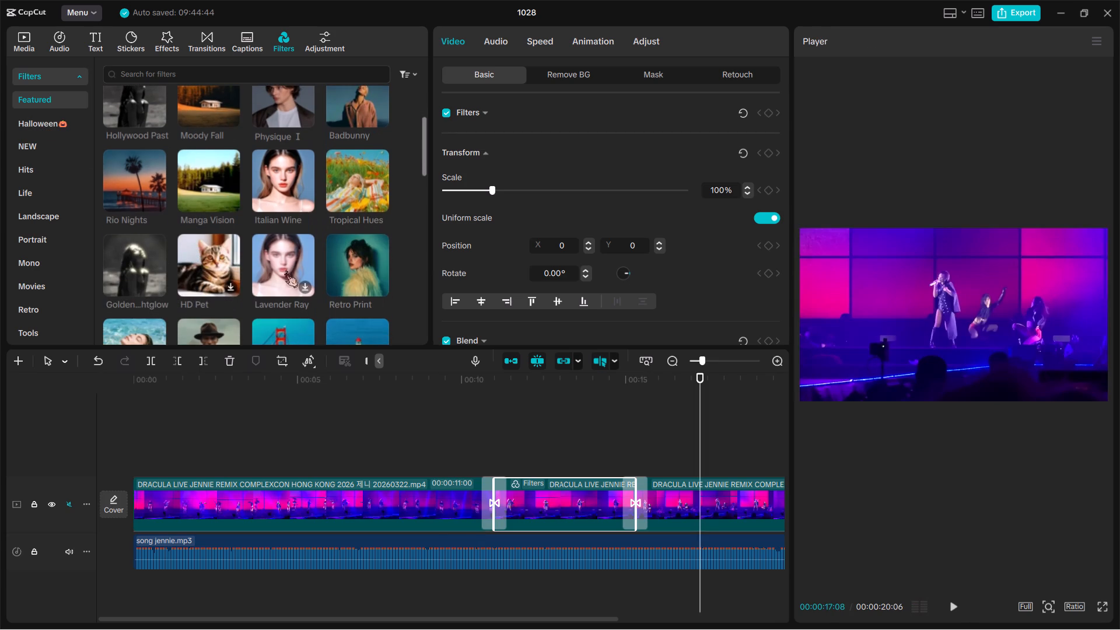
{"action": "scroll", "coordinate": [286, 254], "scroll_direction": "down", "scroll_amount": 1}
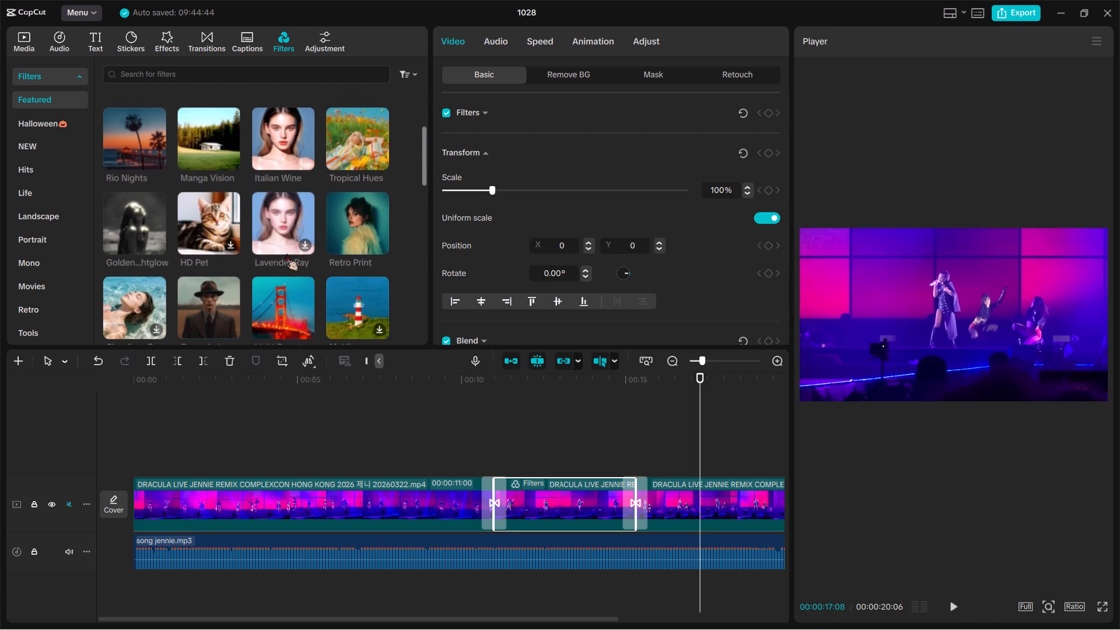
{"action": "scroll", "coordinate": [201, 288], "scroll_direction": "down", "scroll_amount": 1}
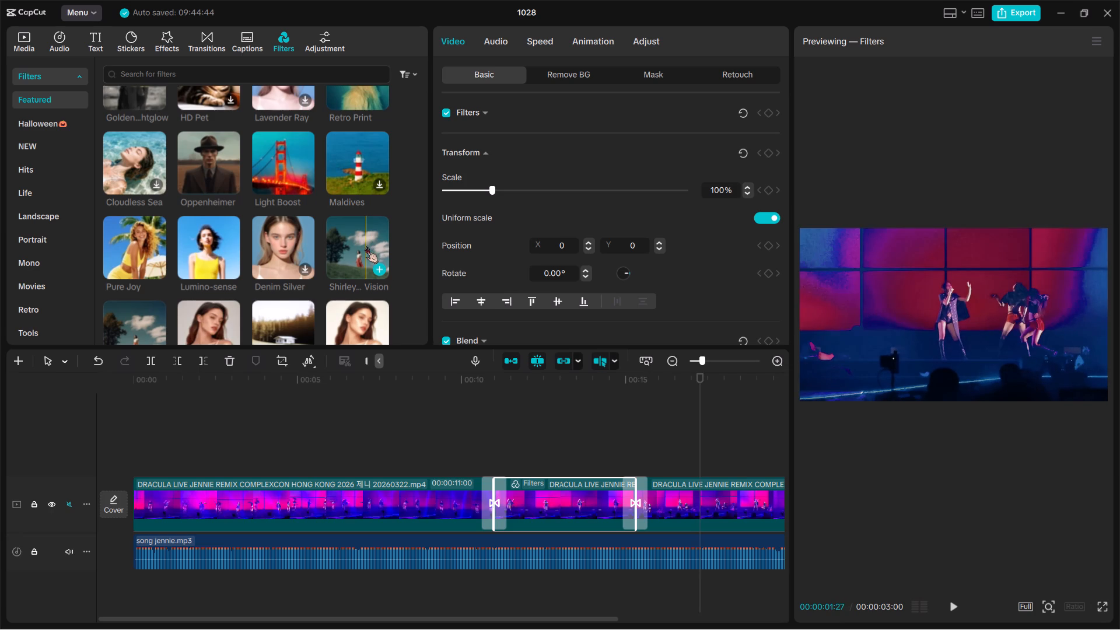
{"action": "scroll", "coordinate": [366, 246], "scroll_direction": "down", "scroll_amount": 1}
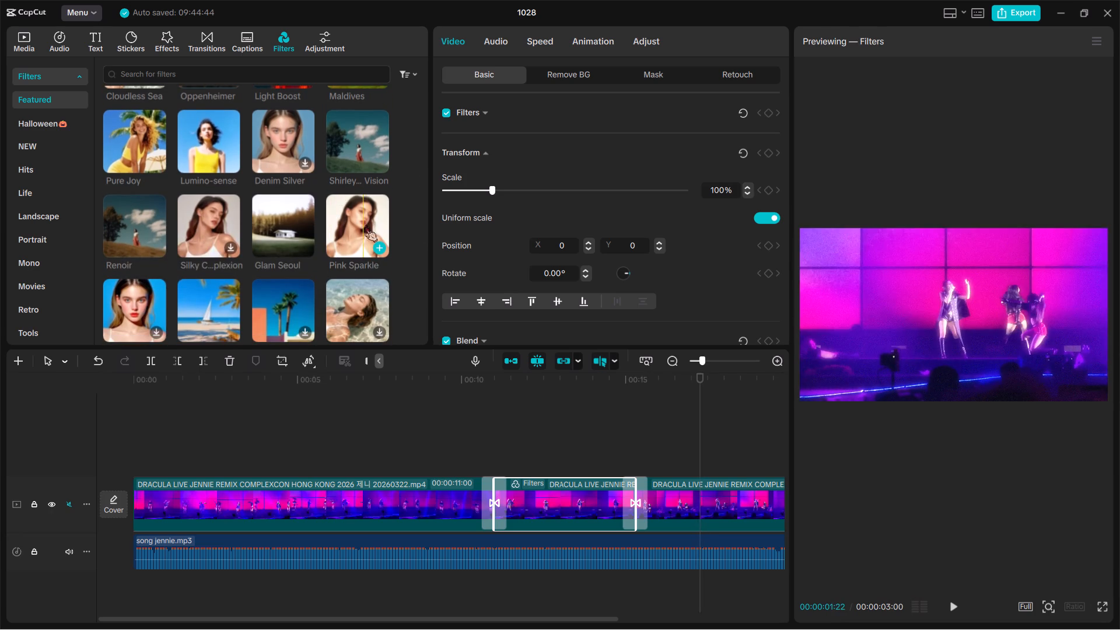
{"action": "left_click_drag", "start_coordinate": [284, 437], "coordinate": [277, 509]}
{"action": "left_click", "coordinate": [277, 509]}
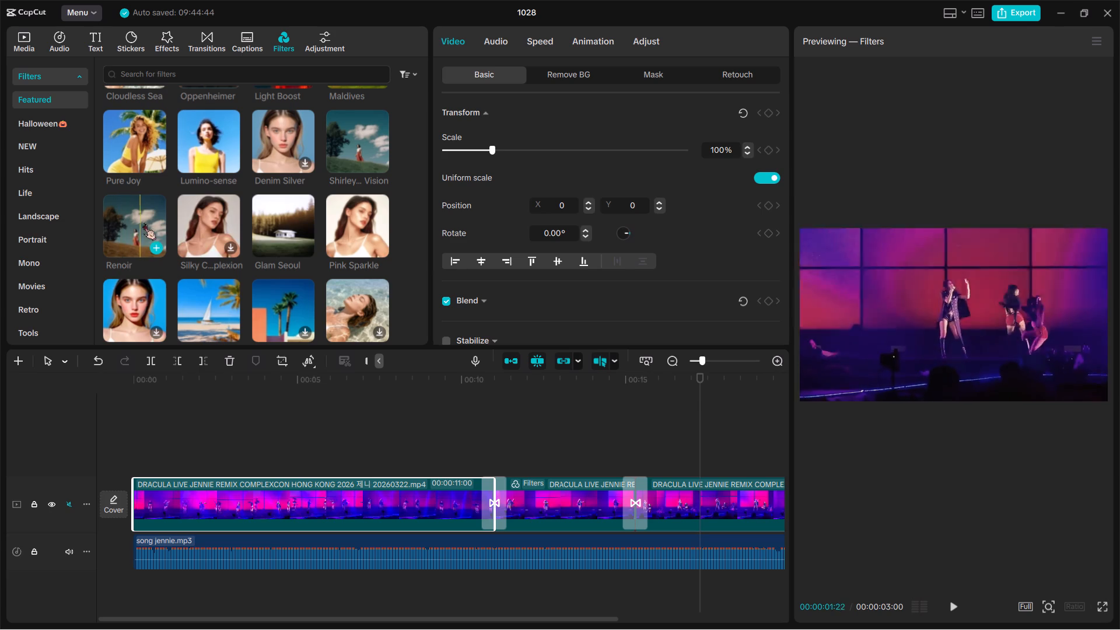
{"action": "scroll", "coordinate": [256, 293], "scroll_direction": "down", "scroll_amount": 1}
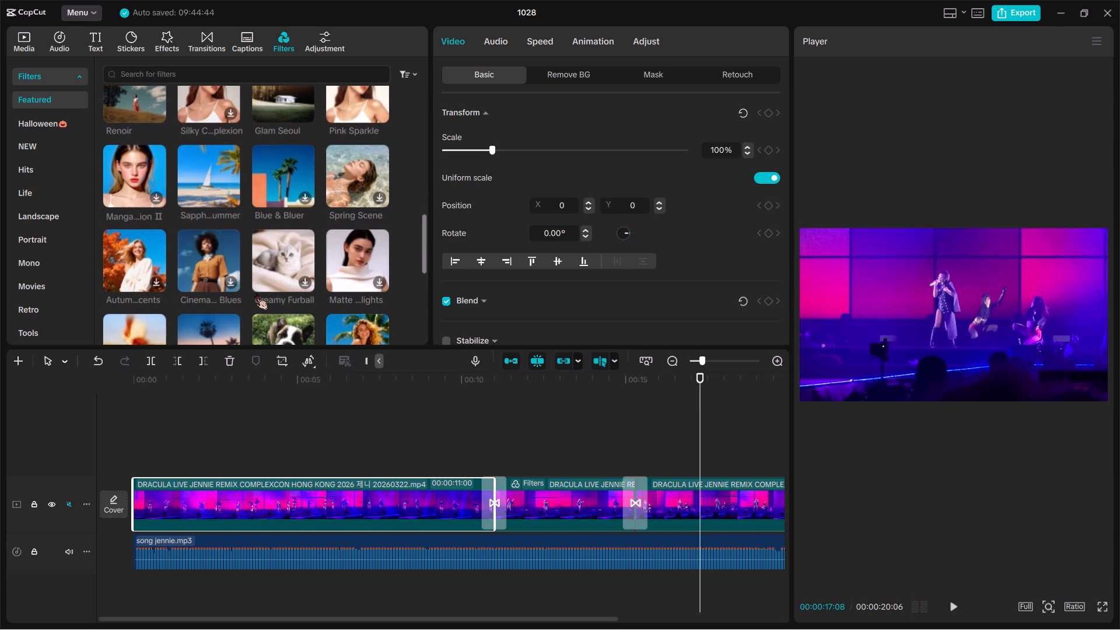
{"action": "scroll", "coordinate": [305, 272], "scroll_direction": "down", "scroll_amount": 1}
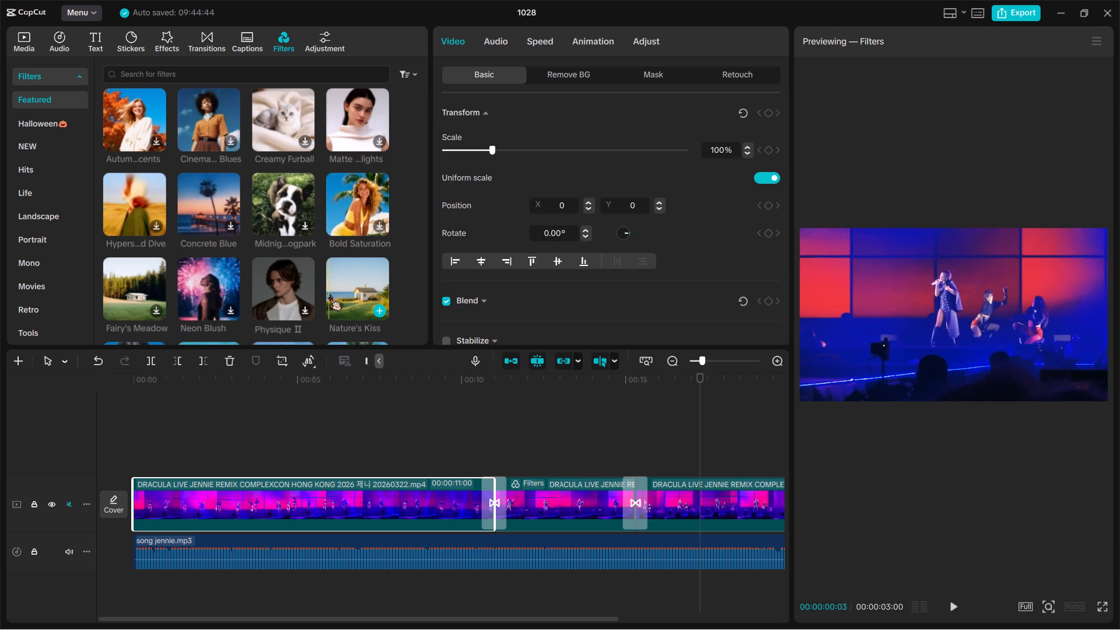
Add a default text clip above the first Dracula clip at the start of the timeline.
{"action": "left_click", "coordinate": [94, 32]}
{"action": "left_click", "coordinate": [96, 36]}
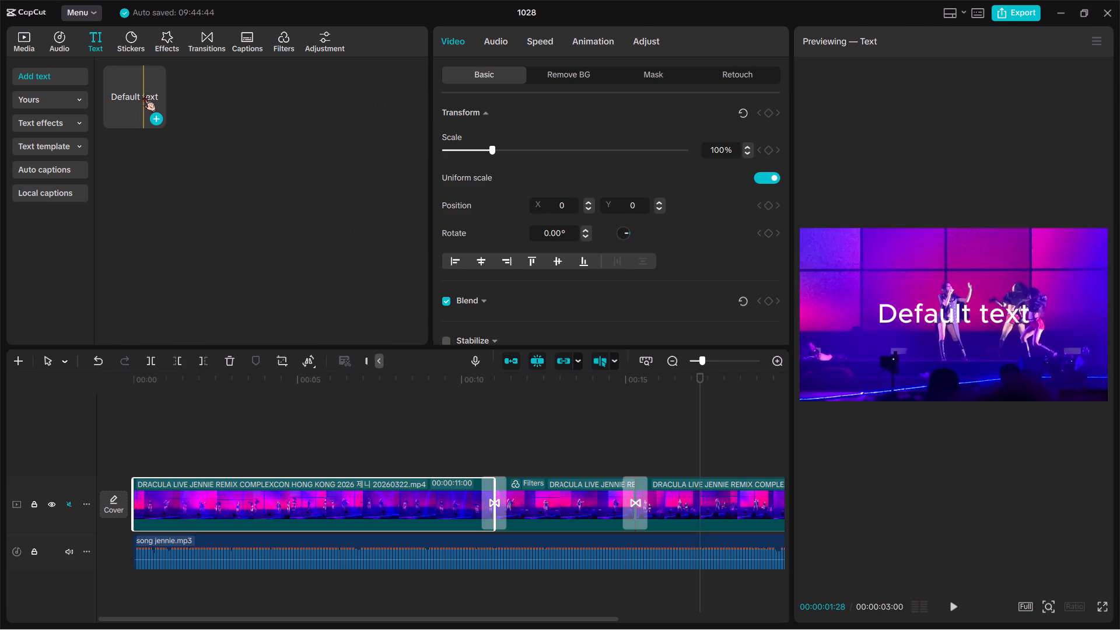
{"action": "left_click_drag", "start_coordinate": [143, 94], "coordinate": [136, 459]}
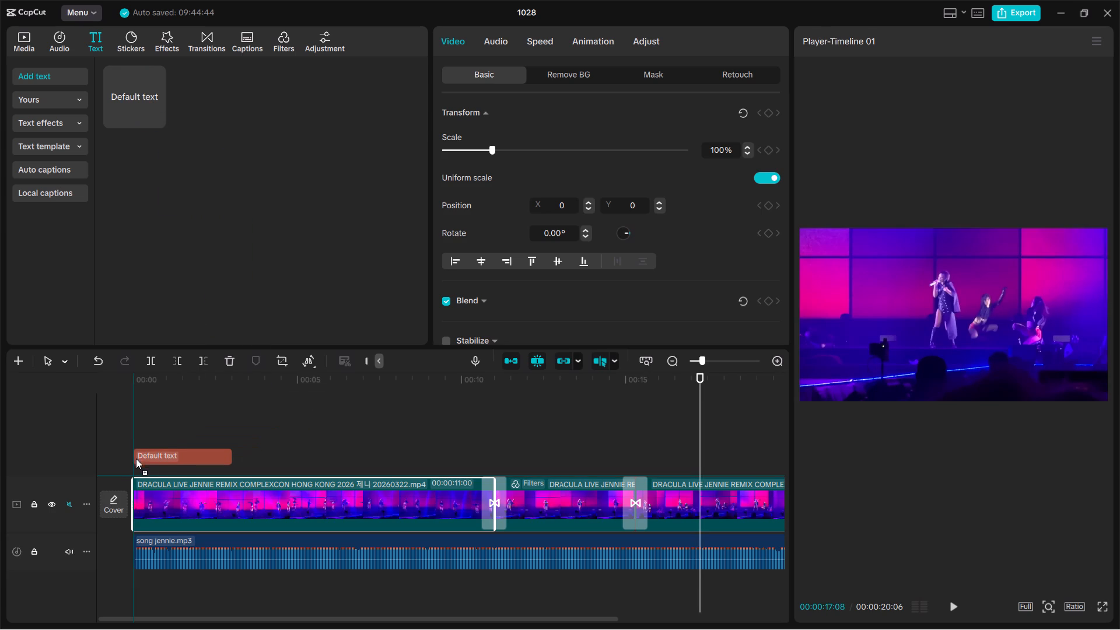
{"action": "left_click_drag", "start_coordinate": [136, 459], "coordinate": [136, 472]}
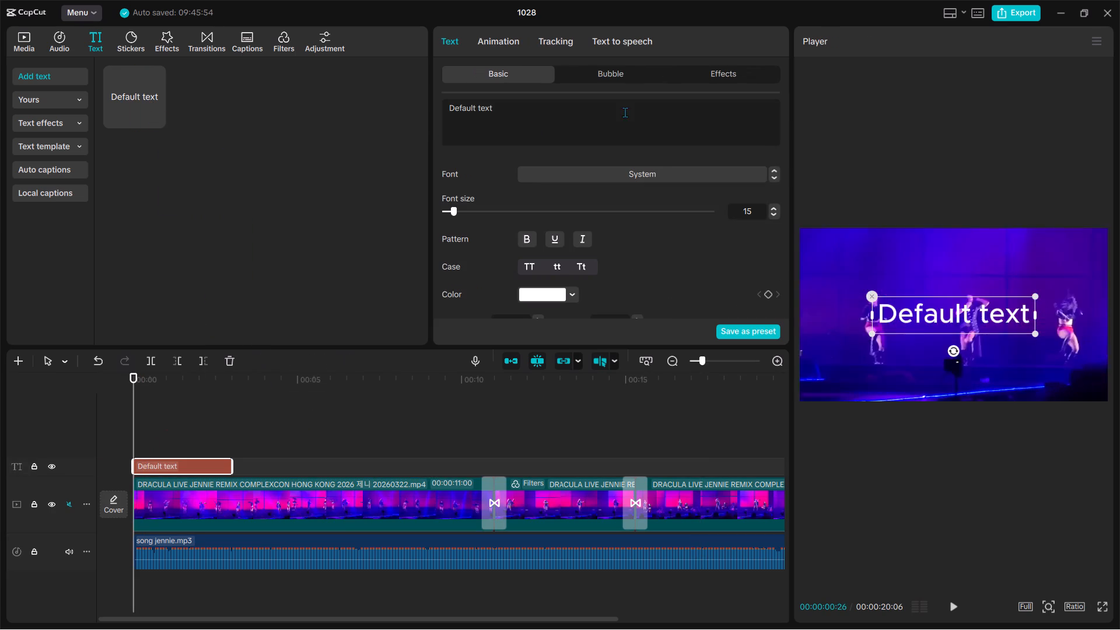
Replace the new text clip's placeholder wording with "jennie dracula performance".
{"action": "left_click_drag", "start_coordinate": [509, 108], "coordinate": [461, 102]}
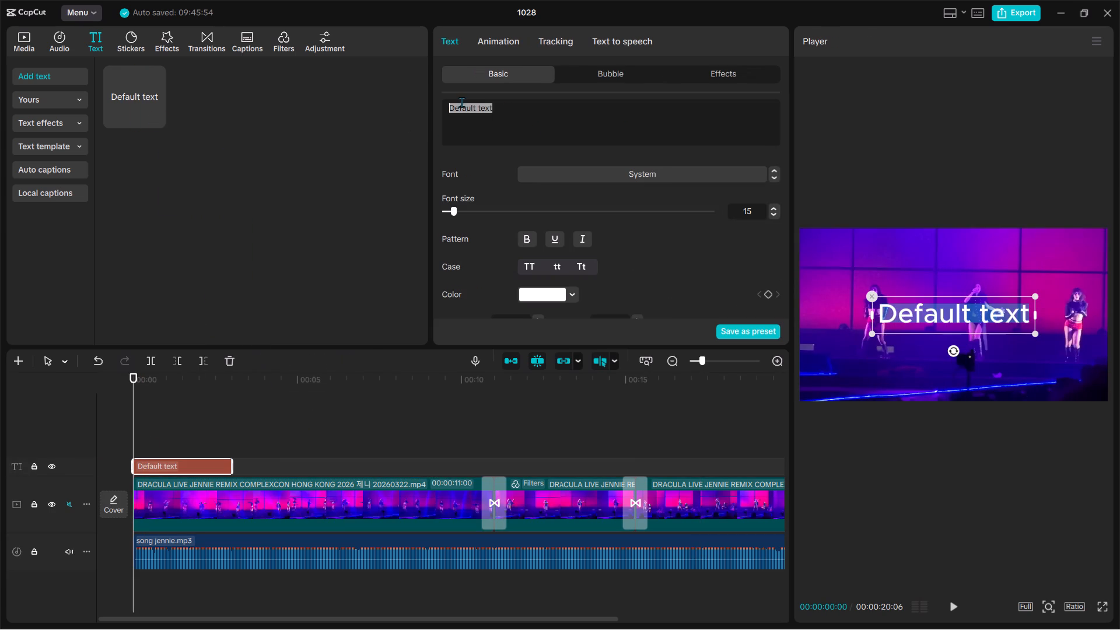
{"action": "left_click_drag", "start_coordinate": [461, 102], "coordinate": [453, 106]}
{"action": "double_click", "coordinate": [310, 175]}
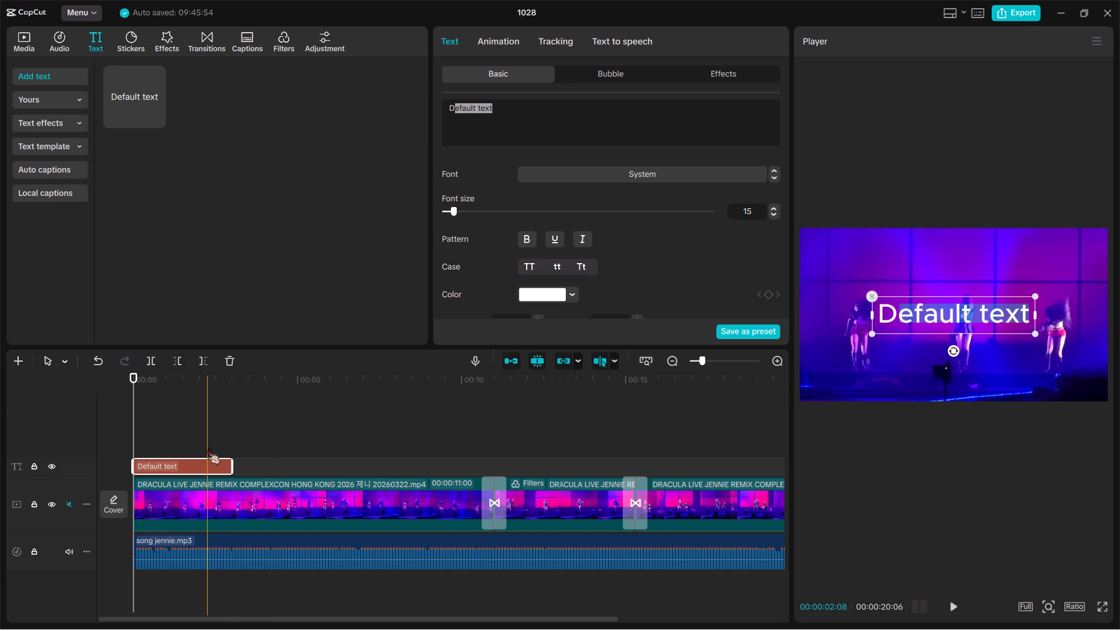
{"action": "left_click", "coordinate": [236, 507]}
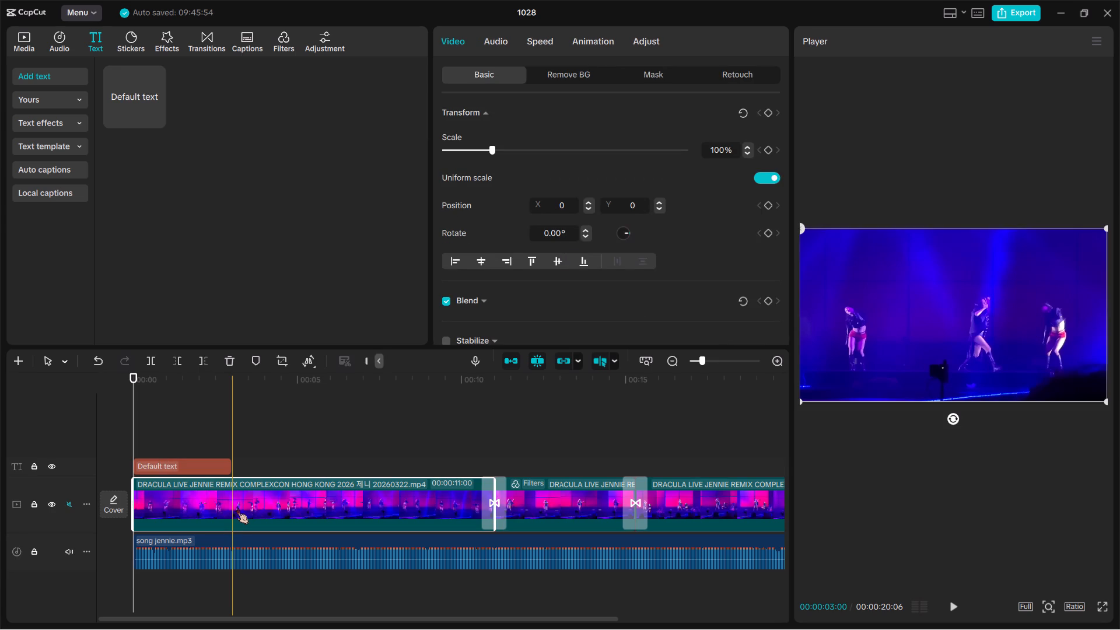
{"action": "left_click", "coordinate": [196, 463]}
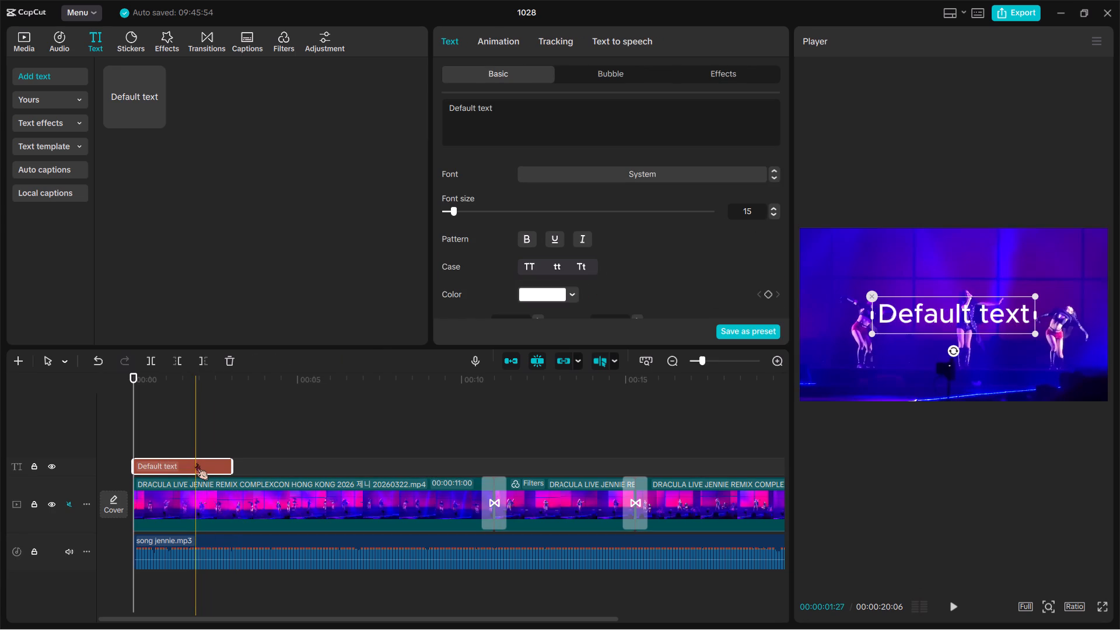
{"action": "left_click", "coordinate": [510, 116]}
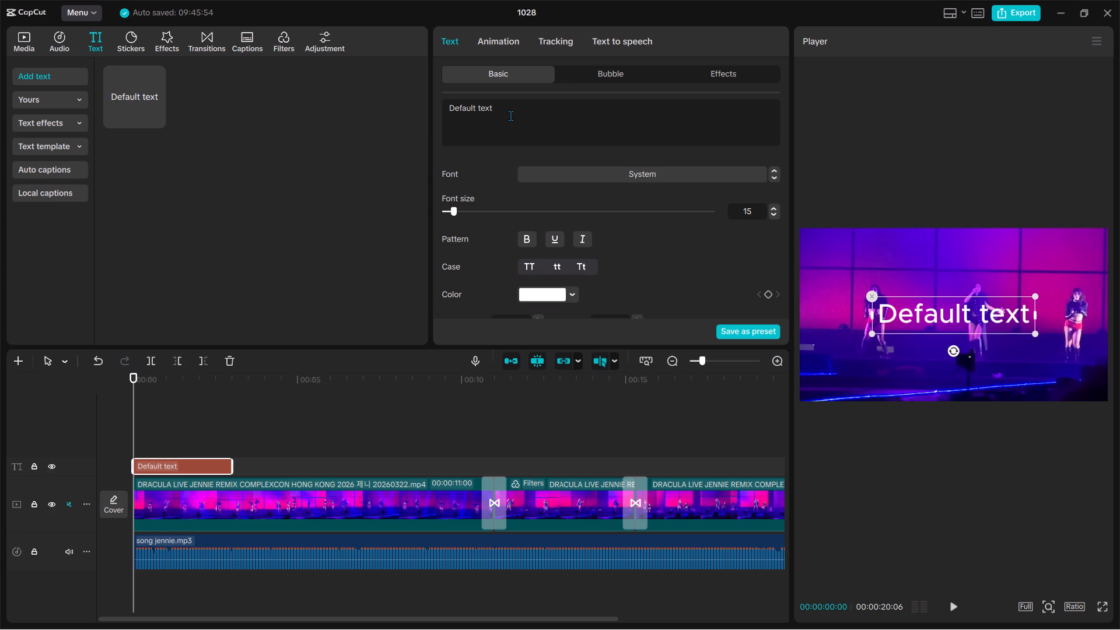
{"action": "left_click_drag", "start_coordinate": [510, 116], "coordinate": [414, 114]}
{"action": "key", "text": "BackSpace"}
{"action": "key", "text": "BackSpace"}
{"action": "key", "text": "BackSpace"}
{"action": "key", "text": "BackSpace"}
{"action": "key", "text": "BackSpace"}
{"action": "key", "text": "BackSpace"}
{"action": "key", "text": "BackSpace"}
{"action": "key", "text": "BackSpace"}
{"action": "key", "text": "BackSpace"}
{"action": "key", "text": "BackSpace"}
{"action": "key", "text": "BackSpace"}
{"action": "key", "text": "BackSpace"}
{"action": "key", "text": "BackSpace"}
{"action": "key", "text": "BackSpace"}
{"action": "key", "text": "BackSpace"}
{"action": "key", "text": "BackSpace"}
{"action": "key", "text": "BackSpace"}
{"action": "key", "text": "BackSpace"}
{"action": "key", "text": "BackSpace"}
{"action": "key", "text": "BackSpace"}
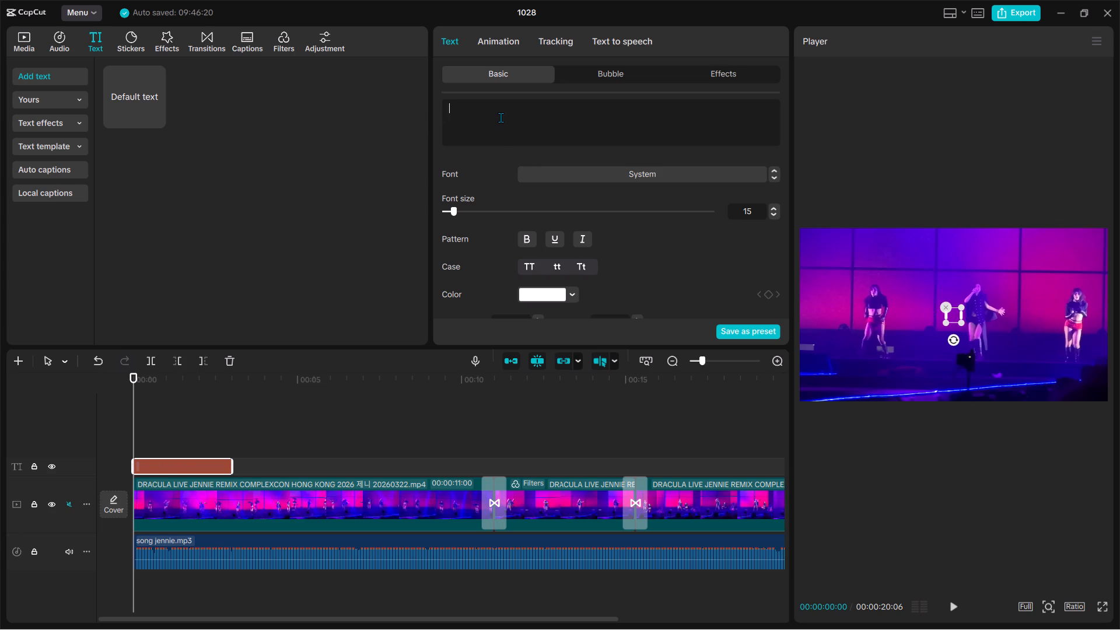
{"action": "type", "text": "je"}
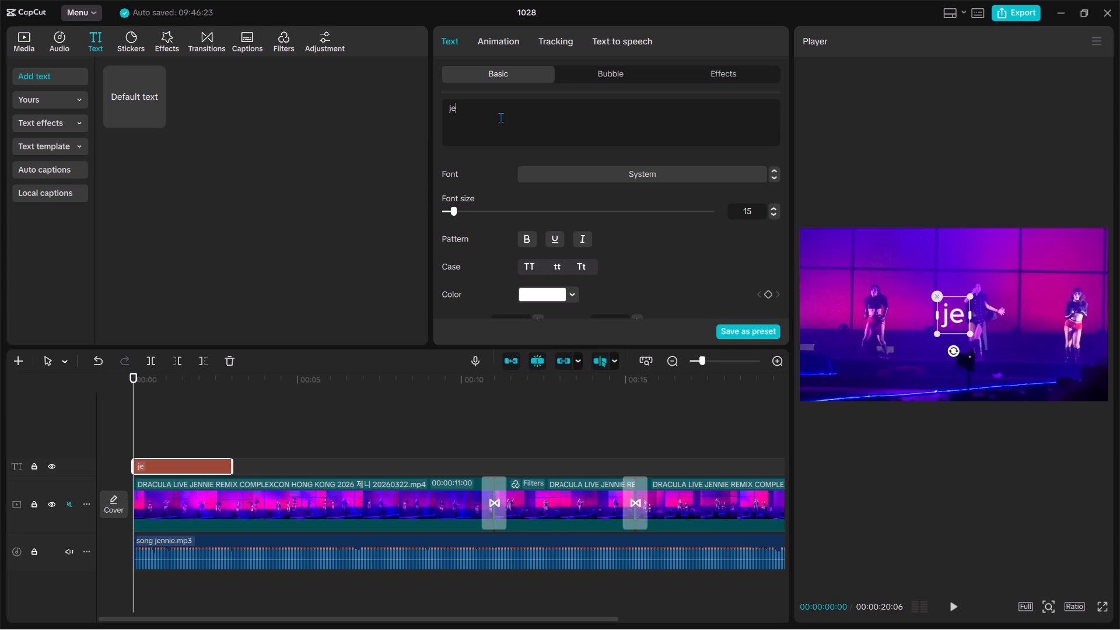
{"action": "type", "text": "nnie"}
{"action": "key", "text": "space"}
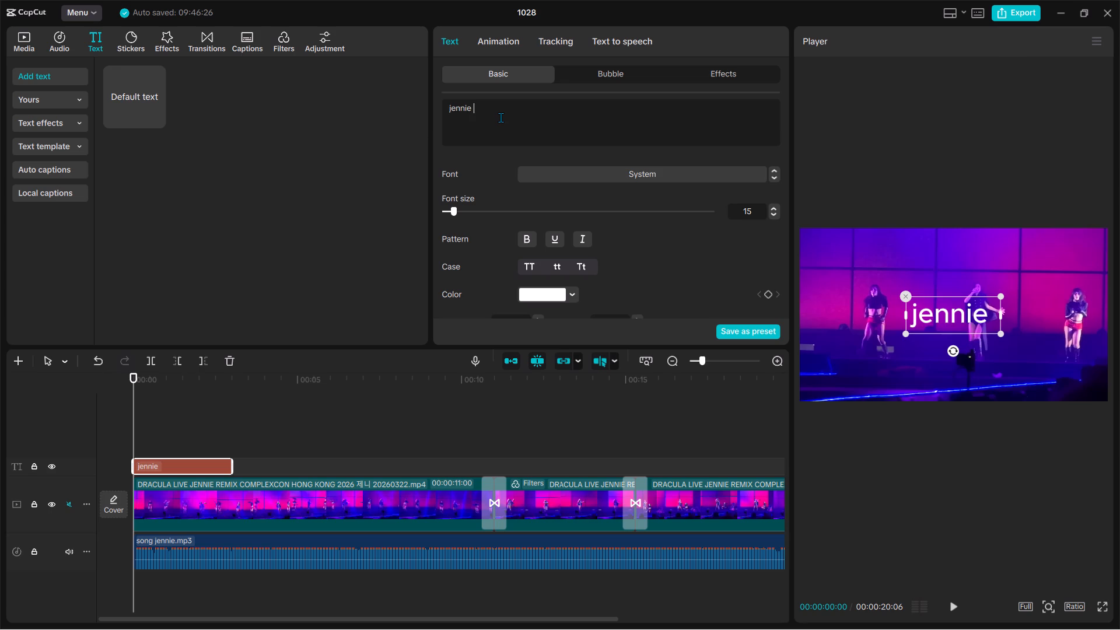
{"action": "type", "text": "dracula p"}
{"action": "type", "text": "erform"}
{"action": "type", "text": "ance"}
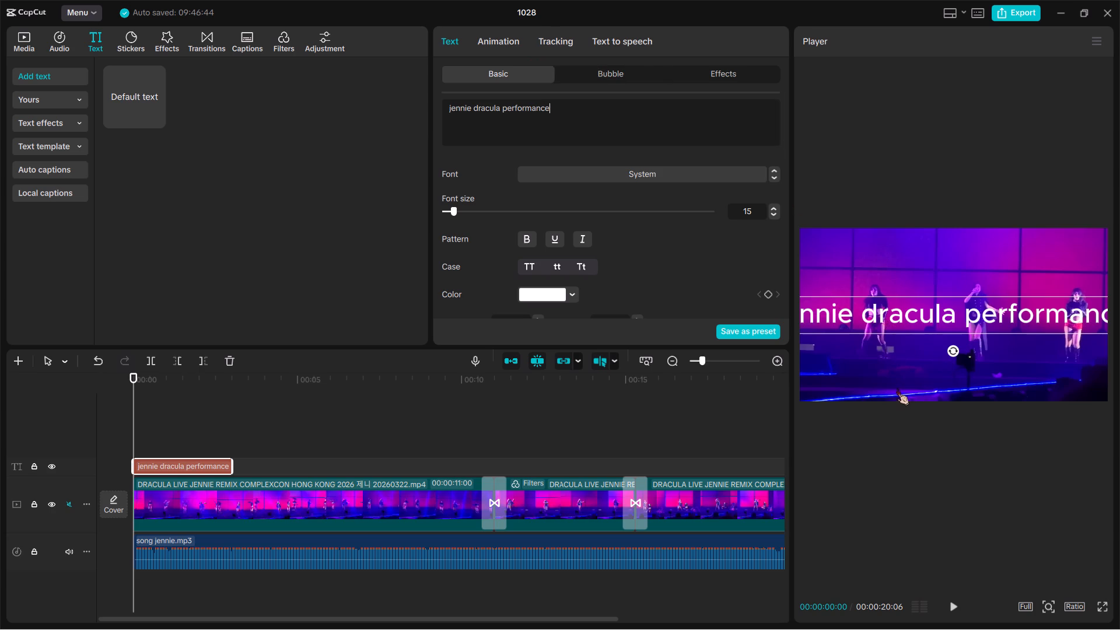
Scale the text down in the preview so the whole line fits inside the video frame, about 80% of its width.
{"action": "scroll", "coordinate": [881, 473], "scroll_direction": "down", "scroll_amount": 3, "text": "ctrl"}
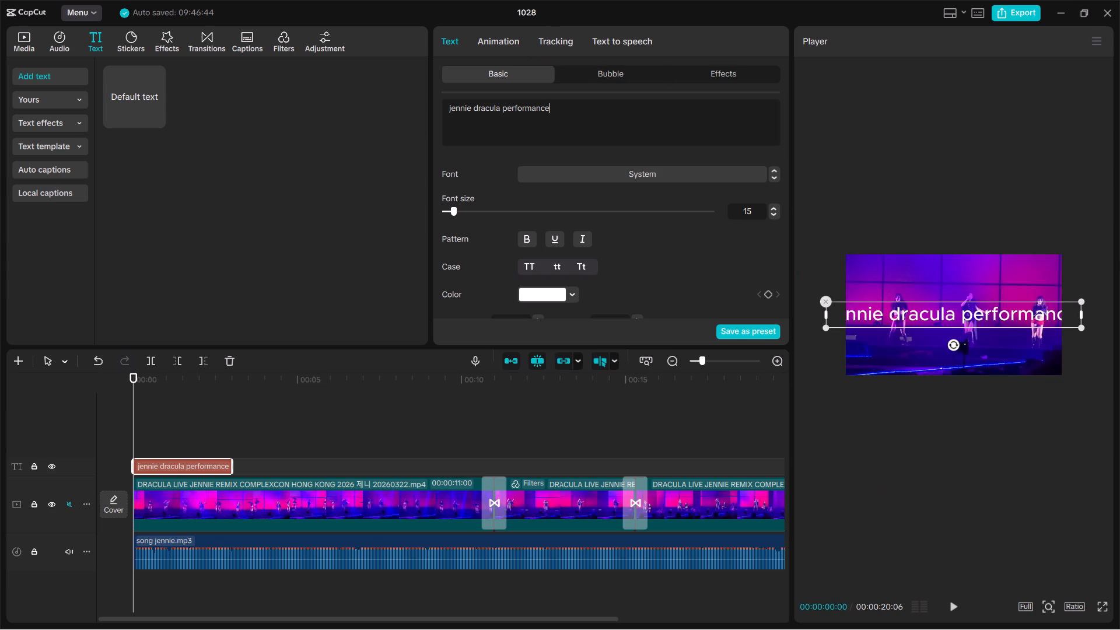
{"action": "left_click_drag", "start_coordinate": [1079, 322], "coordinate": [1038, 325]}
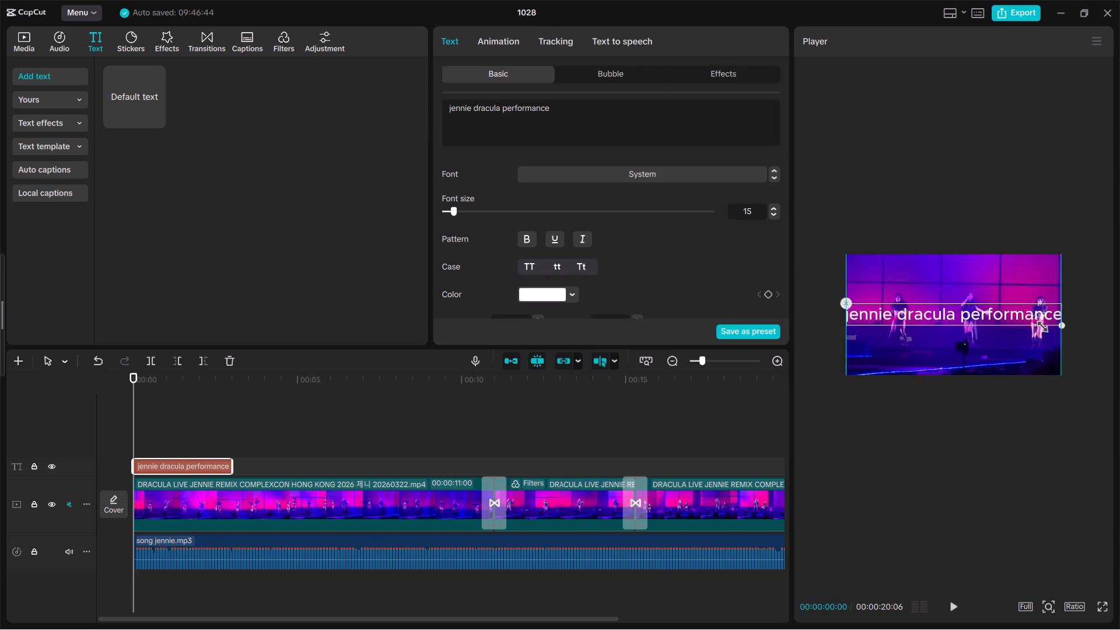
{"action": "left_click_drag", "start_coordinate": [1038, 325], "coordinate": [1000, 318]}
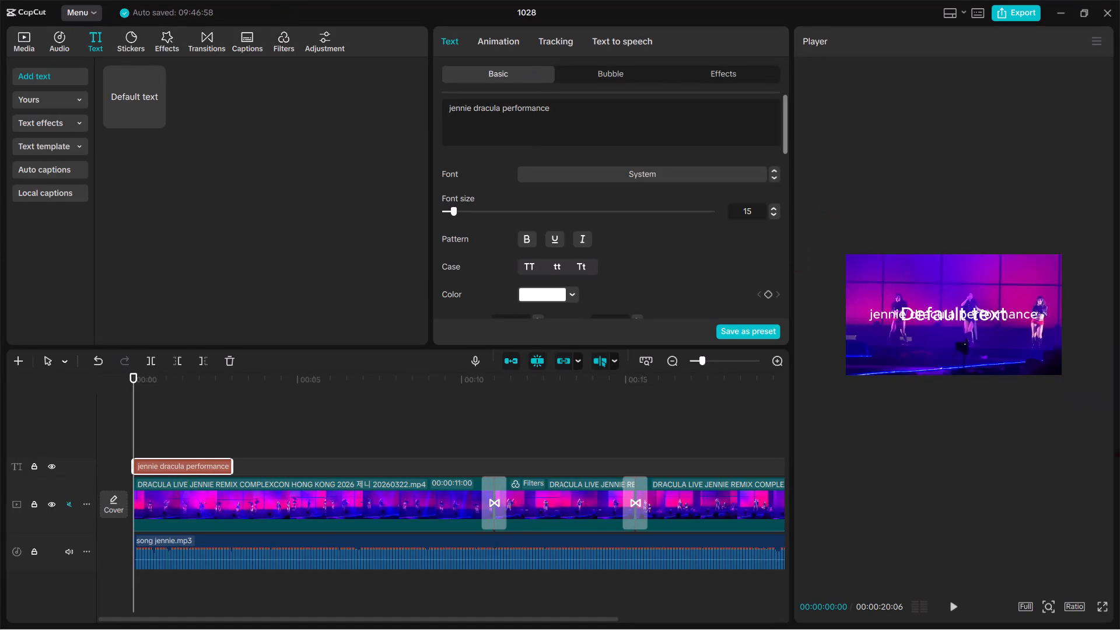
{"action": "scroll", "coordinate": [928, 505], "scroll_direction": "up", "scroll_amount": 3, "text": "ctrl"}
{"action": "scroll", "coordinate": [770, 341], "scroll_direction": "right", "scroll_amount": 1}
{"action": "scroll", "coordinate": [937, 485], "scroll_direction": "down", "scroll_amount": 1, "text": "ctrl"}
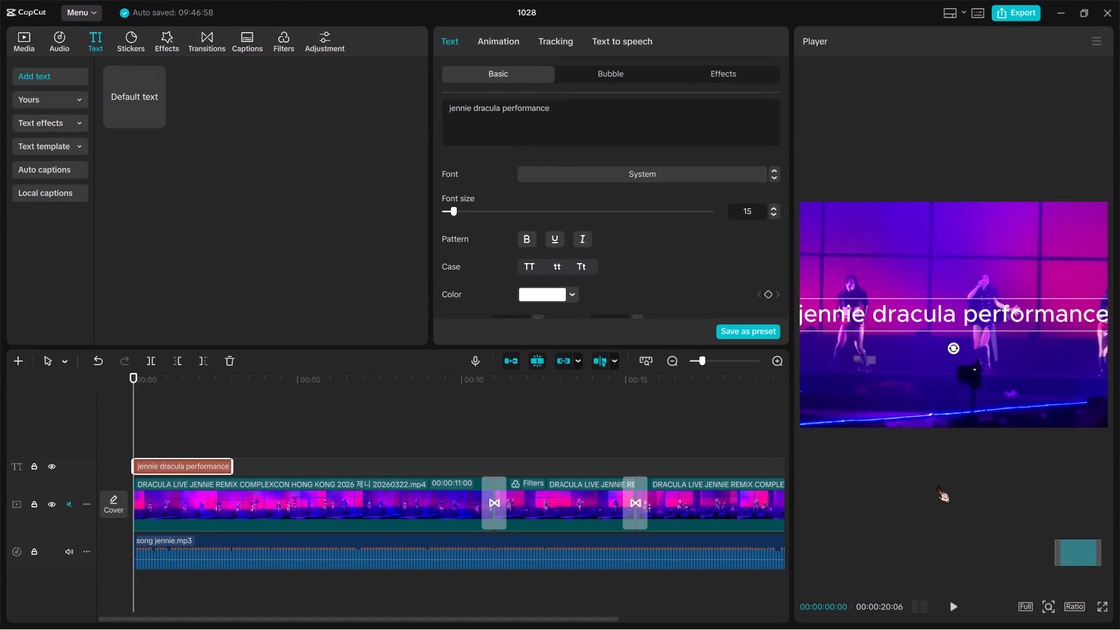
{"action": "scroll", "coordinate": [937, 485], "scroll_direction": "down", "scroll_amount": 1, "text": "ctrl"}
{"action": "scroll", "coordinate": [937, 485], "scroll_direction": "left", "scroll_amount": 1}
{"action": "scroll", "coordinate": [935, 485], "scroll_direction": "down", "scroll_amount": 2, "text": "ctrl"}
{"action": "scroll", "coordinate": [935, 485], "scroll_direction": "left", "scroll_amount": 3}
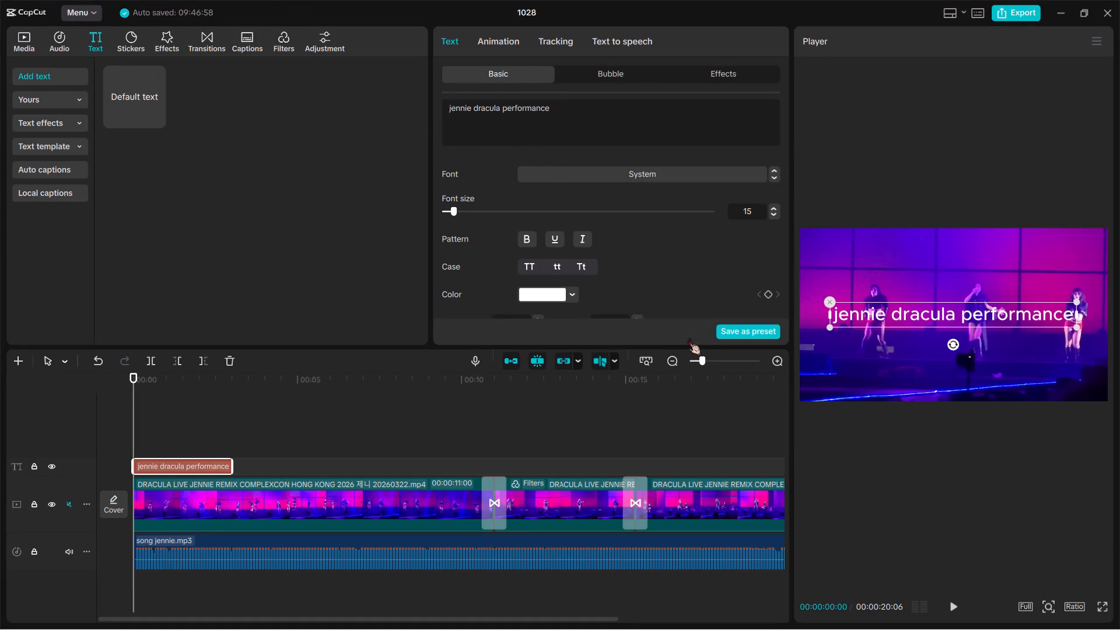
Break the text into two lines, with "performance" below "jennie dracula".
{"action": "left_click", "coordinate": [499, 110]}
{"action": "key", "text": "Return"}
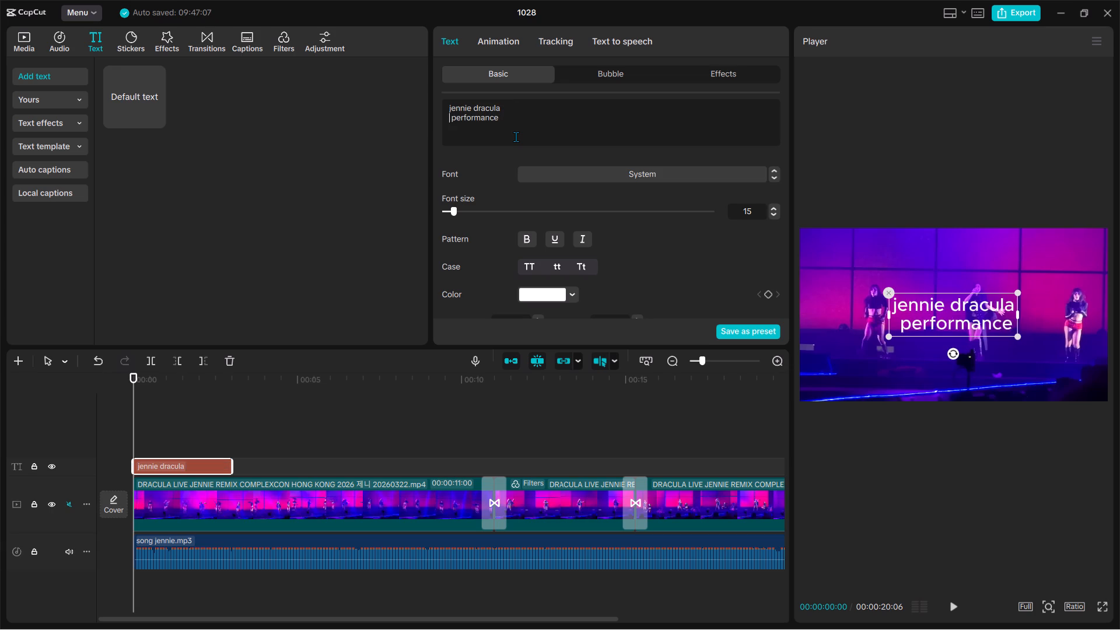
{"action": "key", "text": "BackSpace"}
{"action": "key", "text": "Return"}
Compare fonts on the text and set its font to Algerian.
{"action": "left_click", "coordinate": [633, 180]}
{"action": "left_click", "coordinate": [633, 177]}
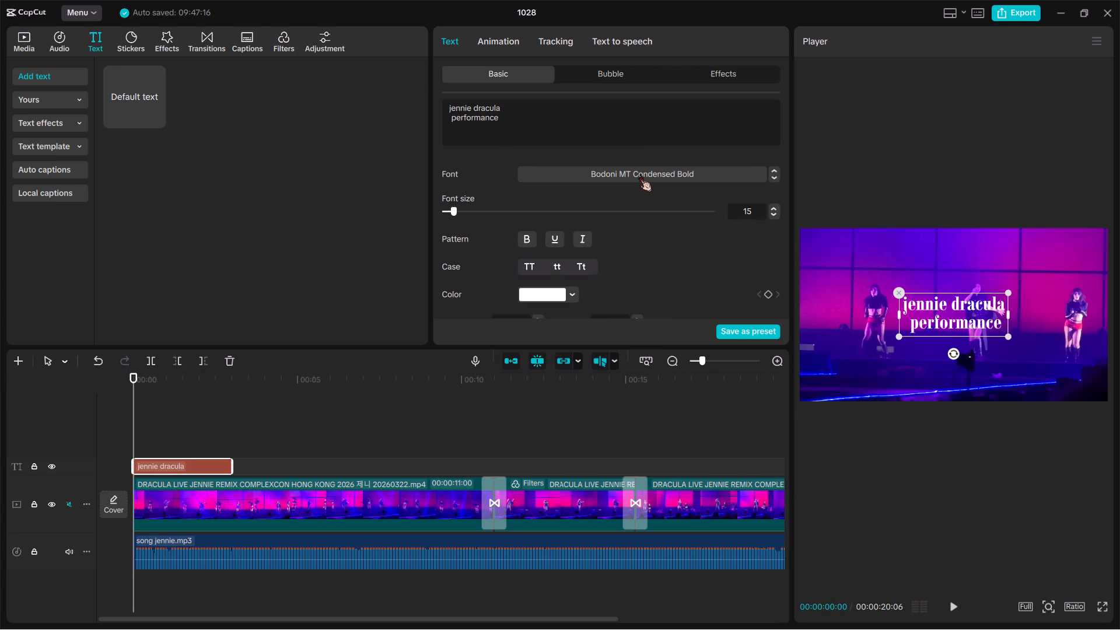
{"action": "left_click", "coordinate": [639, 174]}
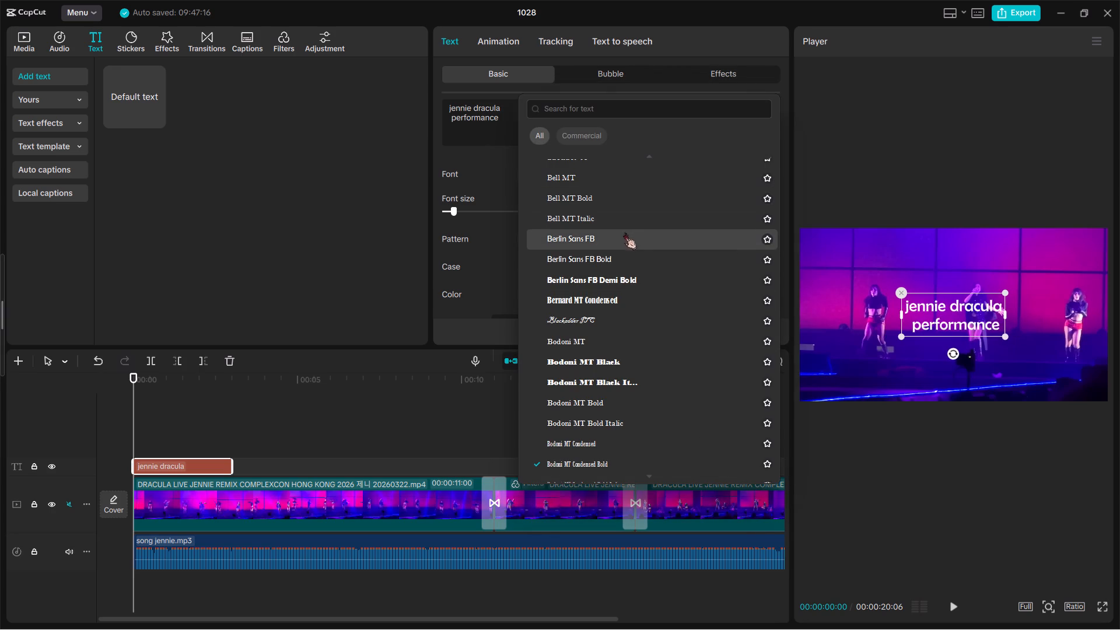
{"action": "scroll", "coordinate": [621, 209], "scroll_direction": "up", "scroll_amount": 1}
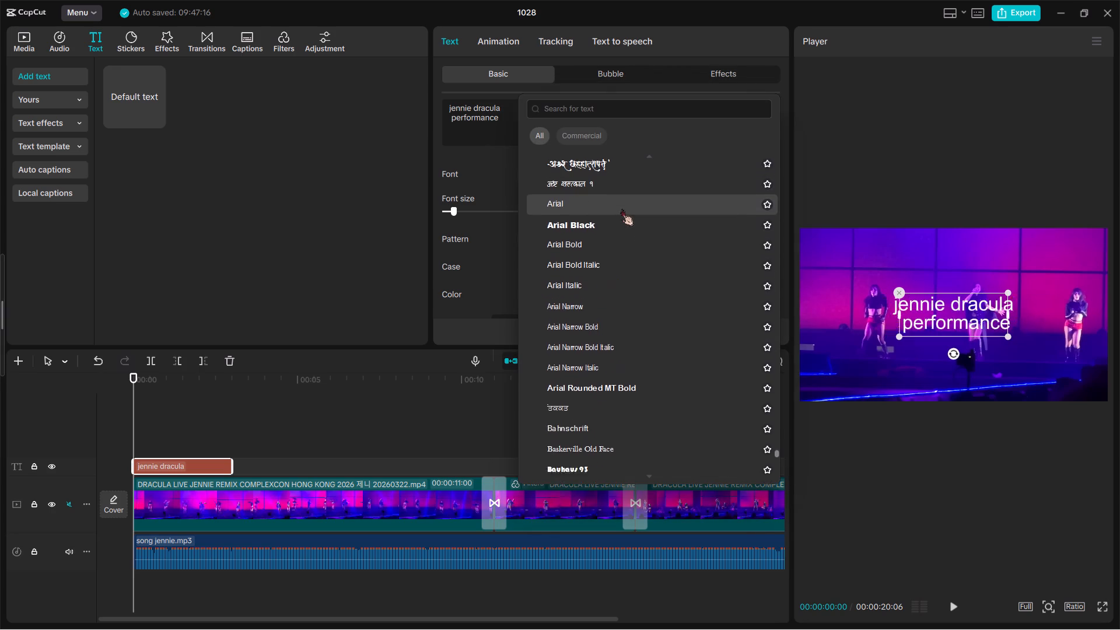
{"action": "scroll", "coordinate": [621, 209], "scroll_direction": "up", "scroll_amount": 3}
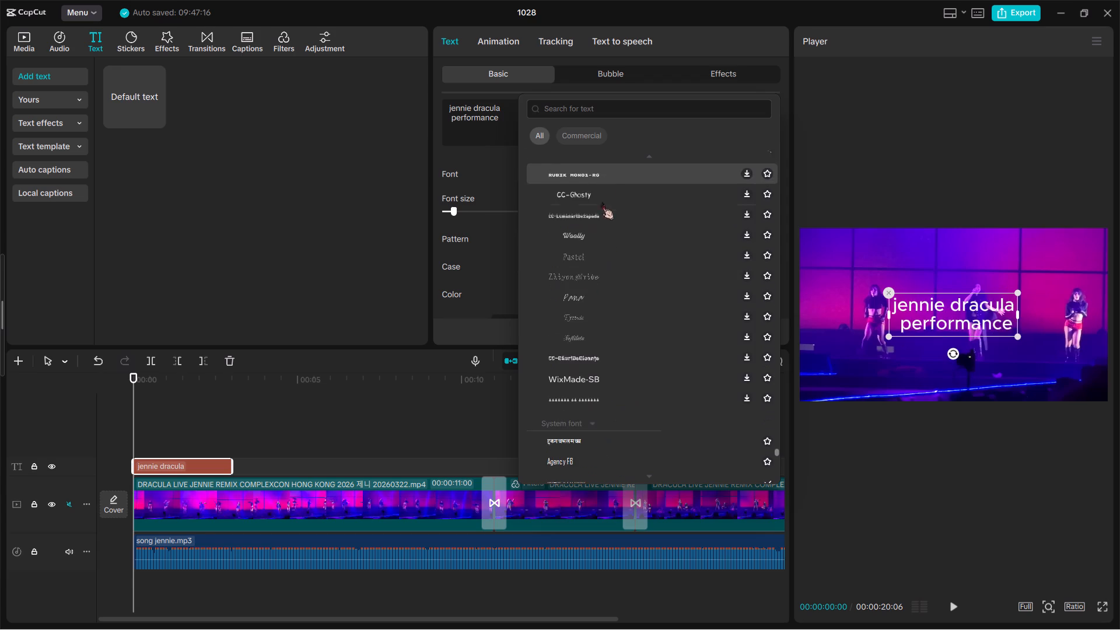
{"action": "scroll", "coordinate": [597, 151], "scroll_direction": "up", "scroll_amount": 1}
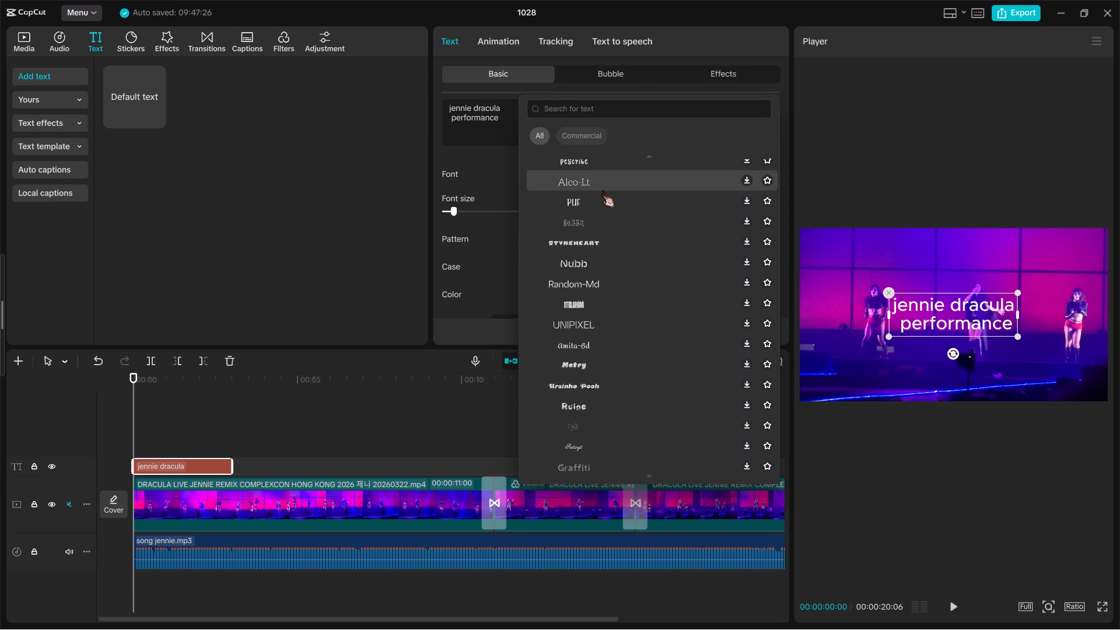
{"action": "scroll", "coordinate": [605, 332], "scroll_direction": "down", "scroll_amount": 3}
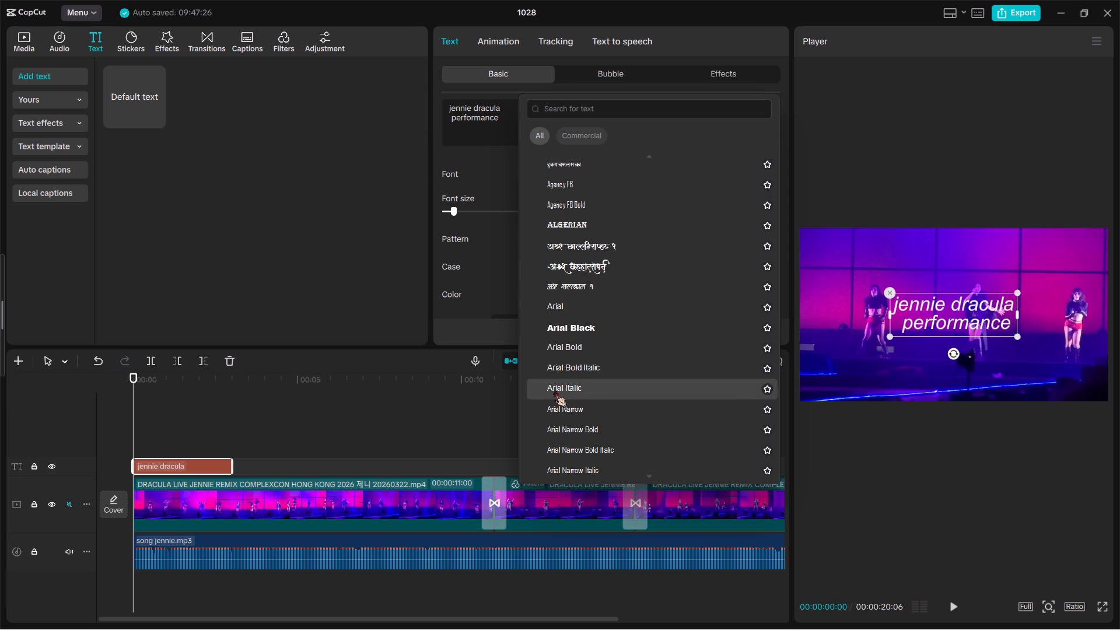
{"action": "scroll", "coordinate": [554, 390], "scroll_direction": "down", "scroll_amount": 1}
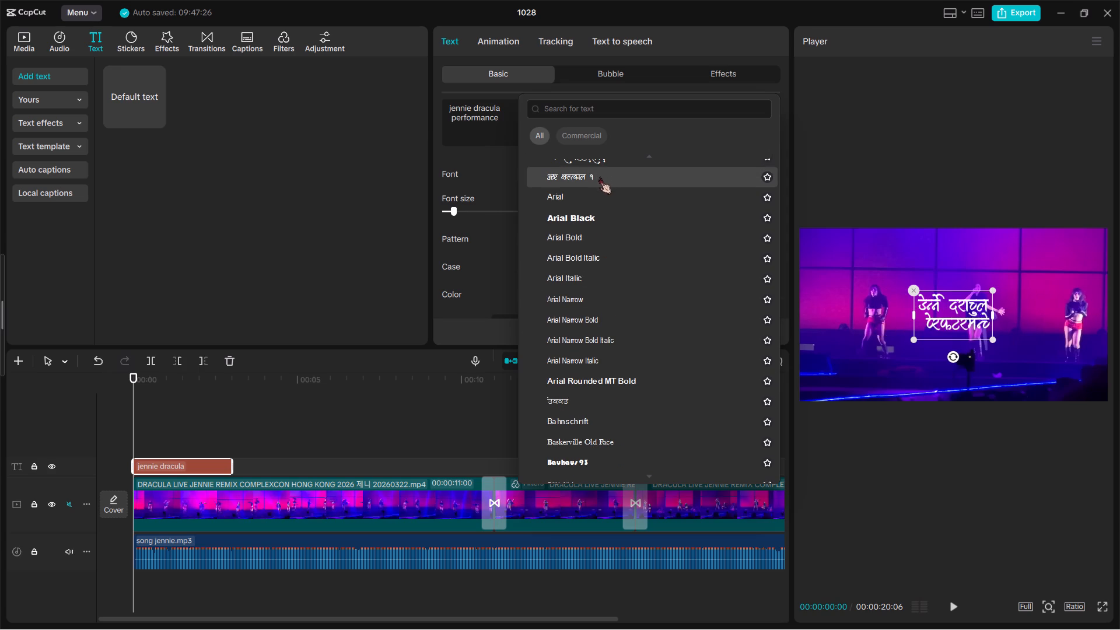
{"action": "scroll", "coordinate": [599, 177], "scroll_direction": "up", "scroll_amount": 1}
{"action": "scroll", "coordinate": [604, 227], "scroll_direction": "up", "scroll_amount": 1}
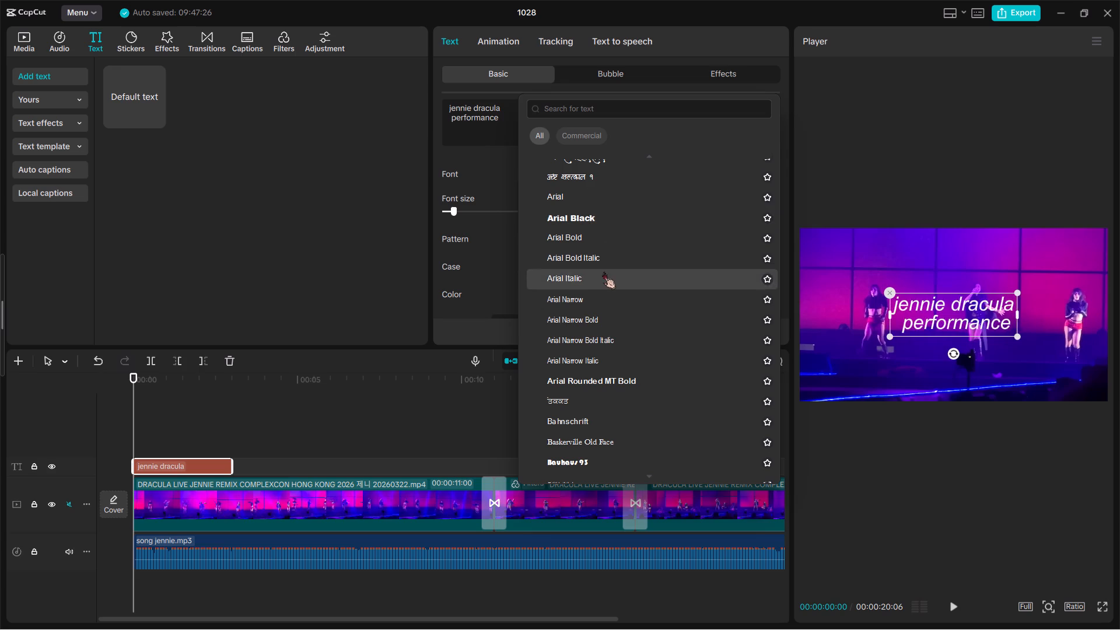
{"action": "scroll", "coordinate": [603, 272], "scroll_direction": "up", "scroll_amount": 1}
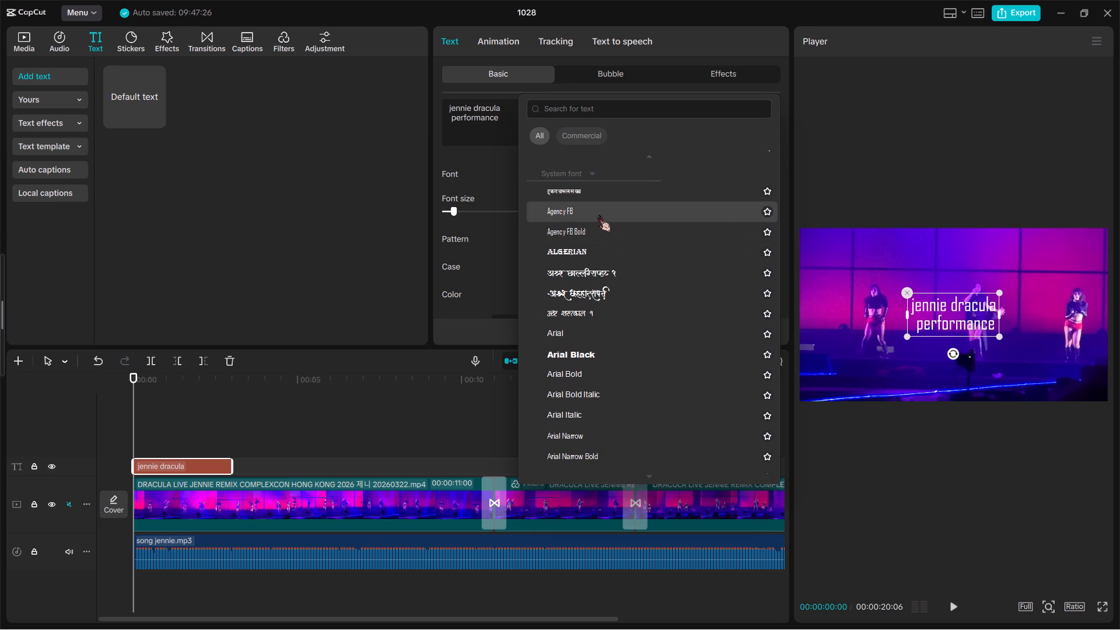
{"action": "left_click", "coordinate": [595, 248]}
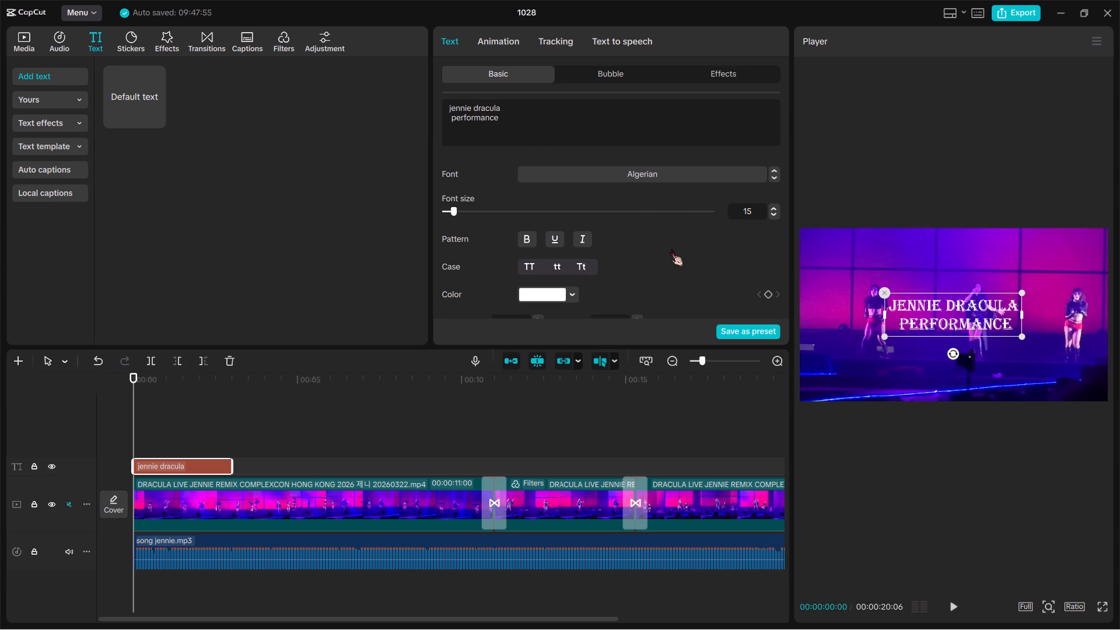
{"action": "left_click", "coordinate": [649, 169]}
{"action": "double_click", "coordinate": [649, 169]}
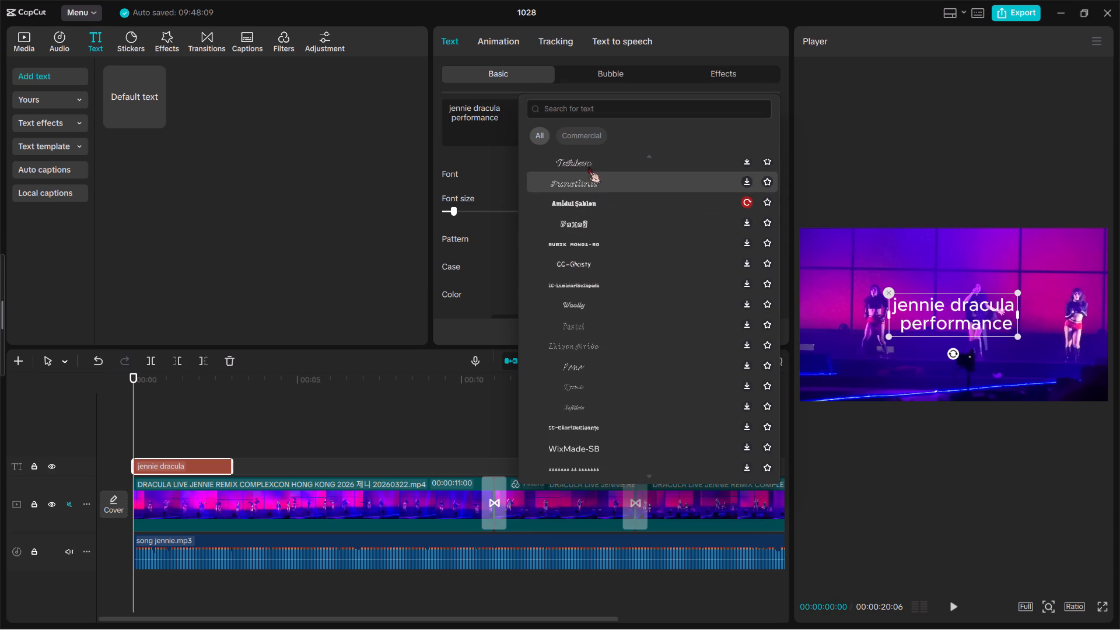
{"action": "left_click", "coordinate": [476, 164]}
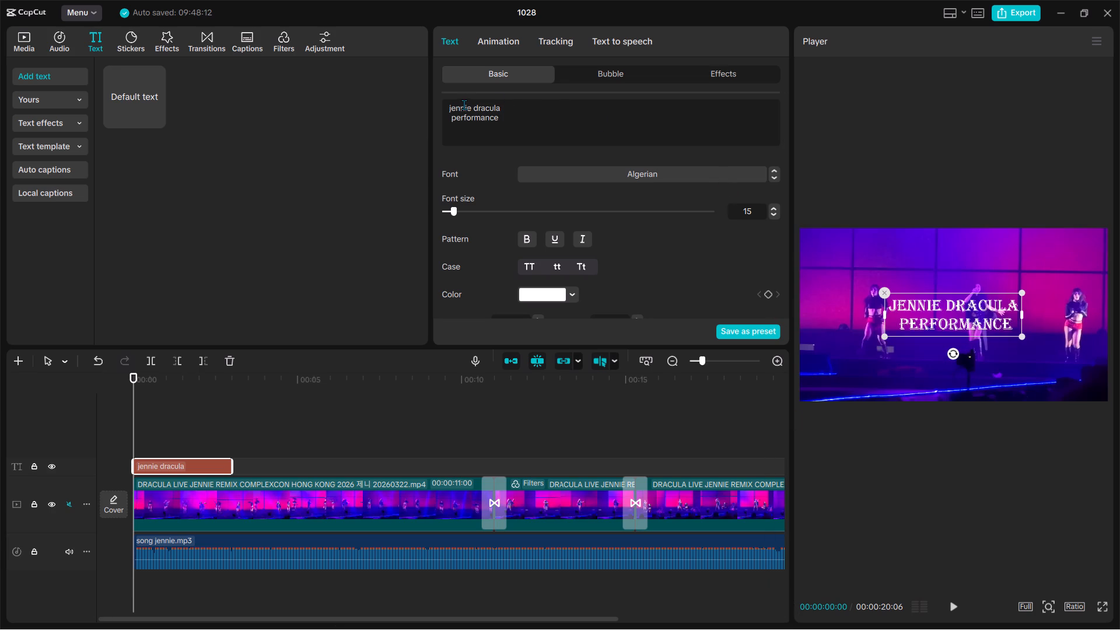
Colour only the word "jennie" in the text dark red, hex BC1E1E.
{"action": "left_click_drag", "start_coordinate": [473, 107], "coordinate": [435, 107]}
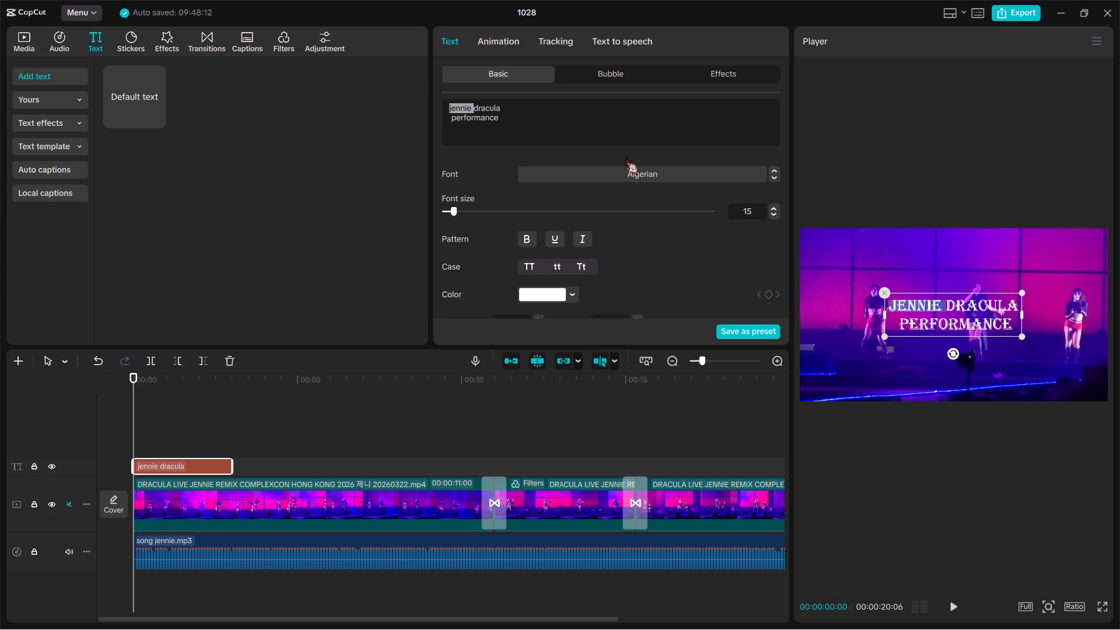
{"action": "left_click", "coordinate": [572, 292]}
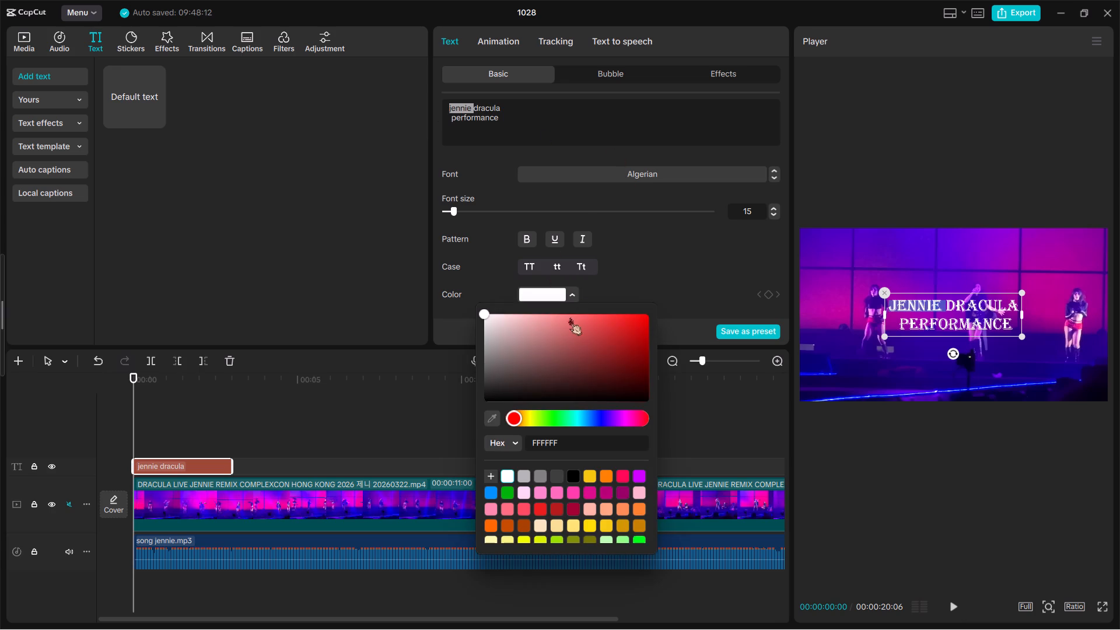
{"action": "double_click", "coordinate": [622, 337]}
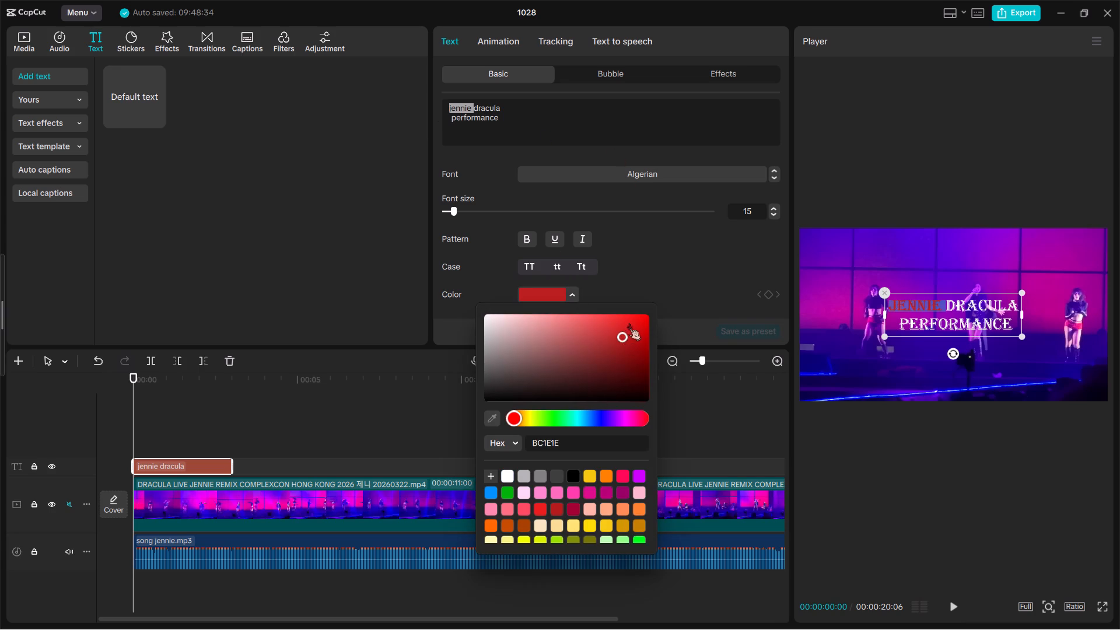
Recolour the word "jennie" in the title text near-white, hex FFF9F9.
{"action": "left_click_drag", "start_coordinate": [628, 323], "coordinate": [621, 414]}
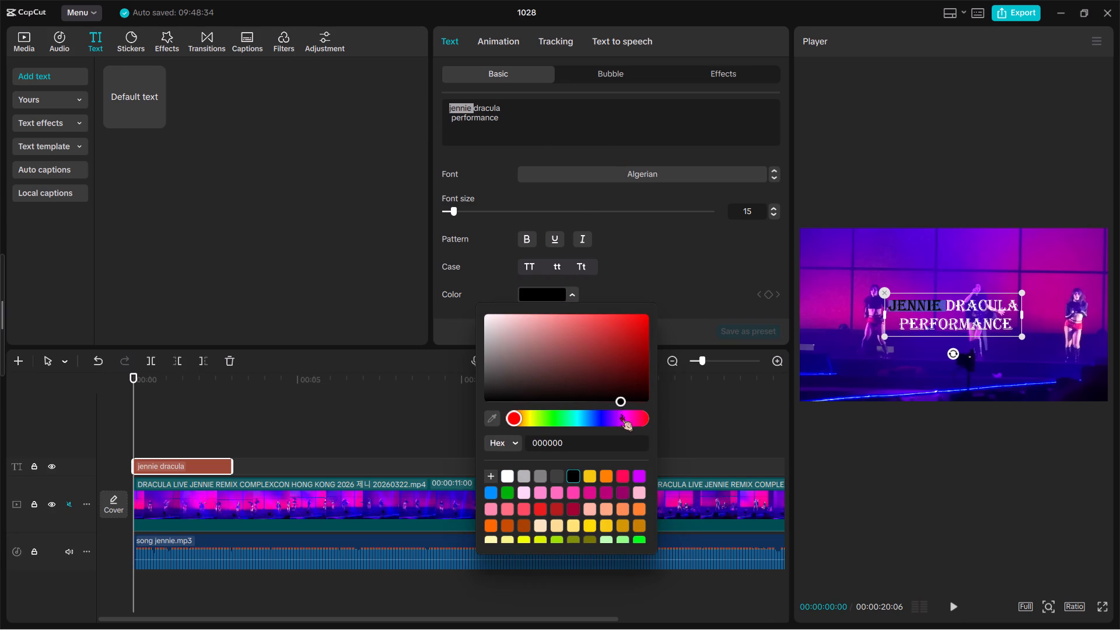
{"action": "left_click_drag", "start_coordinate": [621, 414], "coordinate": [645, 412]}
{"action": "left_click_drag", "start_coordinate": [645, 412], "coordinate": [484, 323]}
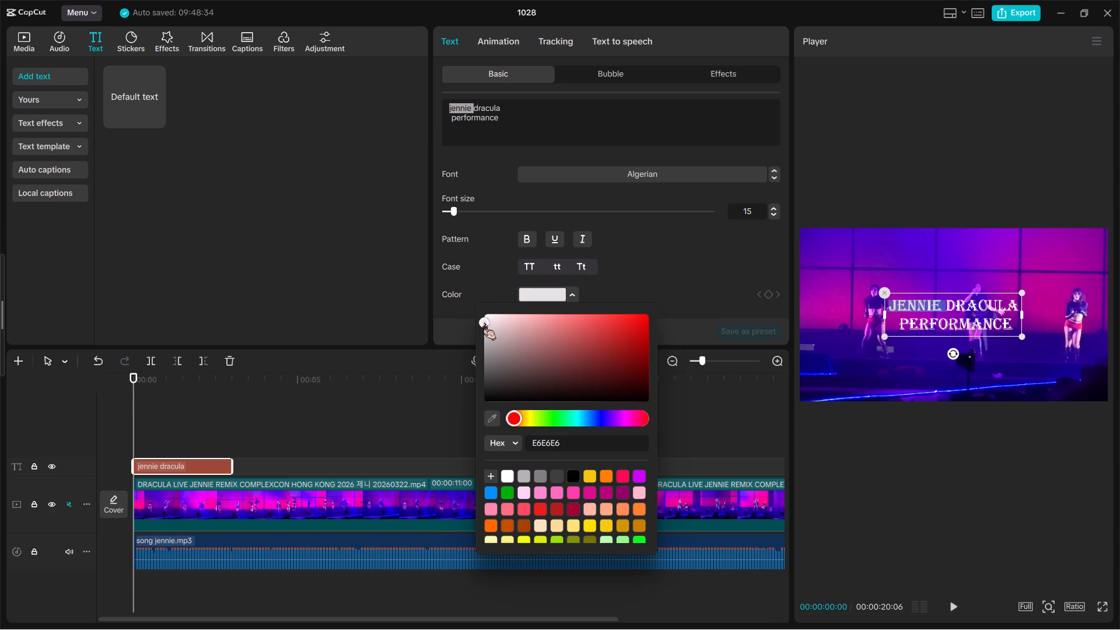
{"action": "left_click_drag", "start_coordinate": [484, 323], "coordinate": [488, 314]}
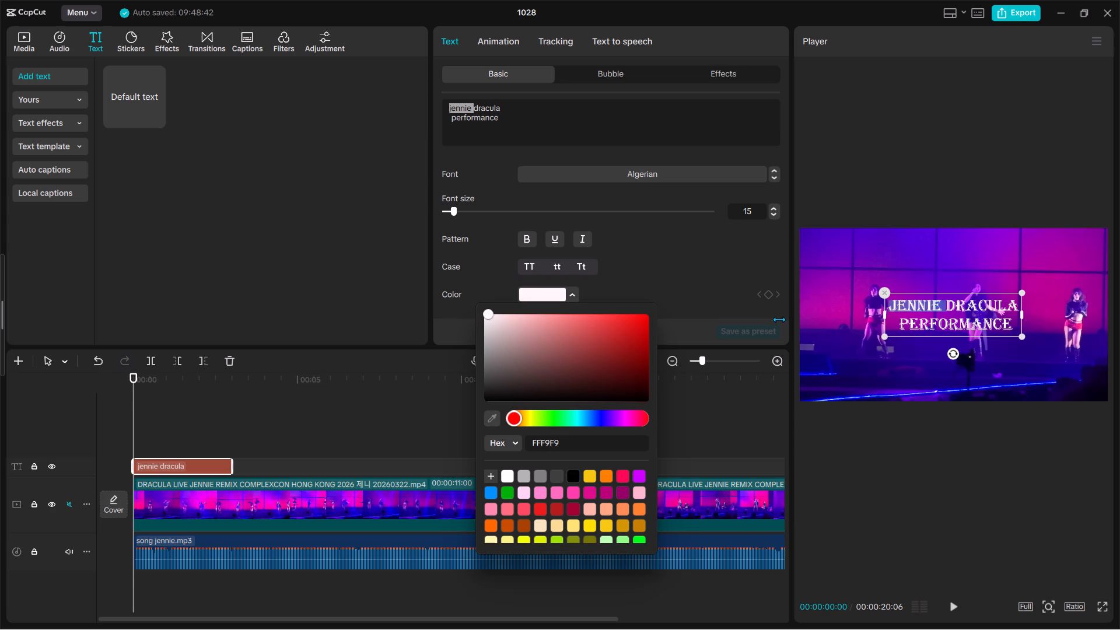
{"action": "left_click", "coordinate": [684, 254]}
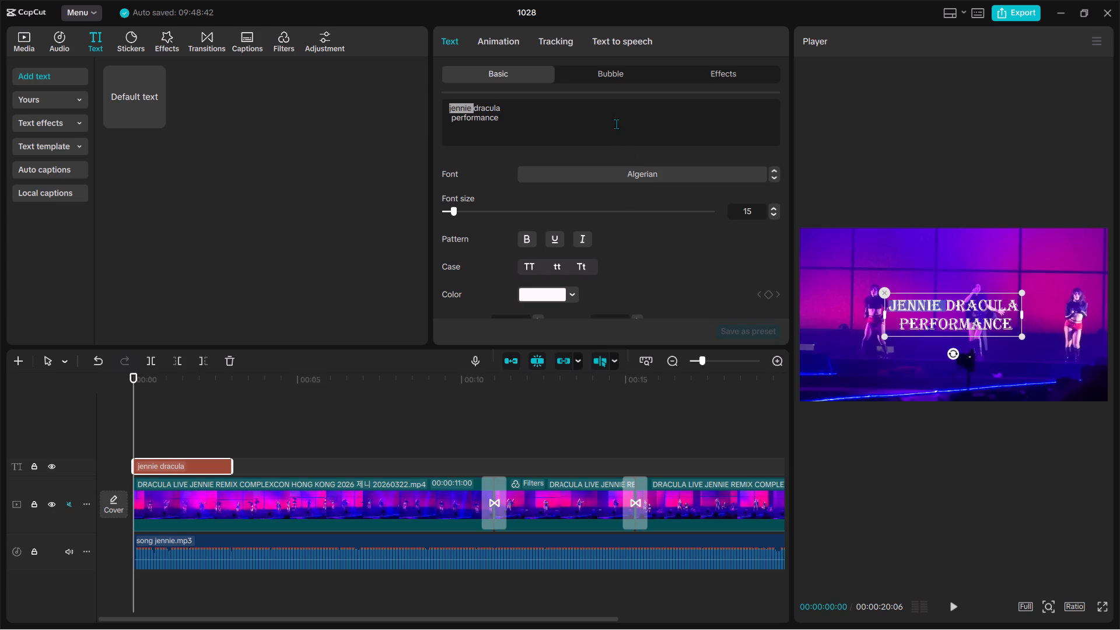
{"action": "left_click", "coordinate": [613, 106]}
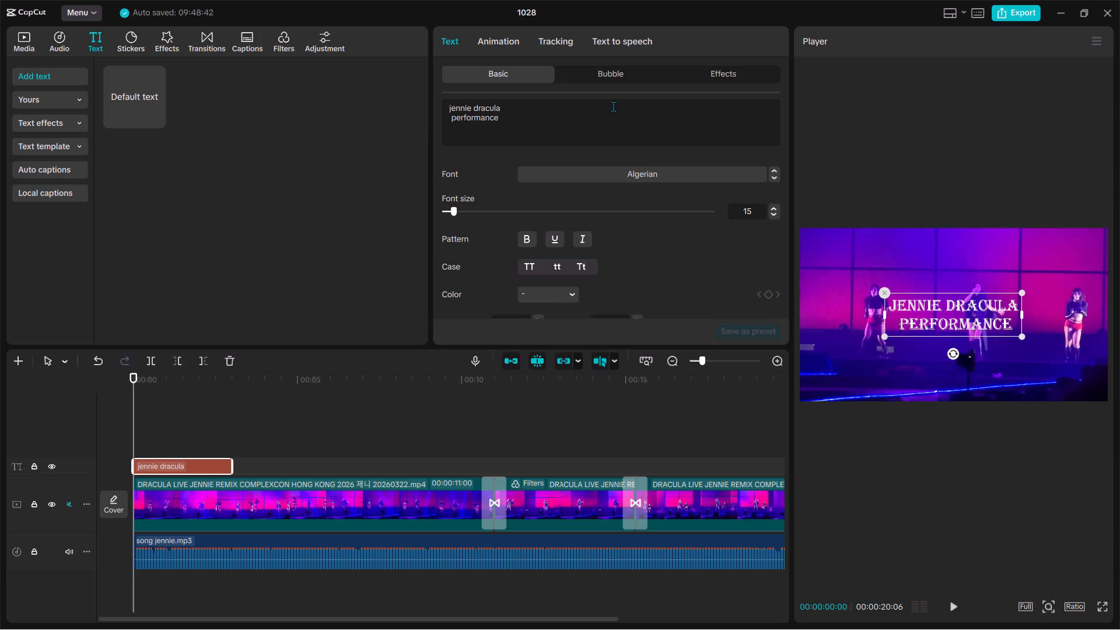
Apply the "Blur ...Right" entrance animation to the title text with a 3.0 s duration and preview it.
{"action": "left_click", "coordinate": [509, 35]}
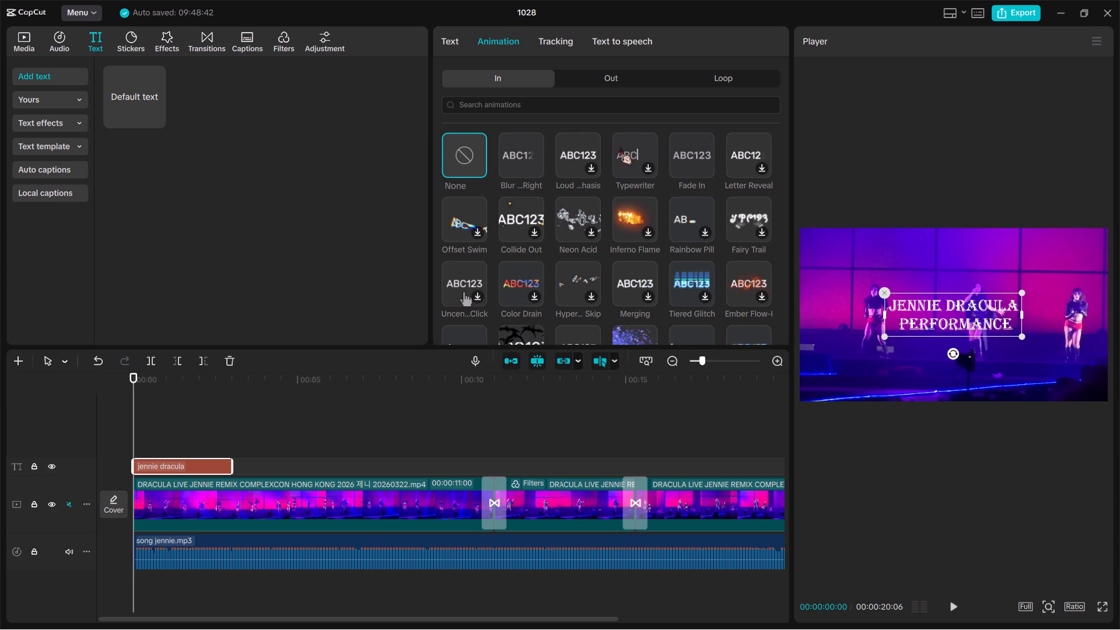
{"action": "double_click", "coordinate": [514, 164]}
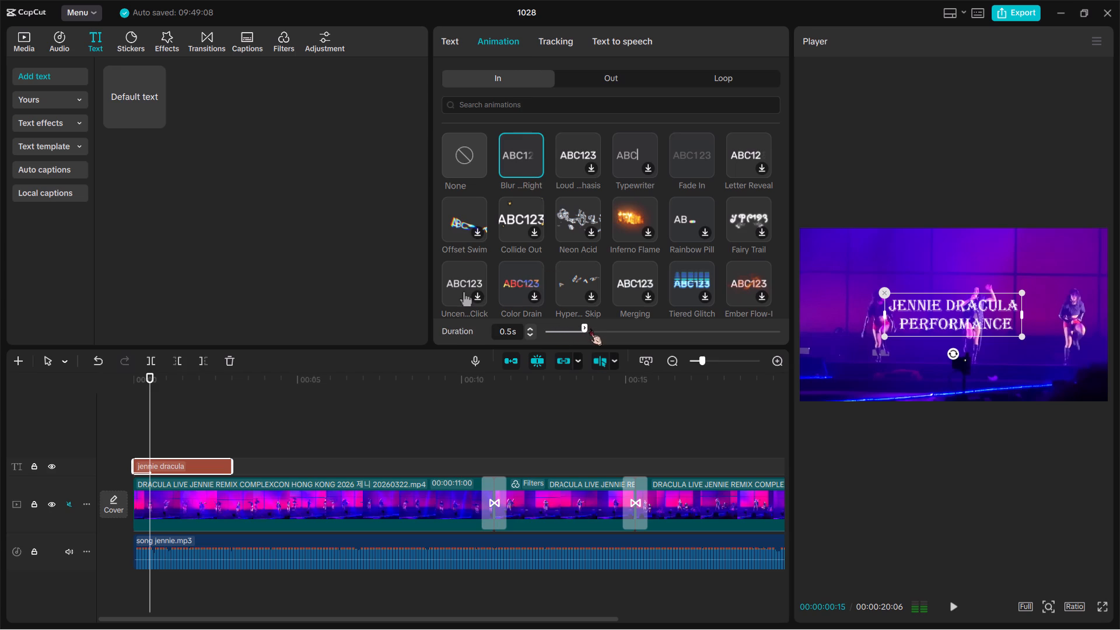
{"action": "left_click_drag", "start_coordinate": [585, 327], "coordinate": [821, 344]}
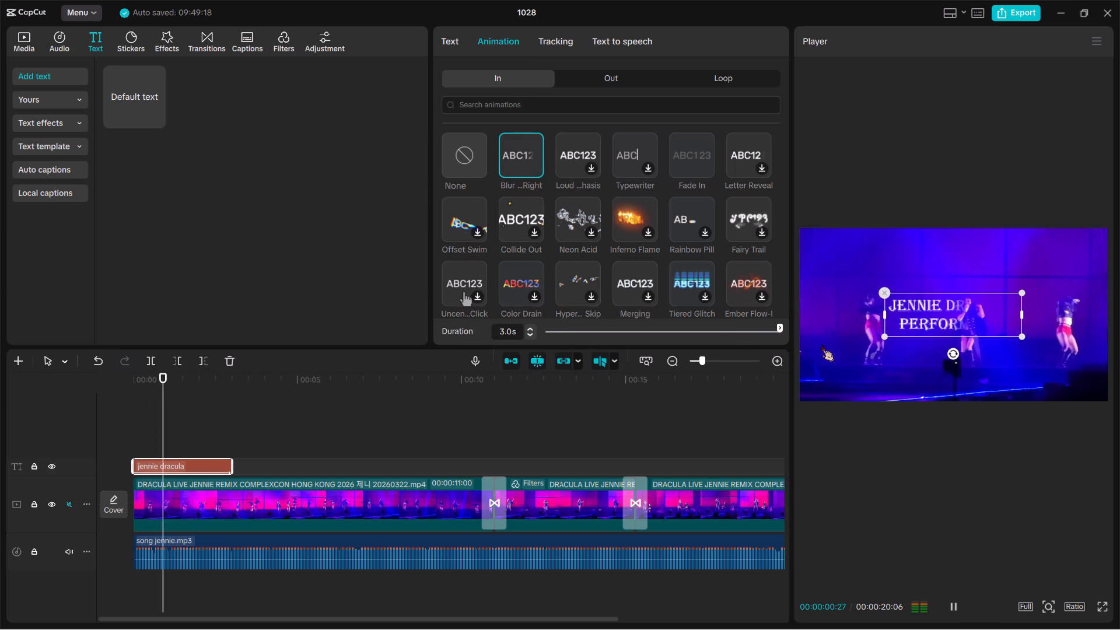
{"action": "key", "text": "space"}
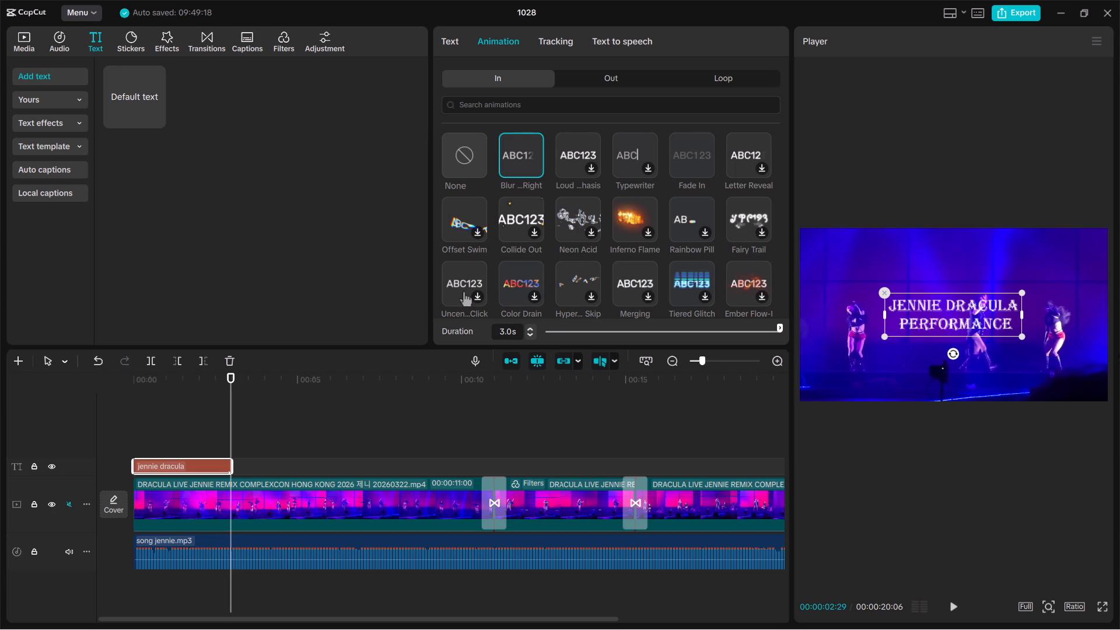
Move the title text down to the lower part of the video frame, in front of the dancers' feet.
{"action": "left_click_drag", "start_coordinate": [942, 315], "coordinate": [930, 384]}
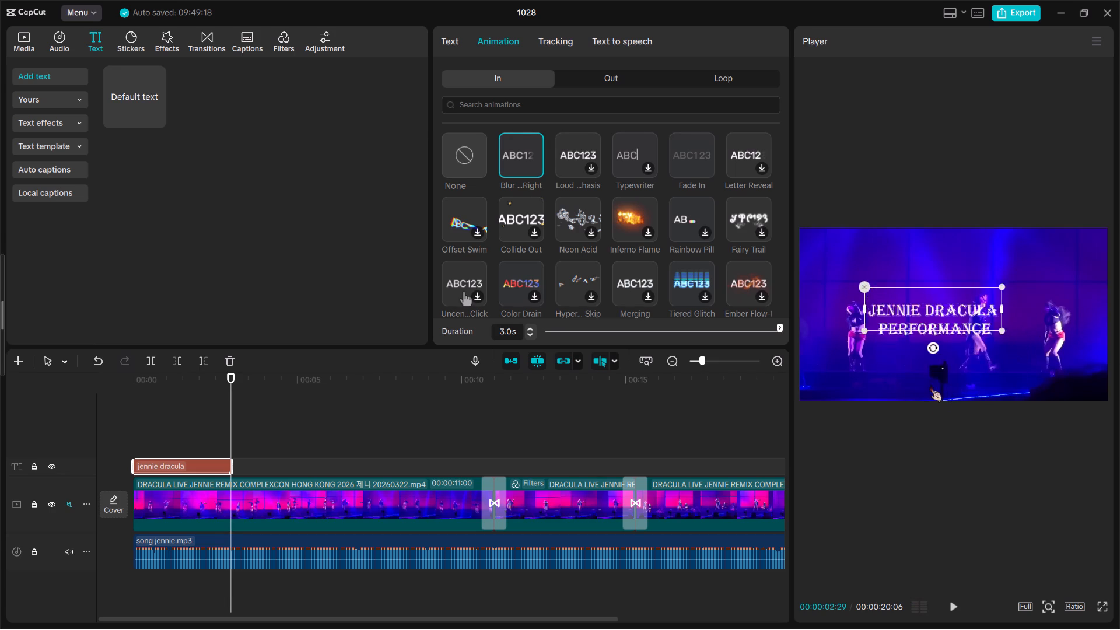
{"action": "left_click_drag", "start_coordinate": [930, 384], "coordinate": [943, 306]}
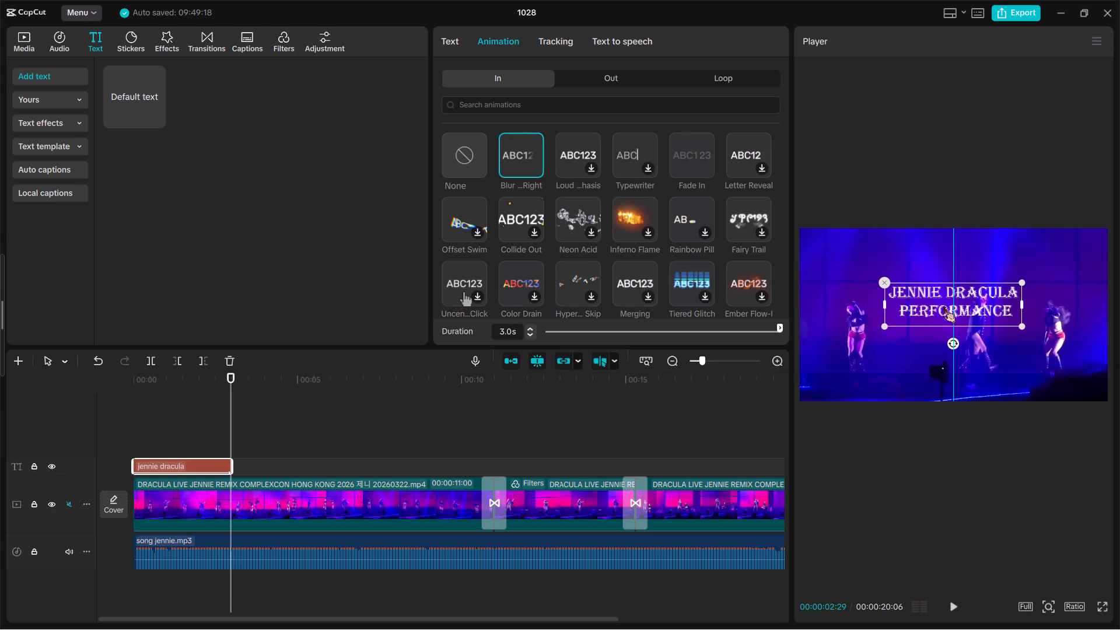
{"action": "left_click_drag", "start_coordinate": [943, 306], "coordinate": [933, 362]}
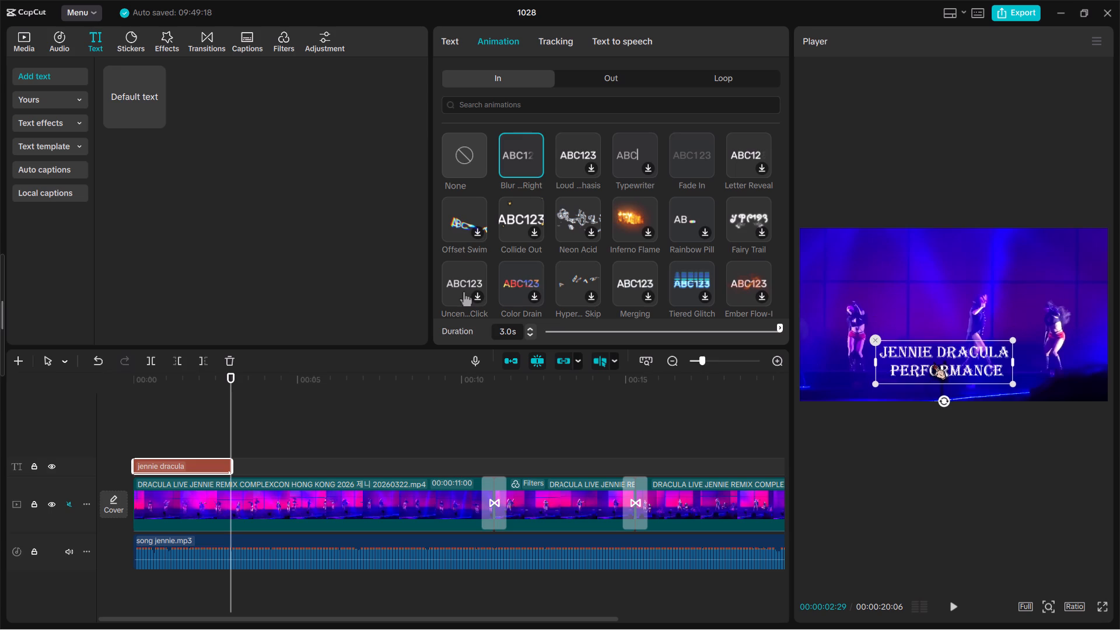
{"action": "left_click_drag", "start_coordinate": [933, 362], "coordinate": [933, 361]}
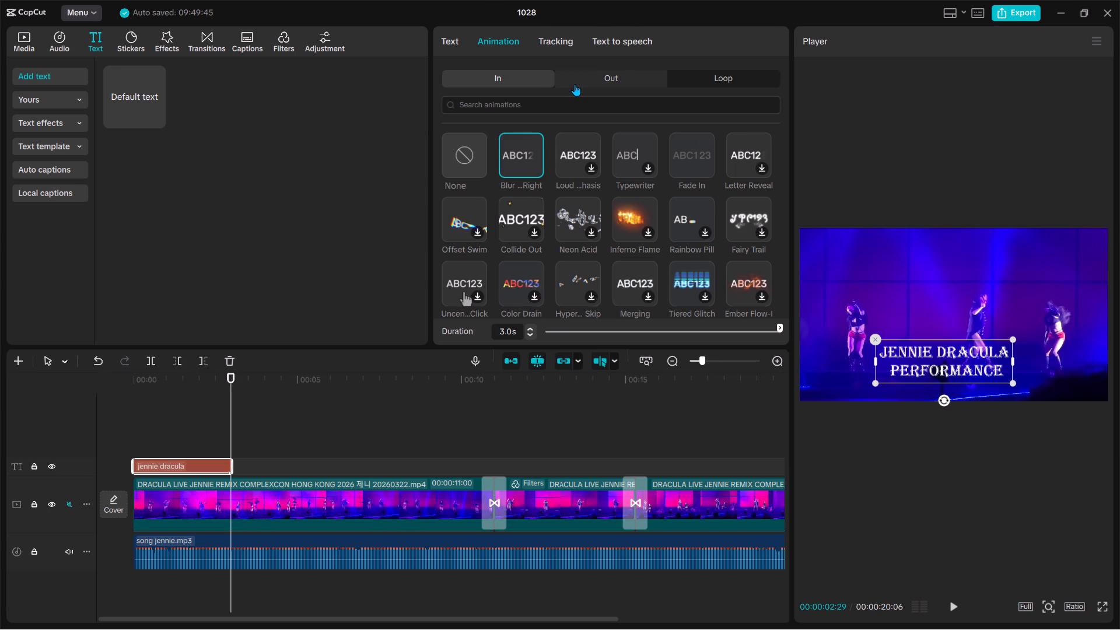
Add a Fade Out exit animation to the title, setting 2.2 s for the entrance and 0.7 s for the exit.
{"action": "left_click", "coordinate": [575, 84]}
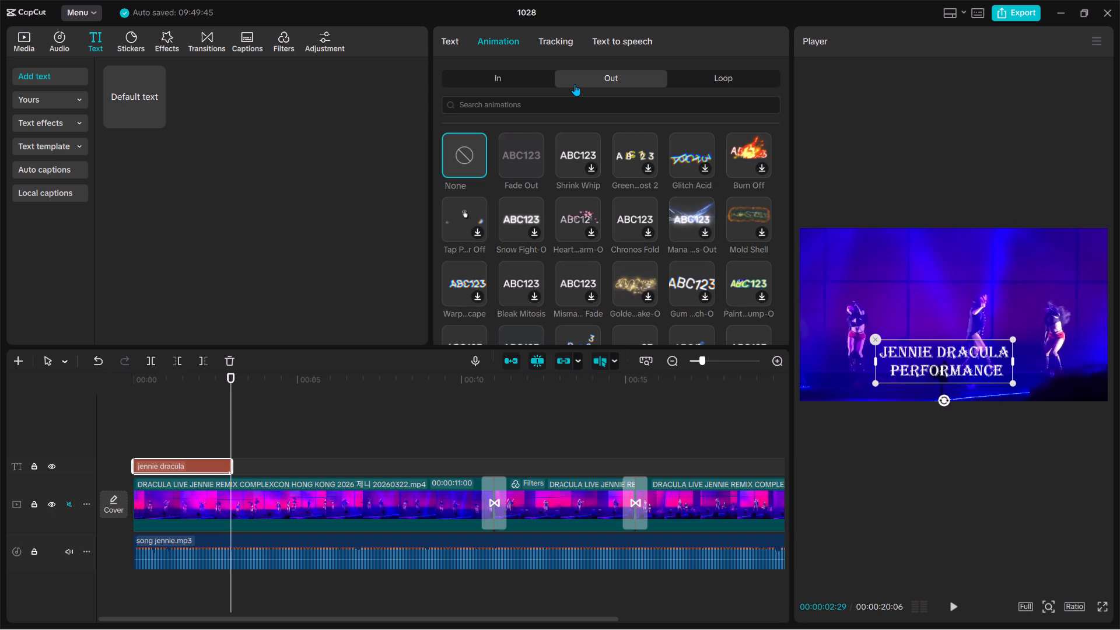
{"action": "double_click", "coordinate": [510, 148]}
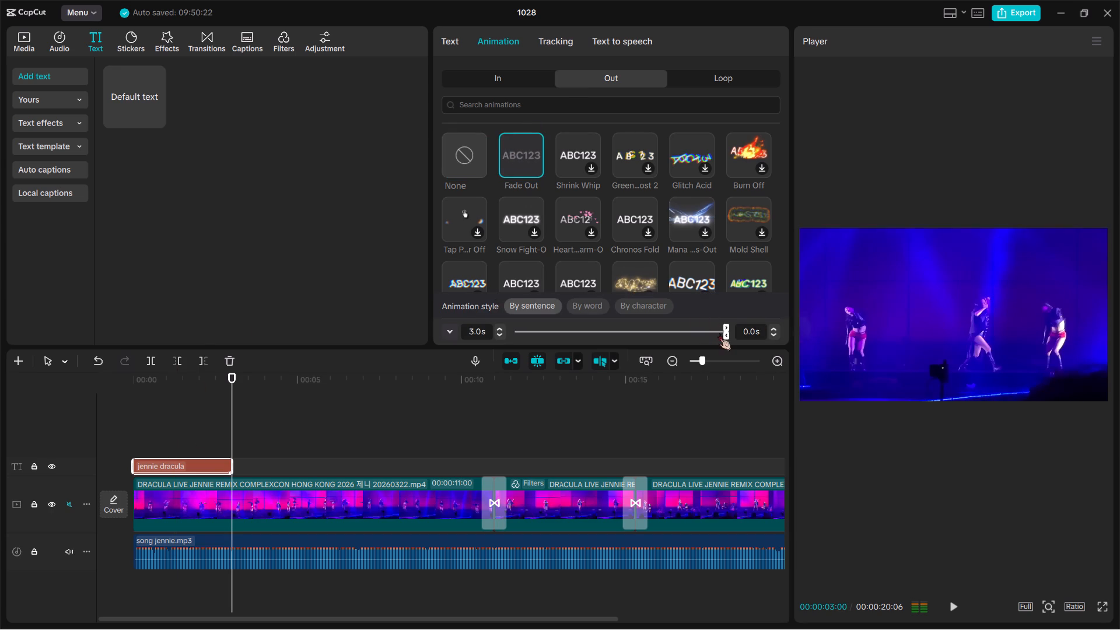
{"action": "left_click_drag", "start_coordinate": [719, 333], "coordinate": [668, 331]}
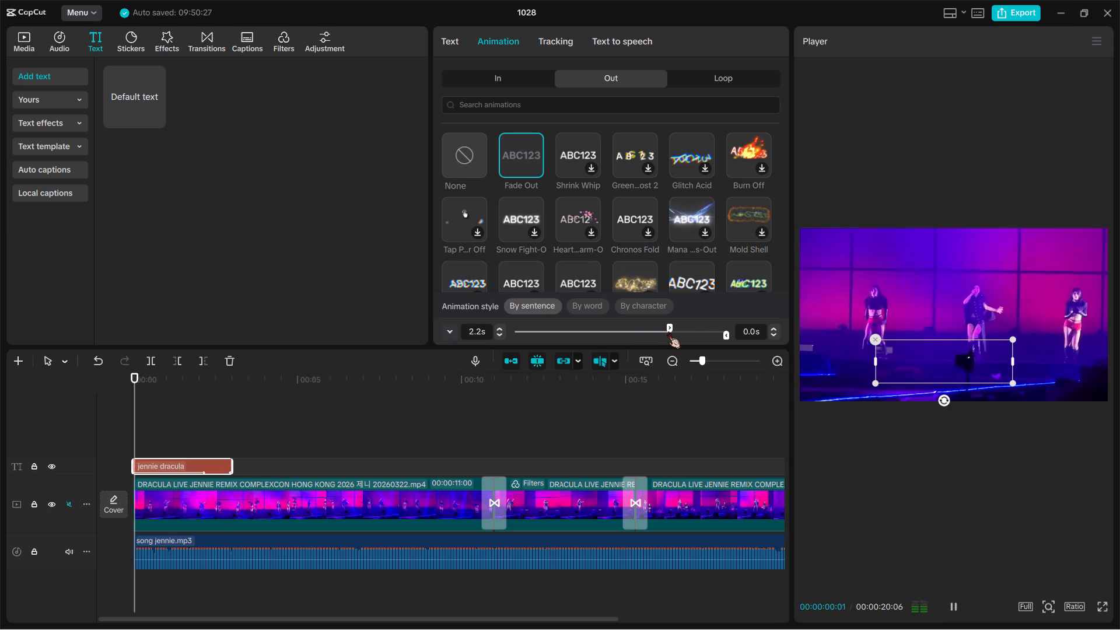
{"action": "left_click_drag", "start_coordinate": [724, 331], "coordinate": [674, 338]}
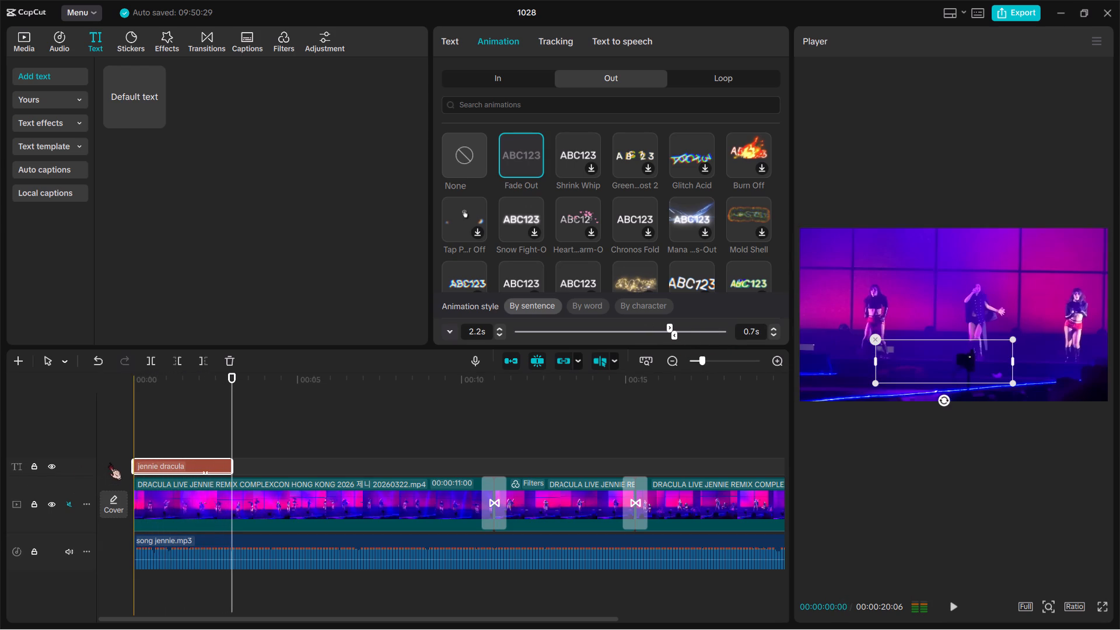
{"action": "key", "text": "space"}
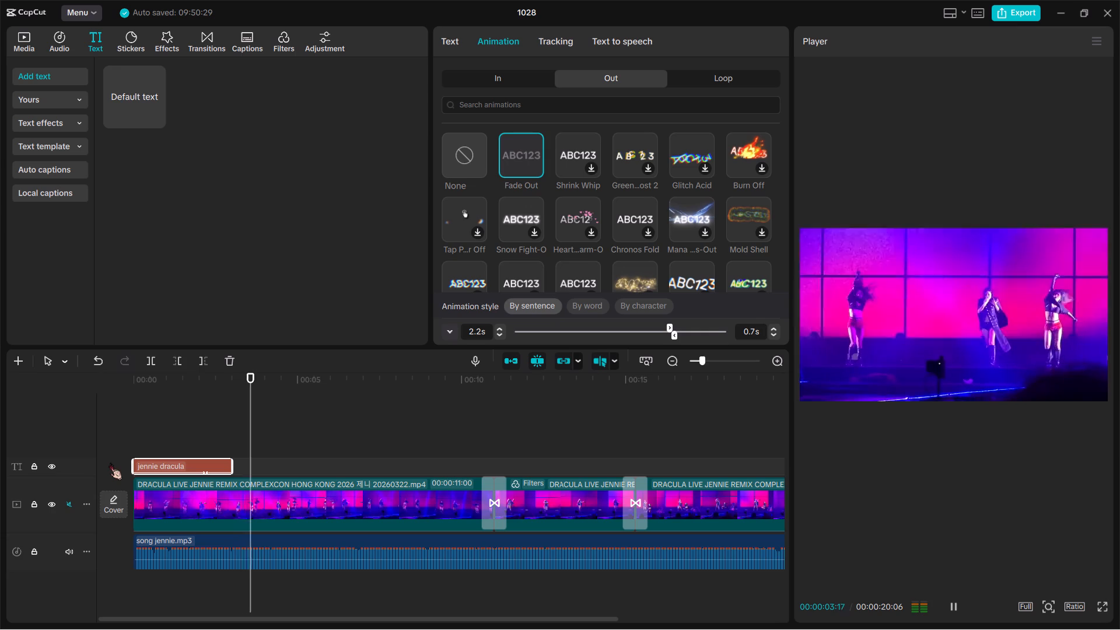
{"action": "key", "text": "space"}
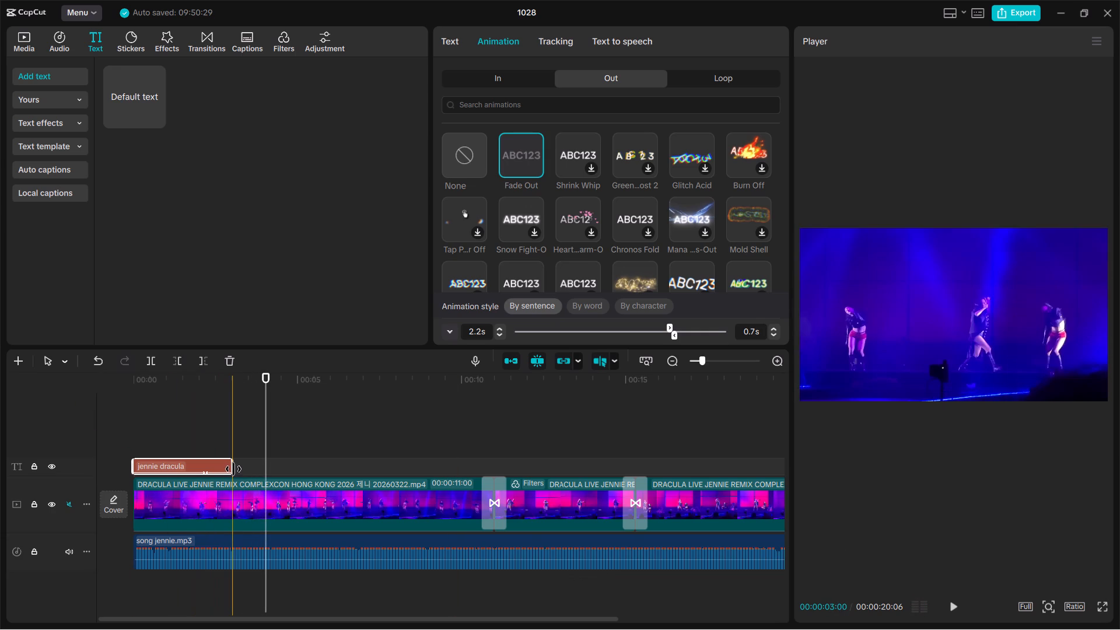
Extend the title clip's end to about 3.3 s on the timeline and play back the opening.
{"action": "scroll", "coordinate": [233, 470], "scroll_direction": "up", "scroll_amount": 9, "text": "ctrl"}
{"action": "scroll", "coordinate": [233, 470], "scroll_direction": "right", "scroll_amount": 1}
{"action": "scroll", "coordinate": [233, 470], "scroll_direction": "up", "scroll_amount": 2, "text": "ctrl"}
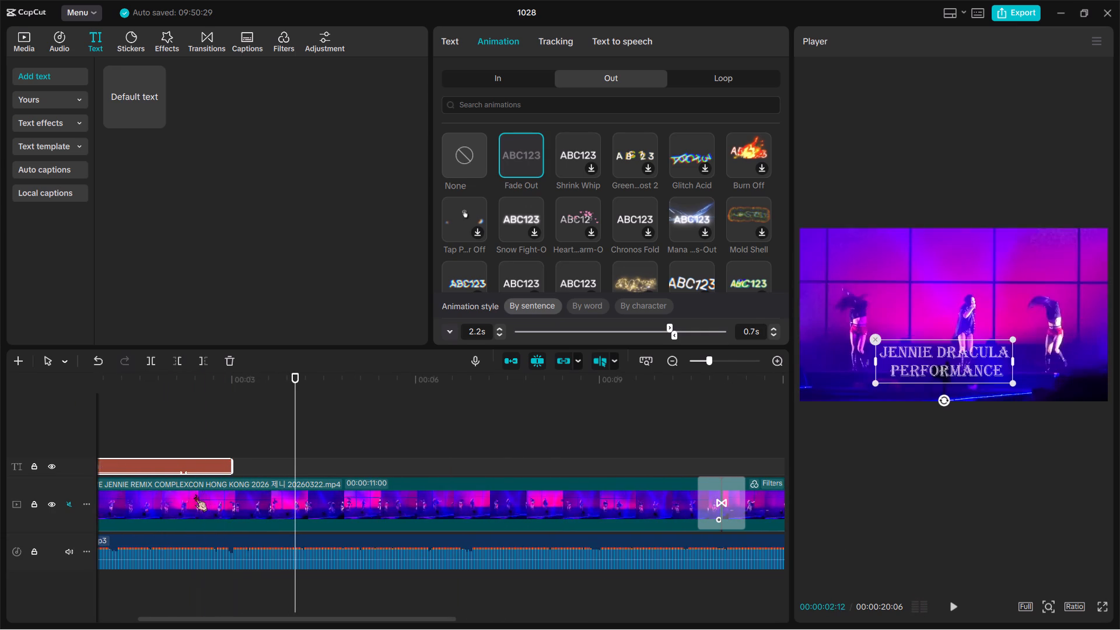
{"action": "key", "text": "space"}
{"action": "key", "text": "space"}
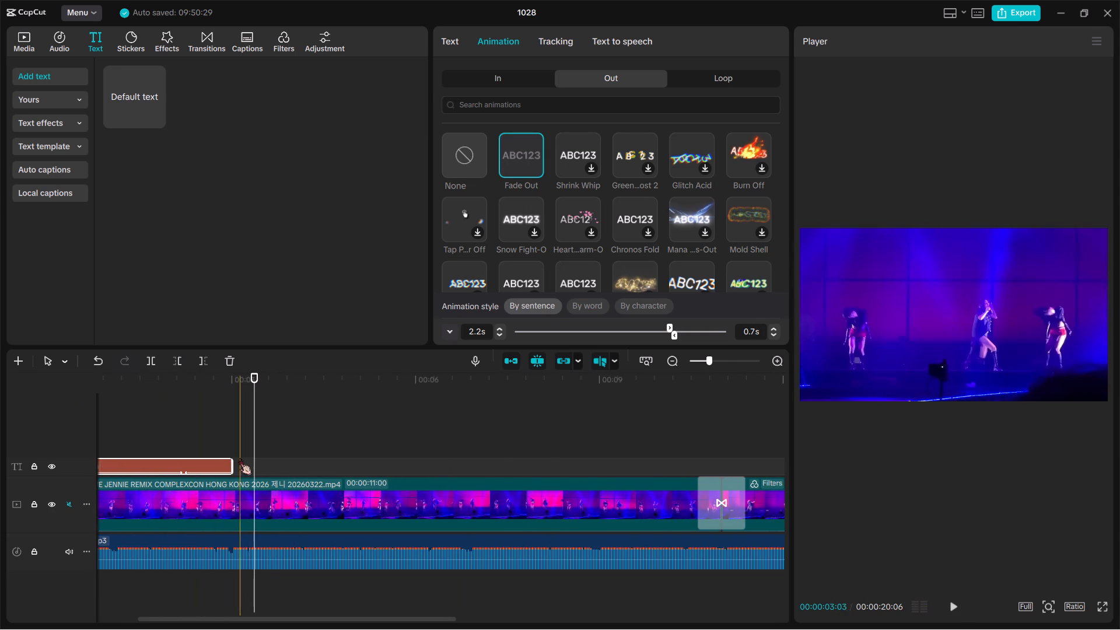
{"action": "left_click_drag", "start_coordinate": [233, 462], "coordinate": [246, 459]}
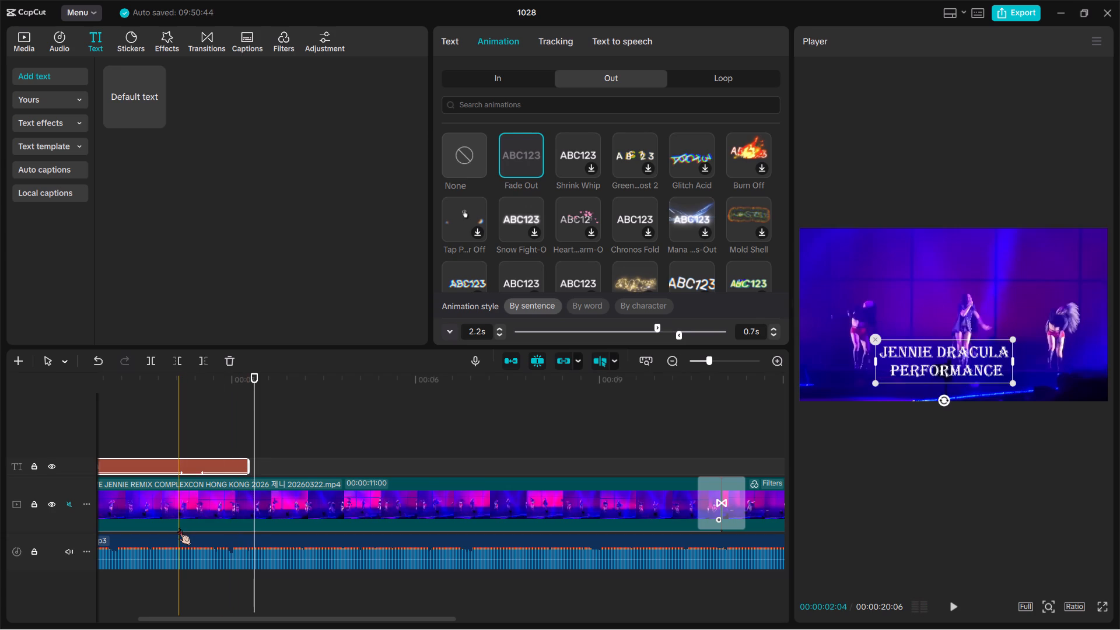
{"action": "scroll", "coordinate": [178, 528], "scroll_direction": "right", "scroll_amount": 3}
{"action": "left_click", "coordinate": [131, 415]}
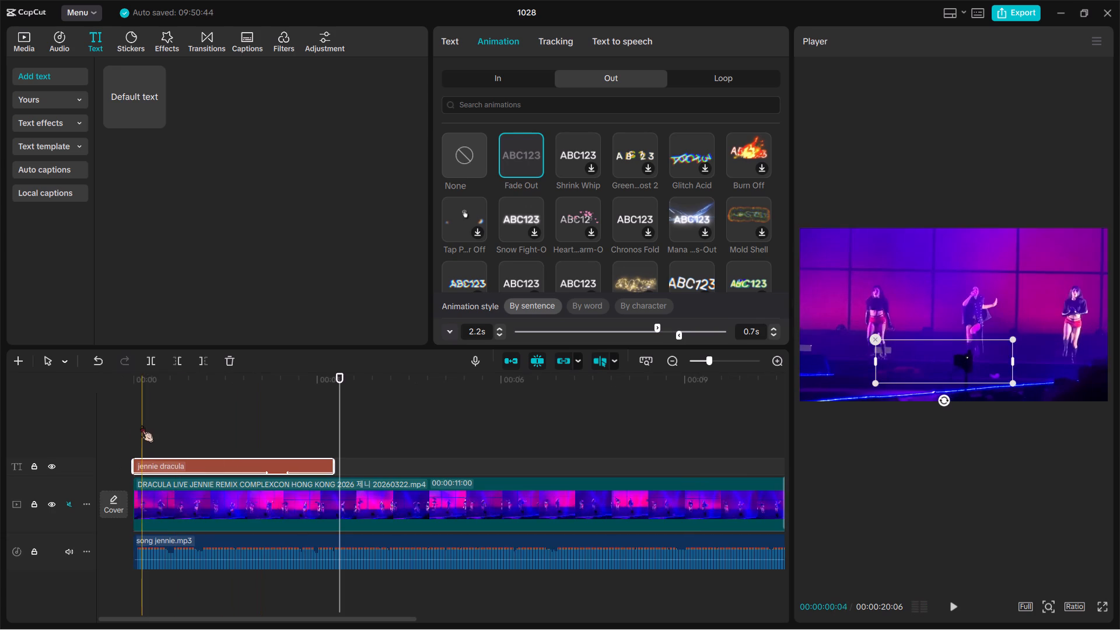
{"action": "left_click", "coordinate": [141, 425]}
{"action": "left_click_drag", "start_coordinate": [141, 425], "coordinate": [132, 454]}
{"action": "key", "text": "space"}
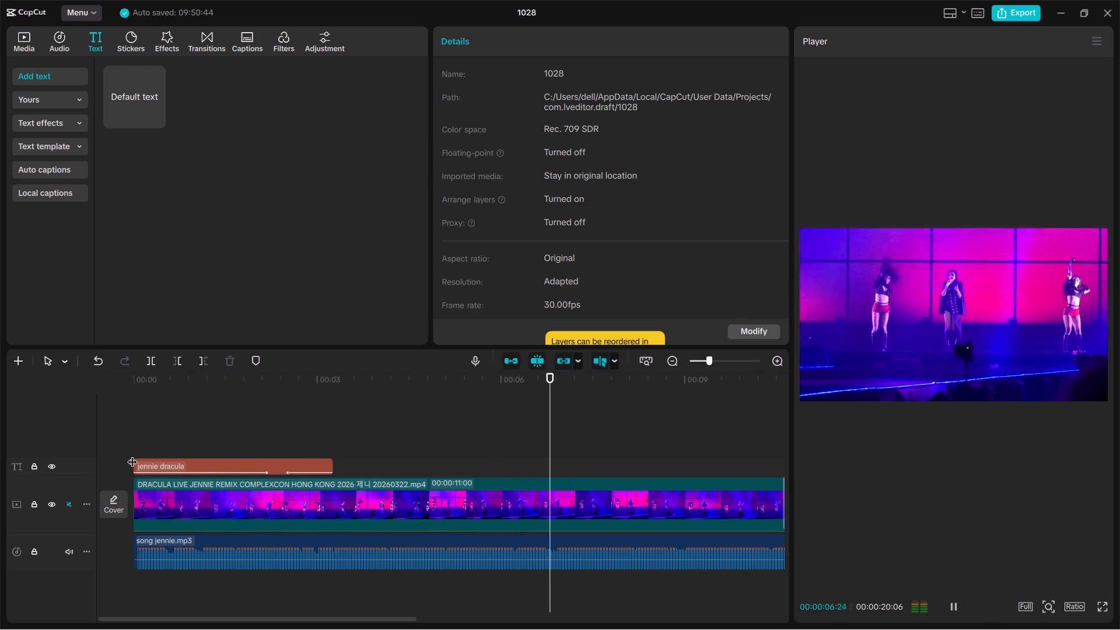
{"action": "key", "text": "space"}
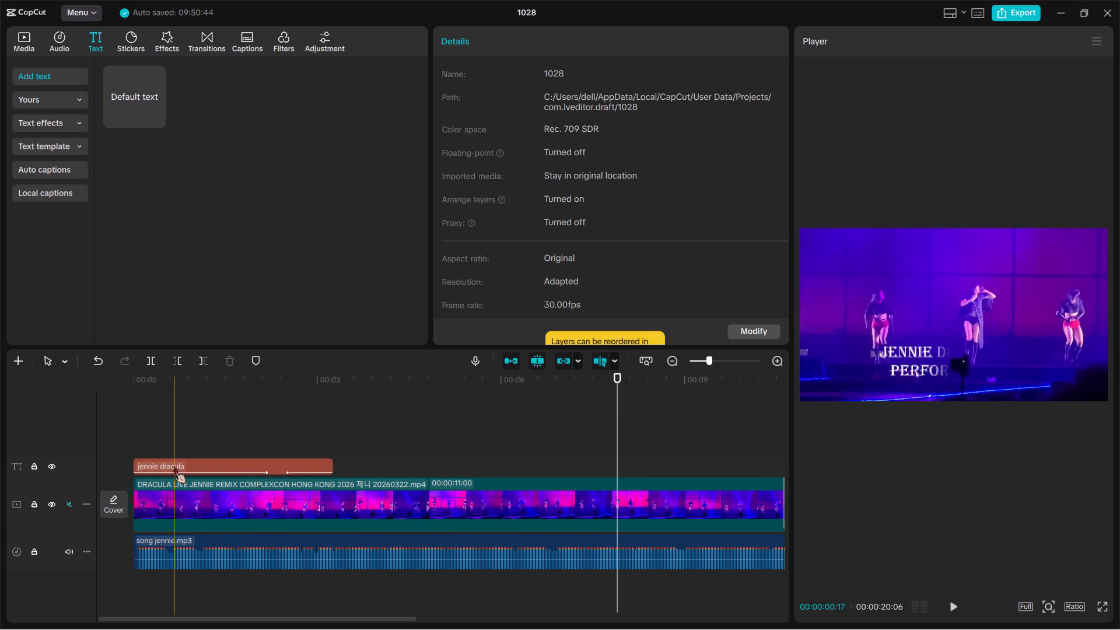
Scale the title text down slightly in the preview to about 37% of the frame's width.
{"action": "left_click", "coordinate": [174, 467]}
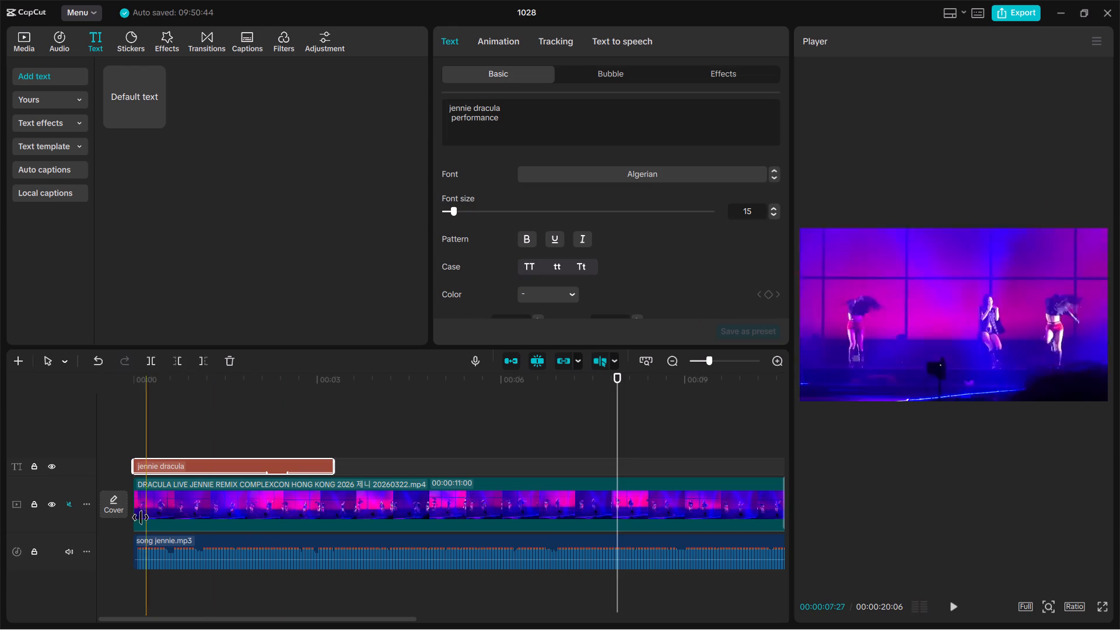
{"action": "left_click", "coordinate": [202, 418]}
{"action": "left_click", "coordinate": [209, 467]}
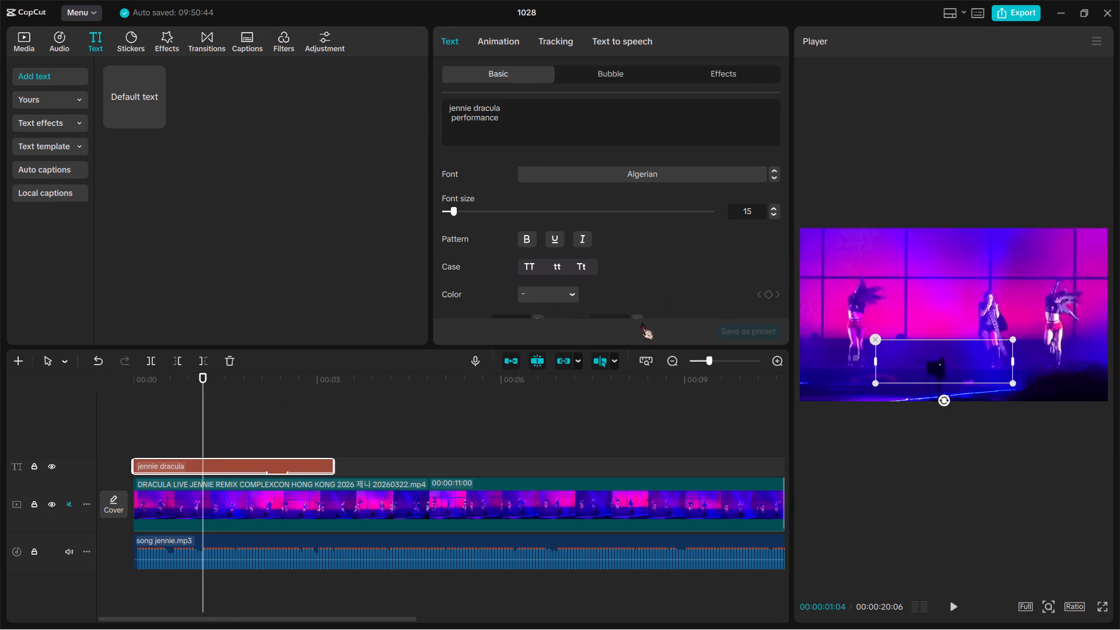
{"action": "scroll", "coordinate": [950, 341], "scroll_direction": "right", "scroll_amount": 1}
{"action": "left_click_drag", "start_coordinate": [1010, 379], "coordinate": [1005, 377]}
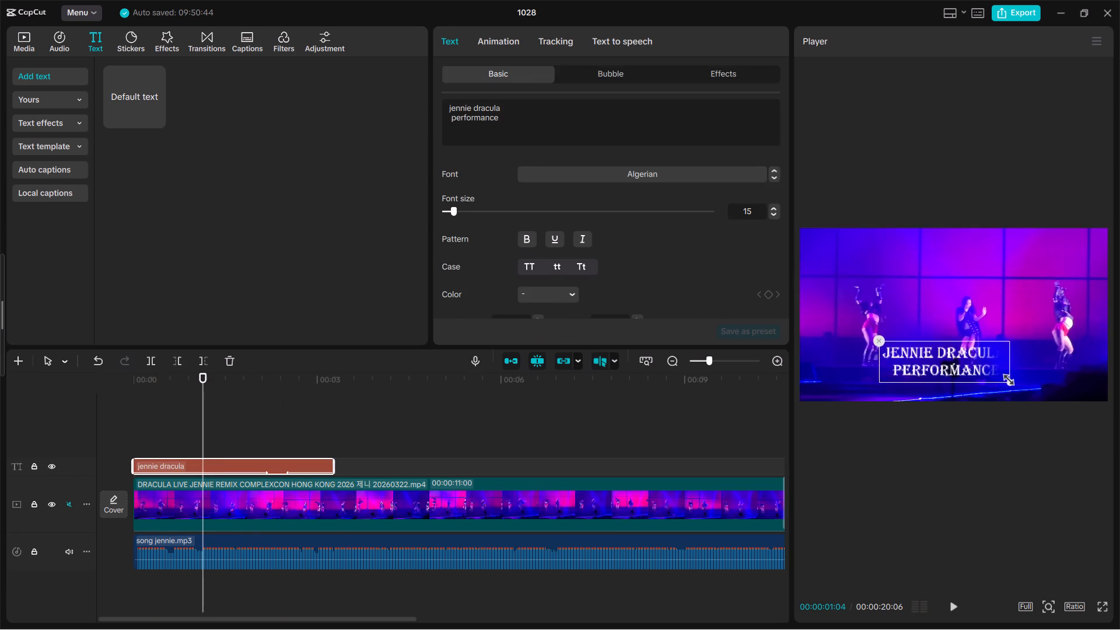
{"action": "left_click_drag", "start_coordinate": [1005, 377], "coordinate": [994, 370]}
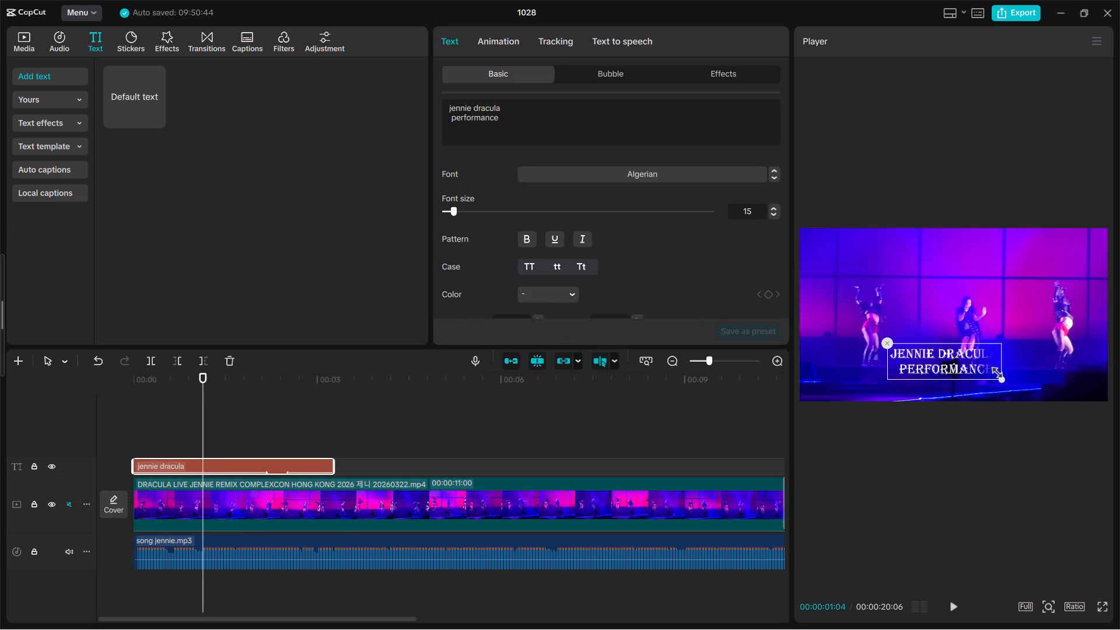
{"action": "left_click_drag", "start_coordinate": [994, 370], "coordinate": [995, 371]}
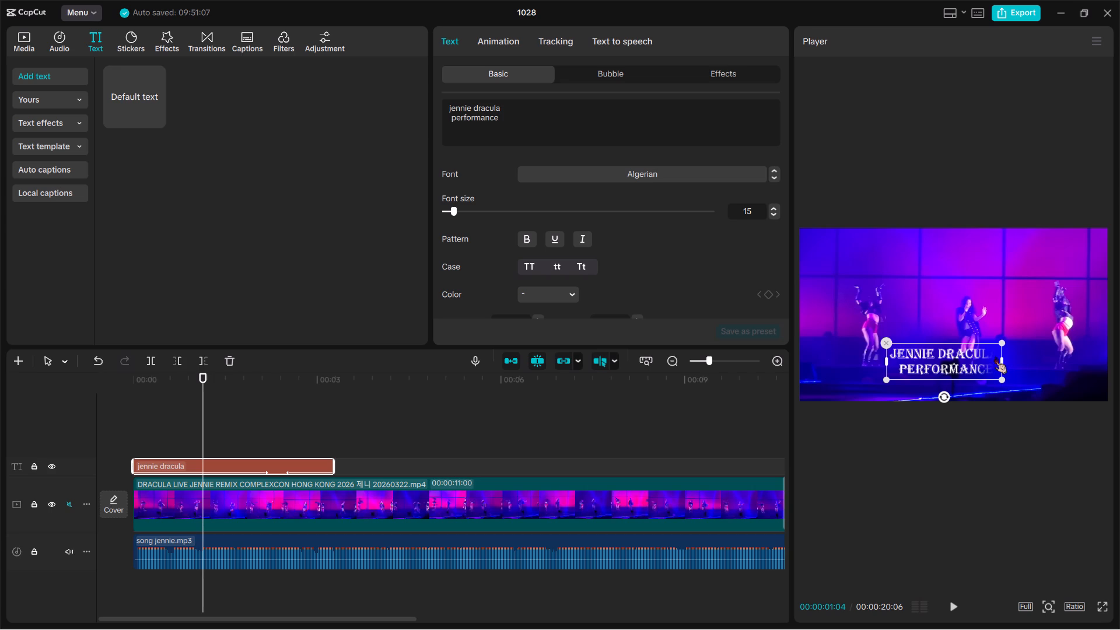
Reposition the title text near the horizontal centre, just above the video frame's bottom edge.
{"action": "left_click_drag", "start_coordinate": [1002, 357], "coordinate": [1015, 360]}
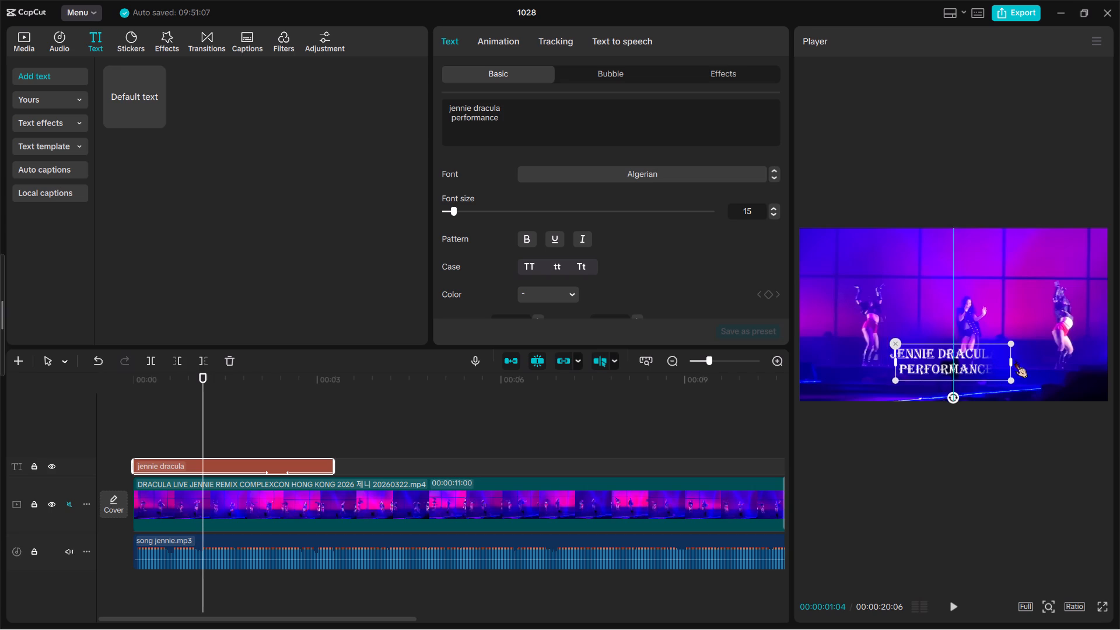
{"action": "left_click_drag", "start_coordinate": [1015, 360], "coordinate": [1016, 366]}
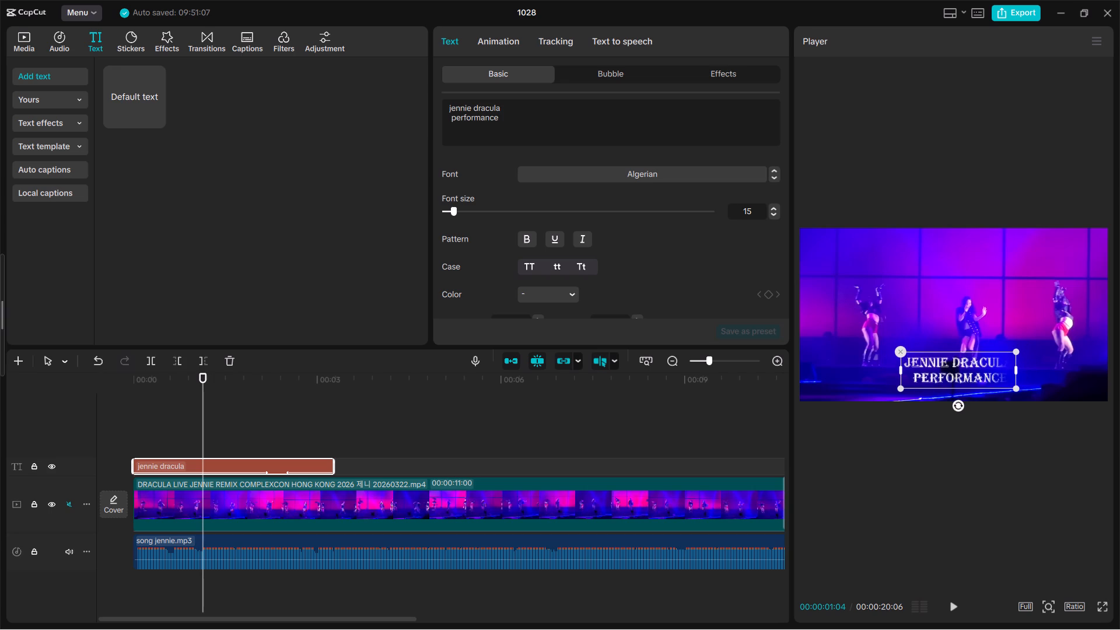
{"action": "left_click_drag", "start_coordinate": [1016, 366], "coordinate": [1016, 360]}
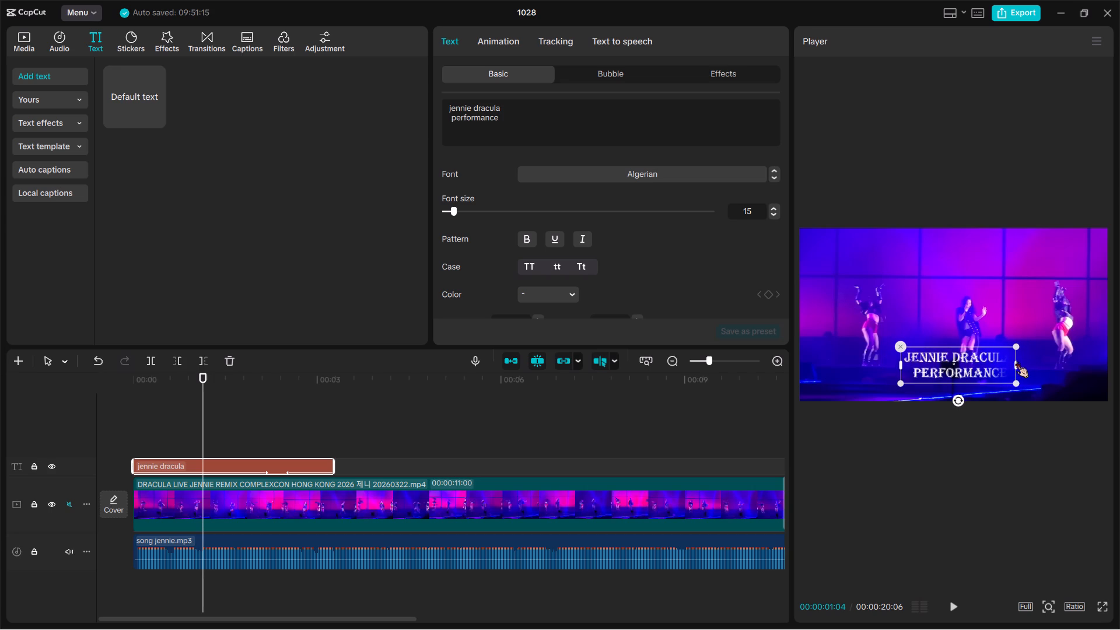
Play back the opening seconds repeatedly to check the title's size, placement, entrance and fade-out.
{"action": "left_click", "coordinate": [487, 404]}
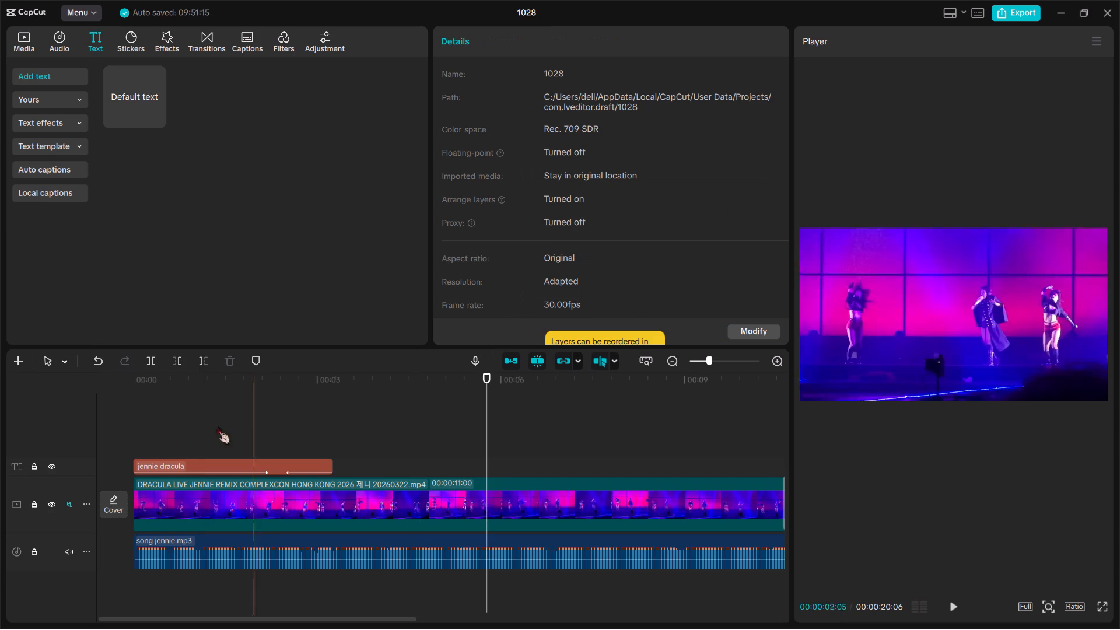
{"action": "key", "text": "space"}
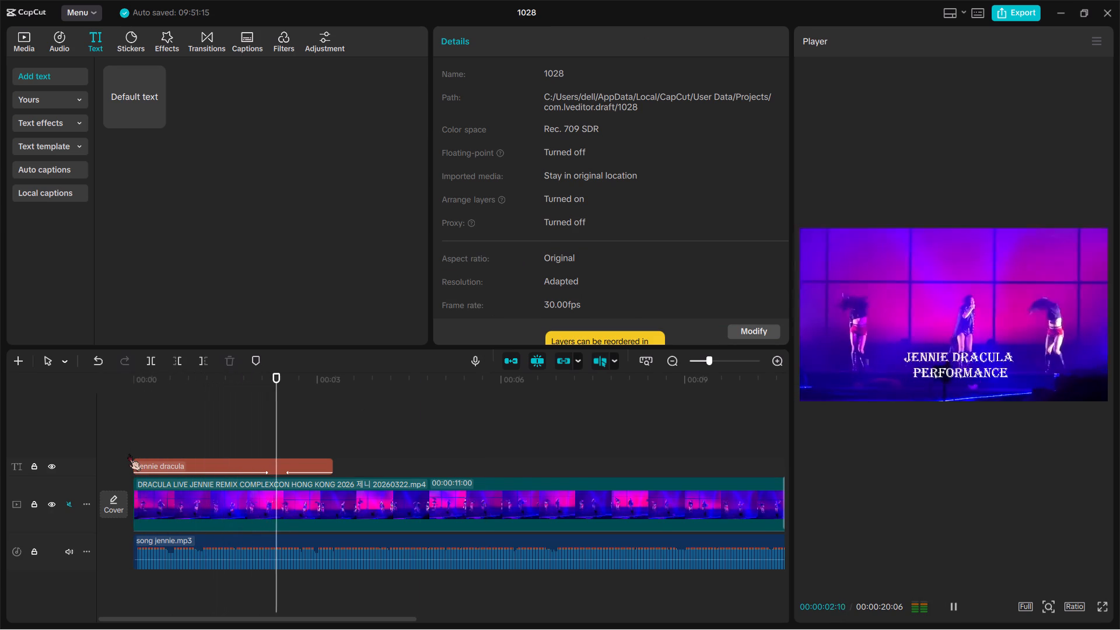
{"action": "key", "text": "space"}
{"action": "key", "text": "space"}
{"action": "key", "text": "space"}
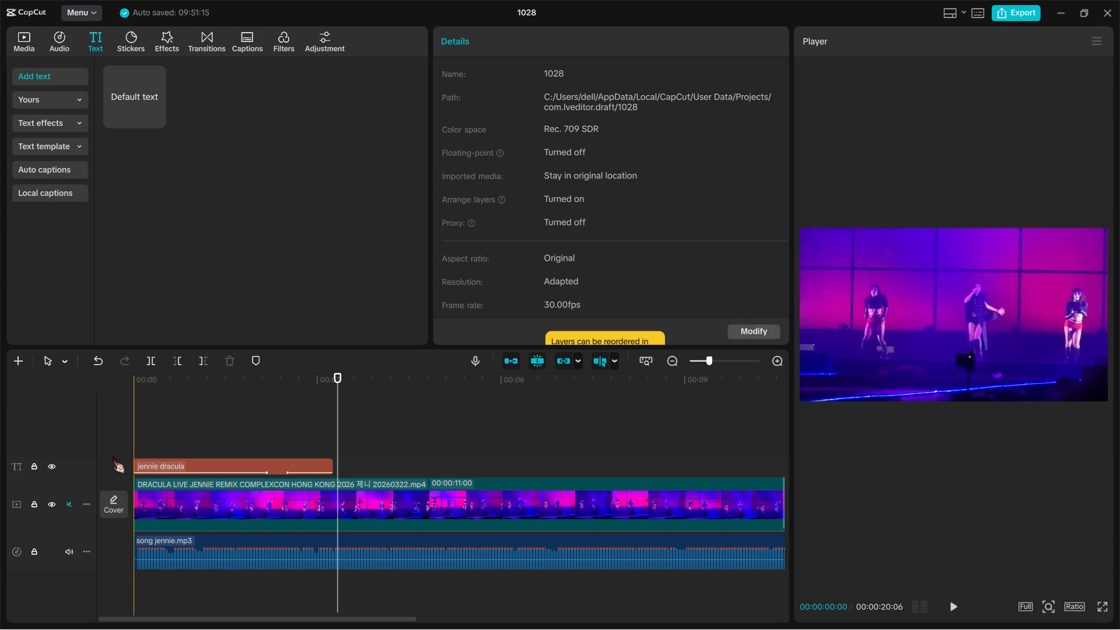
{"action": "key", "text": "space"}
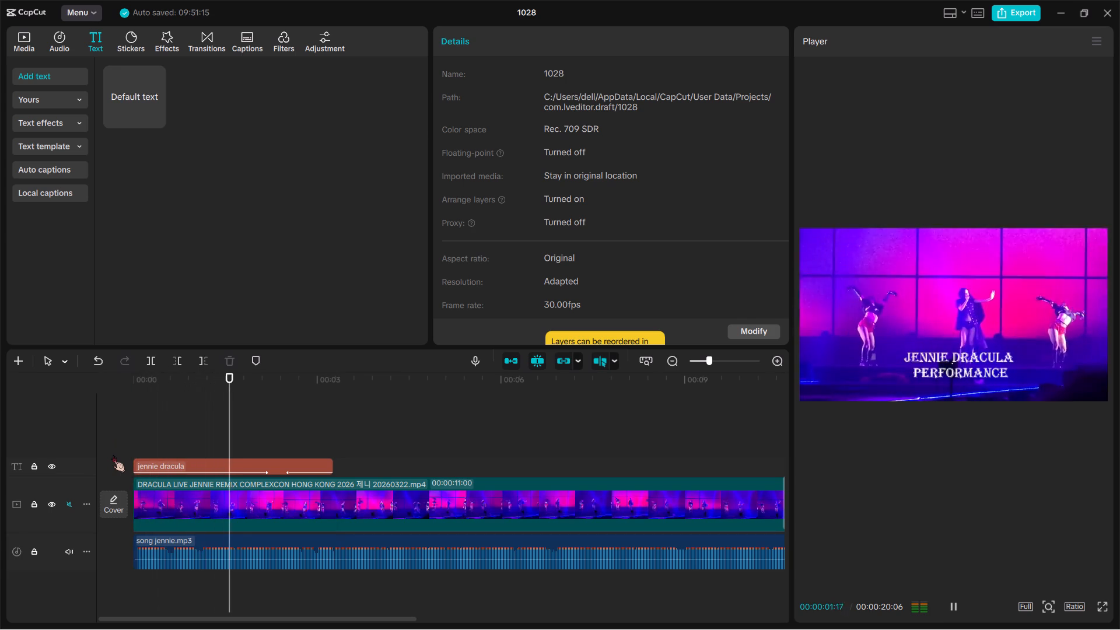
{"action": "key", "text": "space"}
{"action": "key", "text": "space"}
{"action": "key", "text": "space"}
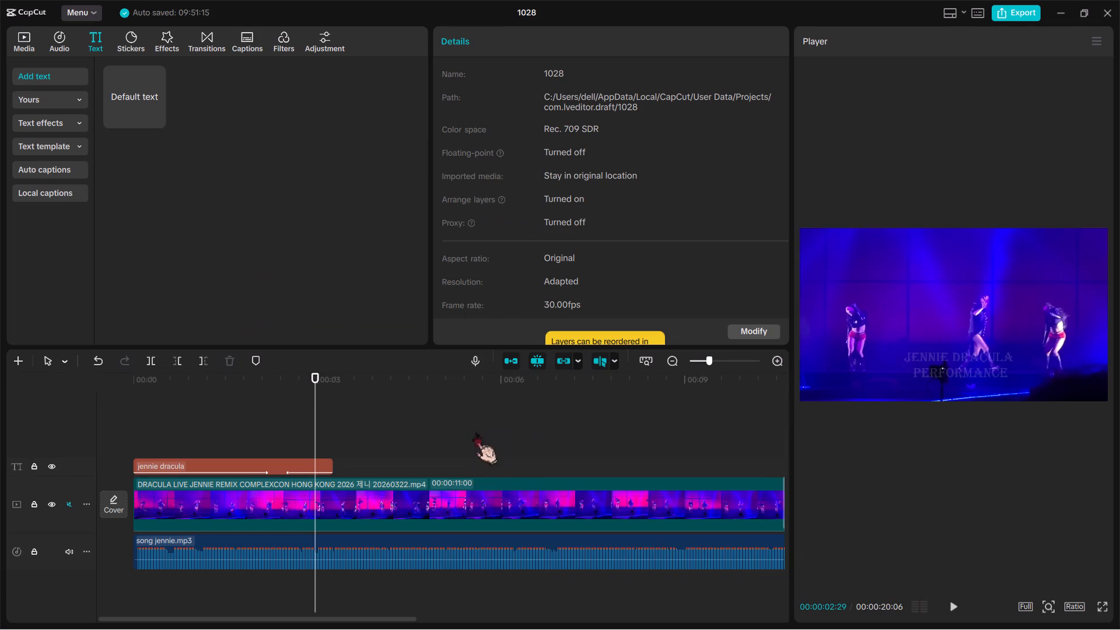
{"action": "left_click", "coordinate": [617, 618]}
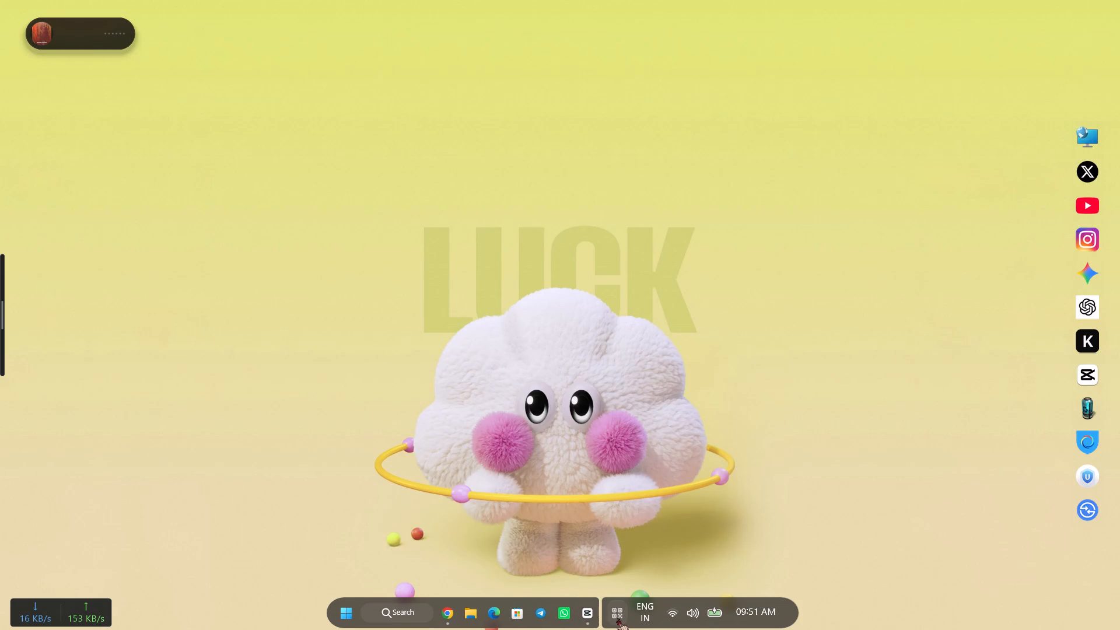
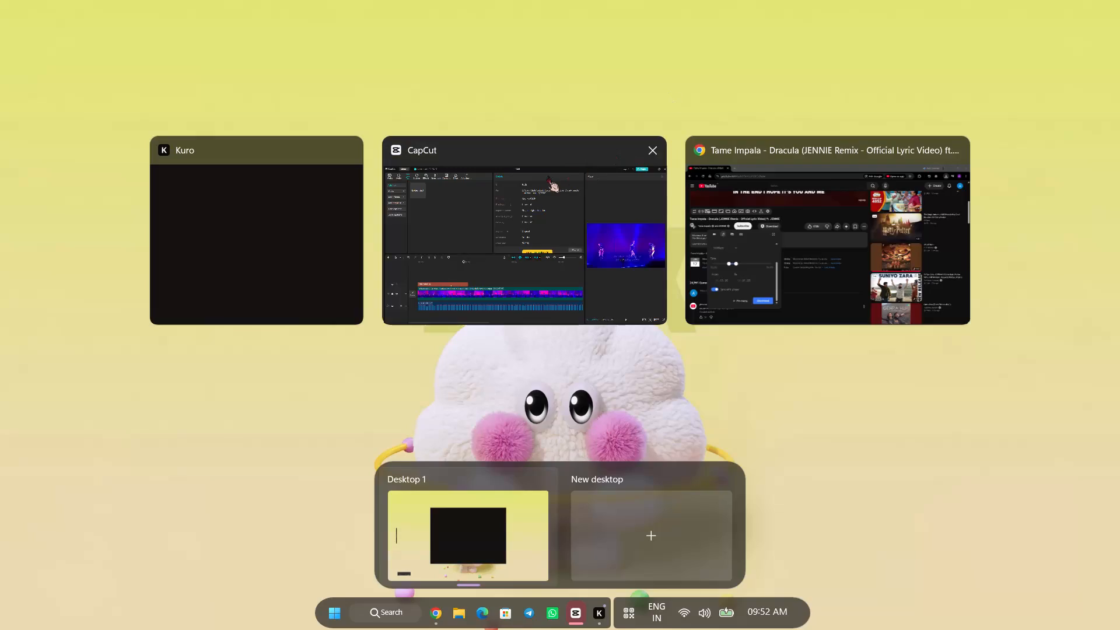
Switch back to CapCut, shorten the title's Fade Out animation to 0.6 s and play back its ending.
{"action": "left_click", "coordinate": [545, 212]}
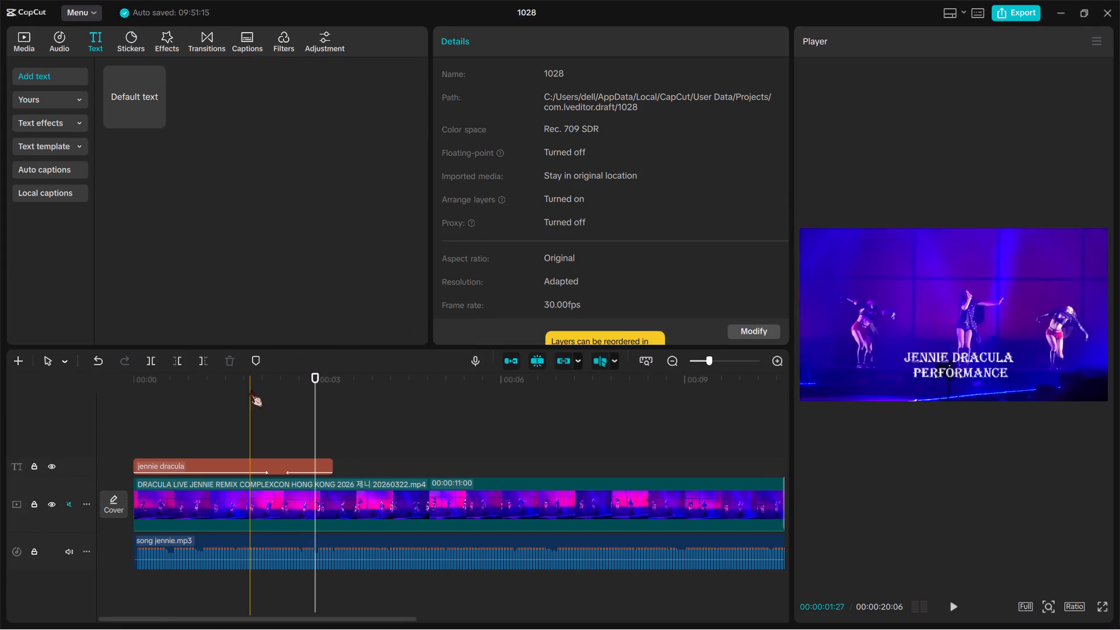
{"action": "key", "text": "space"}
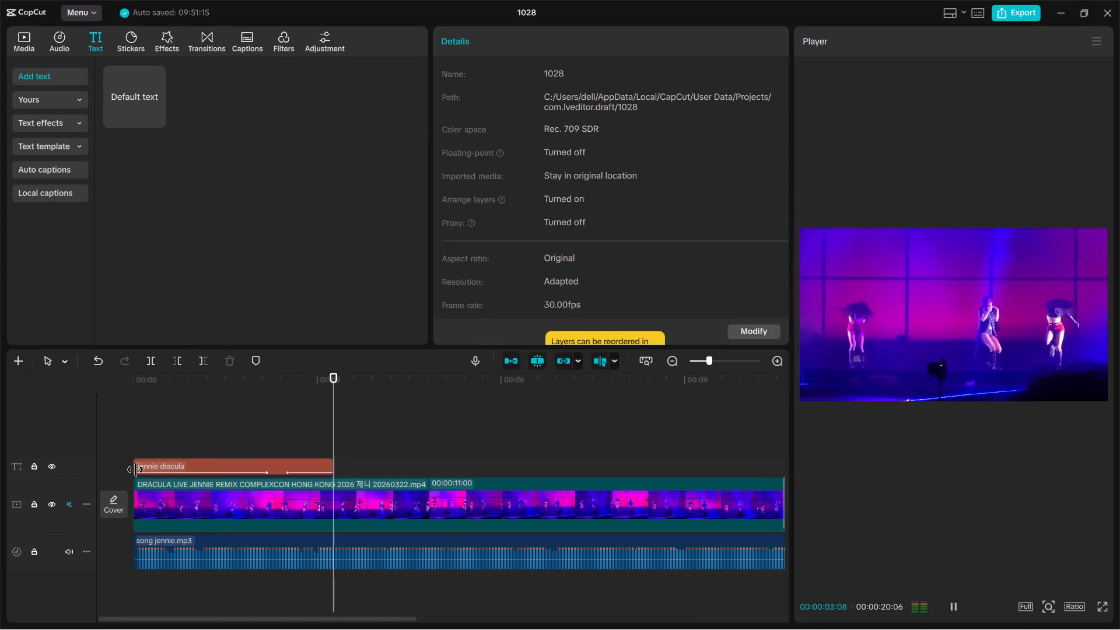
{"action": "key", "text": "space"}
{"action": "key", "text": "space"}
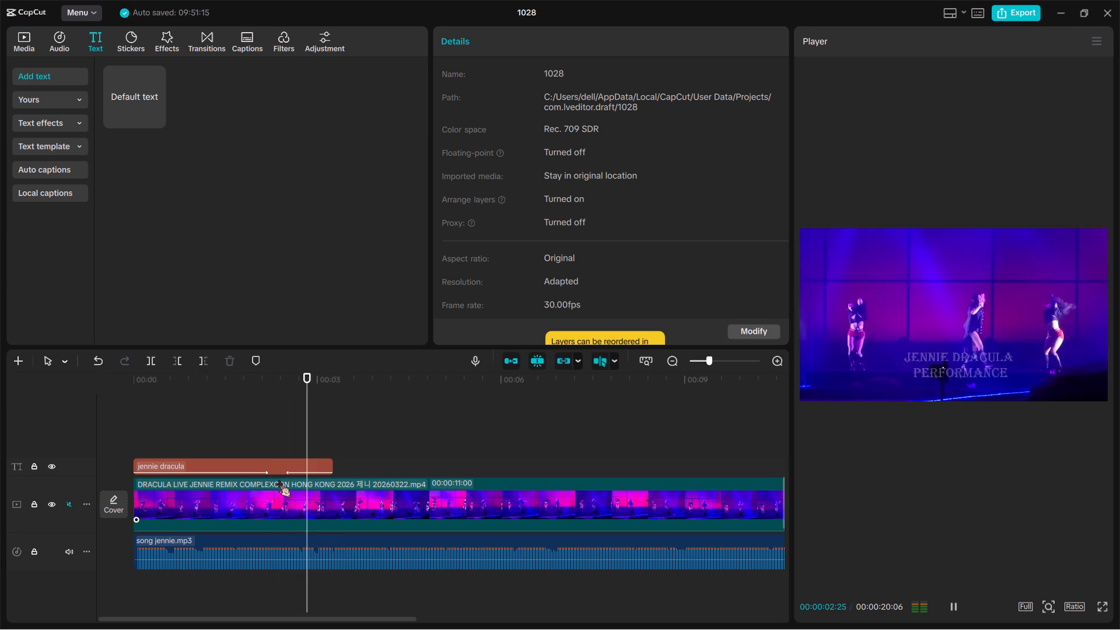
{"action": "key", "text": "space"}
{"action": "left_click", "coordinate": [269, 457]}
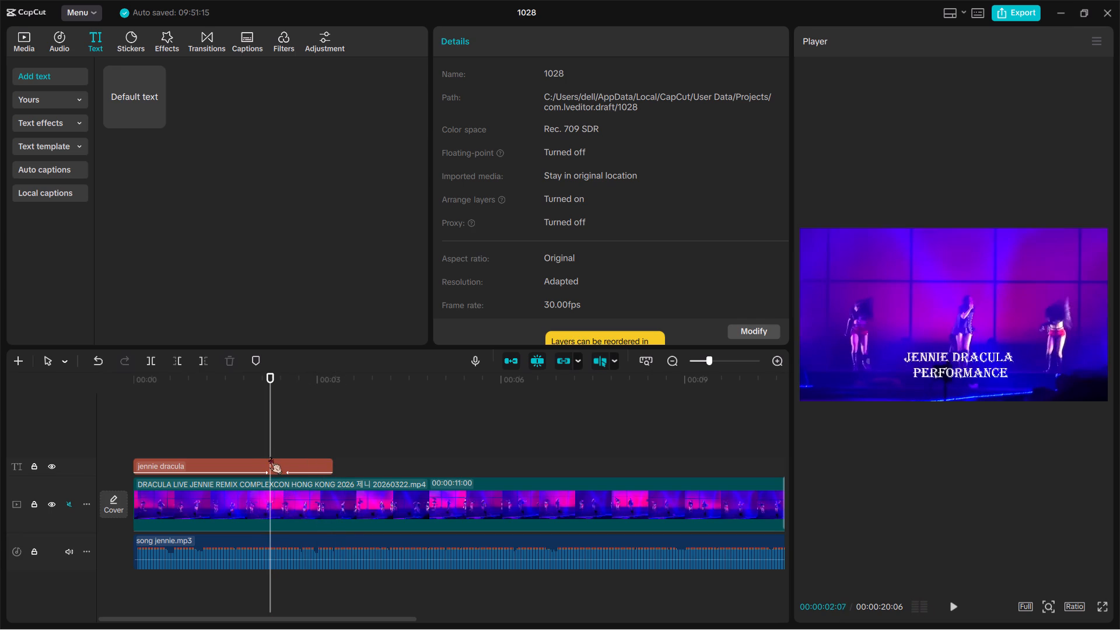
{"action": "double_click", "coordinate": [317, 460]}
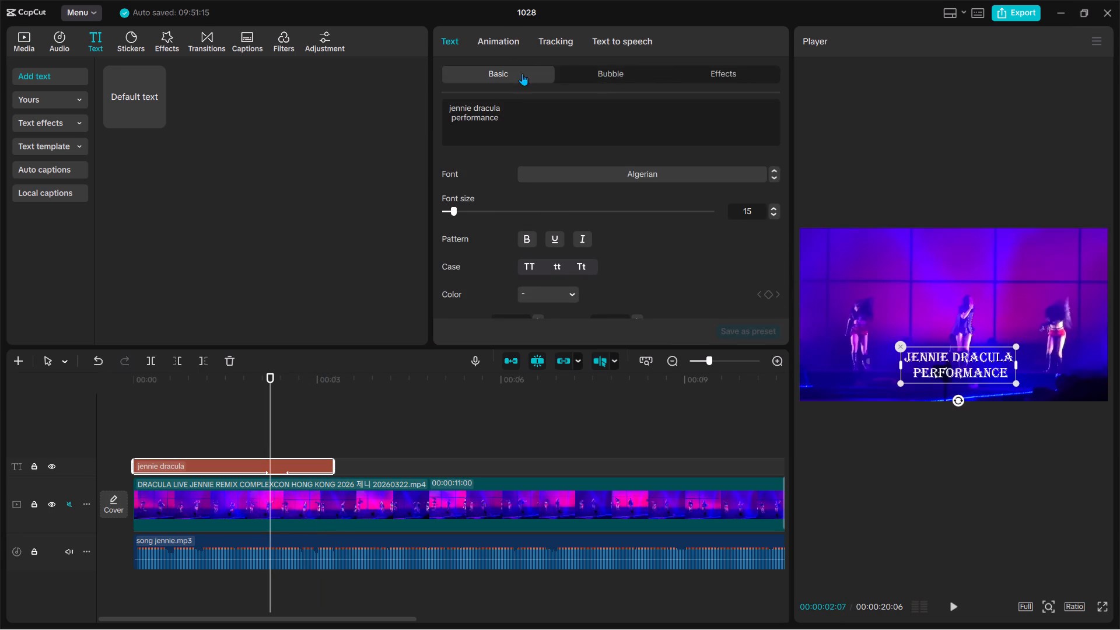
{"action": "left_click", "coordinate": [505, 37]}
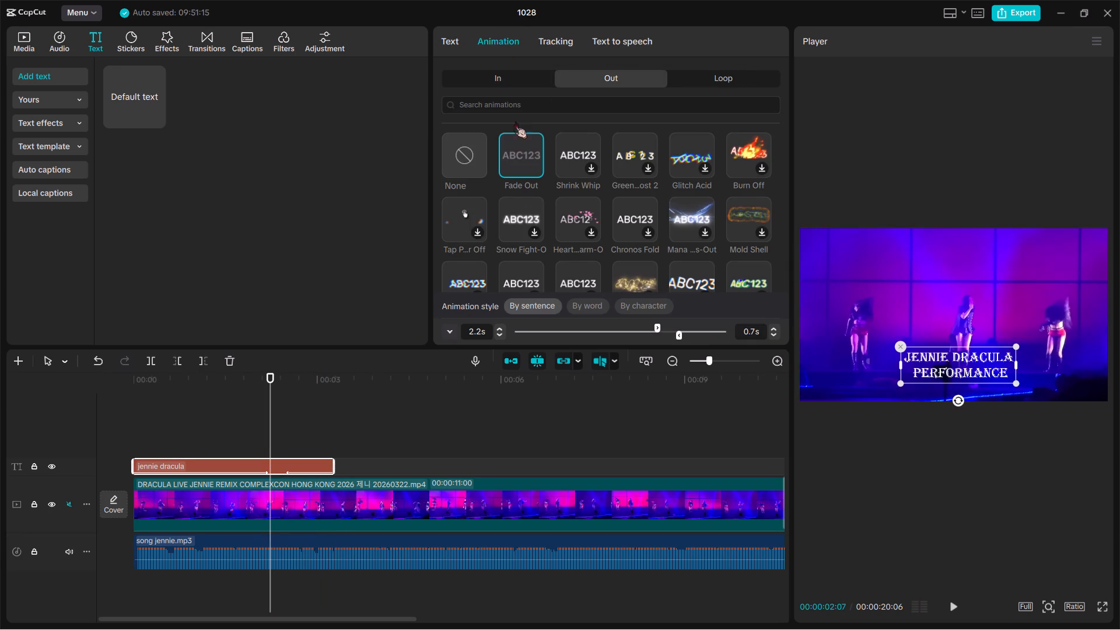
{"action": "left_click_drag", "start_coordinate": [677, 337], "coordinate": [689, 337]}
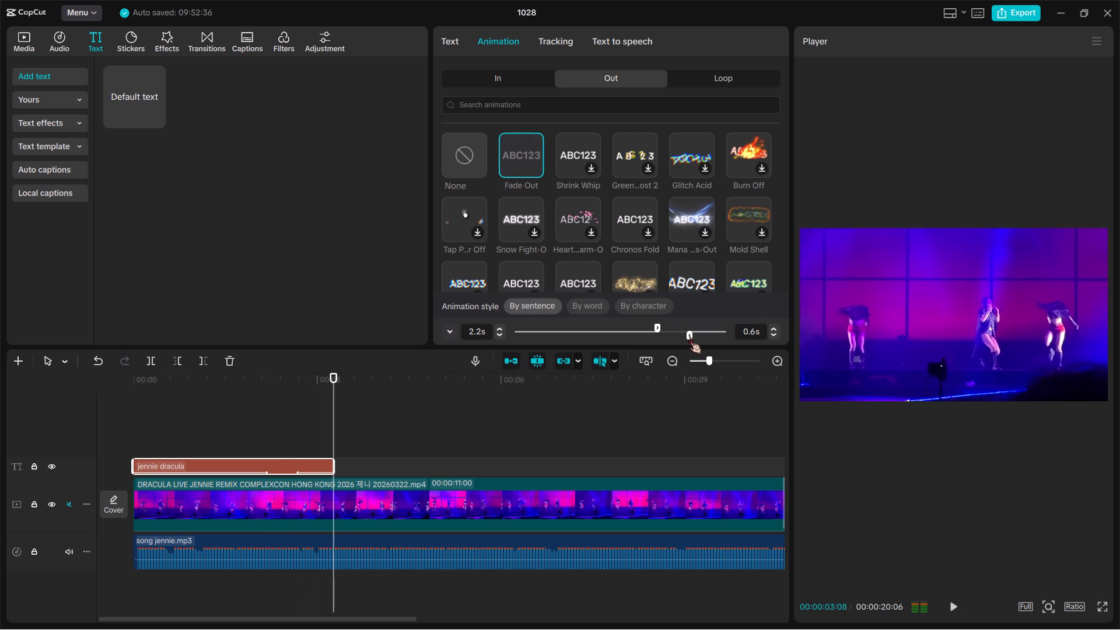
{"action": "key", "text": "space"}
{"action": "key", "text": "space"}
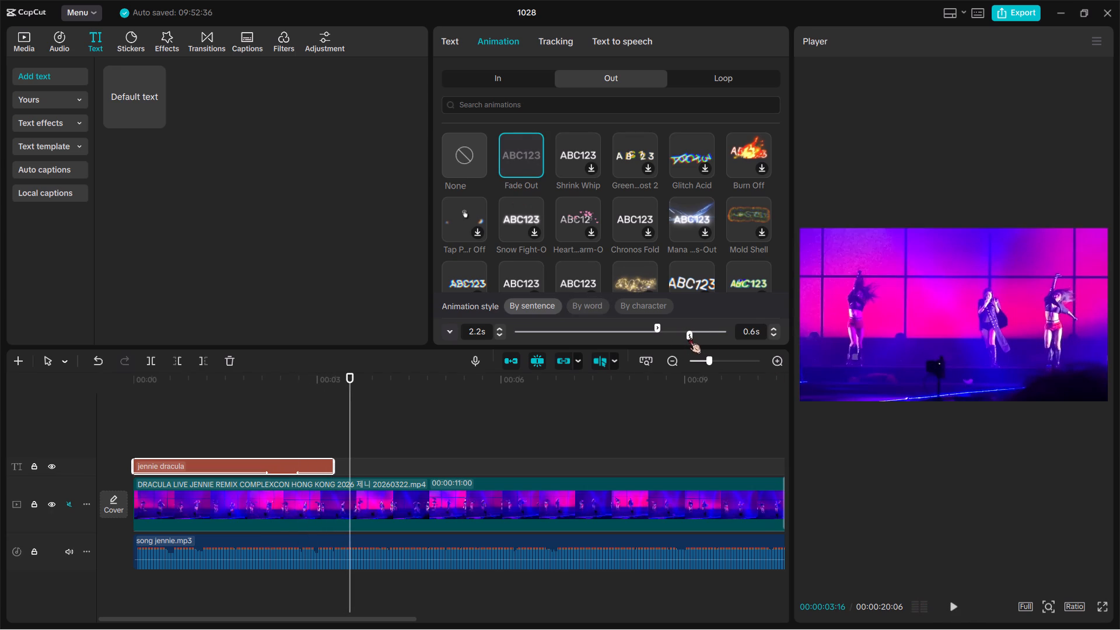
Play back the last video clip's final seconds to examine how the edit ends.
{"action": "scroll", "coordinate": [810, 467], "scroll_direction": "left", "scroll_amount": 11}
{"action": "scroll", "coordinate": [494, 541], "scroll_direction": "left", "scroll_amount": 9}
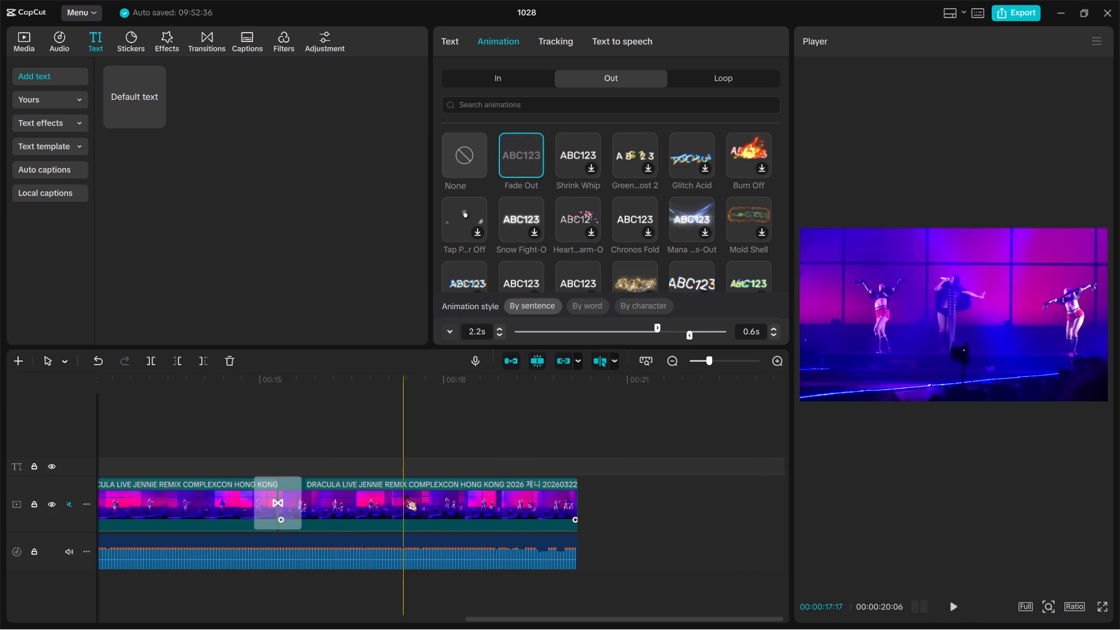
{"action": "key", "text": "space"}
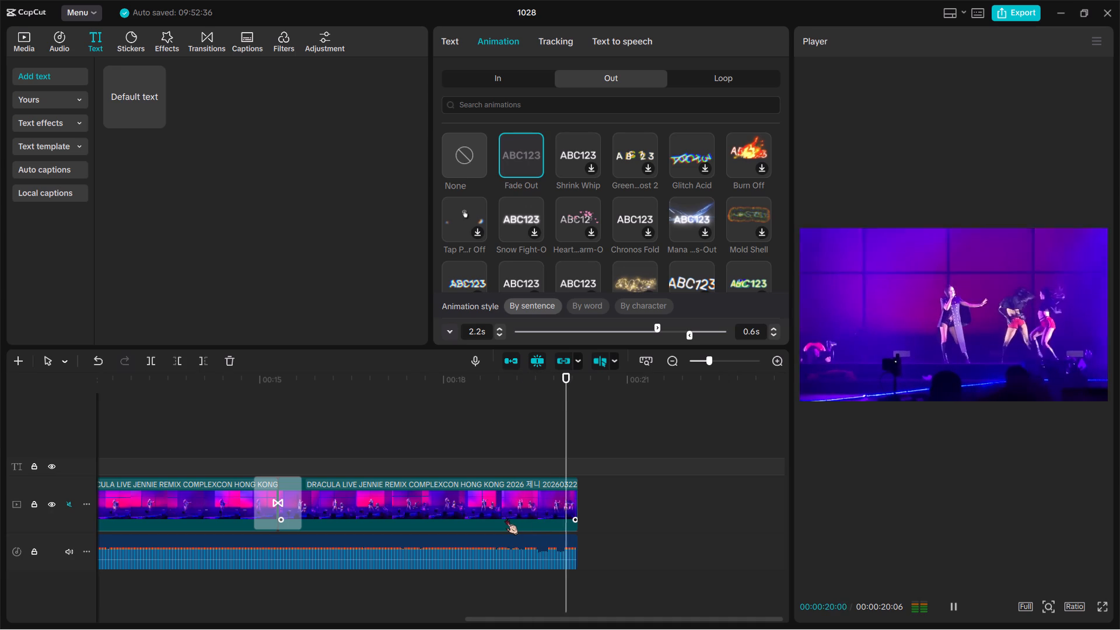
{"action": "key", "text": "space"}
{"action": "left_click", "coordinate": [532, 519]}
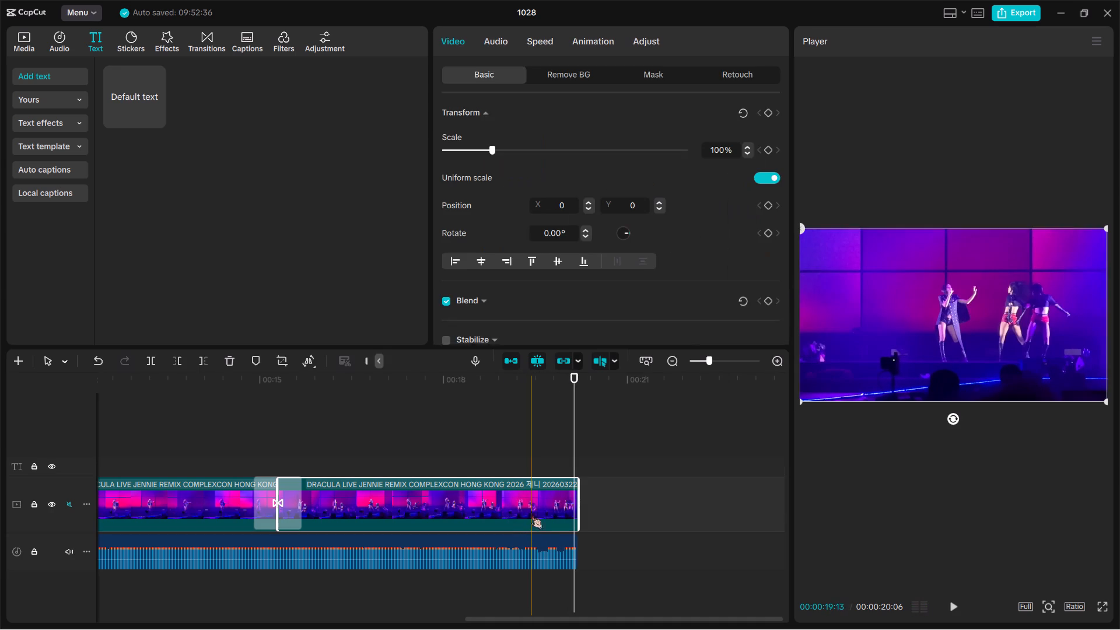
{"action": "key", "text": "space"}
{"action": "key", "text": "space"}
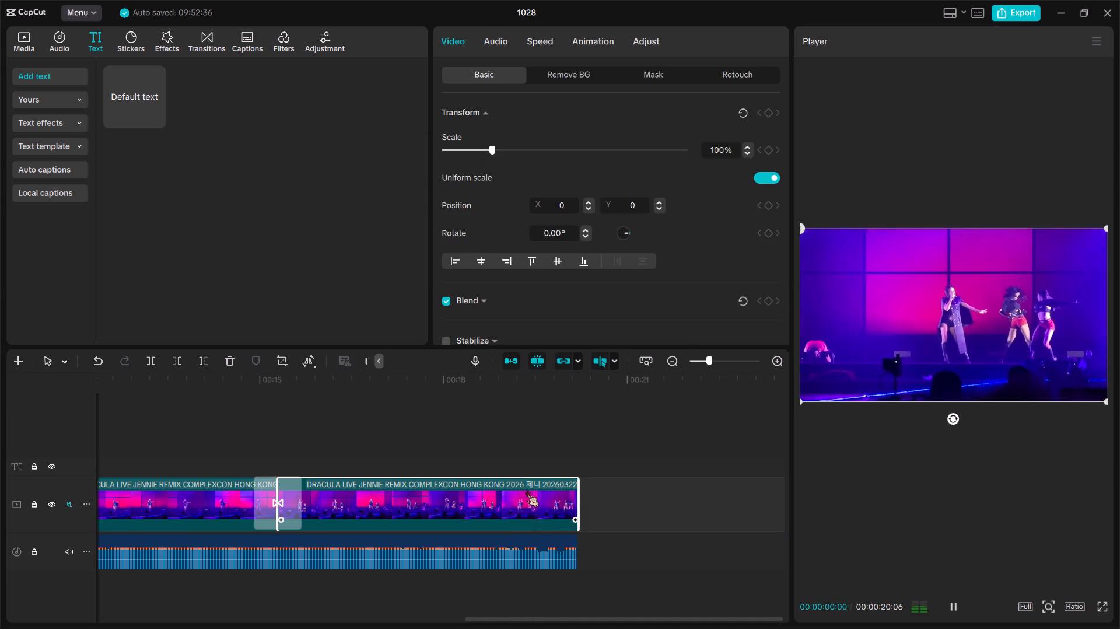
{"action": "key", "text": "space"}
{"action": "scroll", "coordinate": [526, 489], "scroll_direction": "left", "scroll_amount": 6}
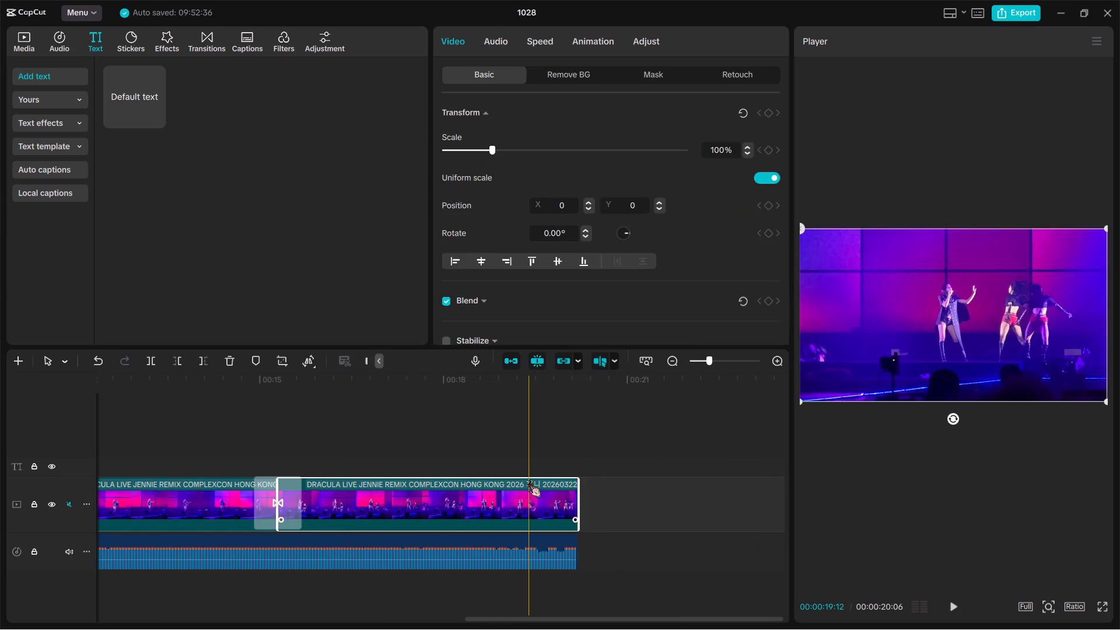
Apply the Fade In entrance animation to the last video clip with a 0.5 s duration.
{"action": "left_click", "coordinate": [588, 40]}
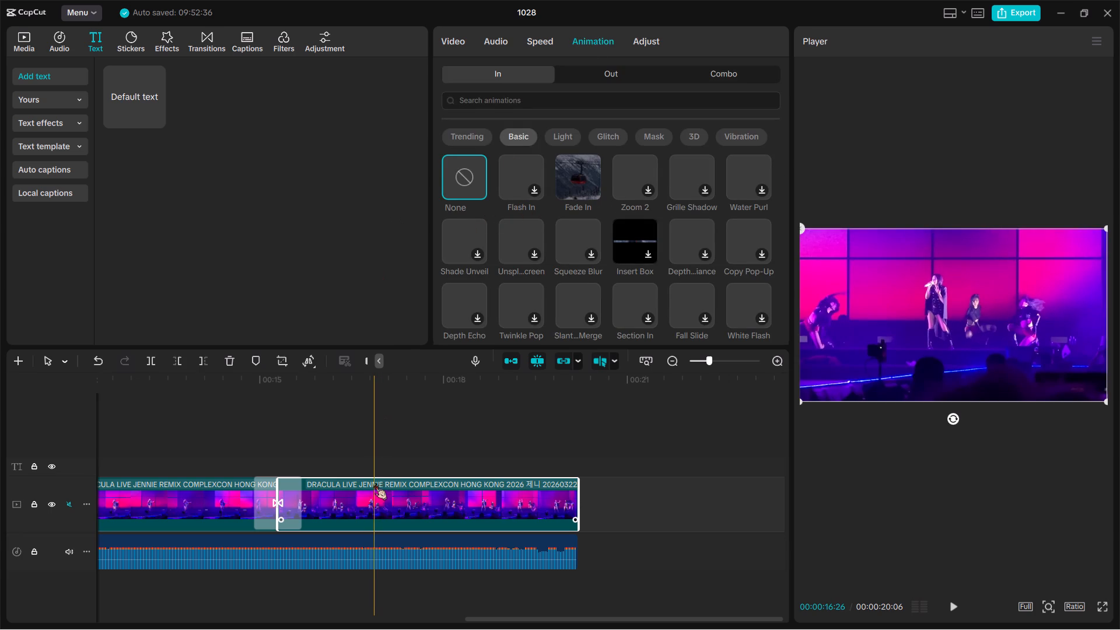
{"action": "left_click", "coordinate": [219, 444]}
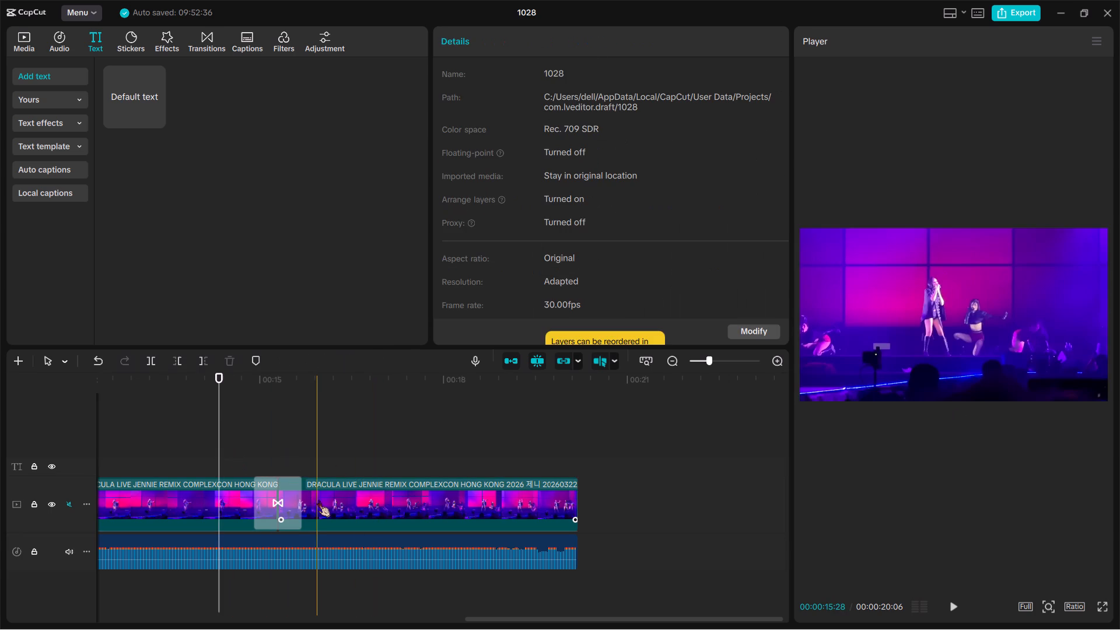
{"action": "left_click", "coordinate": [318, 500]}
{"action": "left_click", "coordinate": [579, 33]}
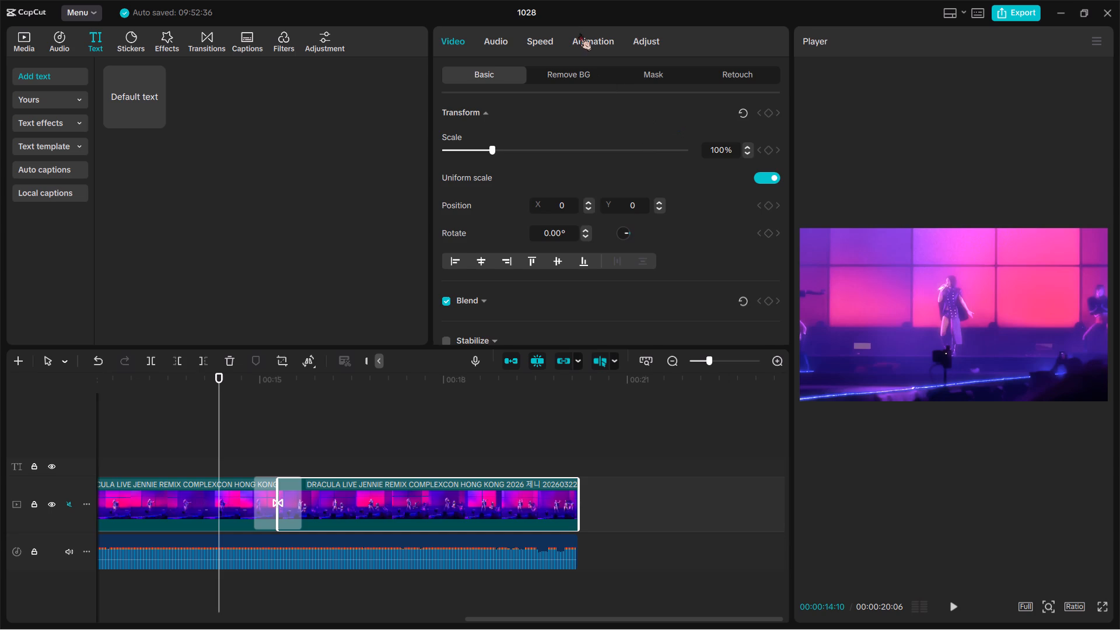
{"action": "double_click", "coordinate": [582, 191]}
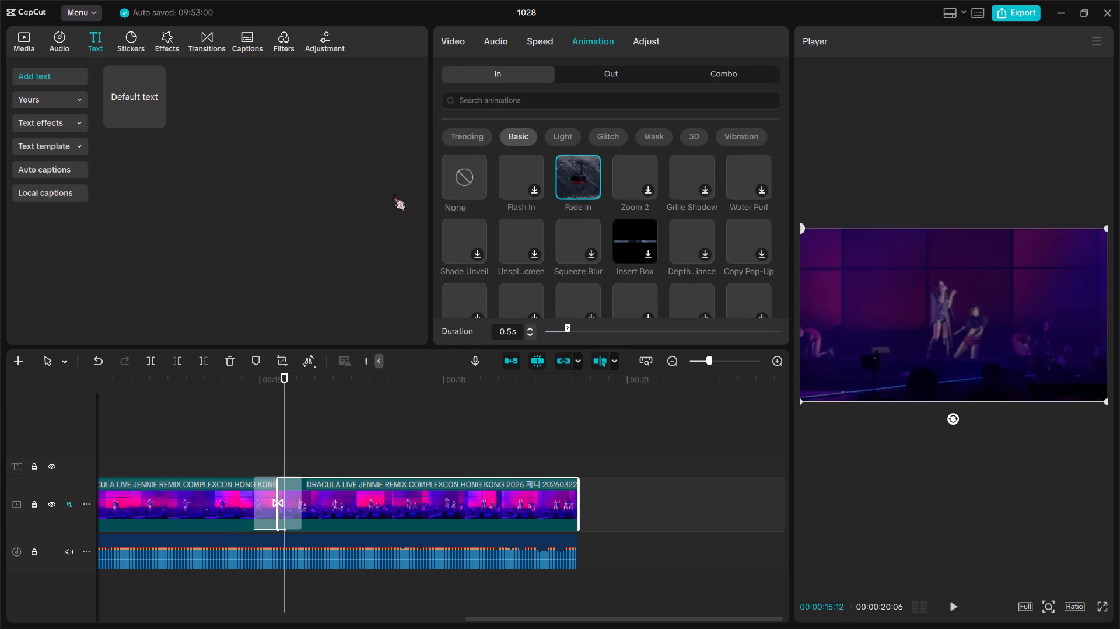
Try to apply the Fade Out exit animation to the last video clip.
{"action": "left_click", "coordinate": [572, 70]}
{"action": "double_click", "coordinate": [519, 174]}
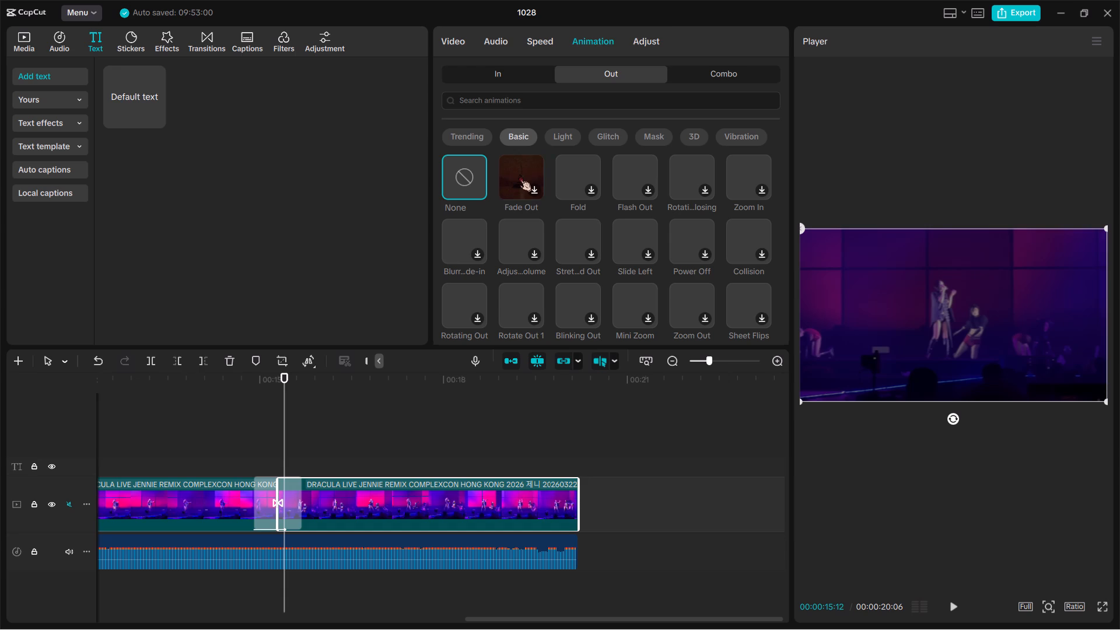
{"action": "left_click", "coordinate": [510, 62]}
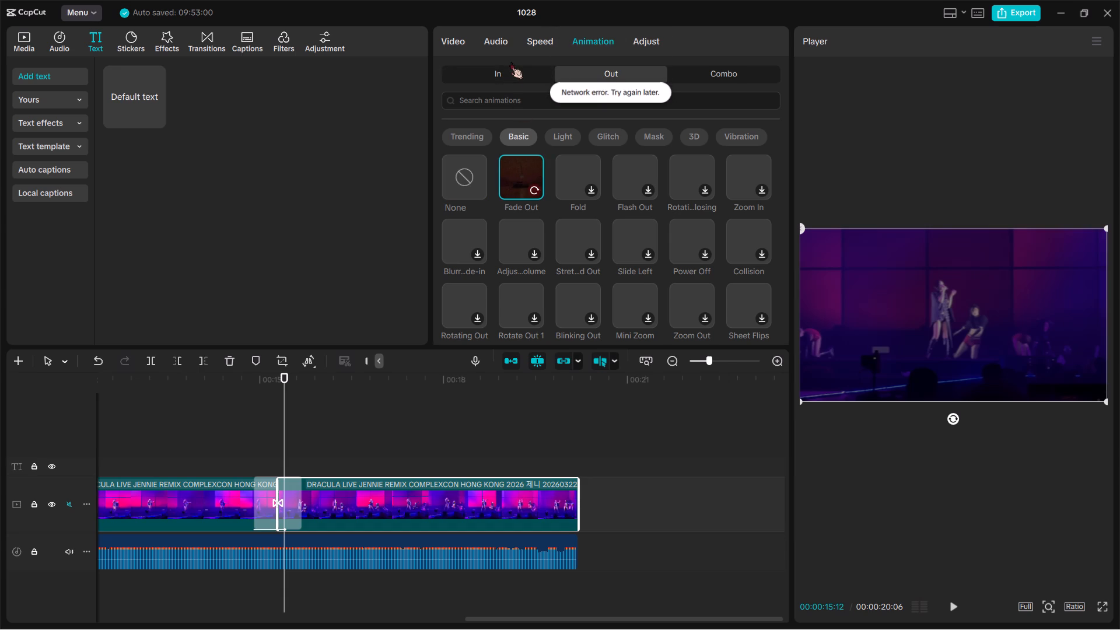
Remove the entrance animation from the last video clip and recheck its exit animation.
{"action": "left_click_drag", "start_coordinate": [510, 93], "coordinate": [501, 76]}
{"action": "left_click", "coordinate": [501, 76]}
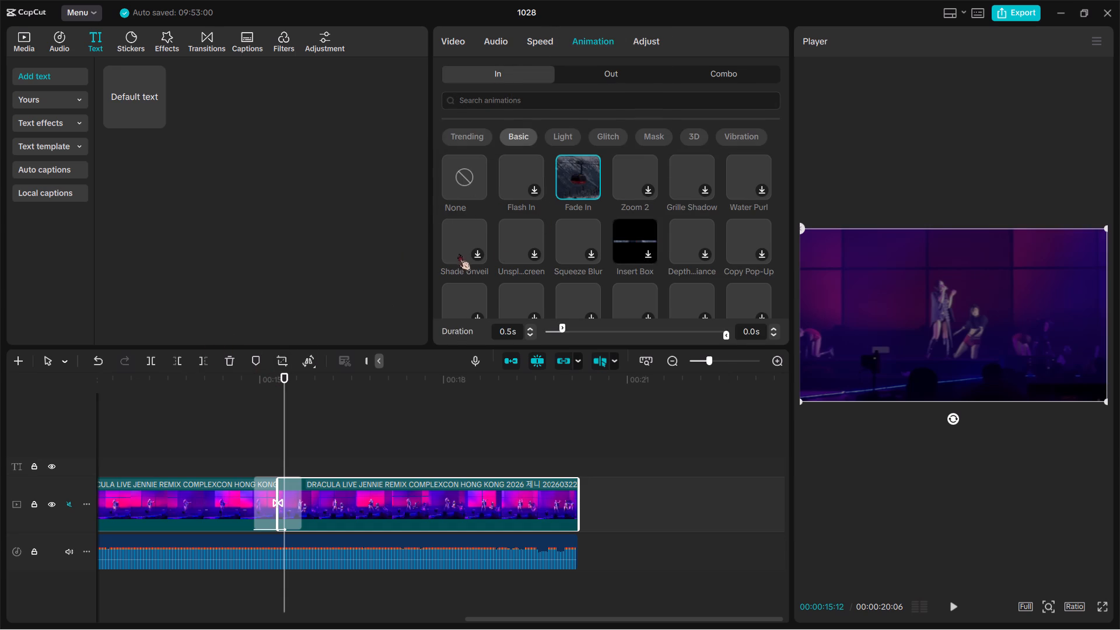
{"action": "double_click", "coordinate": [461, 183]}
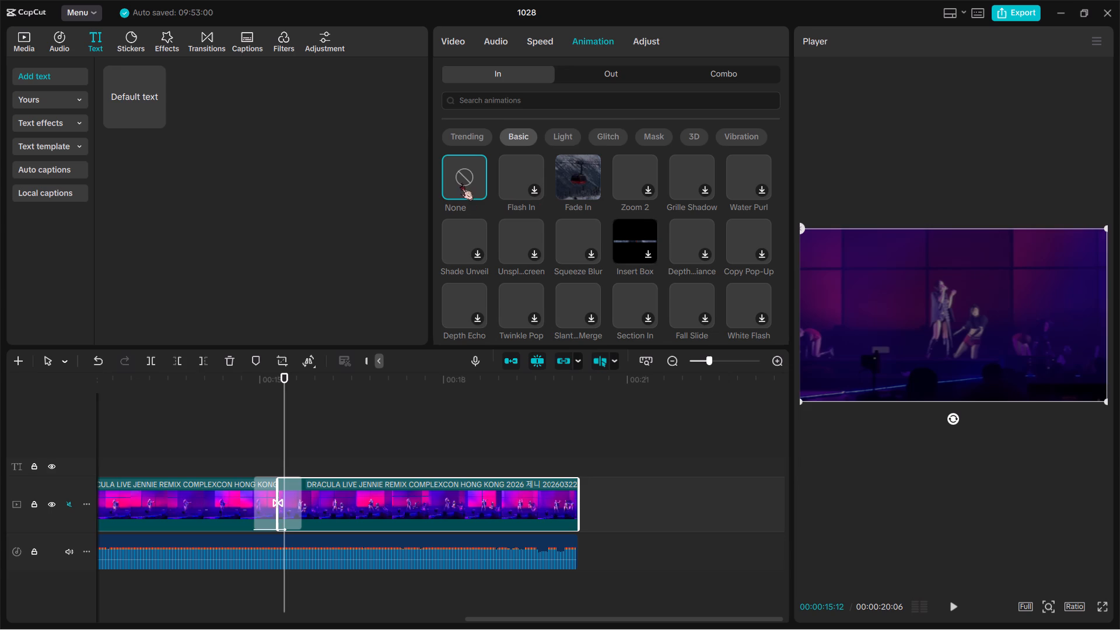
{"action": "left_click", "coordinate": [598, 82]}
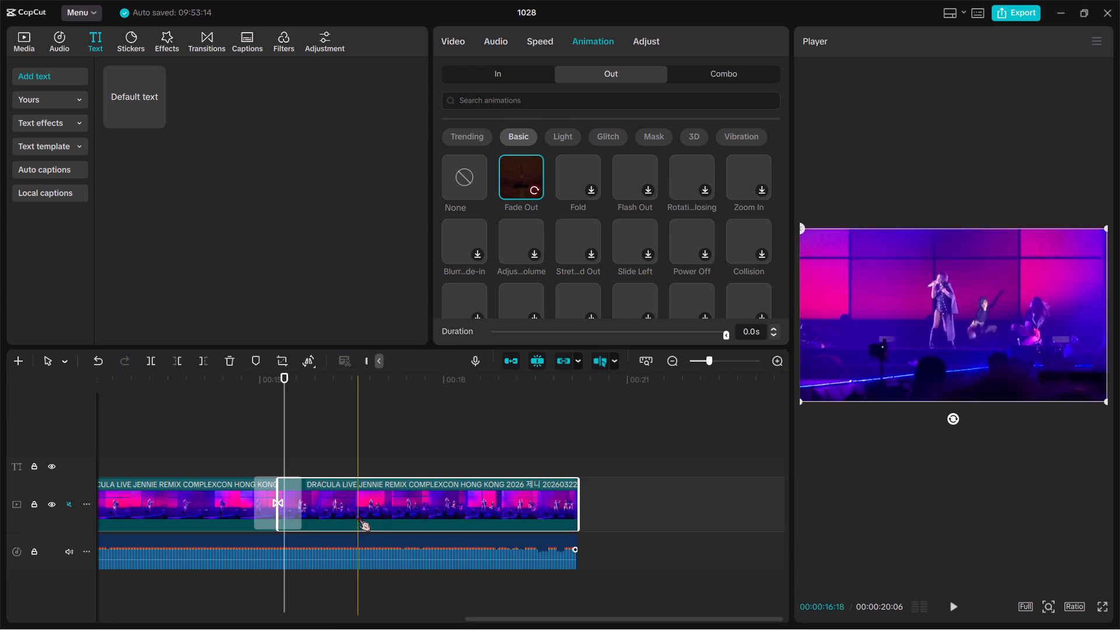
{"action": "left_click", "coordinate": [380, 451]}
Apply the Fade In entrance animation to the first video clip for 0.5 s and play back the opening.
{"action": "scroll", "coordinate": [380, 451], "scroll_direction": "right", "scroll_amount": 5}
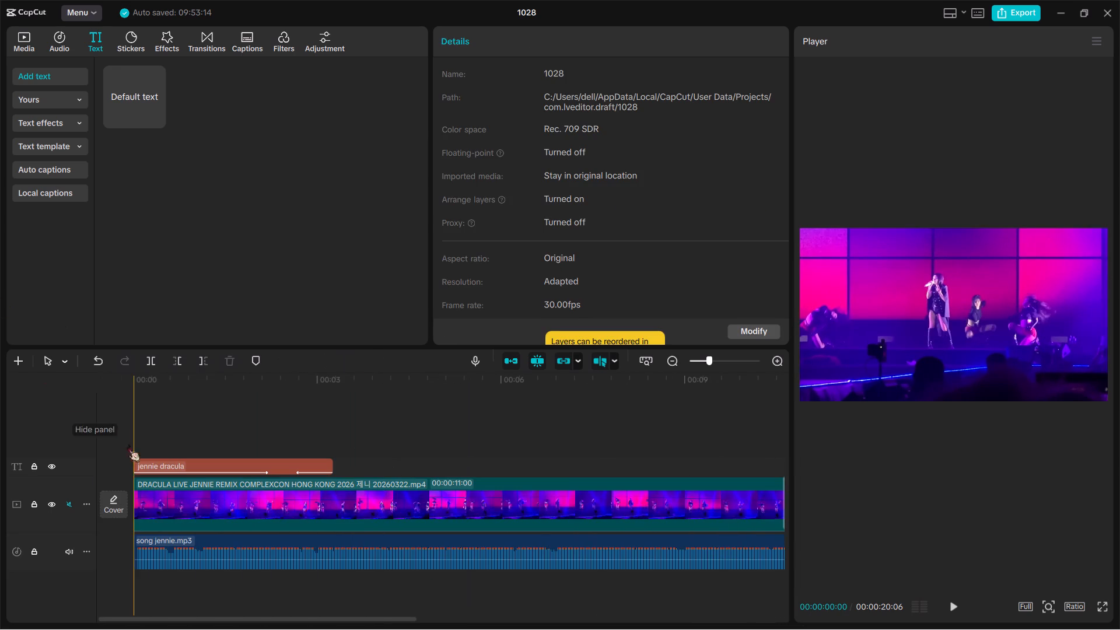
{"action": "left_click", "coordinate": [166, 507]}
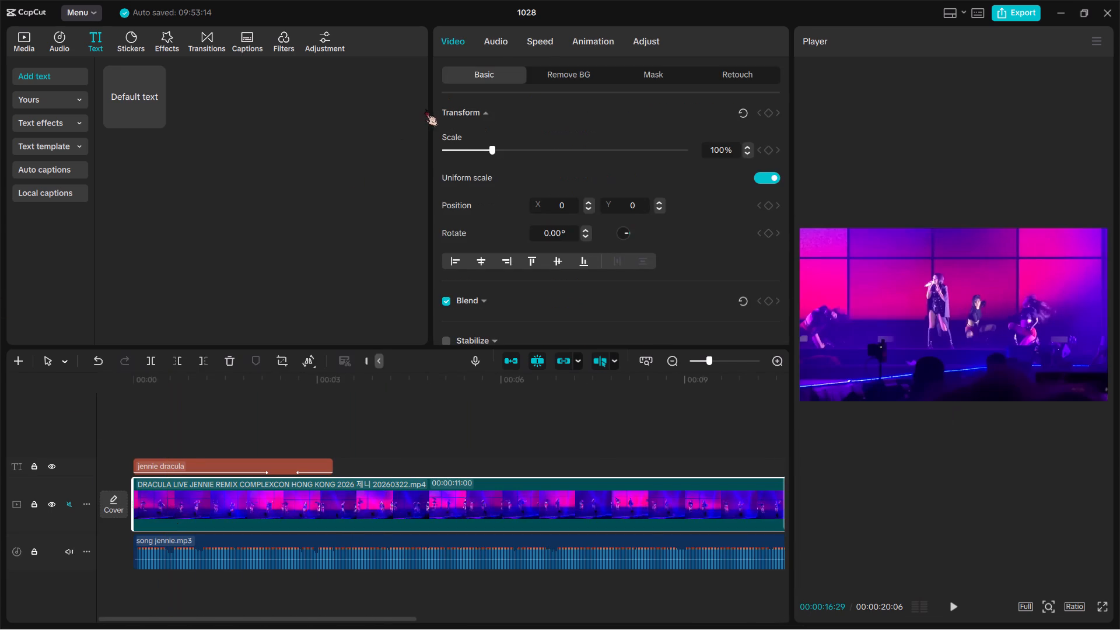
{"action": "left_click", "coordinate": [584, 43]}
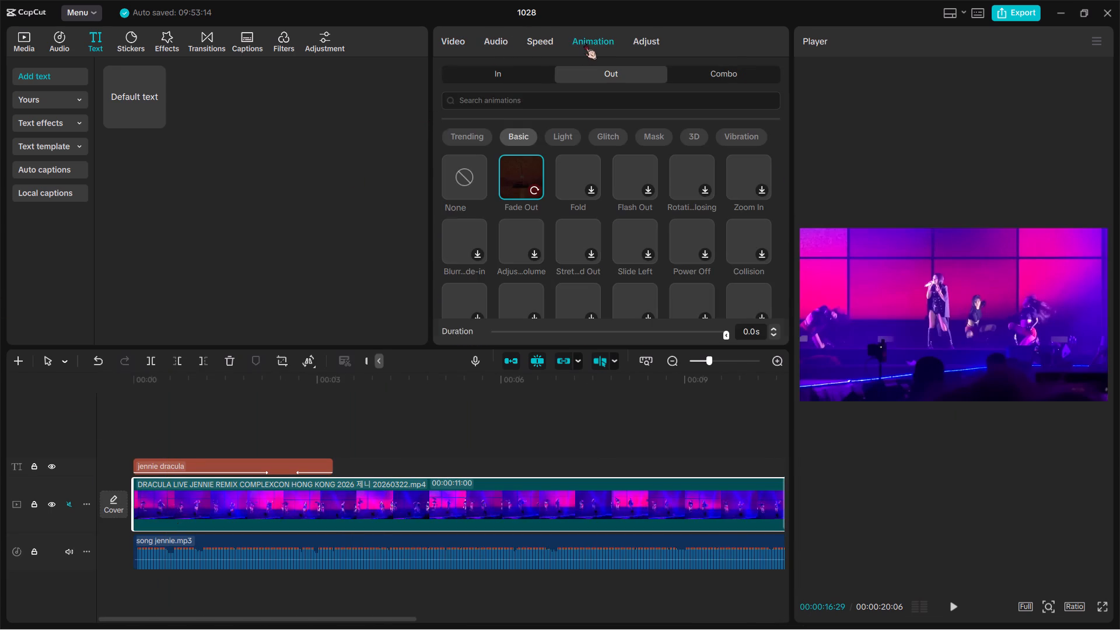
{"action": "left_click", "coordinate": [484, 79]}
{"action": "double_click", "coordinate": [565, 175]}
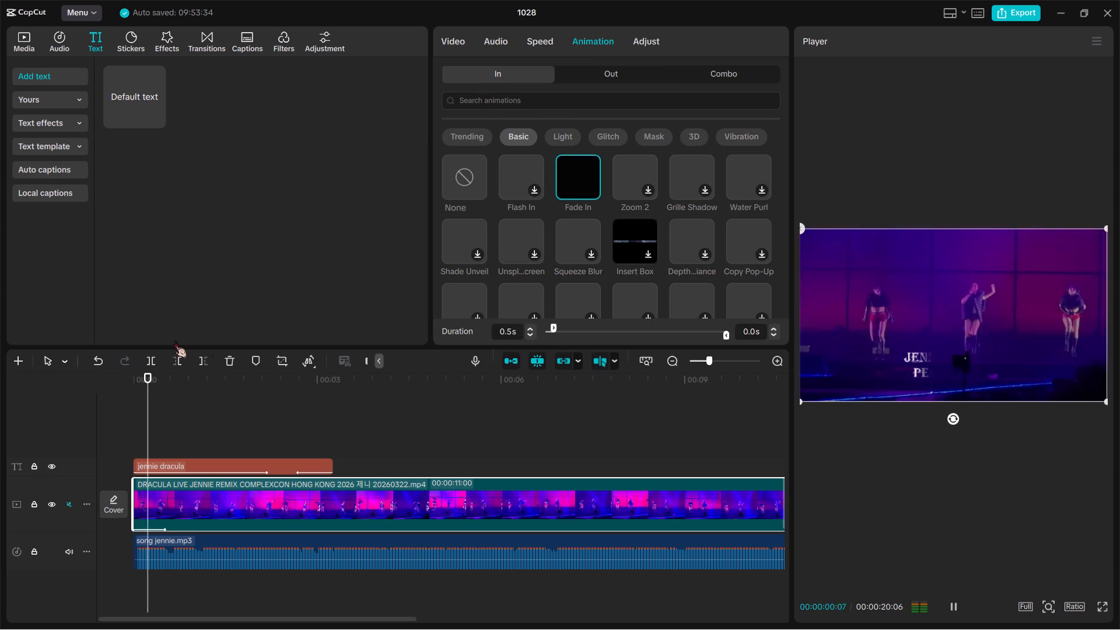
{"action": "key", "text": "space"}
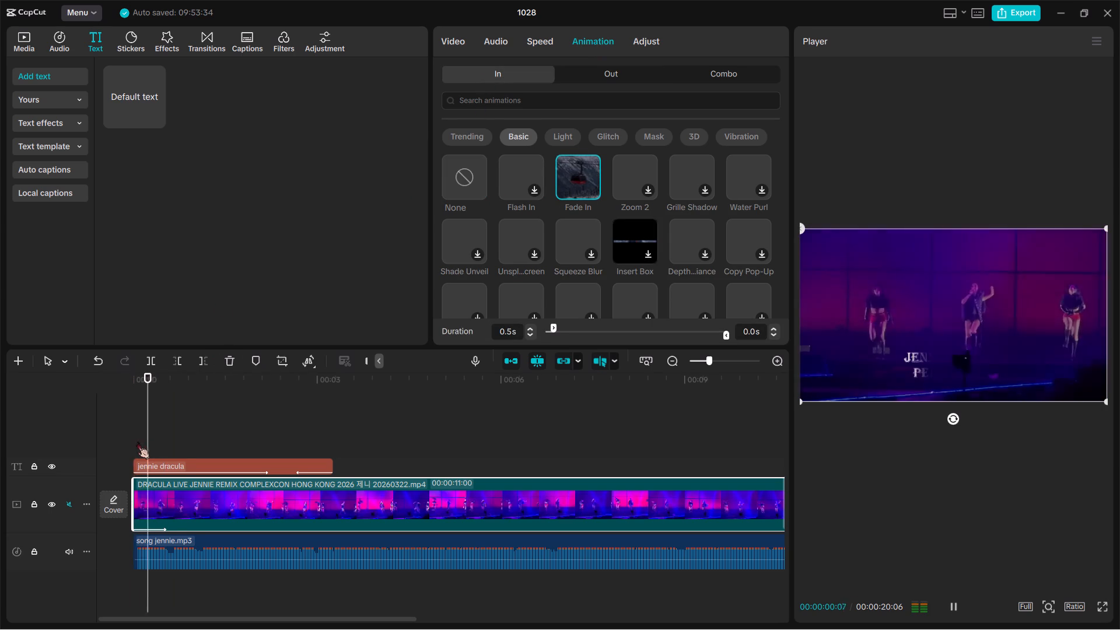
{"action": "key", "text": "space"}
{"action": "left_click", "coordinate": [187, 428]}
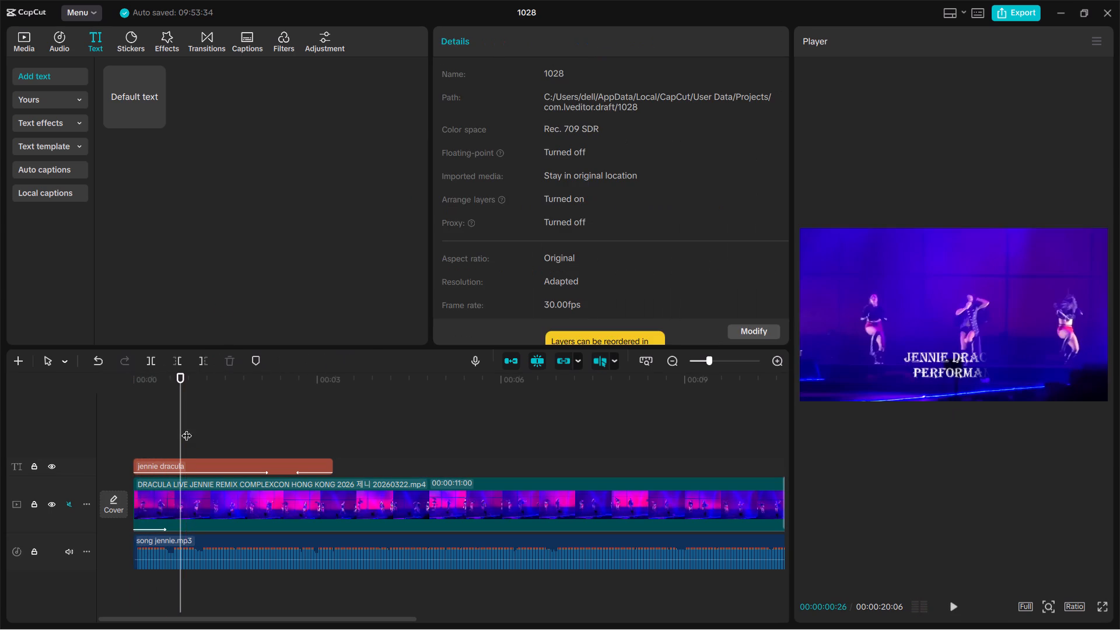
{"action": "key", "text": "space"}
{"action": "key", "text": "space"}
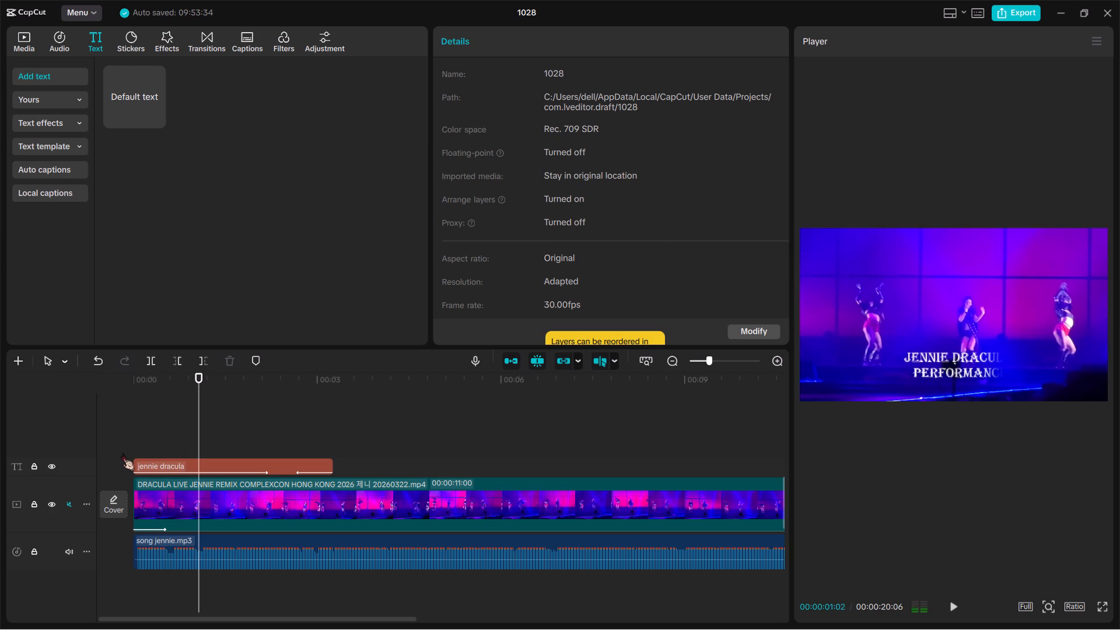
Shift the title clip along the timeline to start at about 0.25 s and play back the opening.
{"action": "left_click_drag", "start_coordinate": [201, 461], "coordinate": [232, 464]}
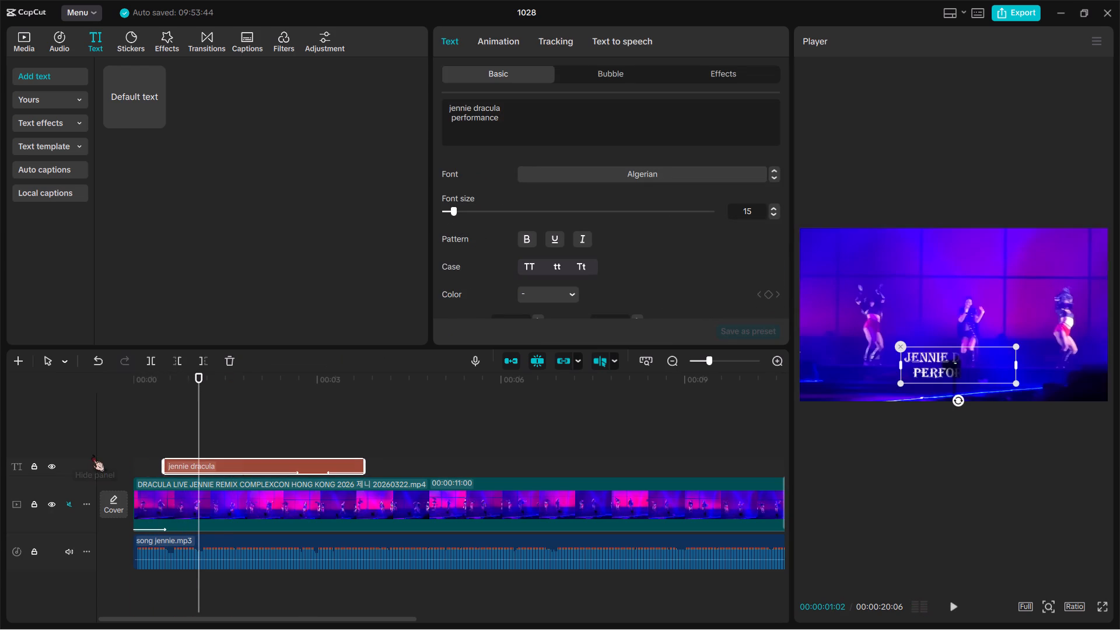
{"action": "key", "text": "space"}
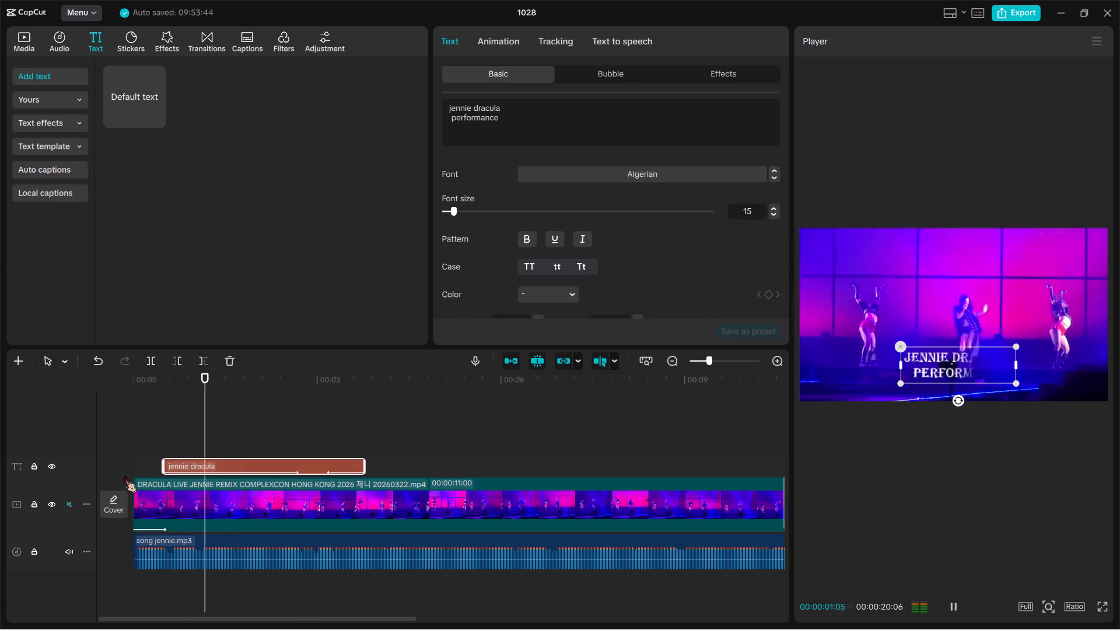
{"action": "key", "text": "space"}
{"action": "left_click_drag", "start_coordinate": [180, 468], "coordinate": [176, 464]}
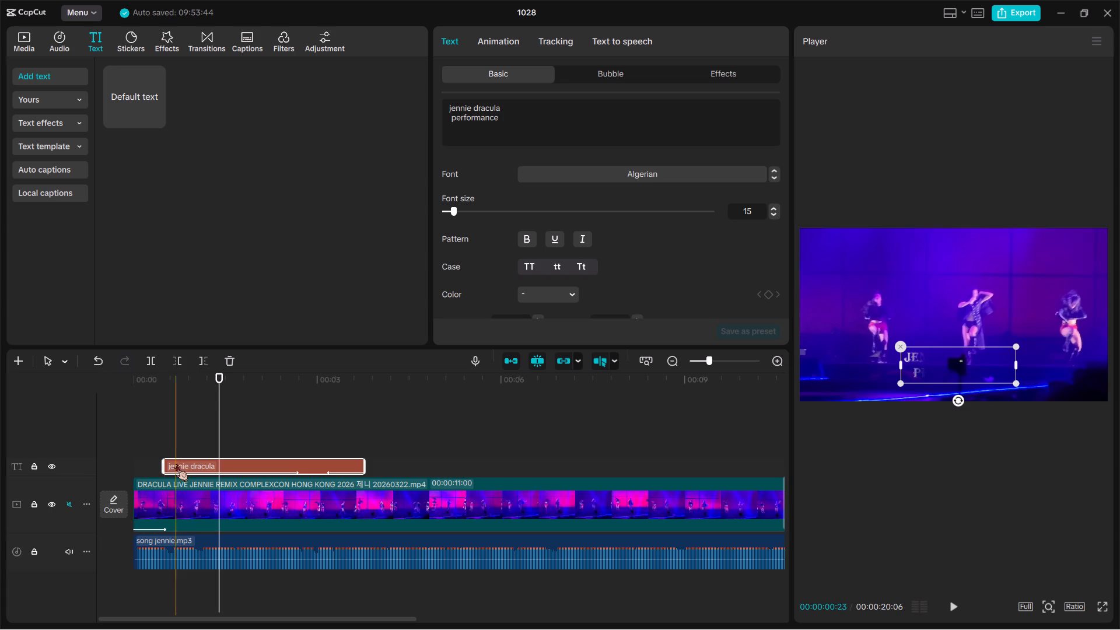
{"action": "left_click_drag", "start_coordinate": [176, 464], "coordinate": [166, 473]}
{"action": "key", "text": "space"}
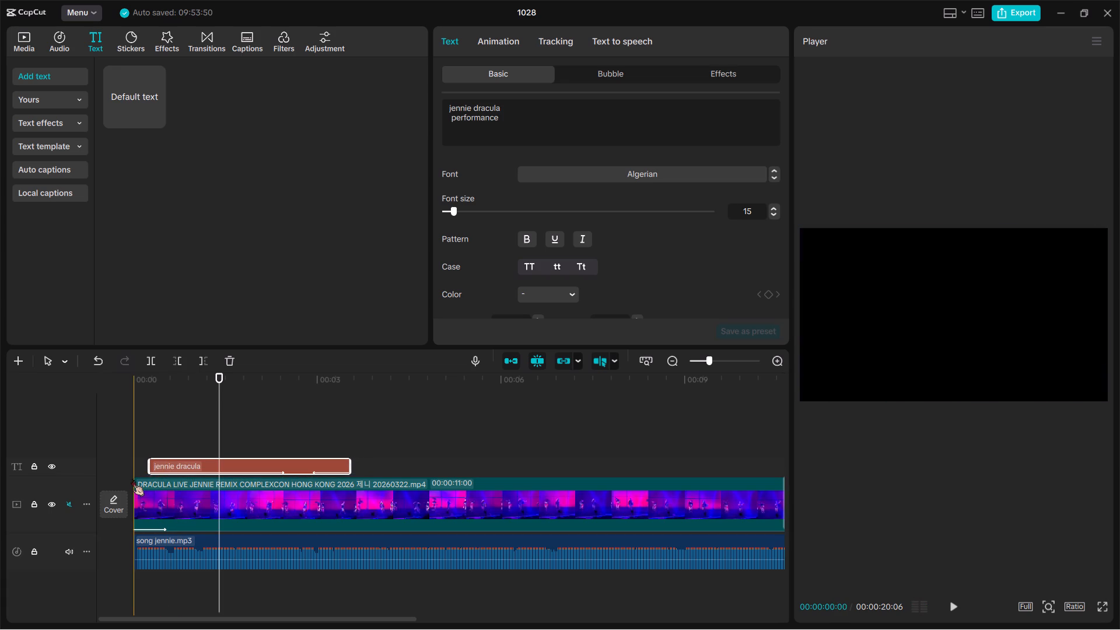
{"action": "key", "text": "space"}
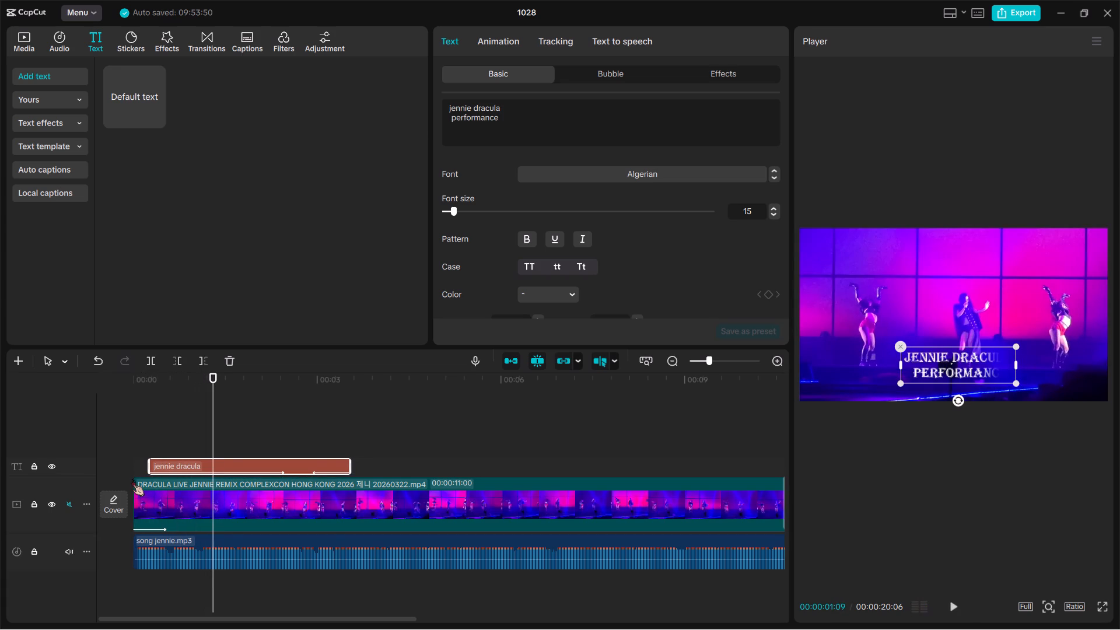
{"action": "key", "text": "space"}
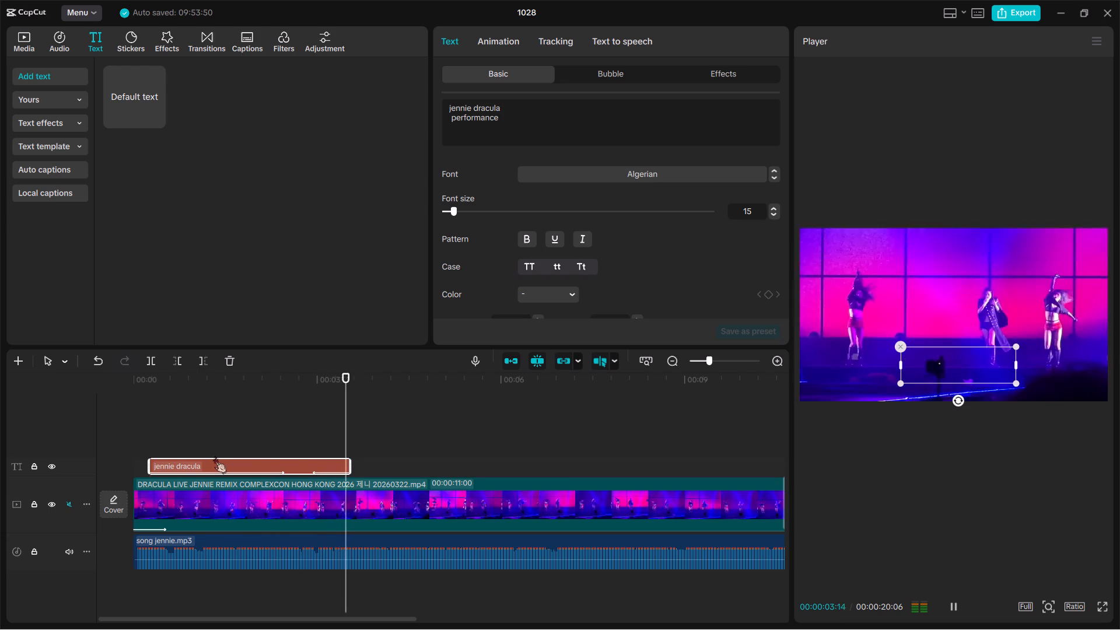
Play back the edit from the opening title through both transitions to the end of the timeline.
{"action": "key", "text": "space"}
{"action": "left_click", "coordinate": [527, 436]}
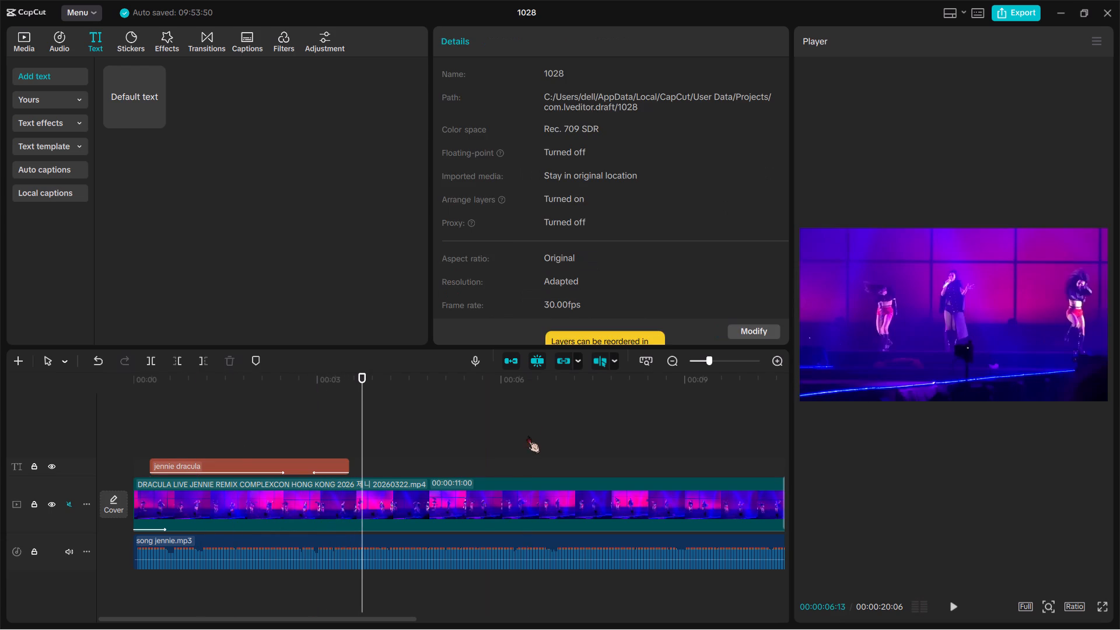
{"action": "key", "text": "space"}
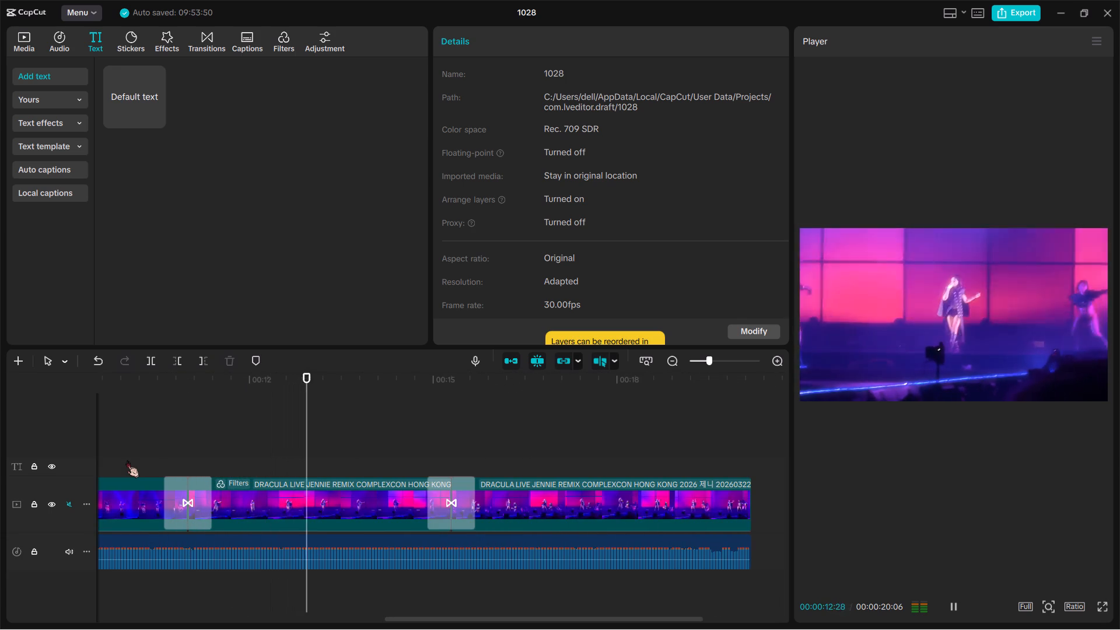
{"action": "key", "text": "space"}
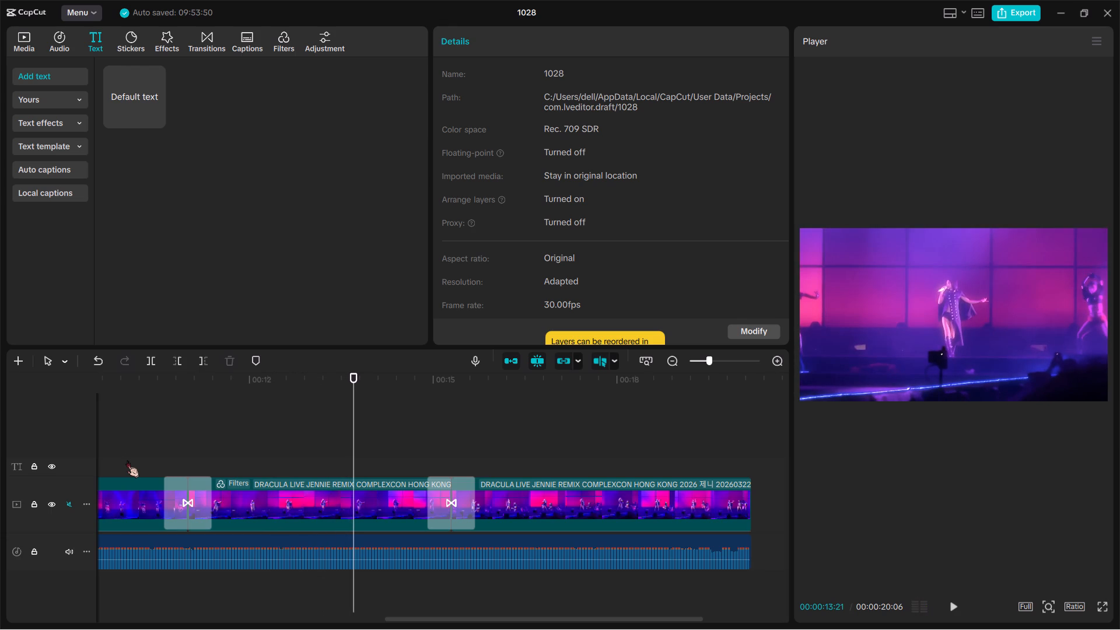
{"action": "key", "text": "space"}
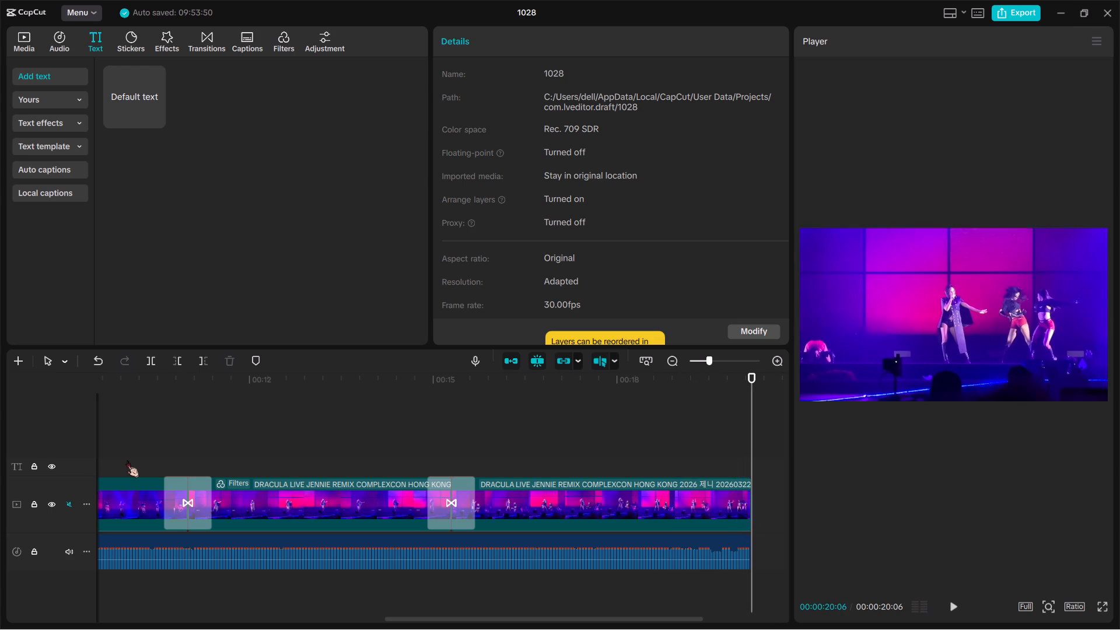
Replay the start of the last video clip around its Slight Jitter transition.
{"action": "scroll", "coordinate": [127, 460], "scroll_direction": "up", "scroll_amount": 8, "text": "ctrl"}
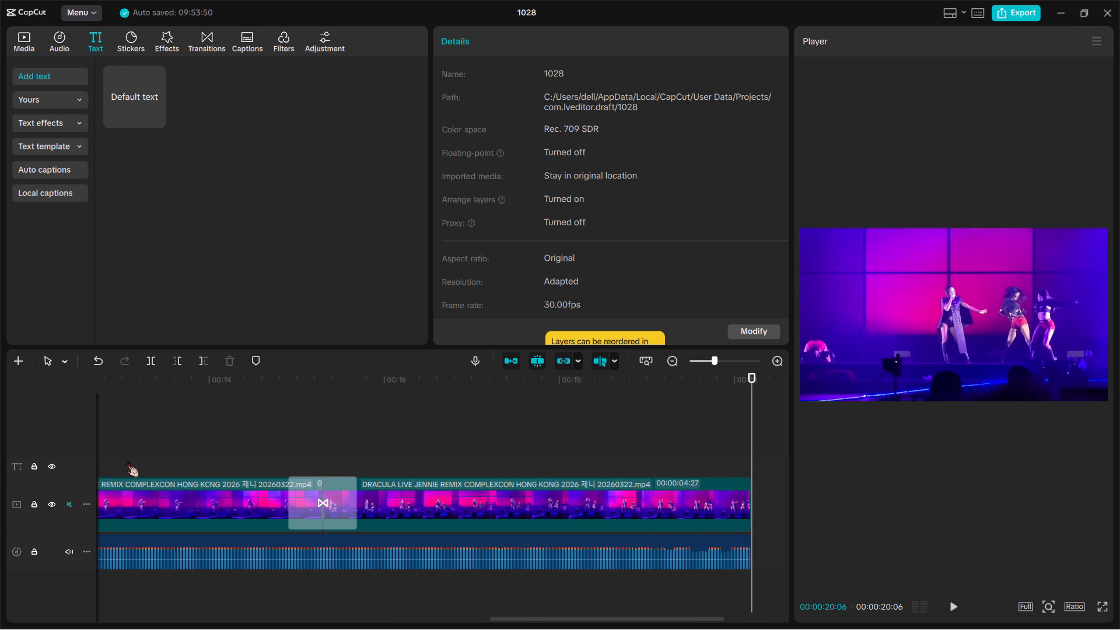
{"action": "scroll", "coordinate": [127, 460], "scroll_direction": "up", "scroll_amount": 5, "text": "ctrl"}
{"action": "scroll", "coordinate": [327, 475], "scroll_direction": "up", "scroll_amount": 8}
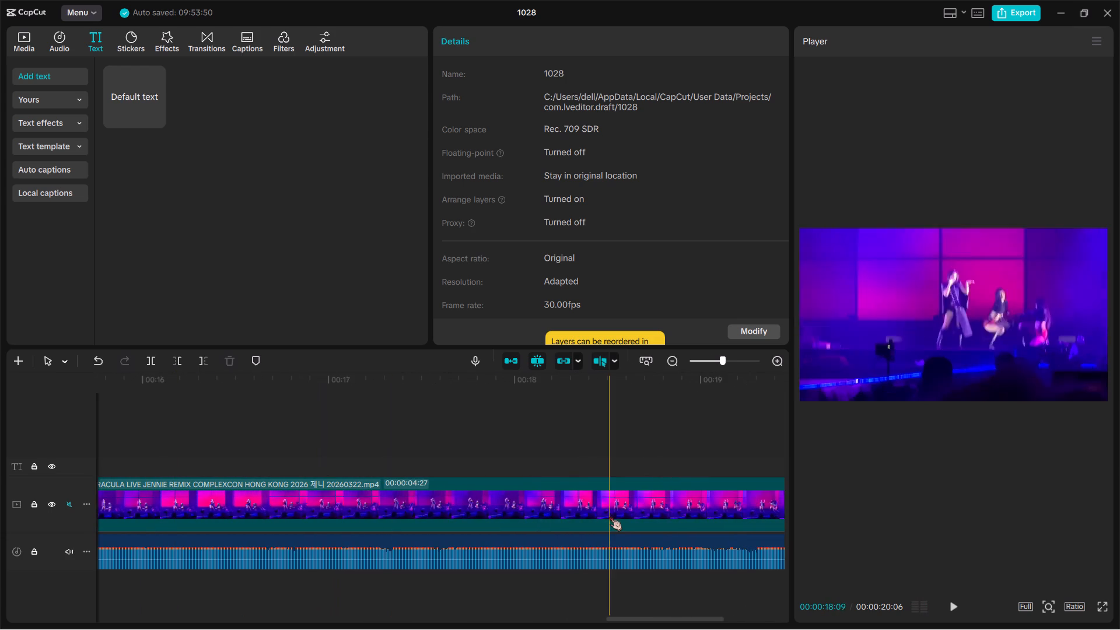
{"action": "scroll", "coordinate": [610, 514], "scroll_direction": "left", "scroll_amount": 1}
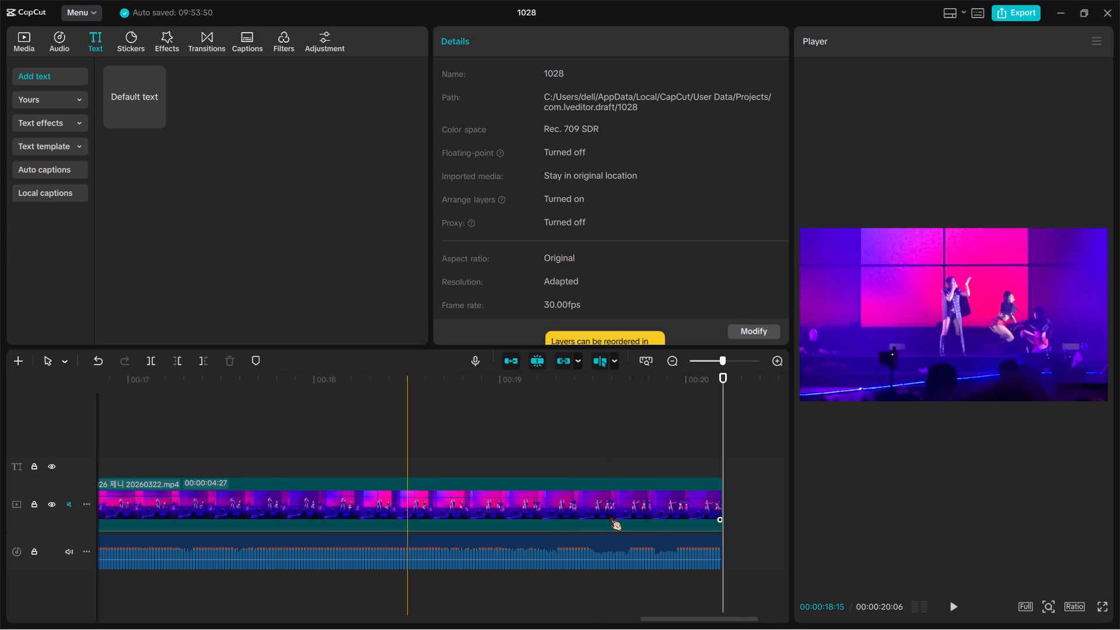
{"action": "scroll", "coordinate": [610, 514], "scroll_direction": "right", "scroll_amount": 1}
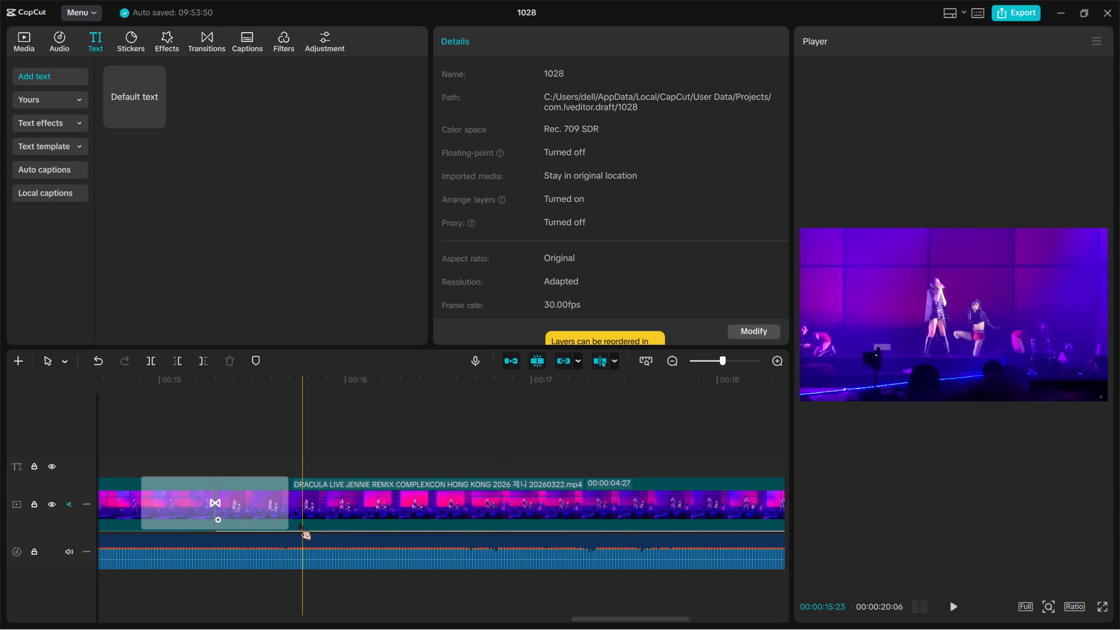
{"action": "left_click", "coordinate": [301, 516]}
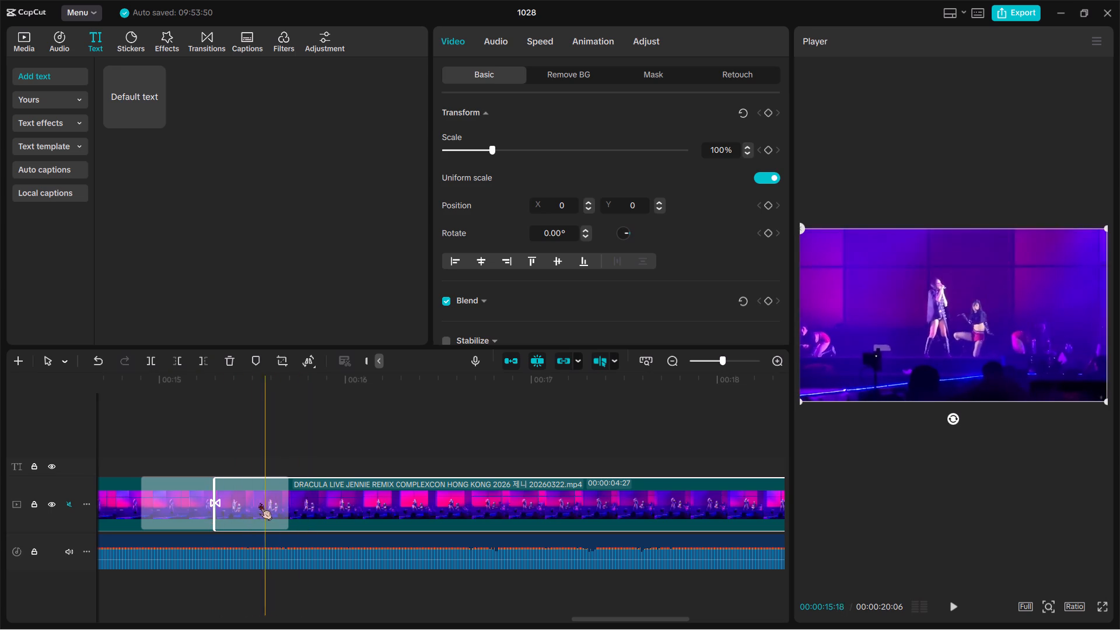
{"action": "key", "text": "space"}
{"action": "key", "text": "space"}
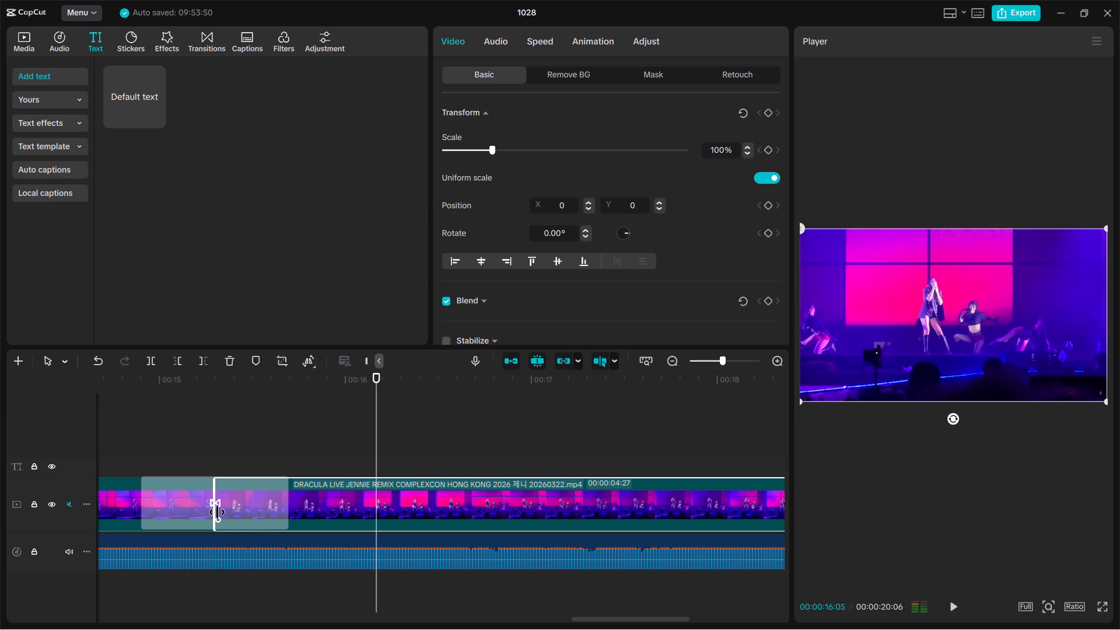
{"action": "key", "text": "space"}
{"action": "key", "text": "space"}
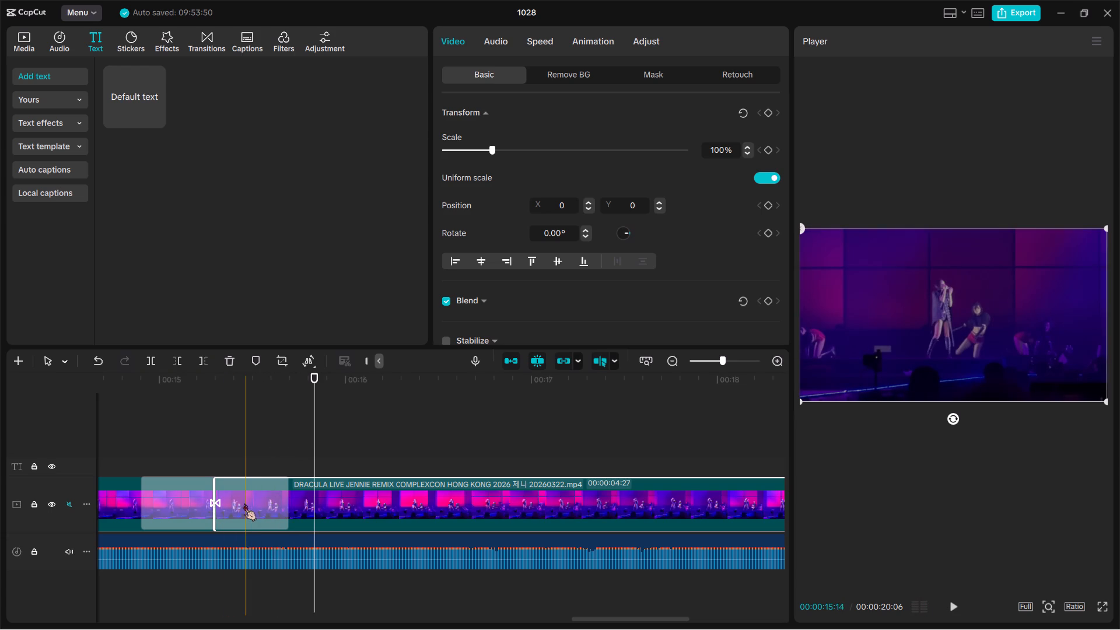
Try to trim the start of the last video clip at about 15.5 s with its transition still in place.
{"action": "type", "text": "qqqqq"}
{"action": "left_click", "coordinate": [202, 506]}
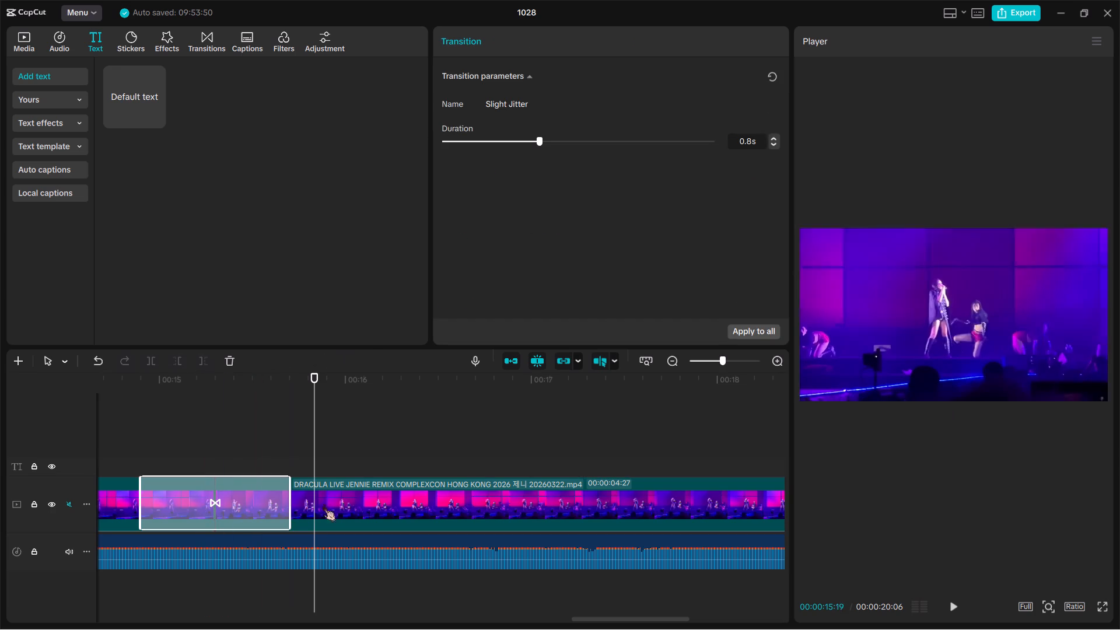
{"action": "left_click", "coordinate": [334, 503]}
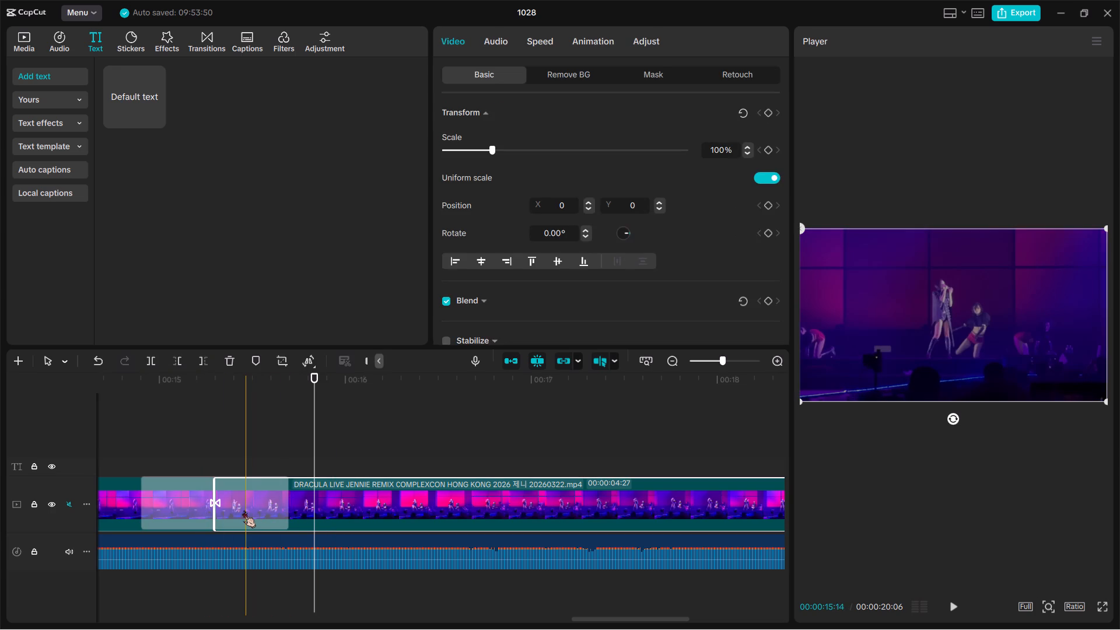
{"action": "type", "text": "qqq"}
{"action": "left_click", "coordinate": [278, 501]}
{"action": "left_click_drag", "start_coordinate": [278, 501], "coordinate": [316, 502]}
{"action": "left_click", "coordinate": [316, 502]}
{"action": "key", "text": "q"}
Delete the Slight Jitter transition between the filtered clip and the last video clip.
{"action": "left_click", "coordinate": [194, 499]}
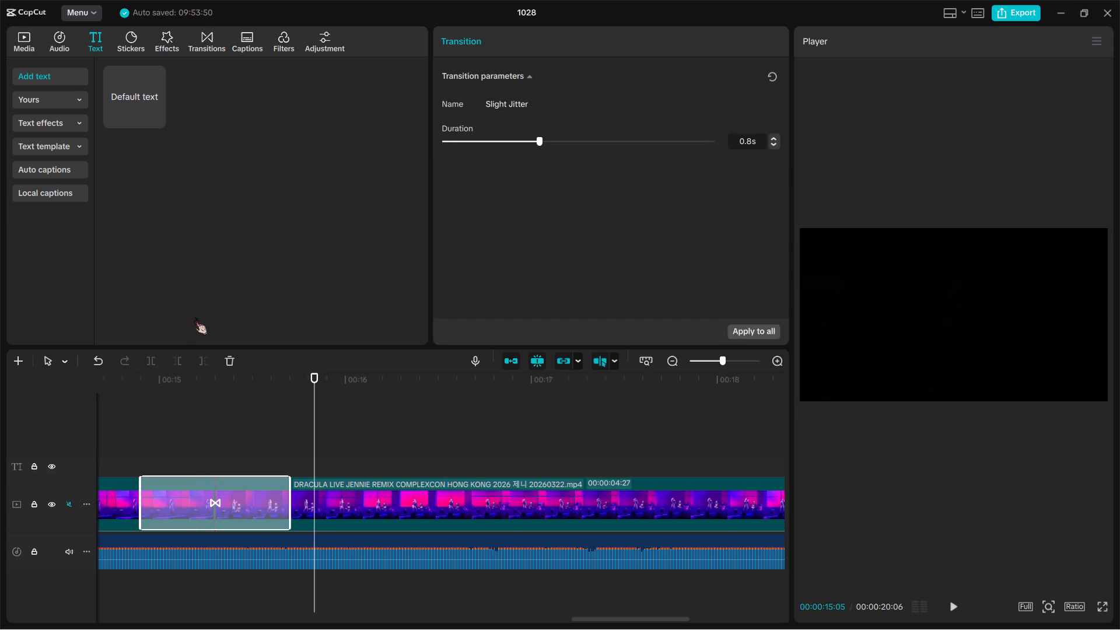
{"action": "key", "text": "BackSpace"}
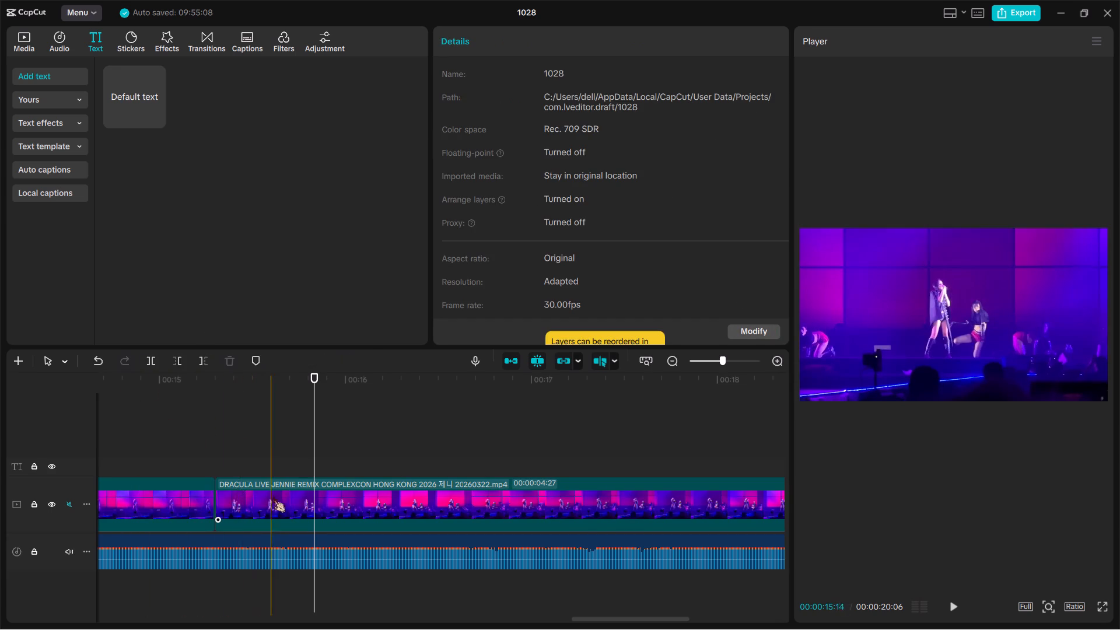
Trim about 6 frames off the start of the last video clip, making it 00:00:04:21 long.
{"action": "left_click", "coordinate": [253, 505]}
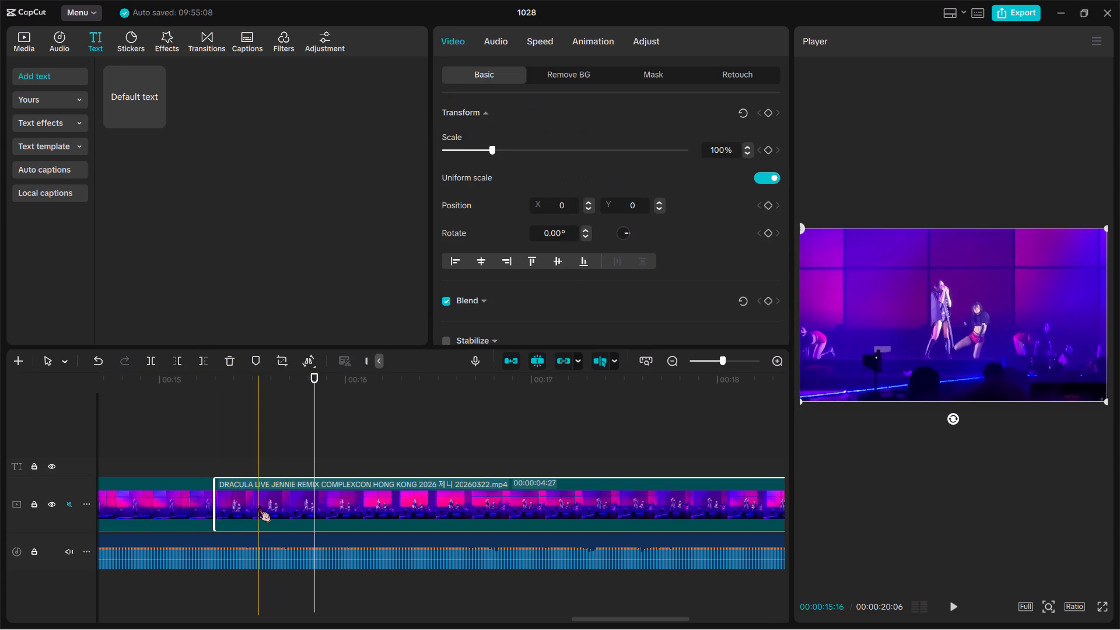
{"action": "key", "text": "q"}
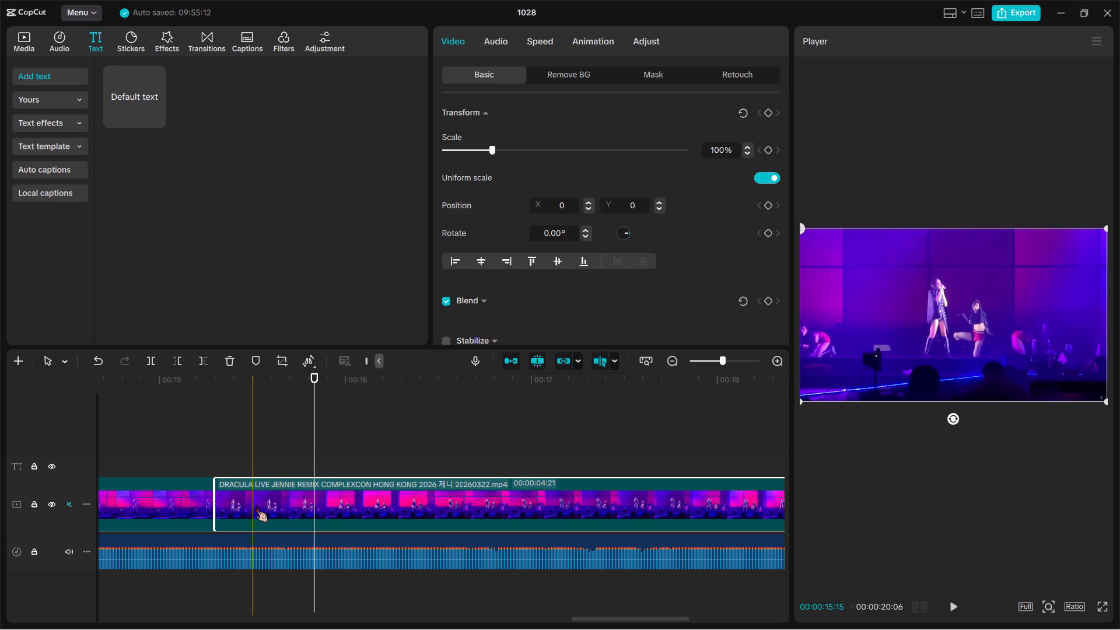
Extend the end of the last video clip almost to the song's end, making it 00:00:04:26 long.
{"action": "scroll", "coordinate": [256, 505], "scroll_direction": "left", "scroll_amount": 5}
{"action": "scroll", "coordinate": [256, 505], "scroll_direction": "up", "scroll_amount": 1}
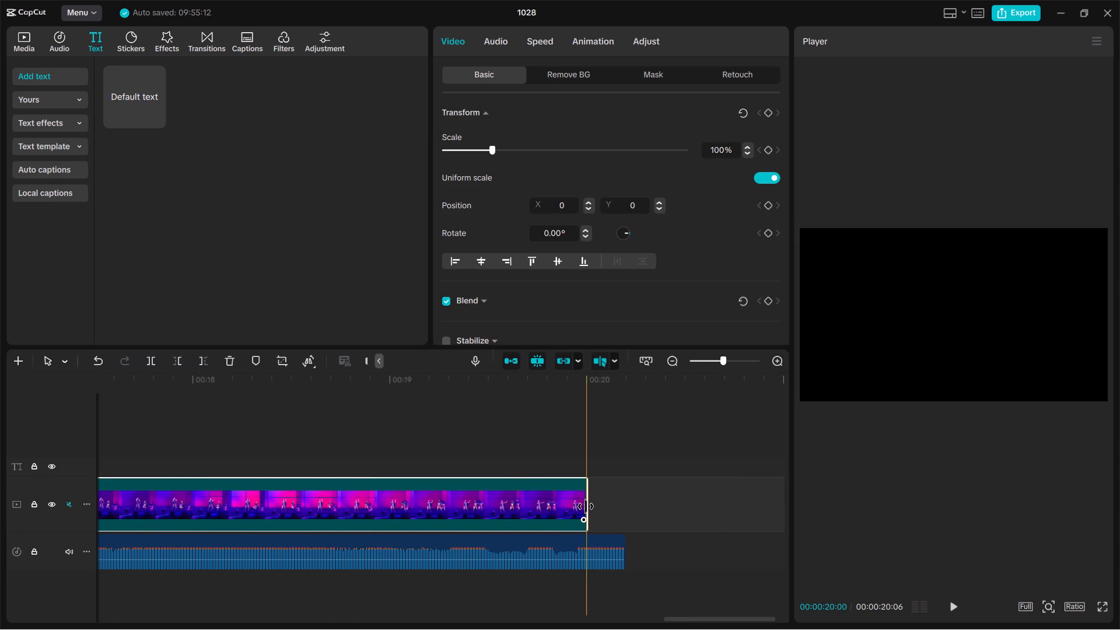
{"action": "left_click_drag", "start_coordinate": [586, 506], "coordinate": [620, 508]}
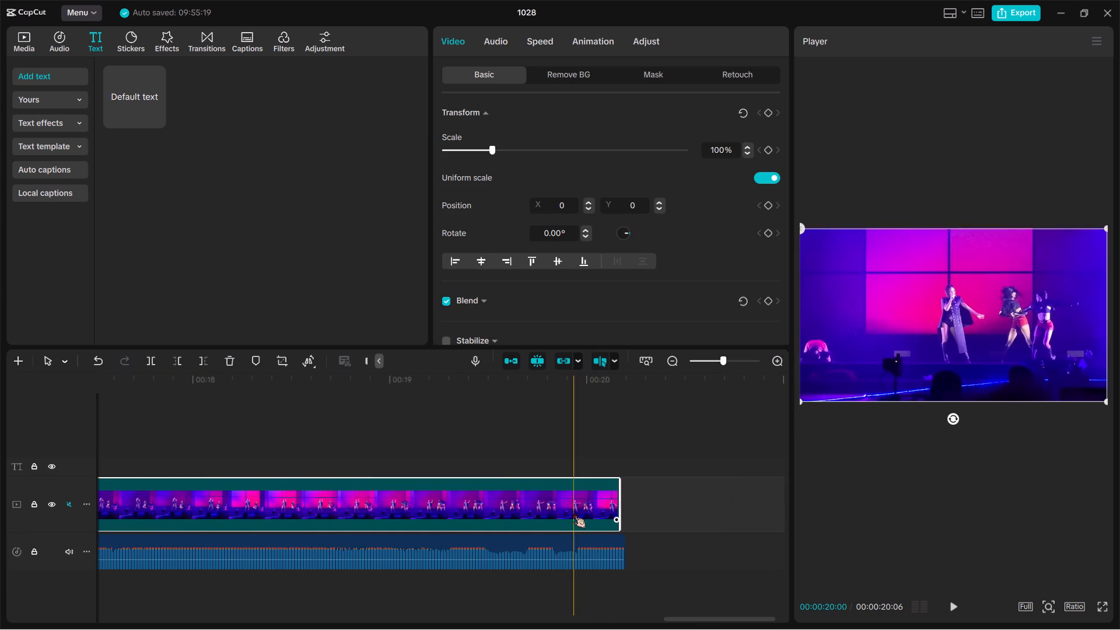
Play back the last video clip up to the end of the song to check the ending.
{"action": "key", "text": "space"}
{"action": "key", "text": "space"}
{"action": "key", "text": "space"}
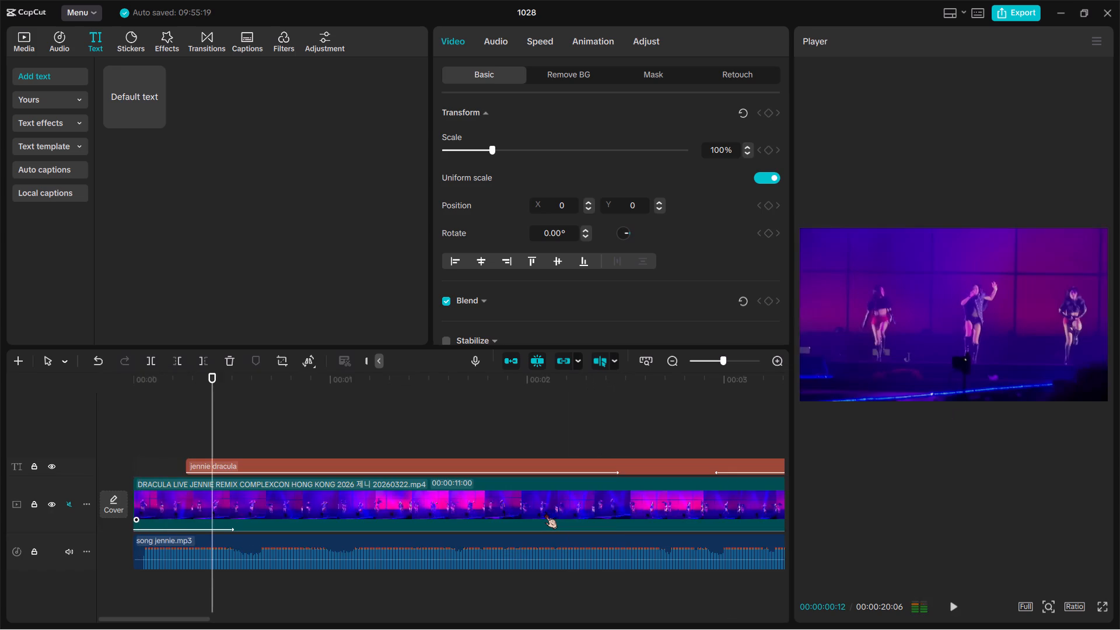
{"action": "scroll", "coordinate": [545, 512], "scroll_direction": "left", "scroll_amount": 15}
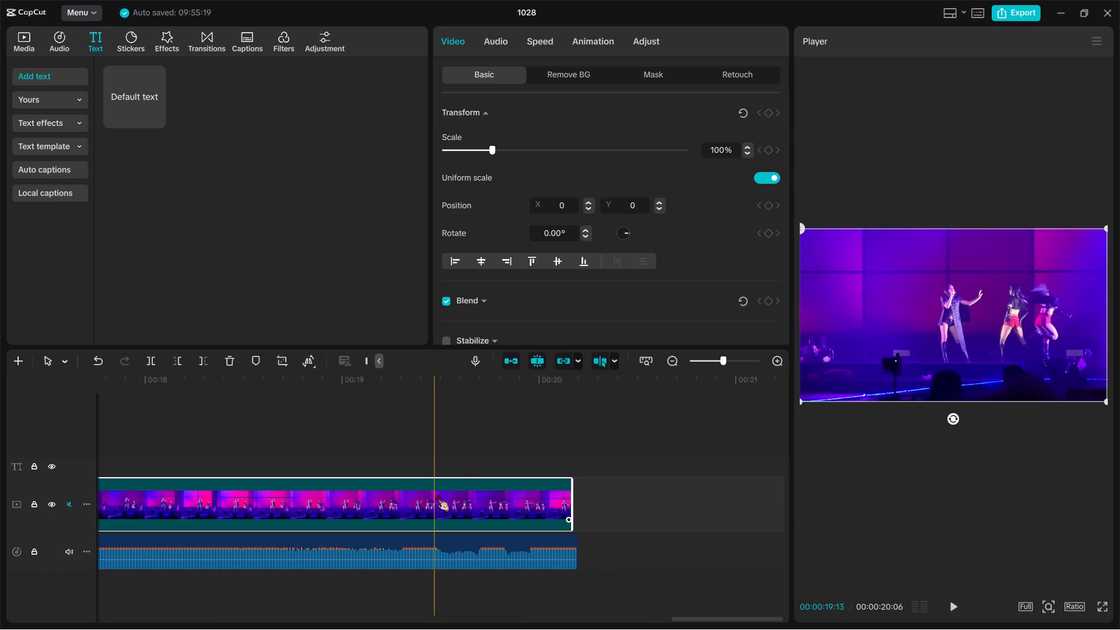
{"action": "key", "text": "space"}
{"action": "key", "text": "space"}
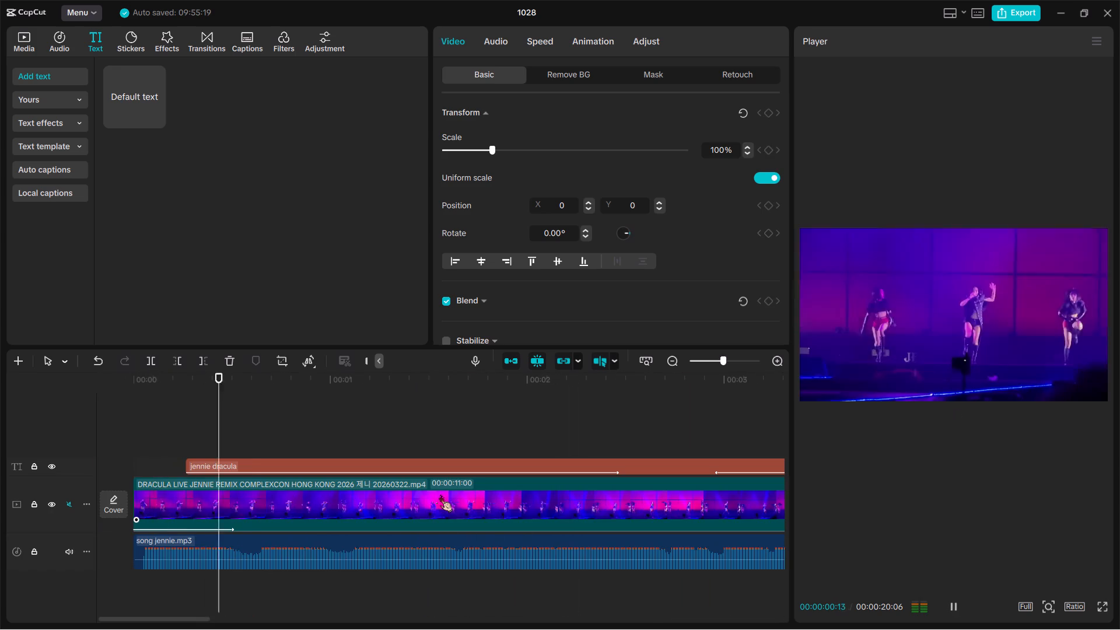
{"action": "key", "text": "space"}
{"action": "scroll", "coordinate": [440, 495], "scroll_direction": "left", "scroll_amount": 8}
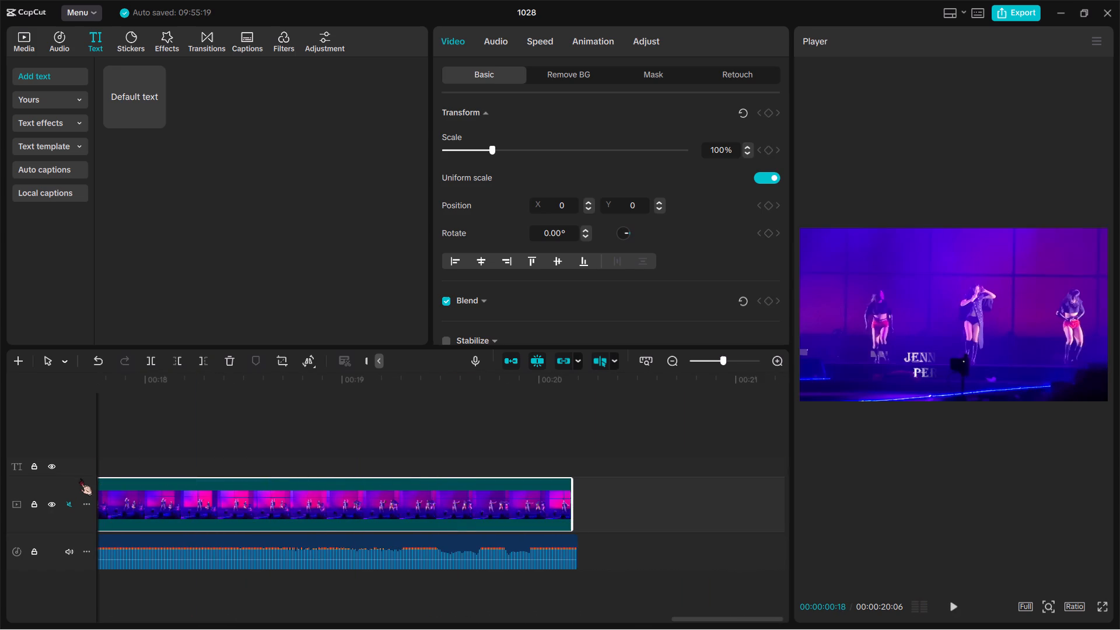
{"action": "scroll", "coordinate": [80, 478], "scroll_direction": "down", "scroll_amount": 13, "text": "ctrl"}
{"action": "scroll", "coordinate": [274, 490], "scroll_direction": "down", "scroll_amount": 7, "text": "ctrl"}
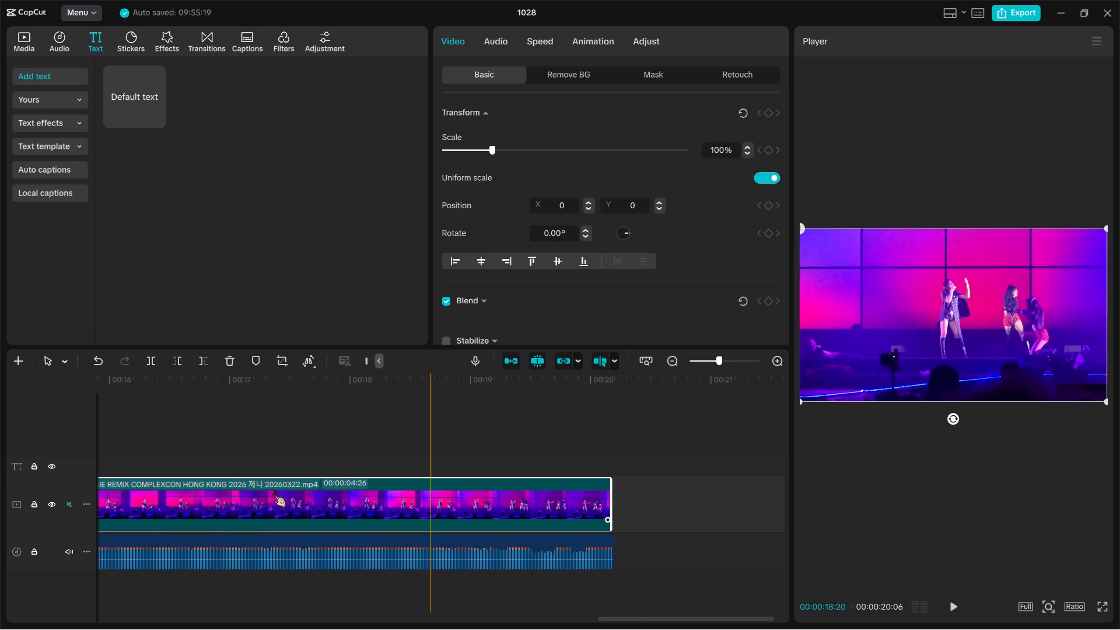
{"action": "key", "text": "space"}
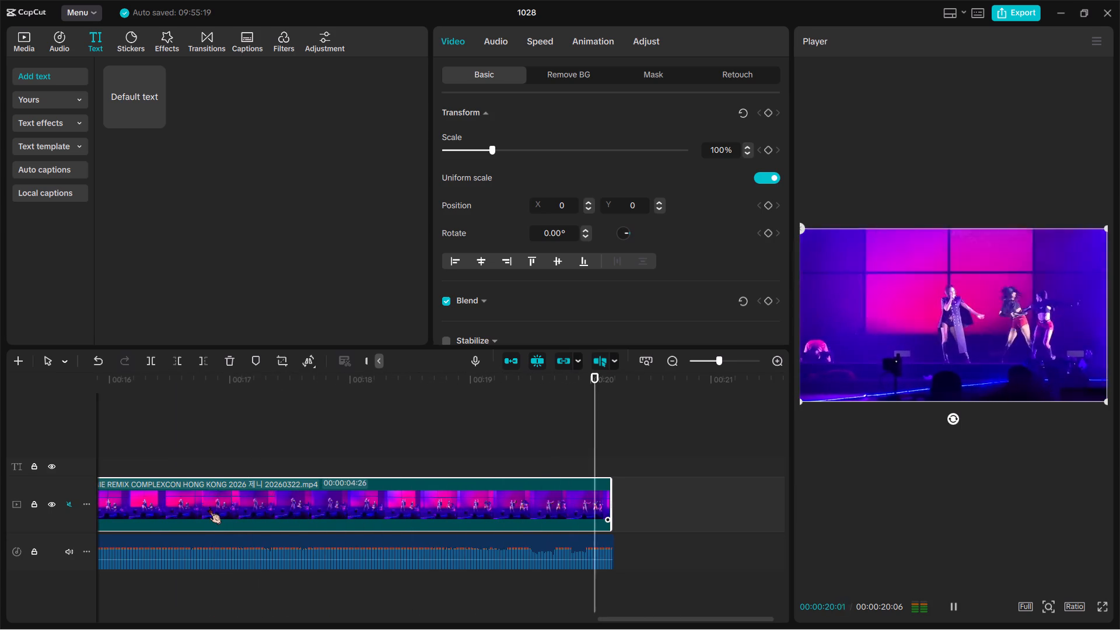
{"action": "scroll", "coordinate": [209, 507], "scroll_direction": "right", "scroll_amount": 4}
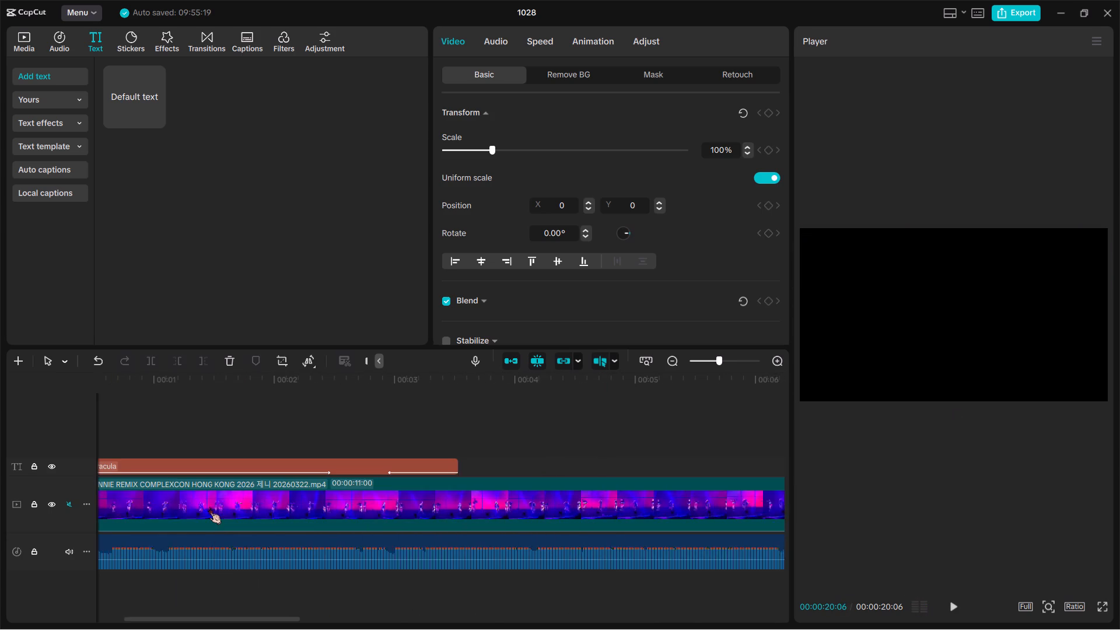
Add a Slight Jitter transition at the cut between the filtered clip and the last video clip.
{"action": "scroll", "coordinate": [369, 485], "scroll_direction": "left", "scroll_amount": 2}
{"action": "scroll", "coordinate": [369, 485], "scroll_direction": "down", "scroll_amount": 2, "text": "ctrl"}
{"action": "scroll", "coordinate": [369, 485], "scroll_direction": "left", "scroll_amount": 1}
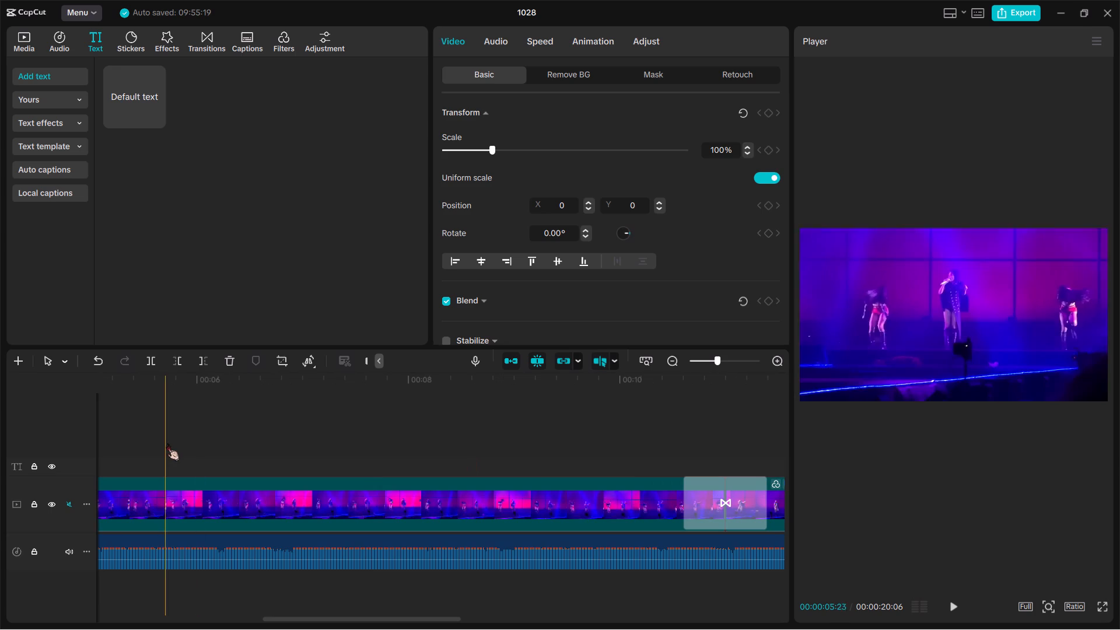
{"action": "scroll", "coordinate": [167, 443], "scroll_direction": "left", "scroll_amount": 3}
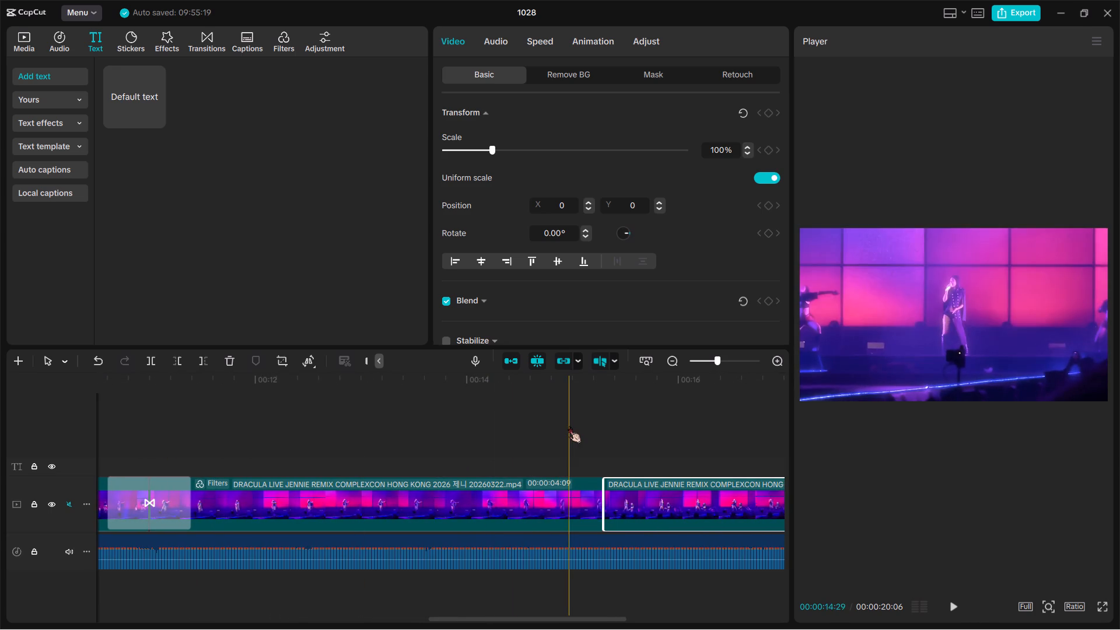
{"action": "left_click", "coordinate": [569, 426]}
{"action": "left_click", "coordinate": [604, 493]}
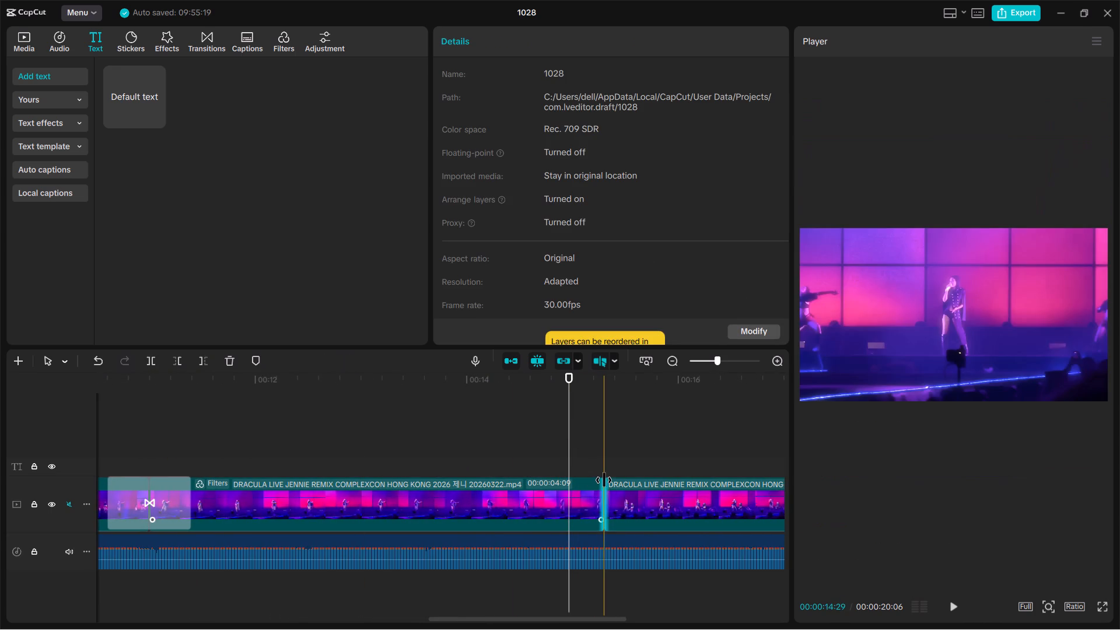
{"action": "left_click", "coordinate": [604, 480]}
{"action": "left_click", "coordinate": [605, 466]}
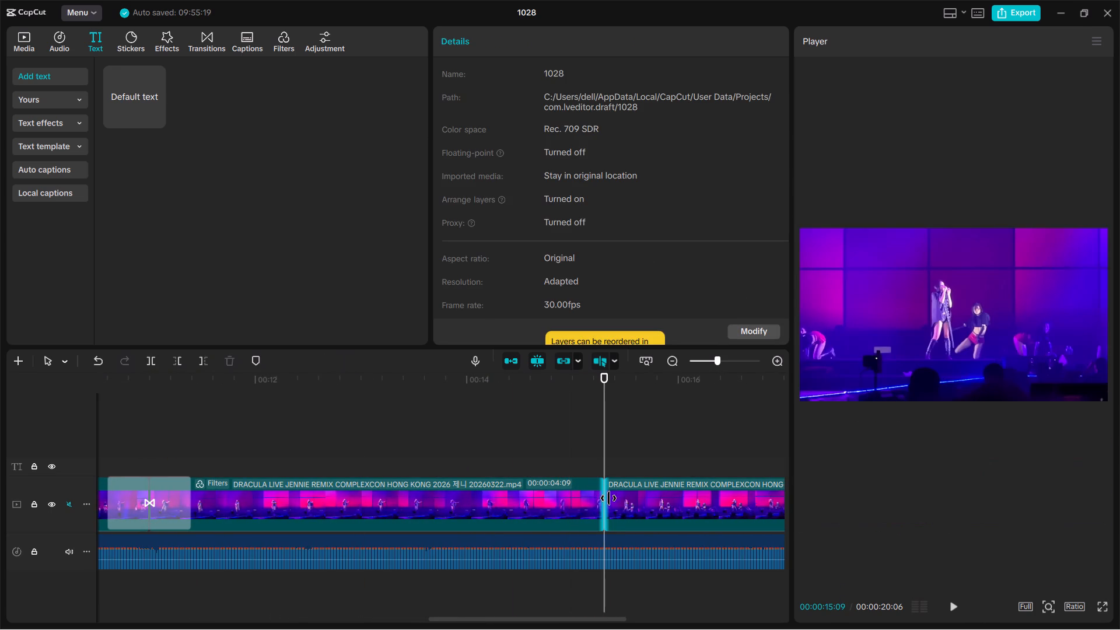
{"action": "left_click", "coordinate": [205, 43]}
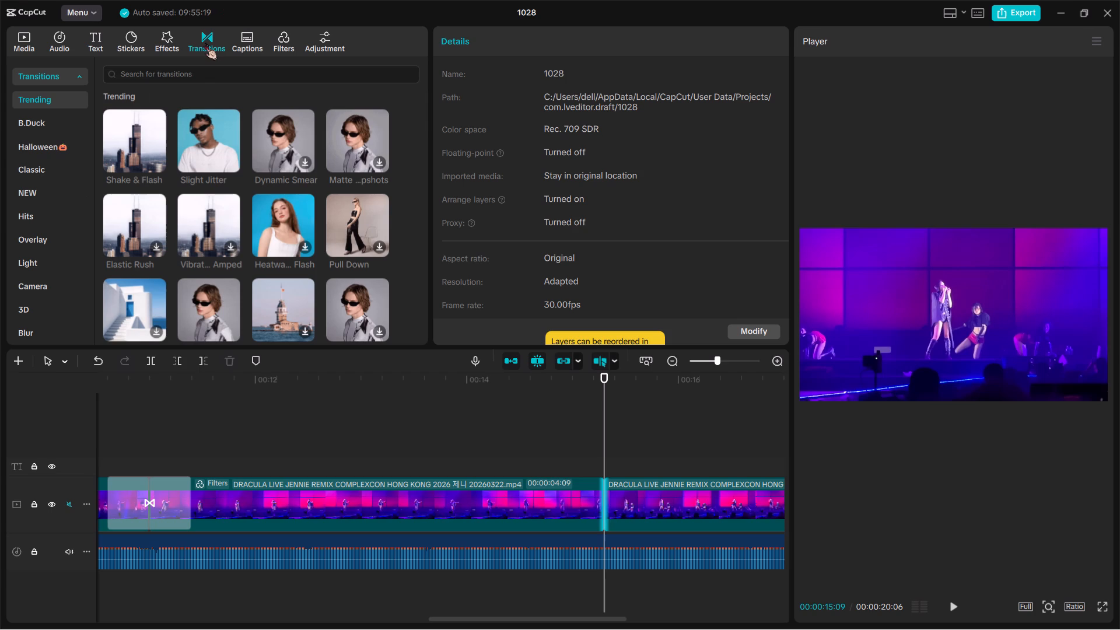
{"action": "left_click_drag", "start_coordinate": [205, 144], "coordinate": [193, 154]}
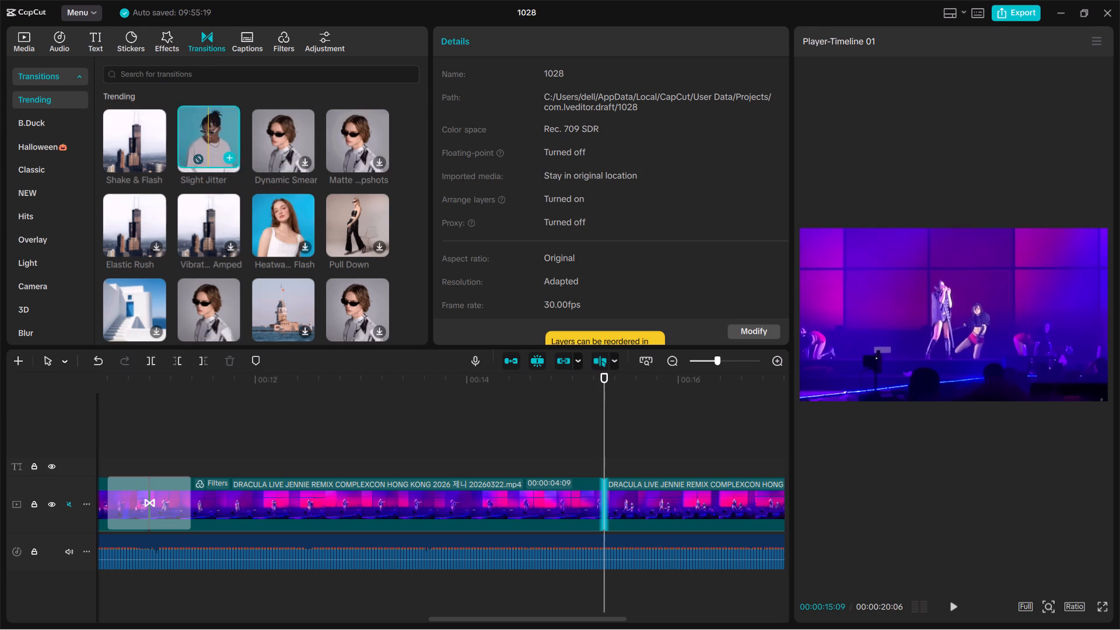
{"action": "left_click_drag", "start_coordinate": [193, 154], "coordinate": [193, 153]}
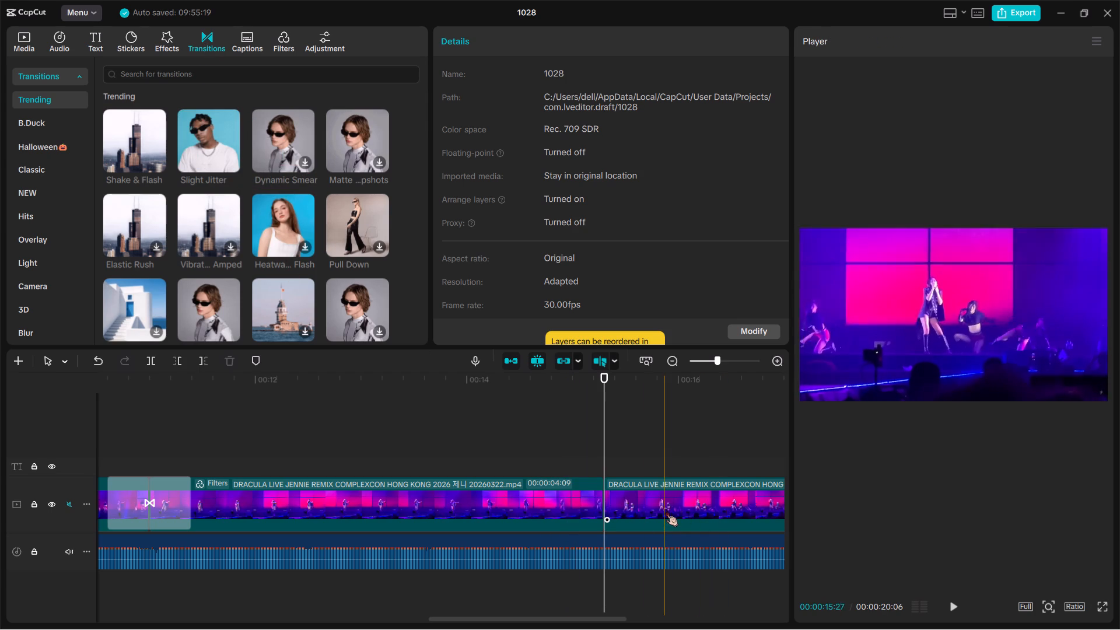
{"action": "scroll", "coordinate": [666, 509], "scroll_direction": "left", "scroll_amount": 1}
{"action": "left_click", "coordinate": [424, 503]}
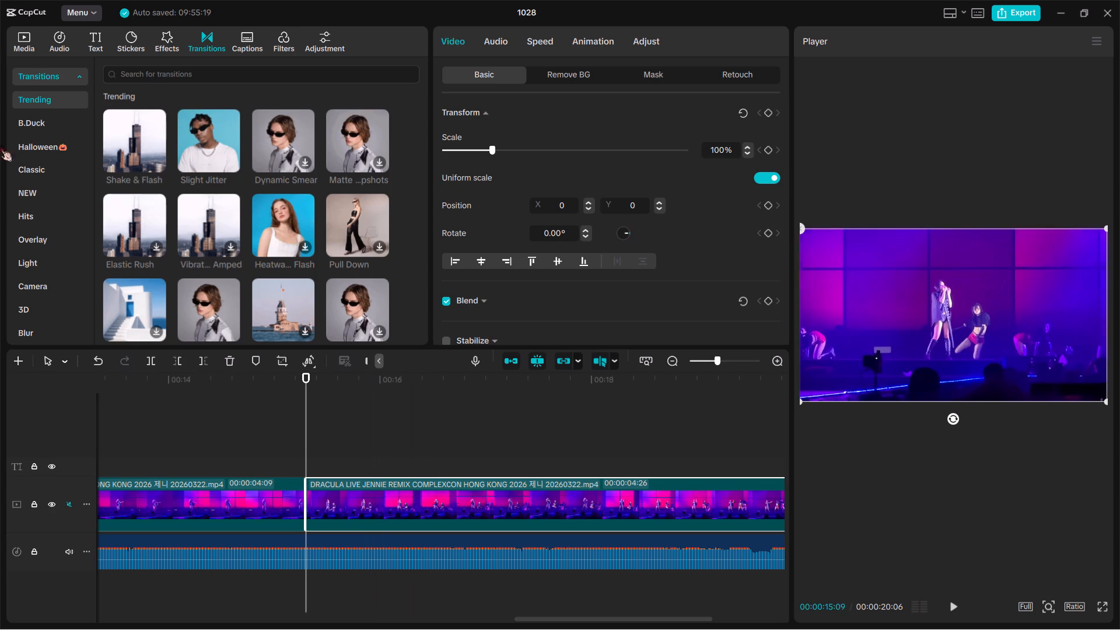
{"action": "left_click_drag", "start_coordinate": [219, 119], "coordinate": [265, 512]}
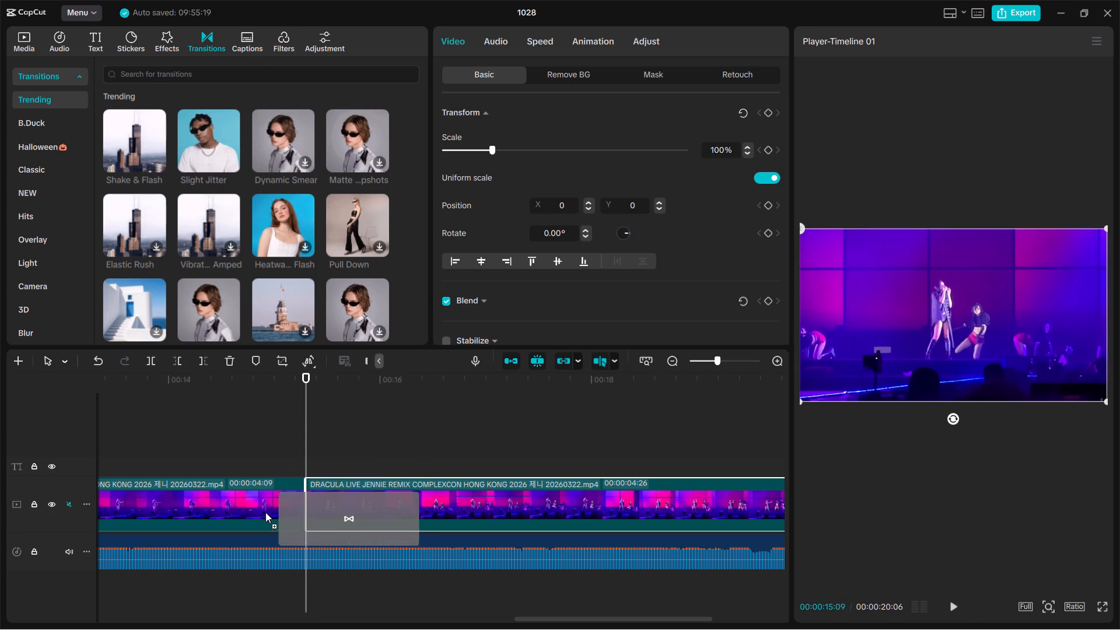
{"action": "left_click_drag", "start_coordinate": [265, 512], "coordinate": [261, 508]}
Set the duration of the new Slight Jitter transition to 0.5 s.
{"action": "left_click_drag", "start_coordinate": [587, 141], "coordinate": [509, 151]}
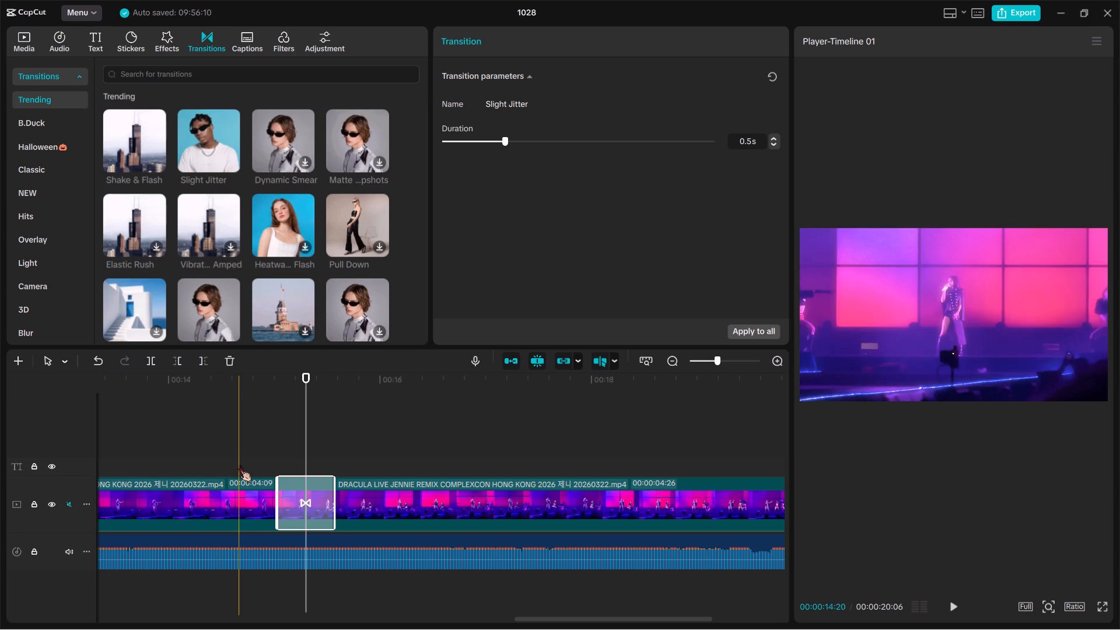
Play back the new Slight Jitter transition and the last video clip through to the end of the song.
{"action": "key", "text": "space"}
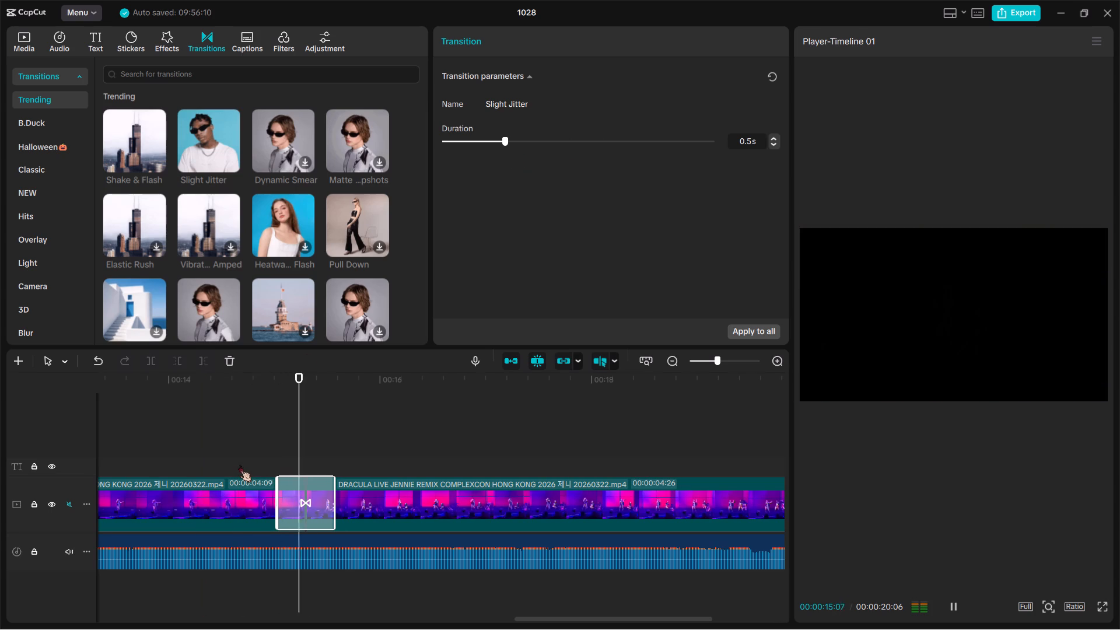
{"action": "key", "text": "space"}
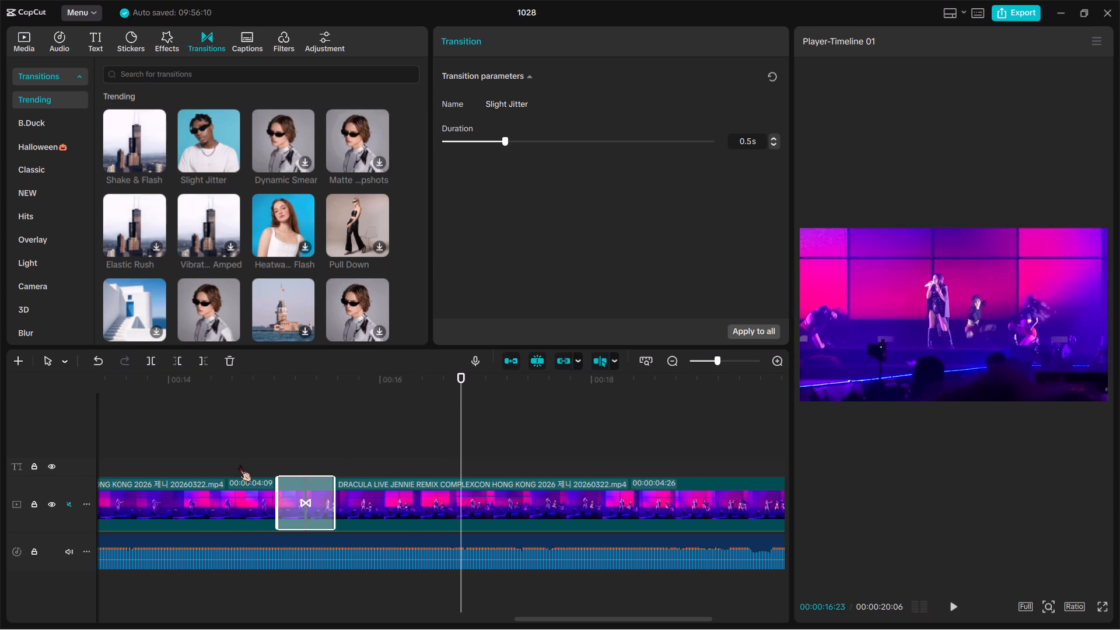
{"action": "key", "text": "space"}
{"action": "scroll", "coordinate": [239, 465], "scroll_direction": "left", "scroll_amount": 1}
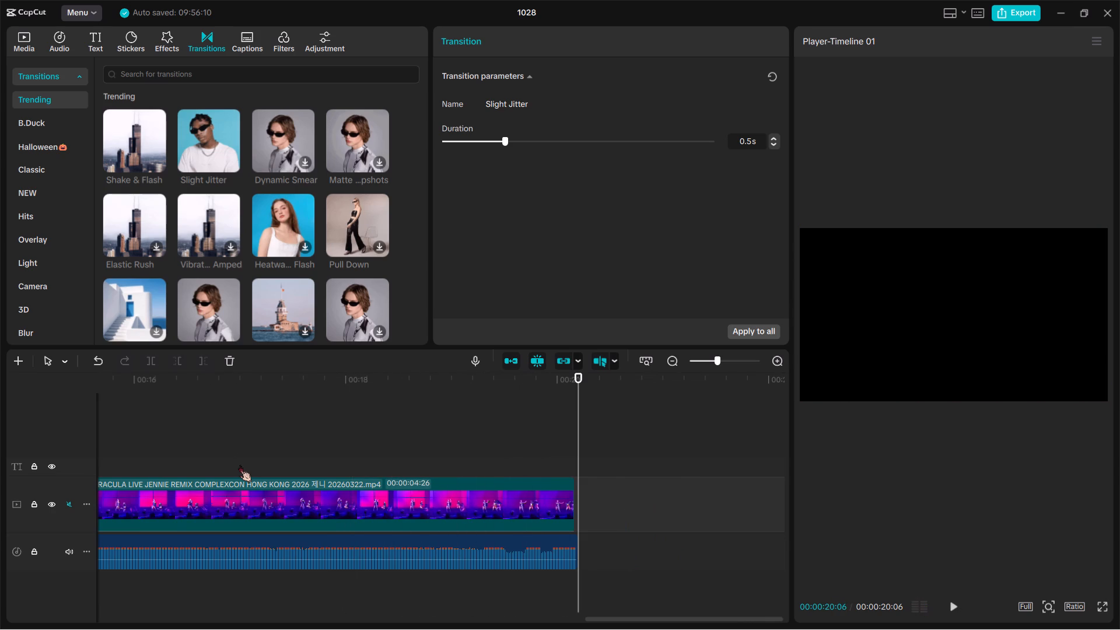
Play back the edit from the beginning through both transitions and into the last video clip.
{"action": "scroll", "coordinate": [239, 465], "scroll_direction": "down", "scroll_amount": 14, "text": "ctrl"}
{"action": "scroll", "coordinate": [239, 465], "scroll_direction": "right", "scroll_amount": 2}
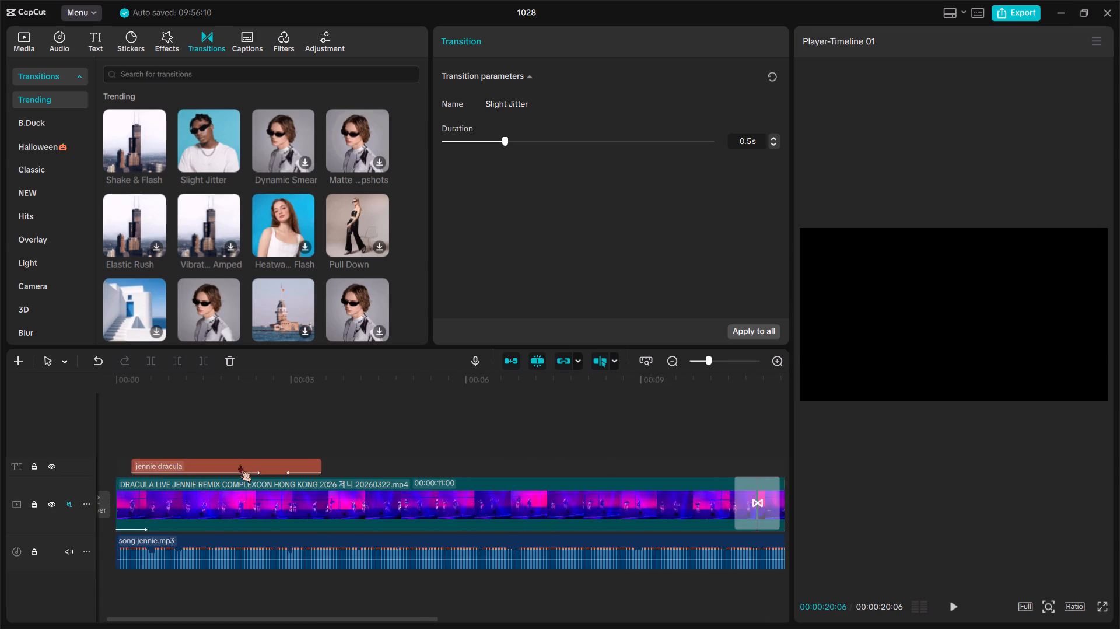
{"action": "scroll", "coordinate": [239, 465], "scroll_direction": "down", "scroll_amount": 8, "text": "ctrl"}
{"action": "scroll", "coordinate": [239, 465], "scroll_direction": "right", "scroll_amount": 1}
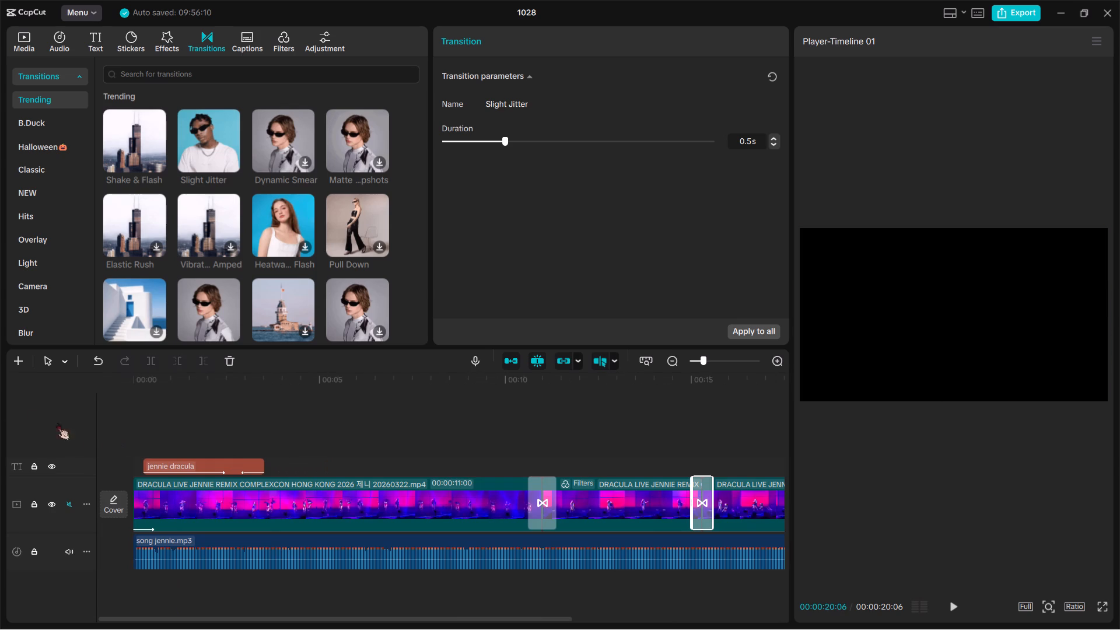
{"action": "key", "text": "space"}
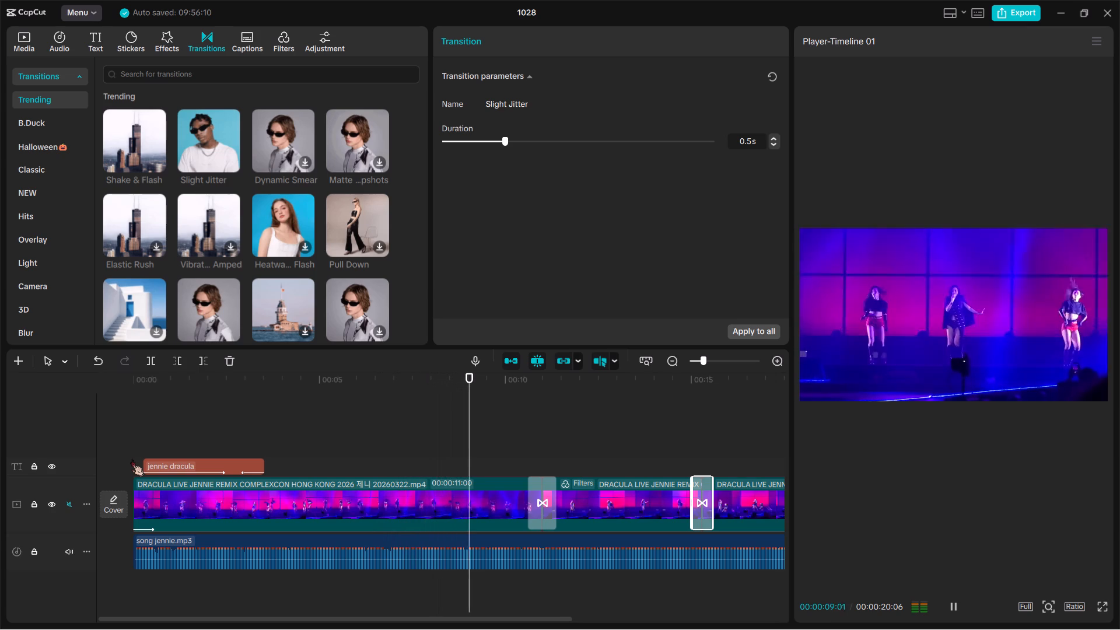
{"action": "key", "text": "space"}
{"action": "key", "text": "space"}
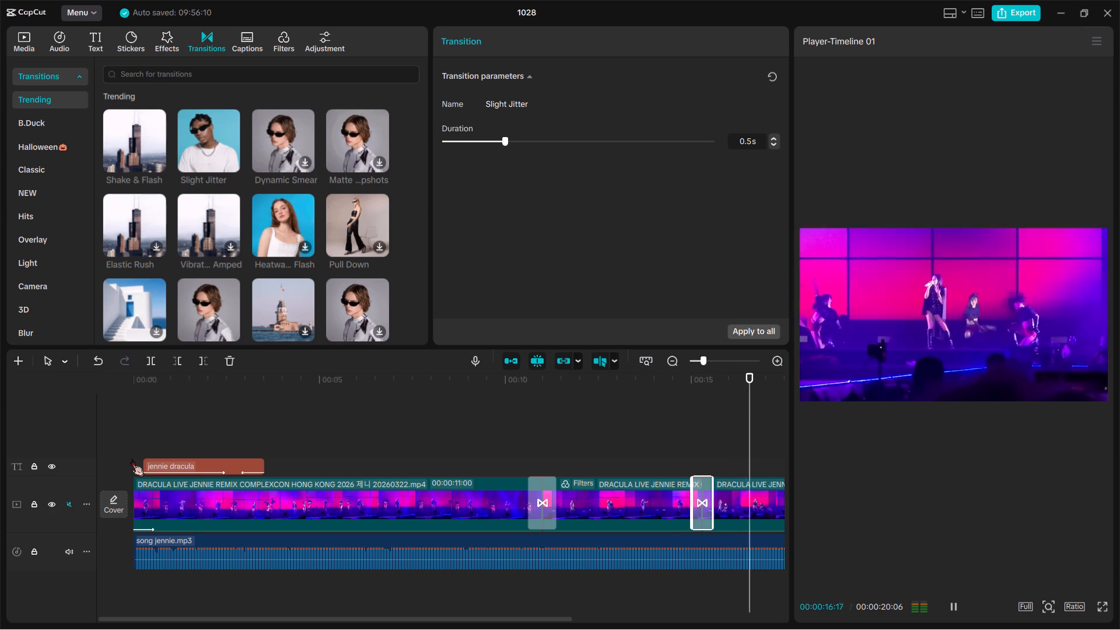
{"action": "key", "text": "space"}
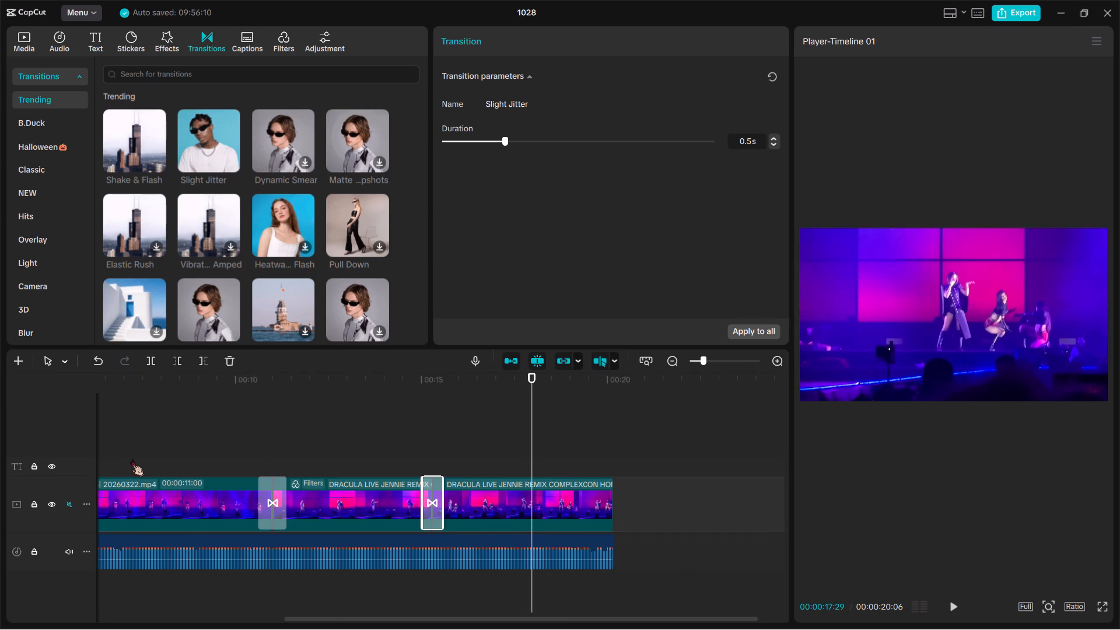
Place the Pumpkin filter above the first video clip, starting at about 00:00:05:02.
{"action": "scroll", "coordinate": [198, 483], "scroll_direction": "right", "scroll_amount": 1}
{"action": "scroll", "coordinate": [289, 470], "scroll_direction": "right", "scroll_amount": 1}
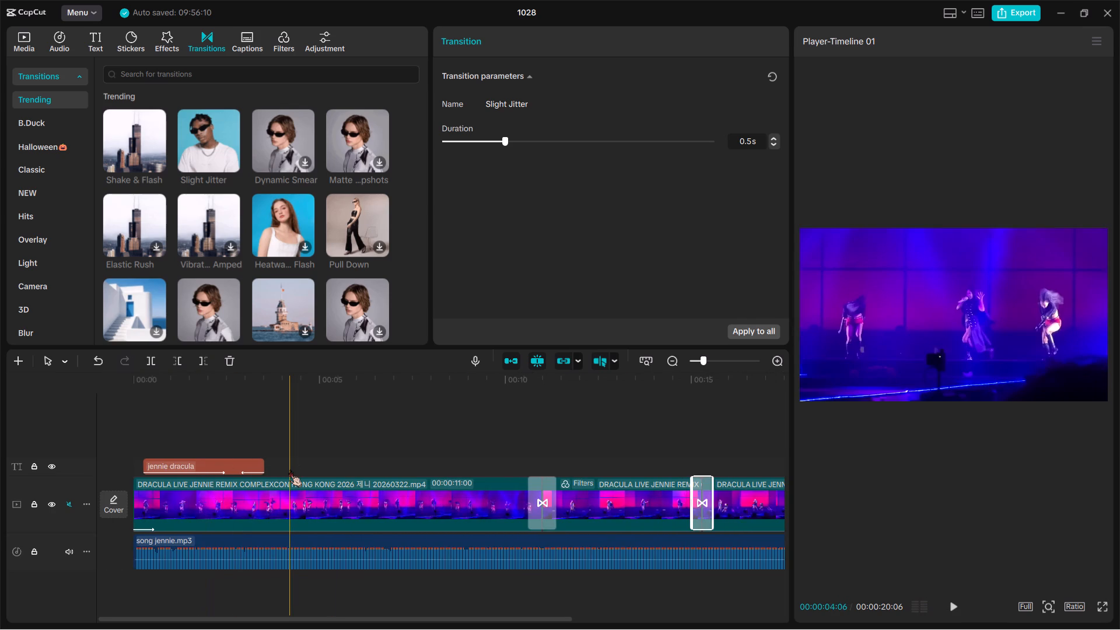
{"action": "scroll", "coordinate": [289, 470], "scroll_direction": "right", "scroll_amount": 1}
{"action": "scroll", "coordinate": [289, 470], "scroll_direction": "up", "scroll_amount": 2, "text": "ctrl"}
{"action": "left_click", "coordinate": [481, 481]}
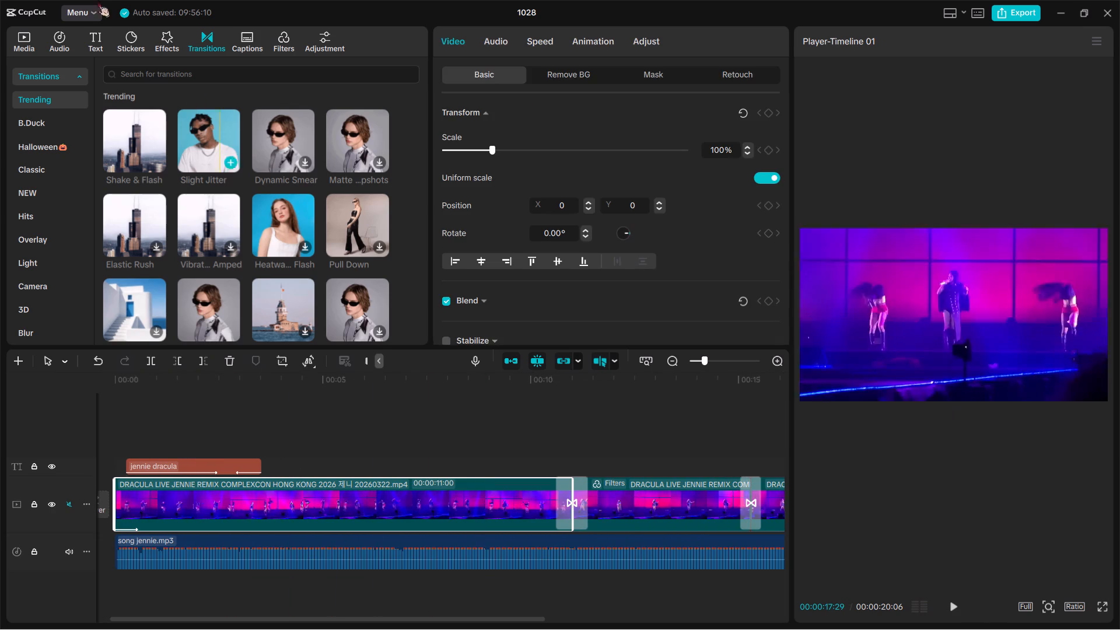
{"action": "left_click", "coordinate": [272, 36]}
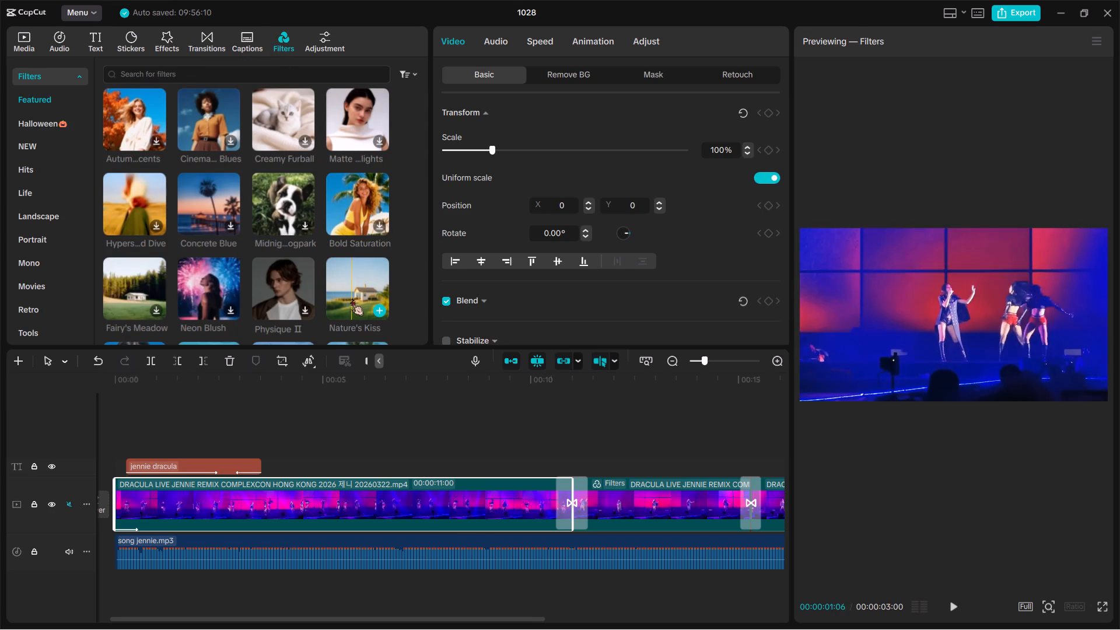
{"action": "key", "text": "space"}
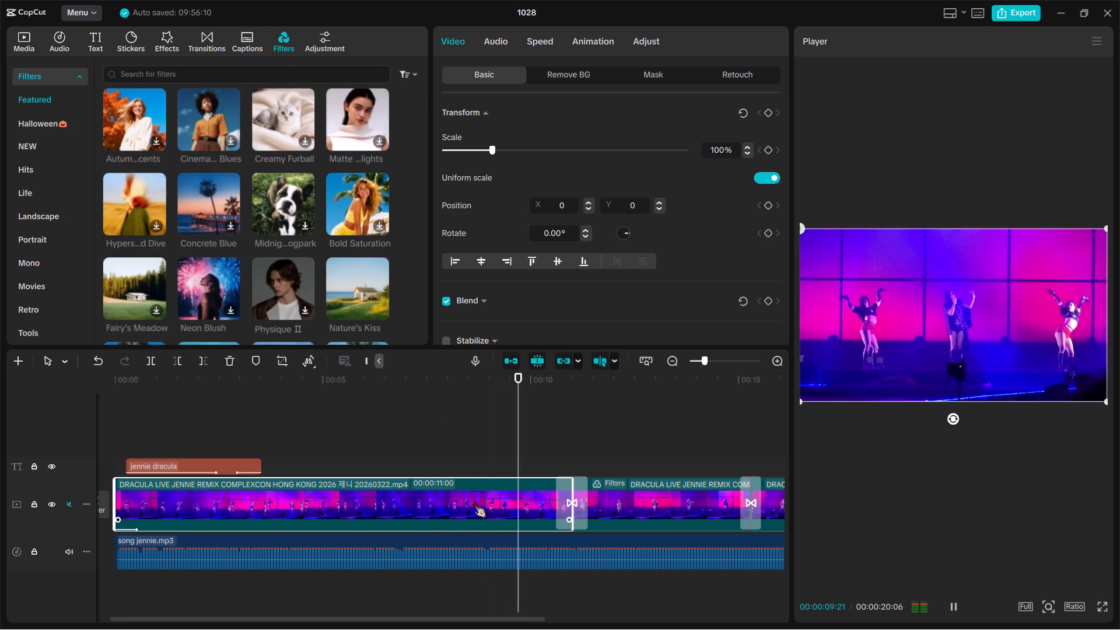
{"action": "key", "text": "space"}
{"action": "key", "text": "space"}
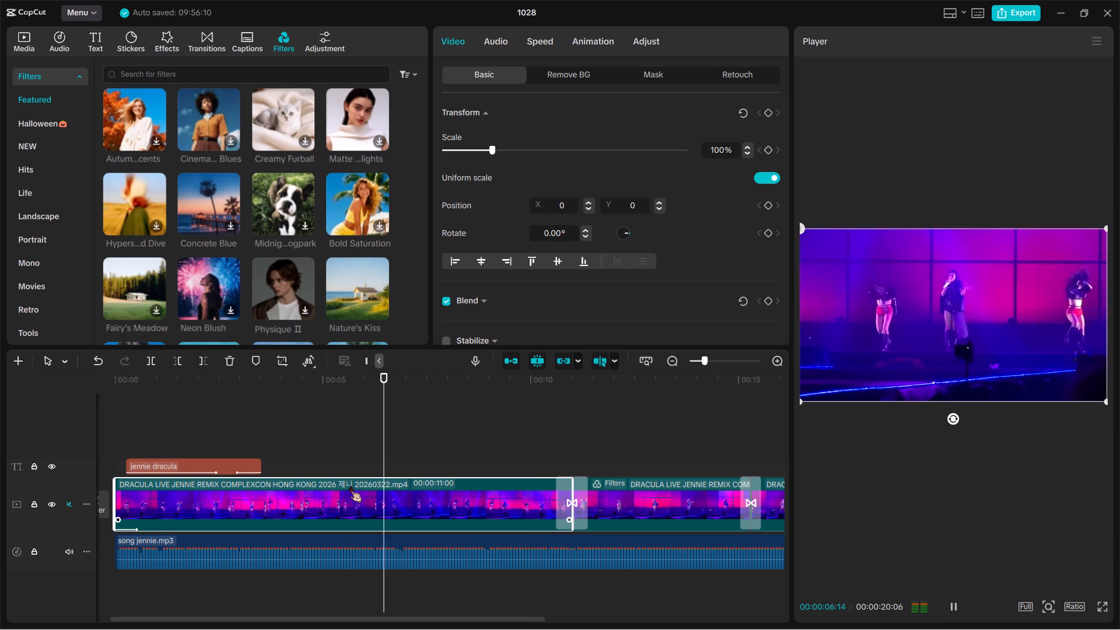
{"action": "key", "text": "space"}
{"action": "scroll", "coordinate": [349, 485], "scroll_direction": "up", "scroll_amount": 6, "text": "ctrl"}
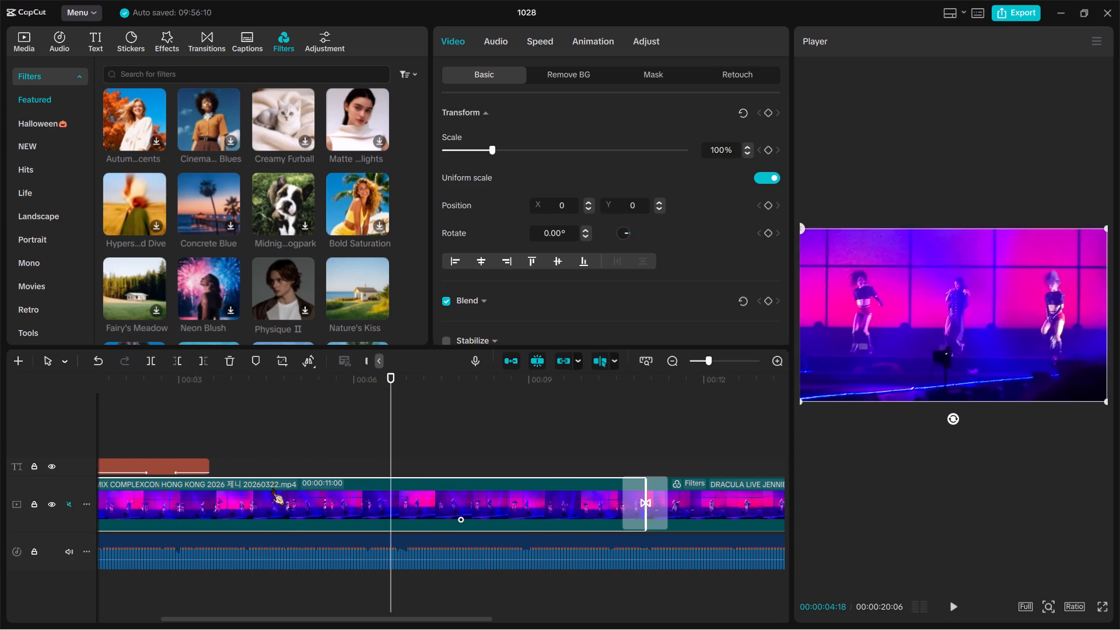
{"action": "key", "text": "space"}
{"action": "key", "text": "space"}
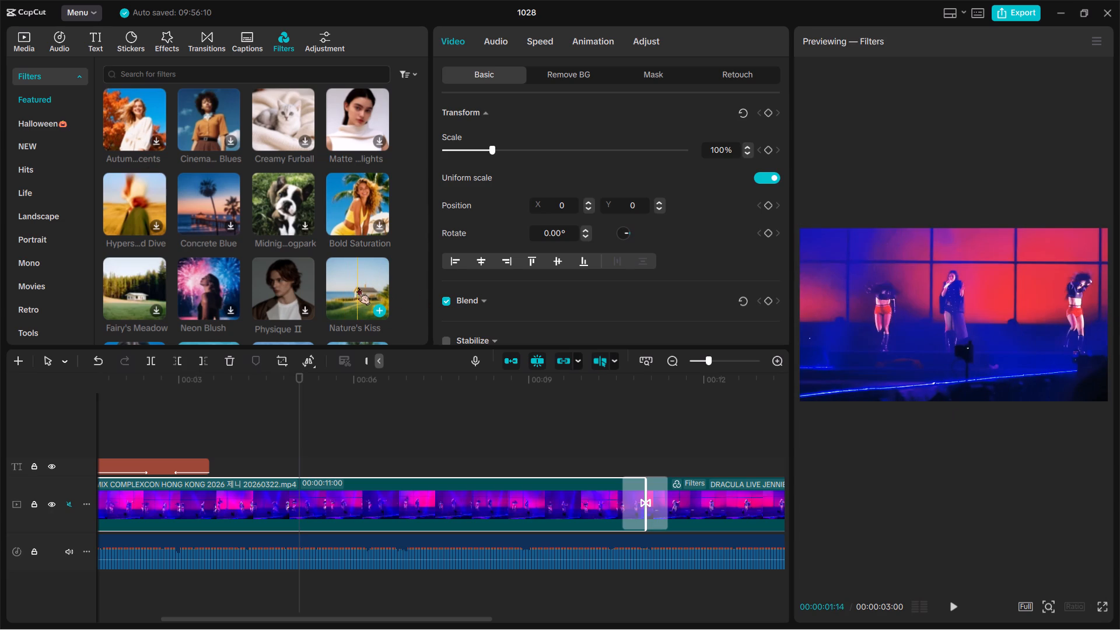
{"action": "scroll", "coordinate": [358, 286], "scroll_direction": "down", "scroll_amount": 1}
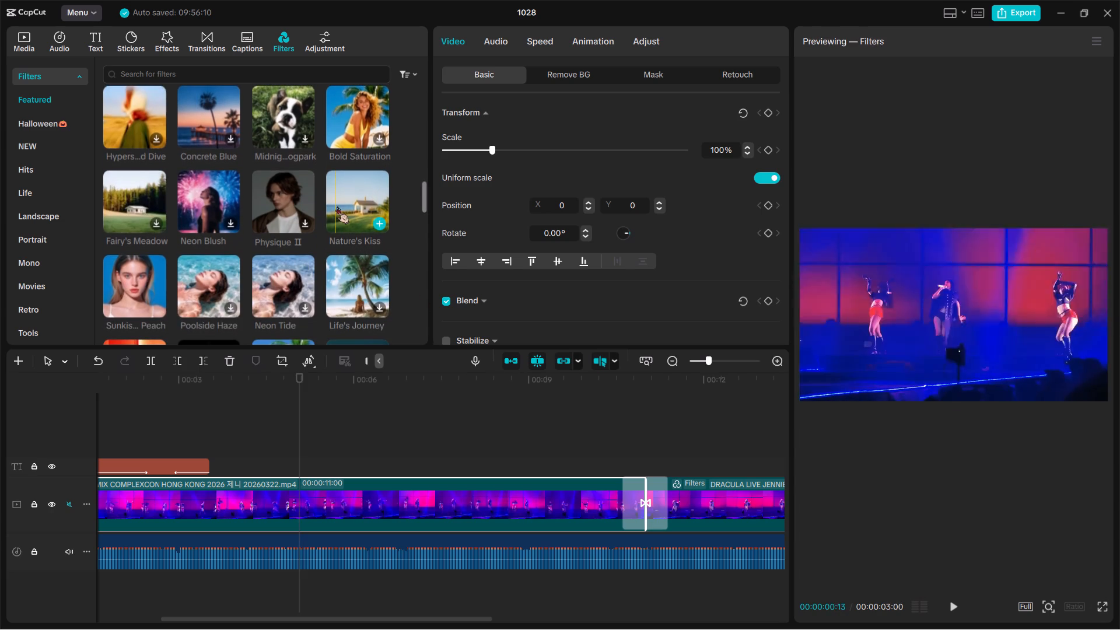
{"action": "scroll", "coordinate": [272, 276], "scroll_direction": "down", "scroll_amount": 1}
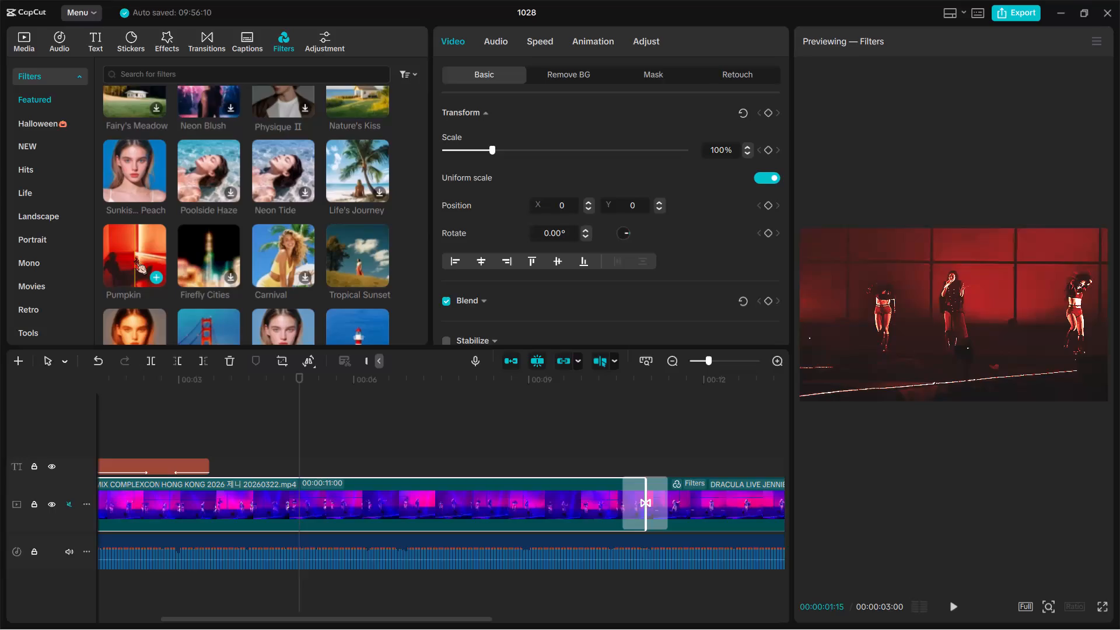
{"action": "left_click_drag", "start_coordinate": [126, 250], "coordinate": [305, 471]}
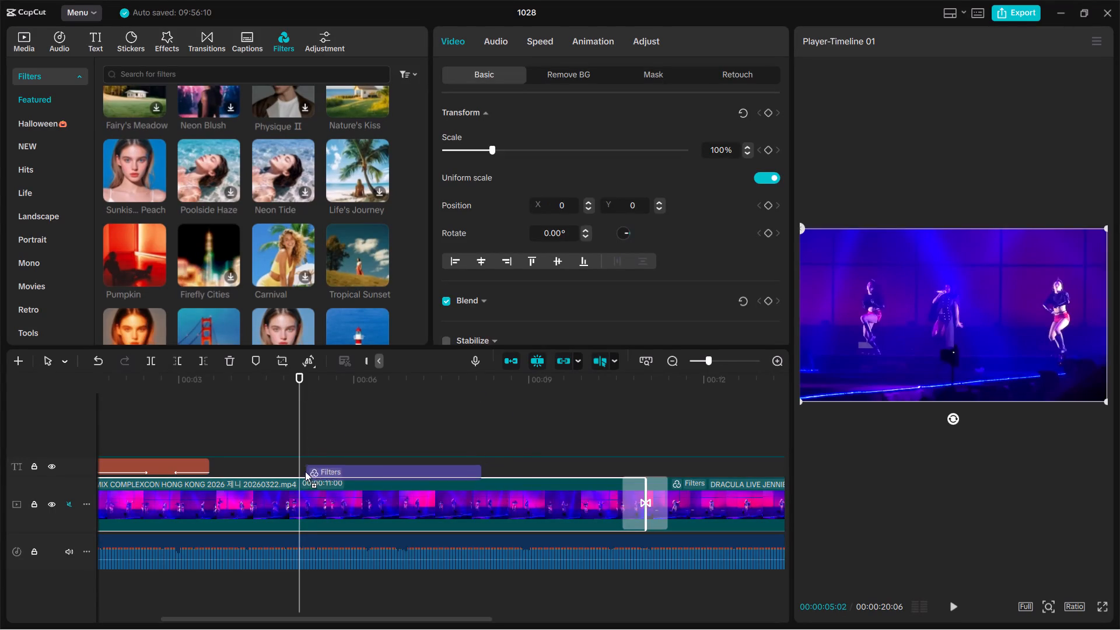
{"action": "left_click_drag", "start_coordinate": [305, 471], "coordinate": [298, 463]}
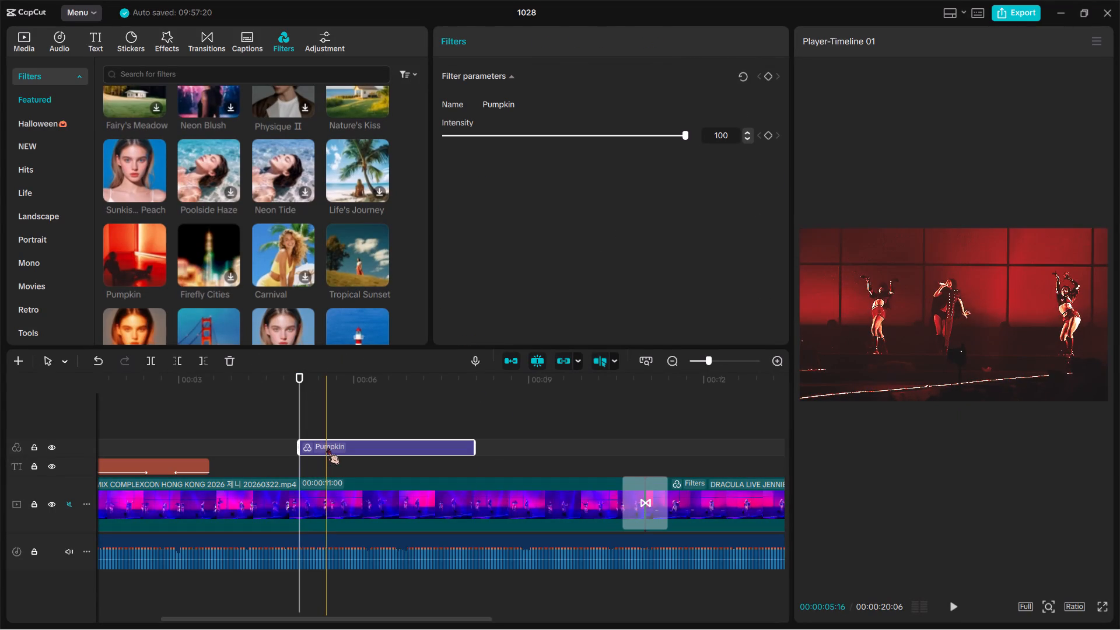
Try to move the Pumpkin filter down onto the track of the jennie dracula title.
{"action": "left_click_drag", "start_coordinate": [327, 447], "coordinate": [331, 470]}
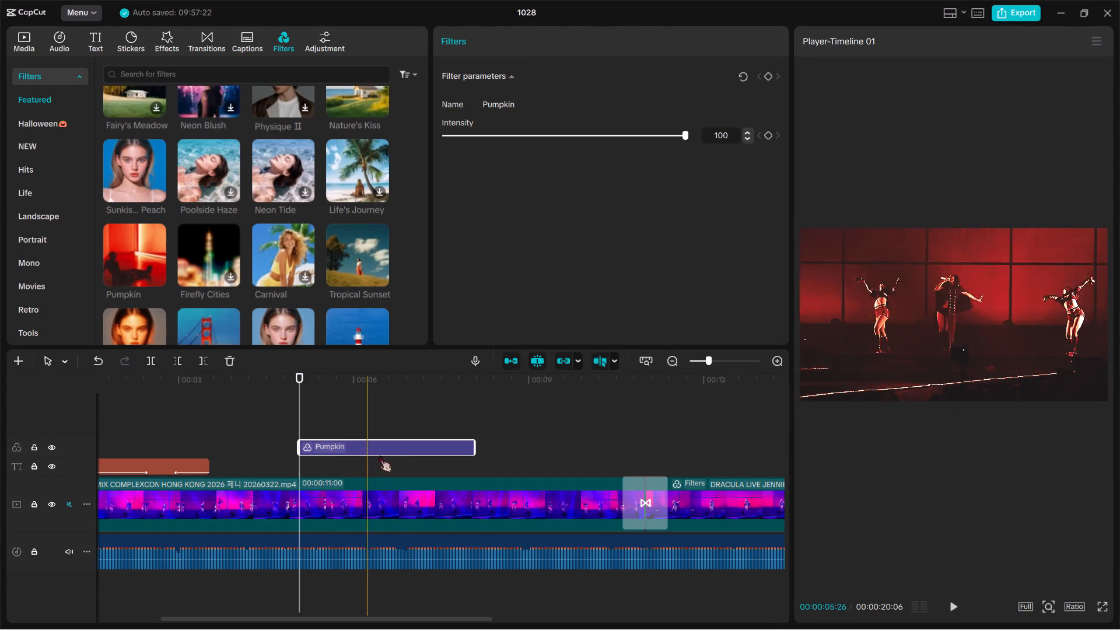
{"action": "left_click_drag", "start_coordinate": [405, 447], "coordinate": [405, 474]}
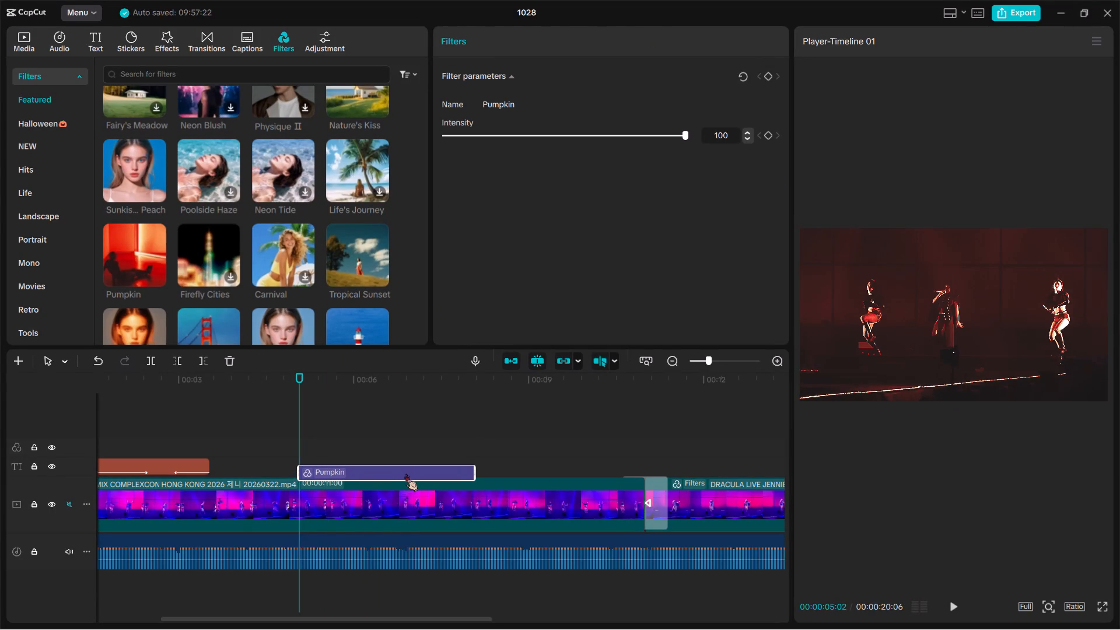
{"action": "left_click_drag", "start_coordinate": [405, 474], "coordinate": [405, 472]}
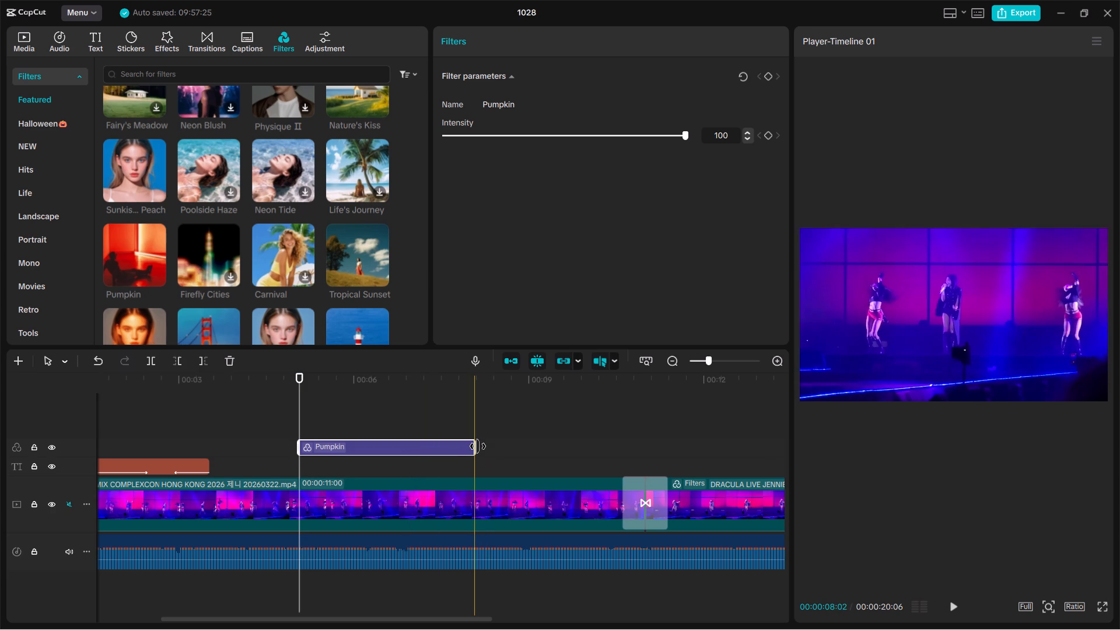
Extend the end of the Pumpkin filter to the end of the first video clip at 00:00:11:00.
{"action": "left_click_drag", "start_coordinate": [478, 446], "coordinate": [642, 449]}
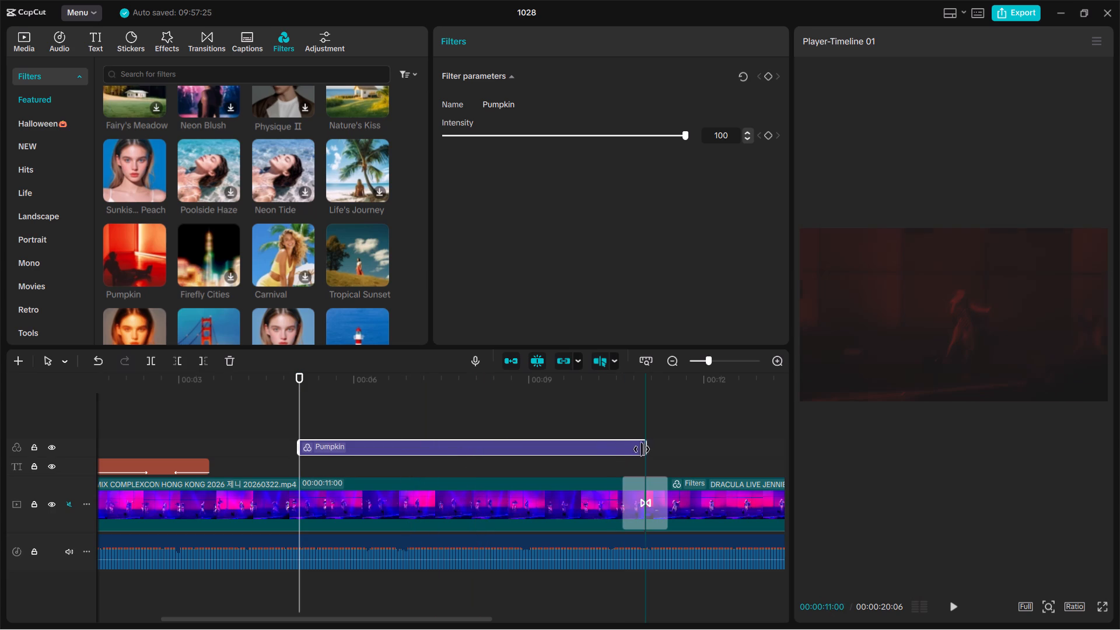
{"action": "left_click_drag", "start_coordinate": [642, 449], "coordinate": [644, 450]}
Play back the start of the Pumpkin filter section in the first video clip.
{"action": "key", "text": "space"}
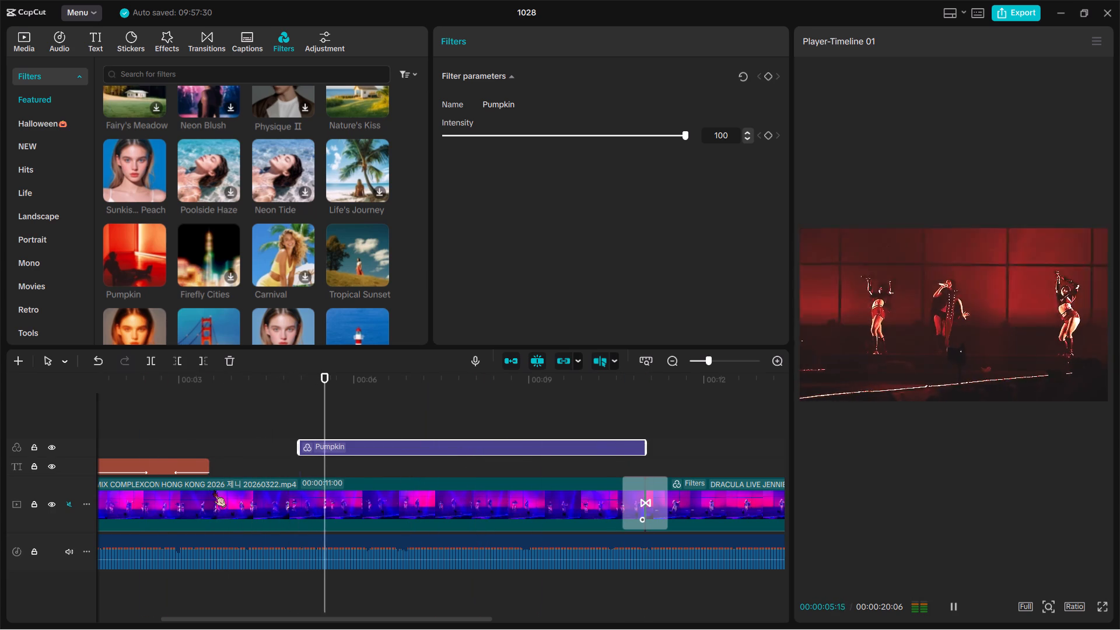
{"action": "key", "text": "space"}
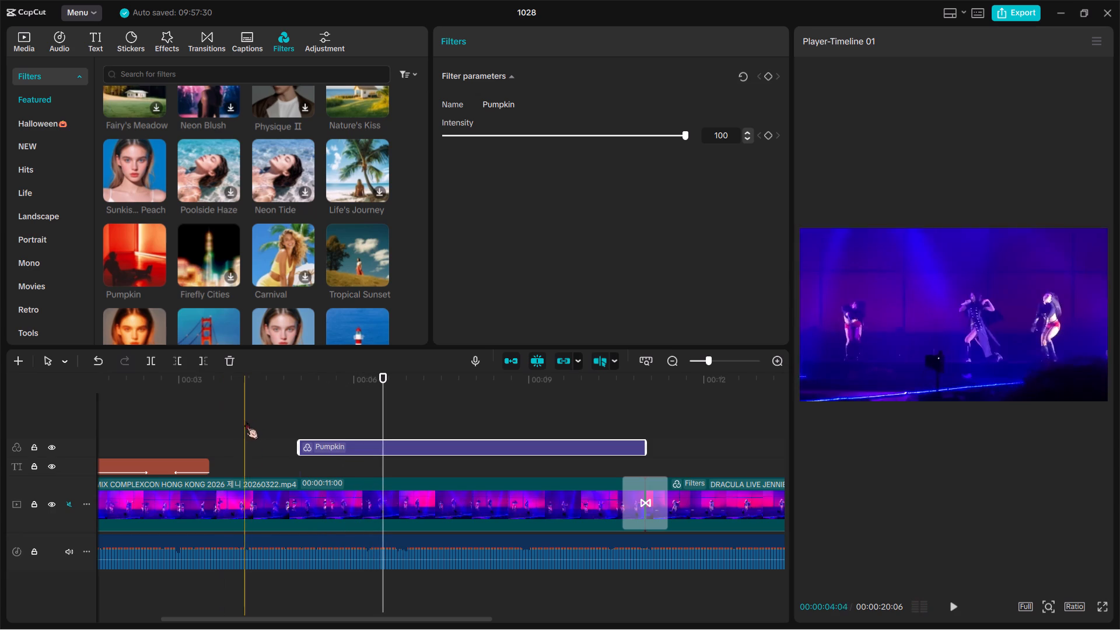
Continue playing back the Pumpkin filter section of the first video clip to review the filter's look.
{"action": "key", "text": "space"}
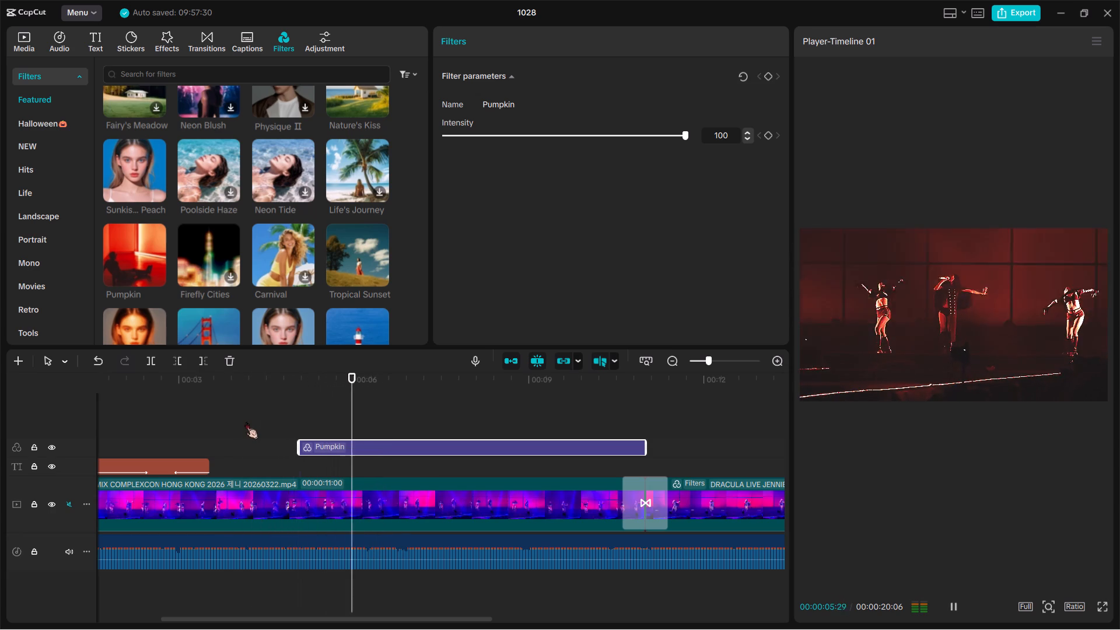
{"action": "key", "text": "space"}
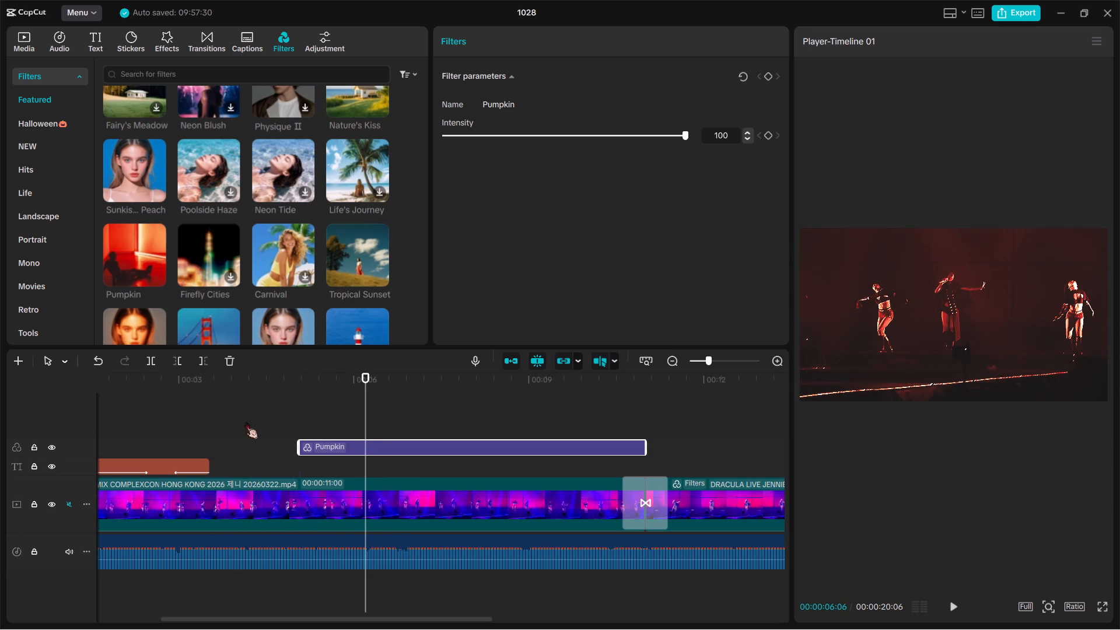
{"action": "scroll", "coordinate": [246, 422], "scroll_direction": "right", "scroll_amount": 1}
{"action": "key", "text": "space"}
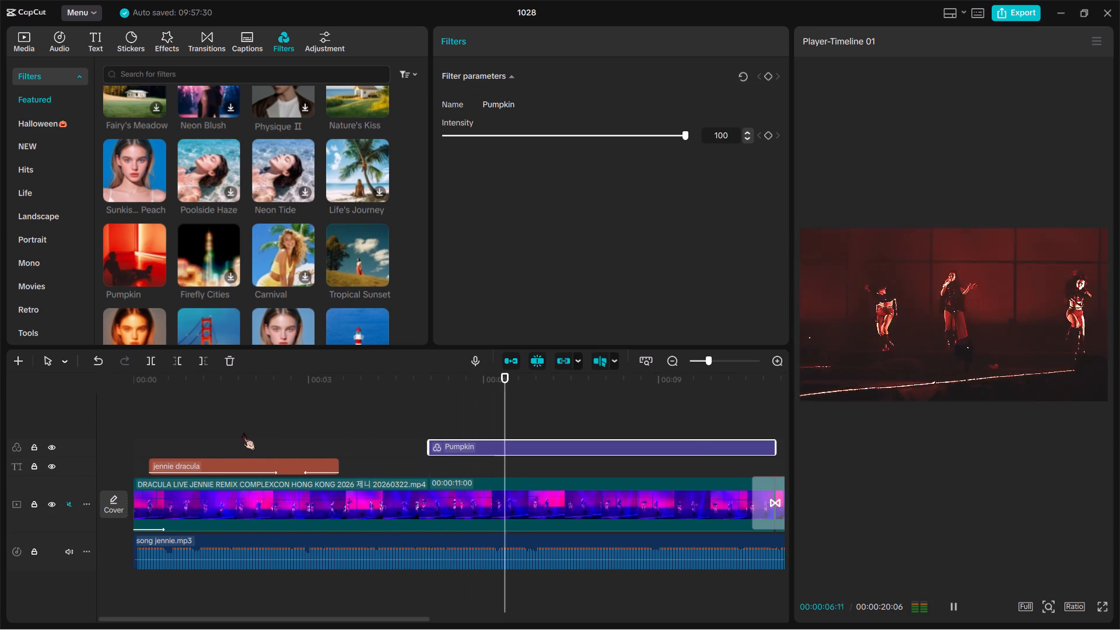
{"action": "key", "text": "space"}
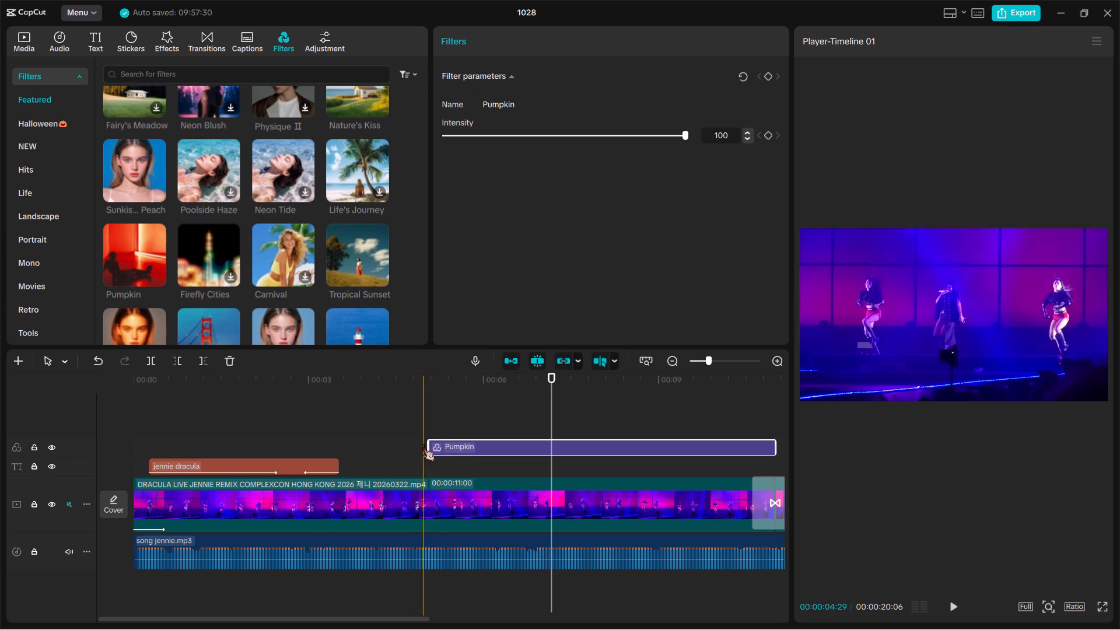
Extend the start of the Pumpkin filter back to the beginning of the first video clip at 00:00:00:00.
{"action": "left_click_drag", "start_coordinate": [428, 444], "coordinate": [105, 443]}
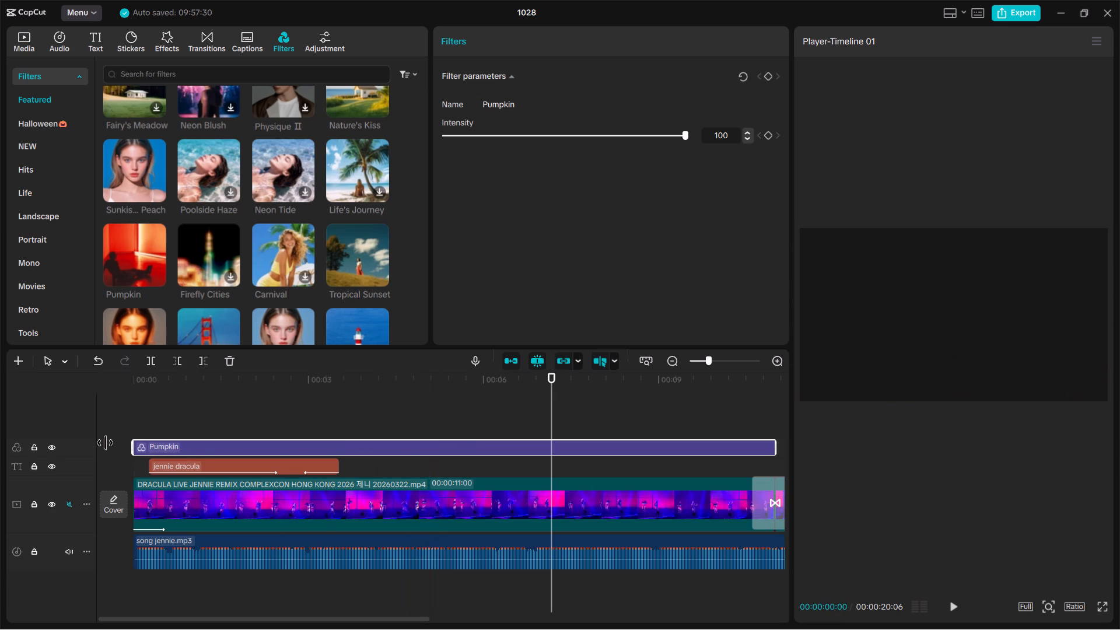
{"action": "left_click_drag", "start_coordinate": [105, 443], "coordinate": [446, 415]}
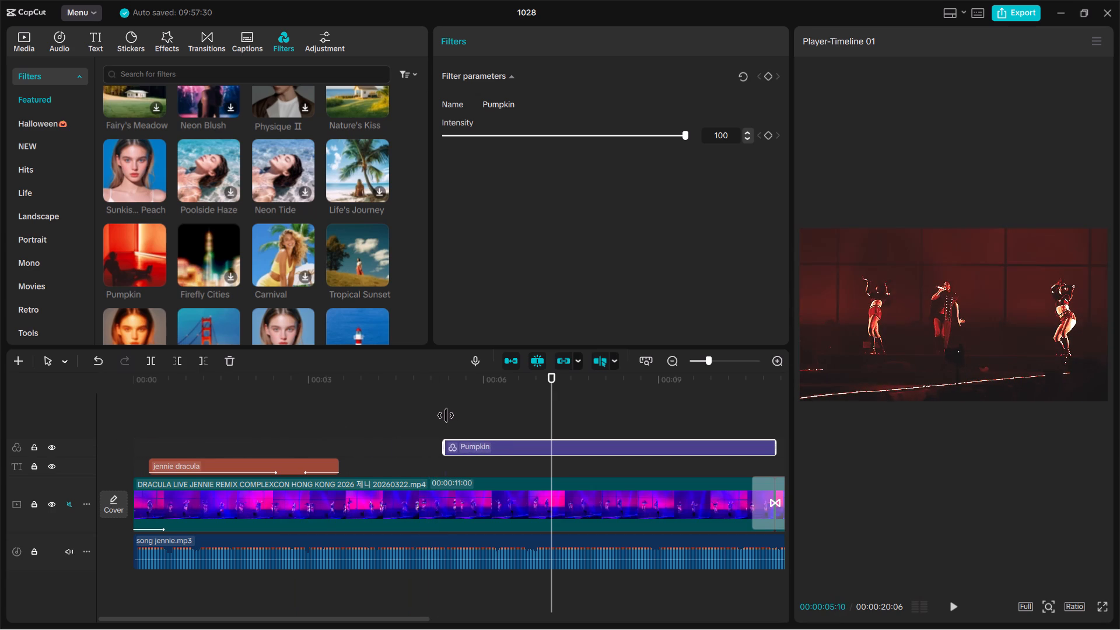
{"action": "left_click_drag", "start_coordinate": [446, 415], "coordinate": [138, 437]}
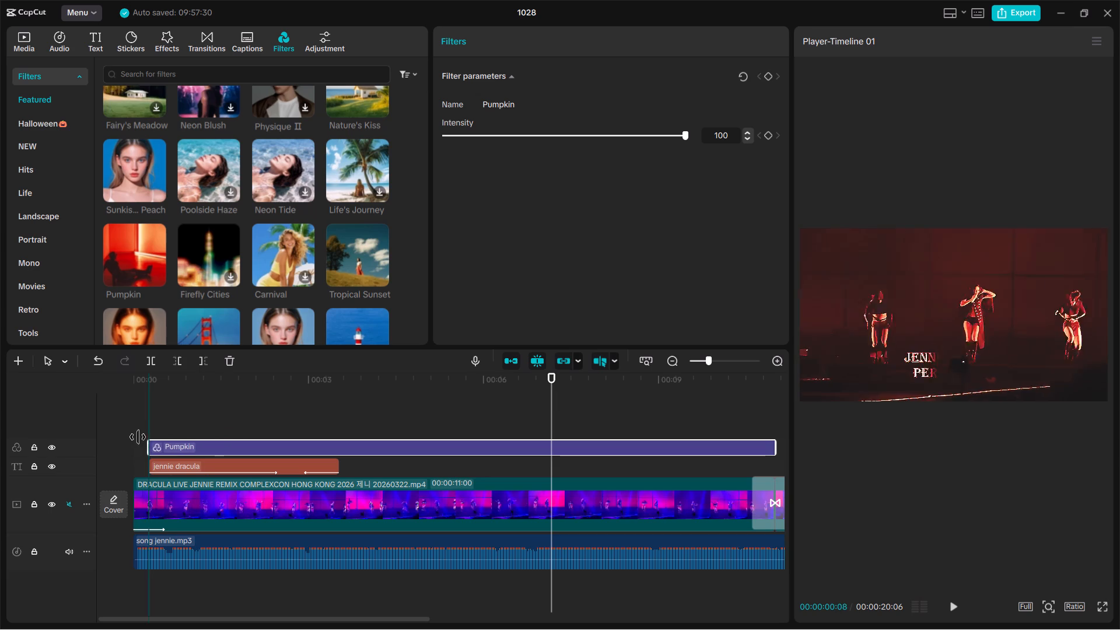
{"action": "left_click_drag", "start_coordinate": [138, 437], "coordinate": [117, 442]}
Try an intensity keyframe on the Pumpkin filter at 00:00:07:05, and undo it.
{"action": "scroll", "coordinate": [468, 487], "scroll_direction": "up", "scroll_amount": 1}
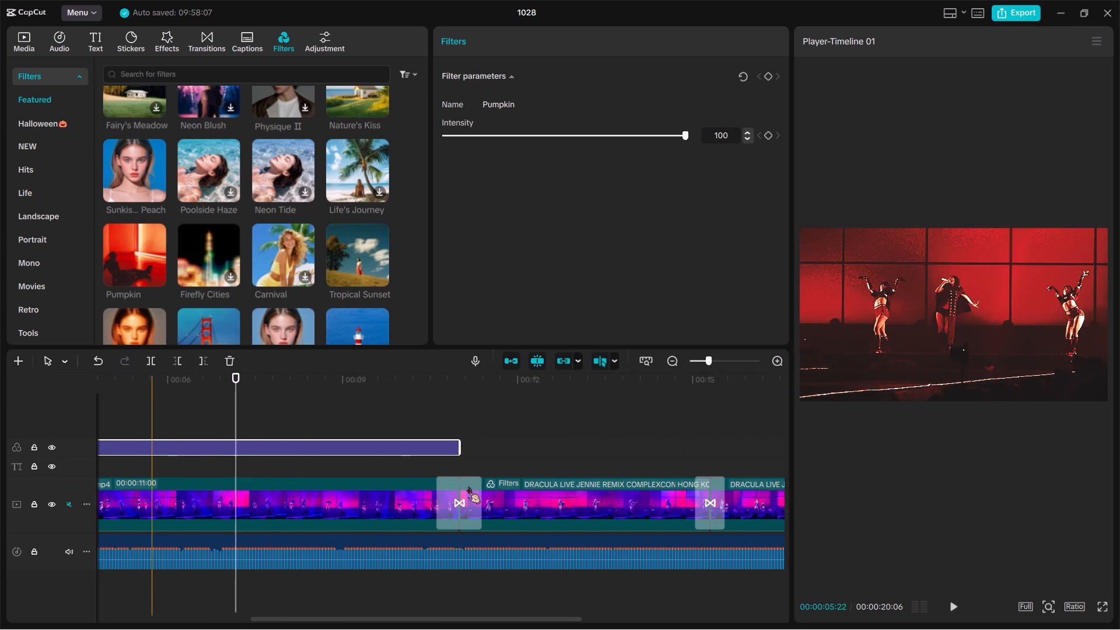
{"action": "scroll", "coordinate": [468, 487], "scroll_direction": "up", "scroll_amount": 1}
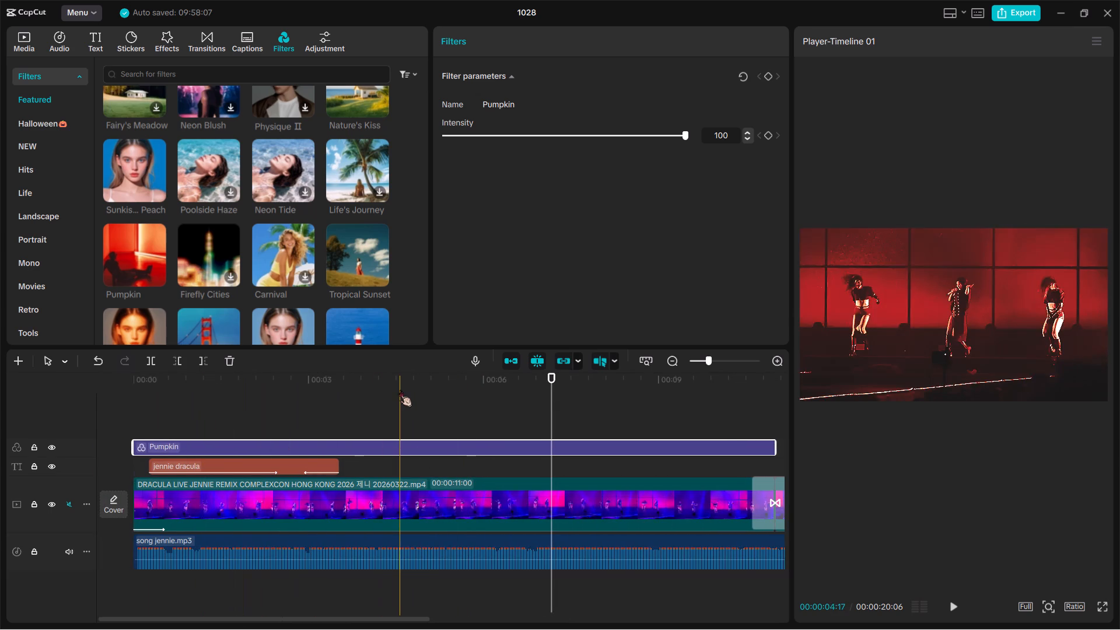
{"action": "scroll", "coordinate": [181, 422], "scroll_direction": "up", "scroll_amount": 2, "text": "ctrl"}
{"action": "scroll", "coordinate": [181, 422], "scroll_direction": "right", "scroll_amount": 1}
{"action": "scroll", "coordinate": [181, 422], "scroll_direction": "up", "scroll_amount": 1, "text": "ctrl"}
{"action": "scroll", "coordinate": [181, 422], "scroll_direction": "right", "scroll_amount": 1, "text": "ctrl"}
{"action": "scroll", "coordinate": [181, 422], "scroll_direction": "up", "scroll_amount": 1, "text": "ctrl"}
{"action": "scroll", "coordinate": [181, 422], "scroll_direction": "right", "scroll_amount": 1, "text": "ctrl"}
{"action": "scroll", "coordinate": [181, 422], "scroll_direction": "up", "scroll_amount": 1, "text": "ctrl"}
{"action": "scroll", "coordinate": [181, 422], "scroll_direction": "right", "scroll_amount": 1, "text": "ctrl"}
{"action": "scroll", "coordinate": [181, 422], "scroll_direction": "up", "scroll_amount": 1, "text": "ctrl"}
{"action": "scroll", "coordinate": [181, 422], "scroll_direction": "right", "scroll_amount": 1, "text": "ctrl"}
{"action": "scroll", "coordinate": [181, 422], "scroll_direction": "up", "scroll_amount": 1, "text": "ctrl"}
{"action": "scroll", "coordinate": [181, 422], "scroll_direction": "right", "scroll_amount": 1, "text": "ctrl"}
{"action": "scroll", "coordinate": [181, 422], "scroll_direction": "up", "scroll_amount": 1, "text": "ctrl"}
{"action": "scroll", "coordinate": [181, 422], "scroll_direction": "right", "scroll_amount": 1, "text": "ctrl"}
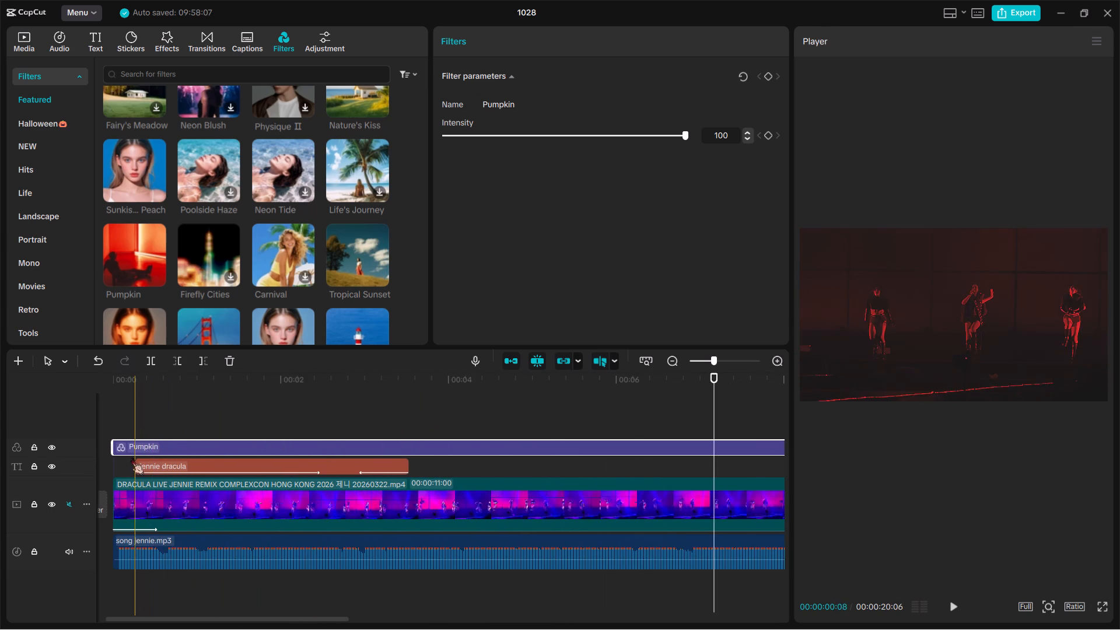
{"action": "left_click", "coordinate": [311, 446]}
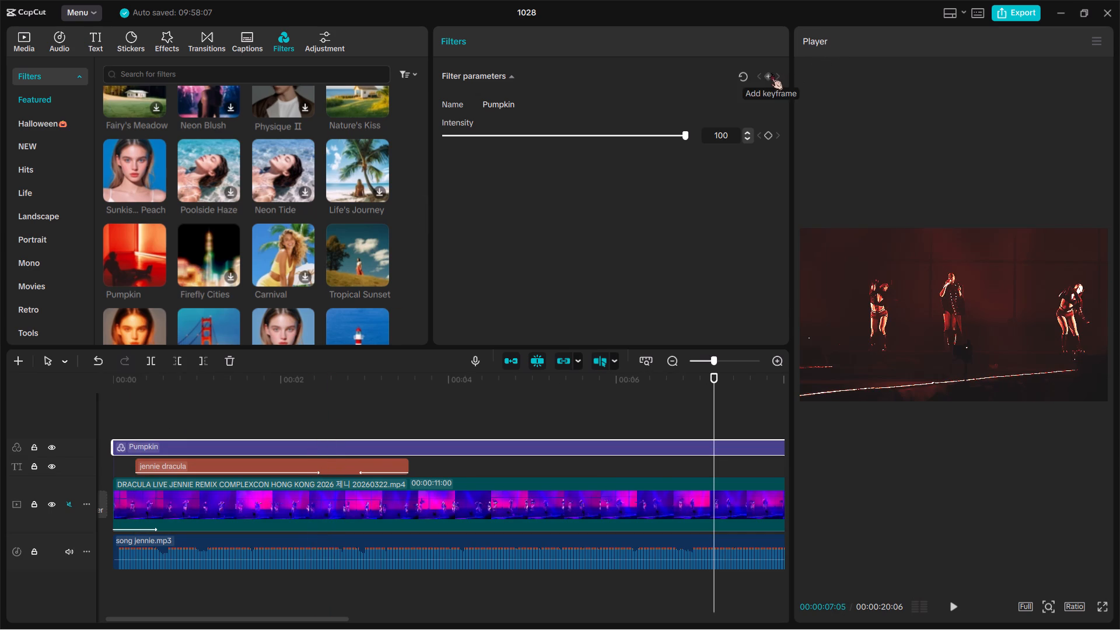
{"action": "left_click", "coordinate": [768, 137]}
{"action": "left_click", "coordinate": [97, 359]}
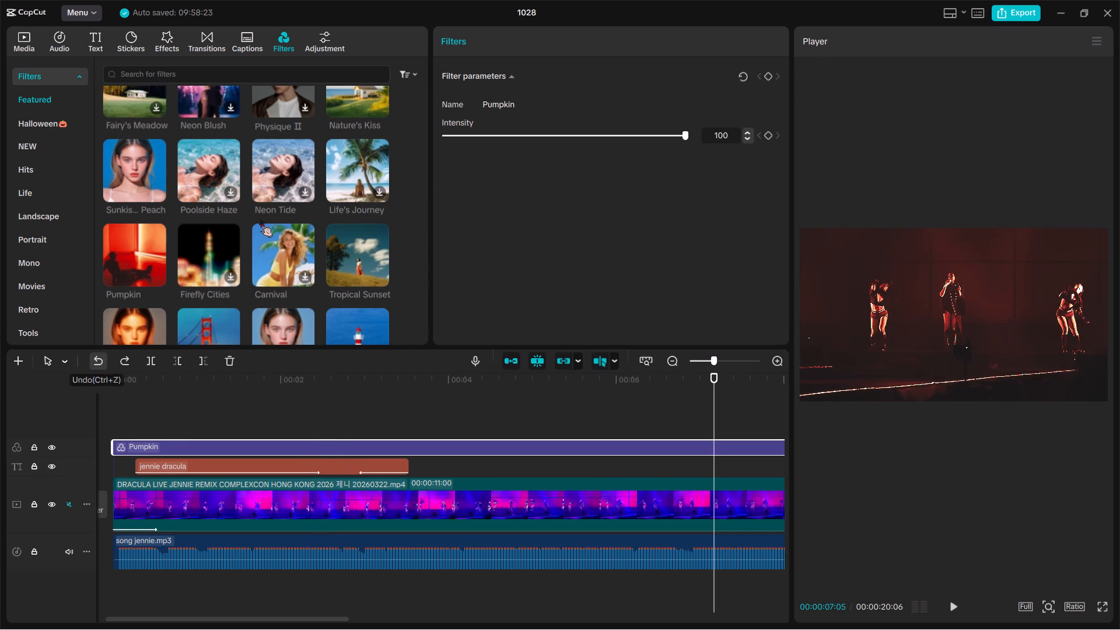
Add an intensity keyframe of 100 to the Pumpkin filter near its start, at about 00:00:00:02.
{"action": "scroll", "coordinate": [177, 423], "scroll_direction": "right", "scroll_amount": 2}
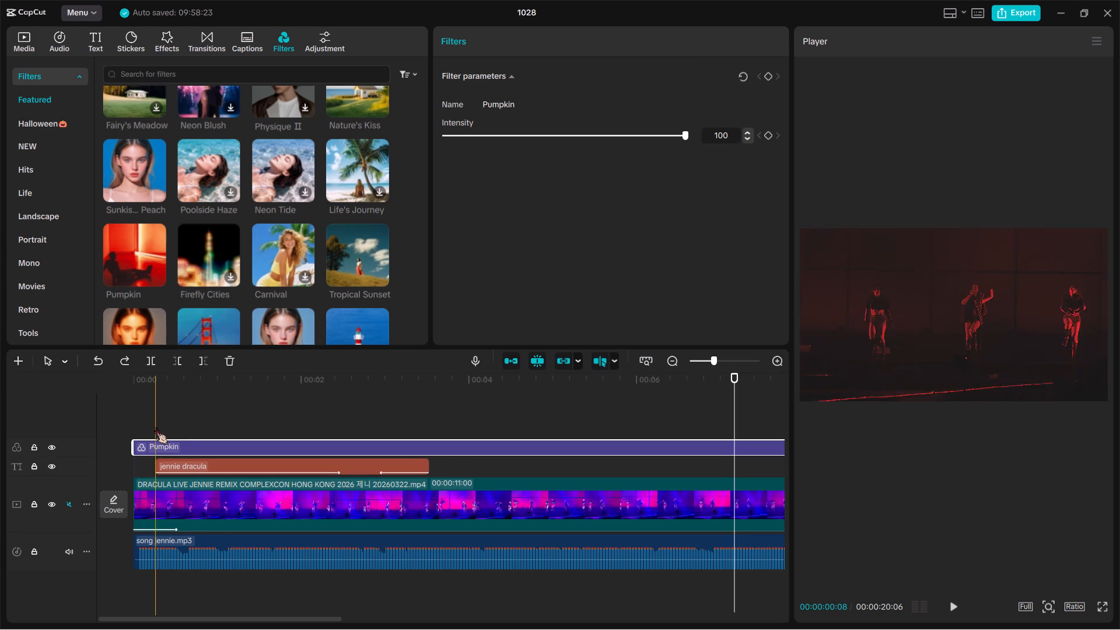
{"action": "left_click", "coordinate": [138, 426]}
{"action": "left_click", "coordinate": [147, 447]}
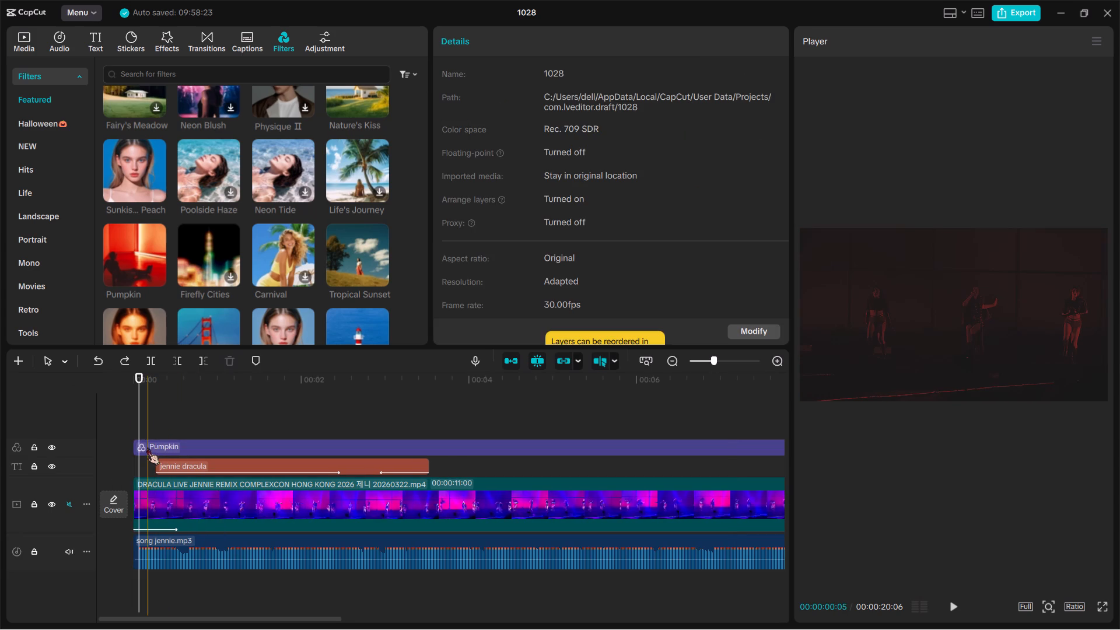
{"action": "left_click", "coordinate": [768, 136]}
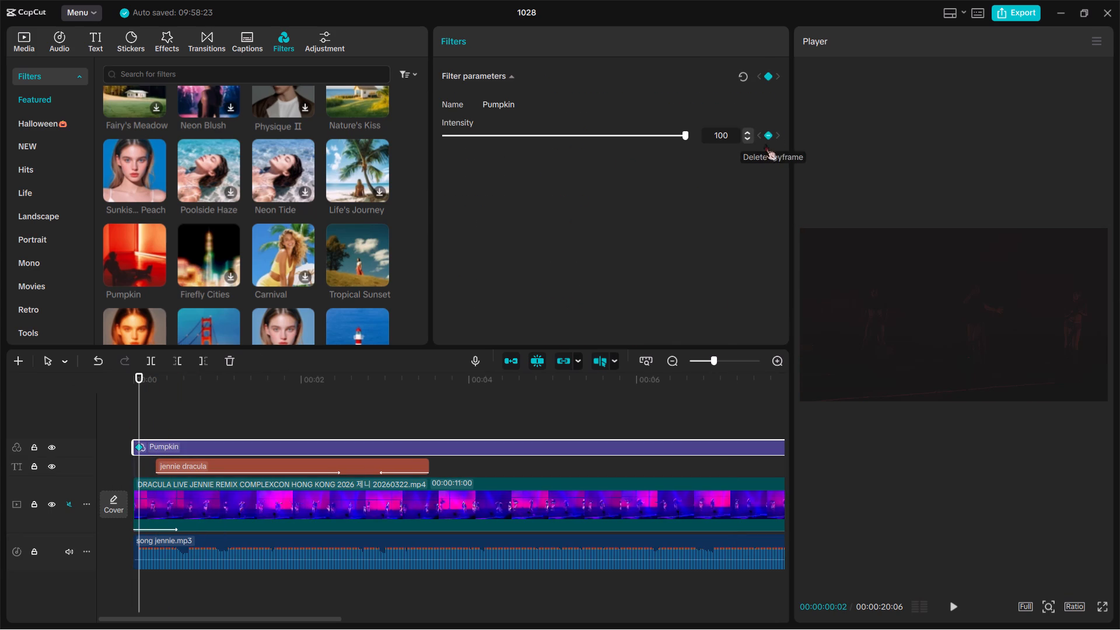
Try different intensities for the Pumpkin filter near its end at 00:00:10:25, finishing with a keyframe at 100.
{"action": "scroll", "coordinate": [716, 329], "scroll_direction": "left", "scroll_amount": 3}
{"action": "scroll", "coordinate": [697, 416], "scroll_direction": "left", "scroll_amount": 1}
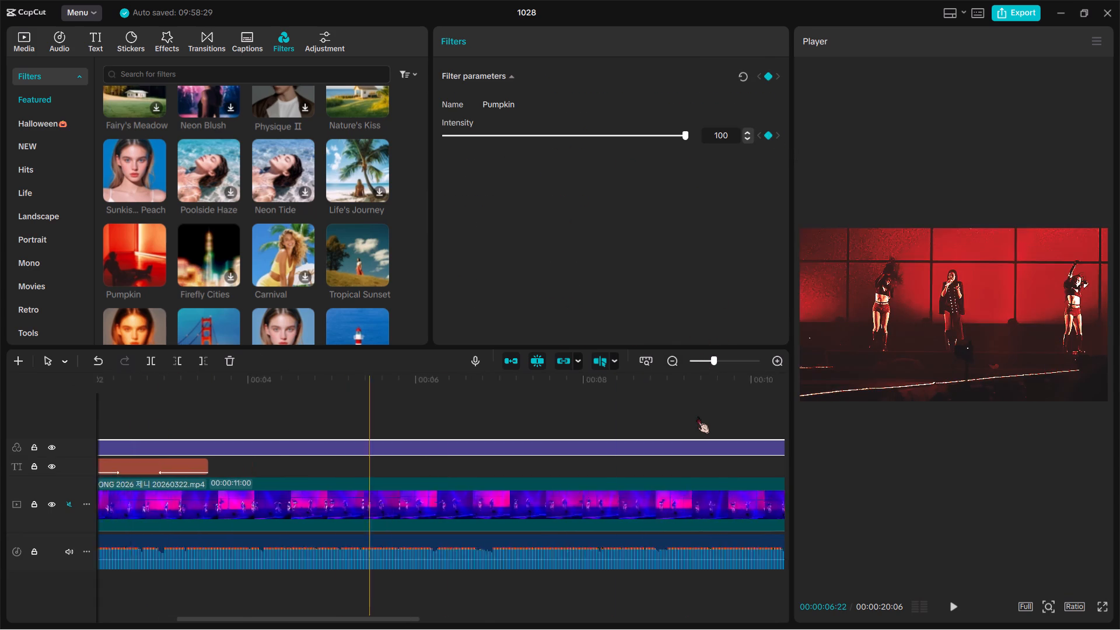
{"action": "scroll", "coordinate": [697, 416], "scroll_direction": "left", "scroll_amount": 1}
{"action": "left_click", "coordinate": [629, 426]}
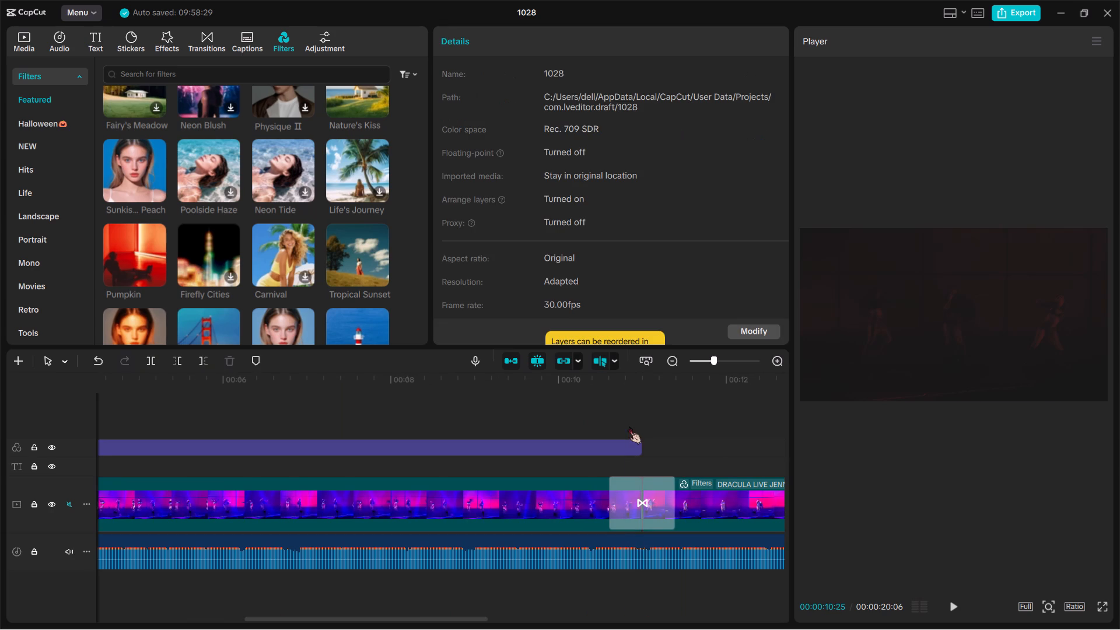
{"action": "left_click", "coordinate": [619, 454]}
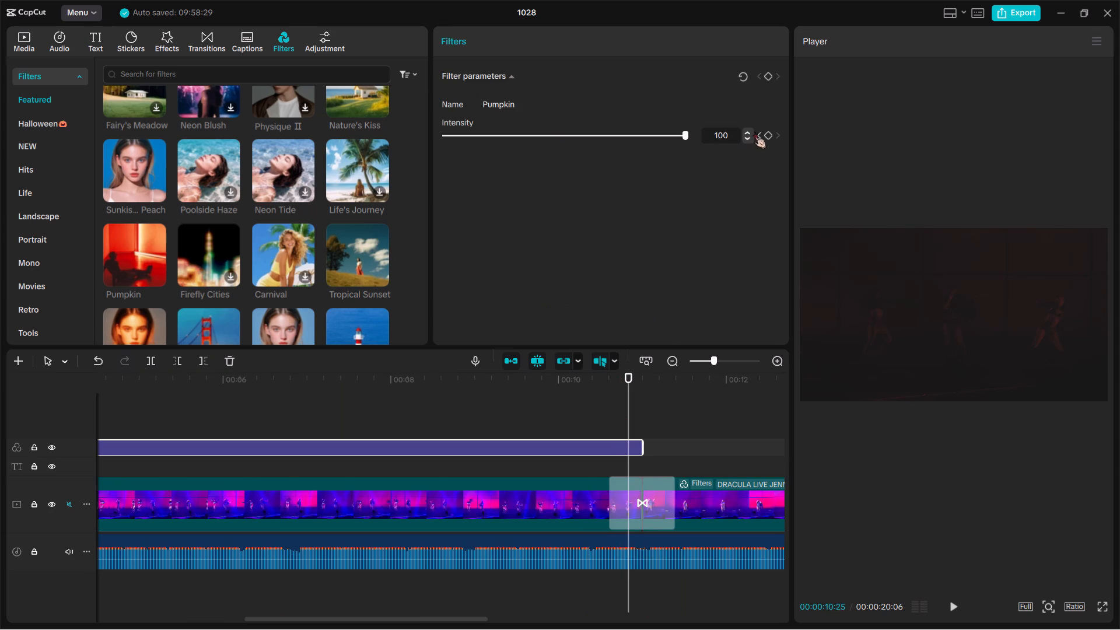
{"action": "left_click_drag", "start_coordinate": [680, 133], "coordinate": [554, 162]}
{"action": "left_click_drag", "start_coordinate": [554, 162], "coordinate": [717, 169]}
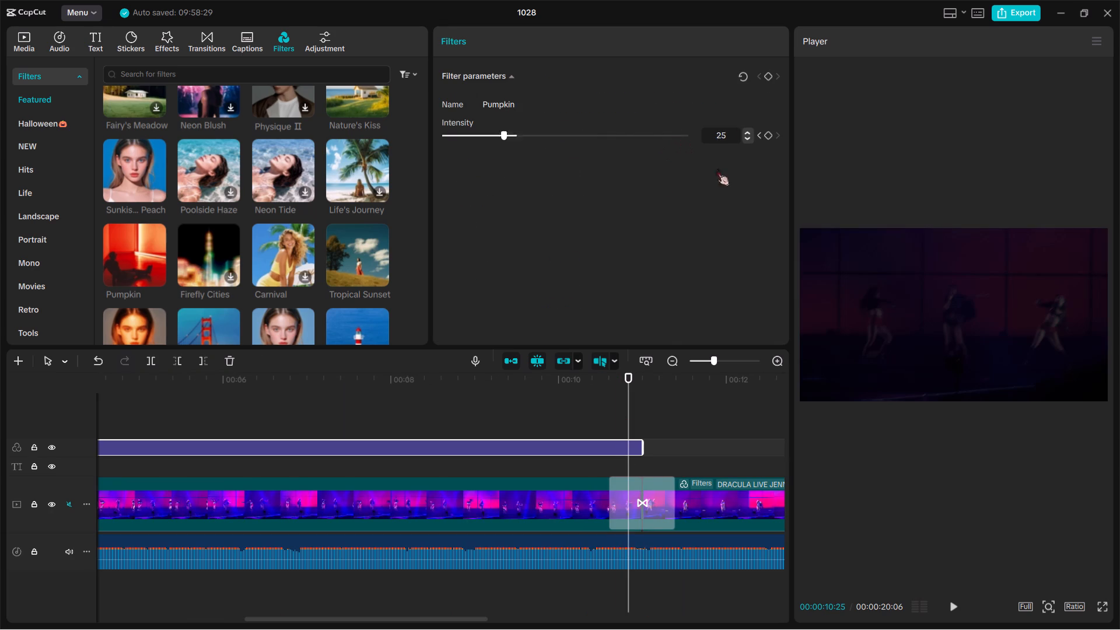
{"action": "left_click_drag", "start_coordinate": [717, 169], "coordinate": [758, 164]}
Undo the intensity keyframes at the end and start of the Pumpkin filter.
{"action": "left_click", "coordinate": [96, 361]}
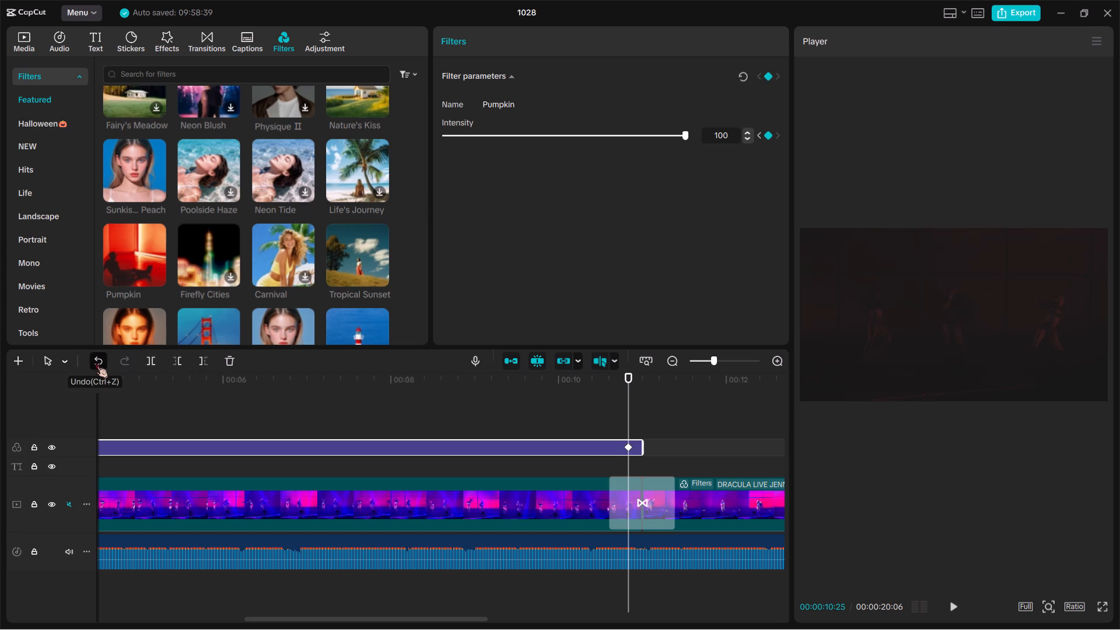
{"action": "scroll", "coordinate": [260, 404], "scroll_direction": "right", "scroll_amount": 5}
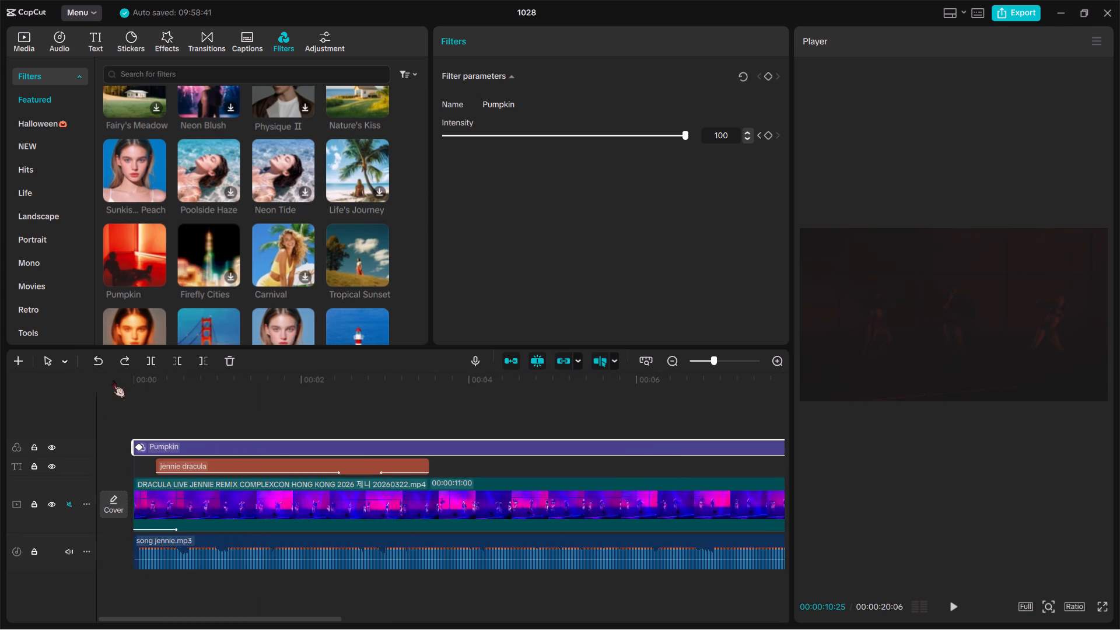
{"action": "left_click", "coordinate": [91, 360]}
Set the Pumpkin filter's intensity to 0 and add an intensity keyframe near its start at 00:00:00:03.
{"action": "left_click_drag", "start_coordinate": [681, 132], "coordinate": [421, 148]}
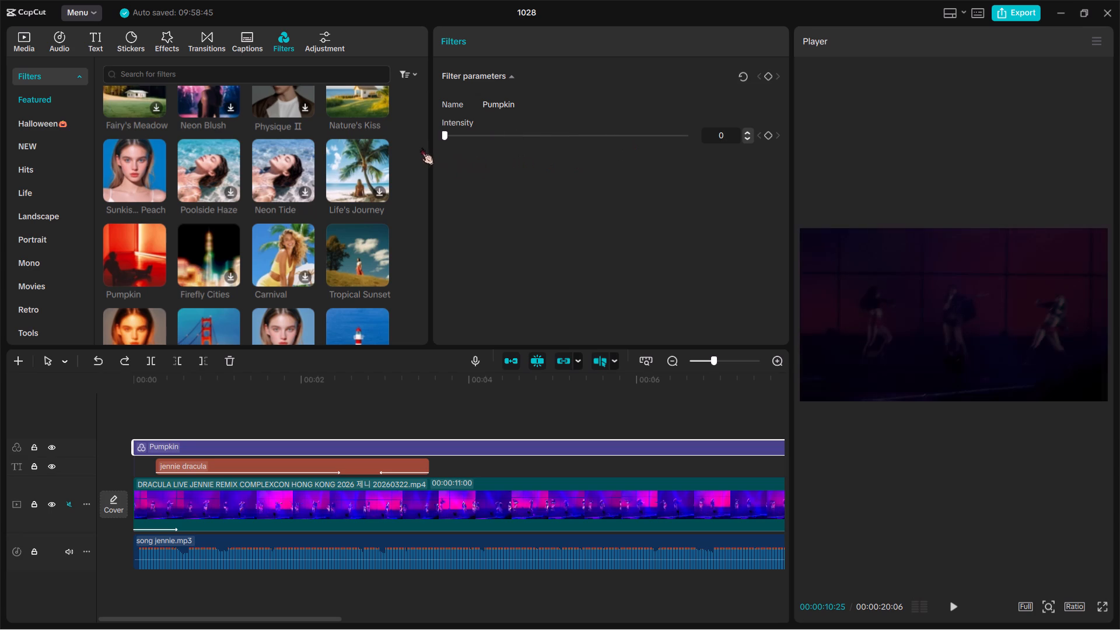
{"action": "left_click_drag", "start_coordinate": [421, 148], "coordinate": [419, 148]}
{"action": "left_click", "coordinate": [142, 416]}
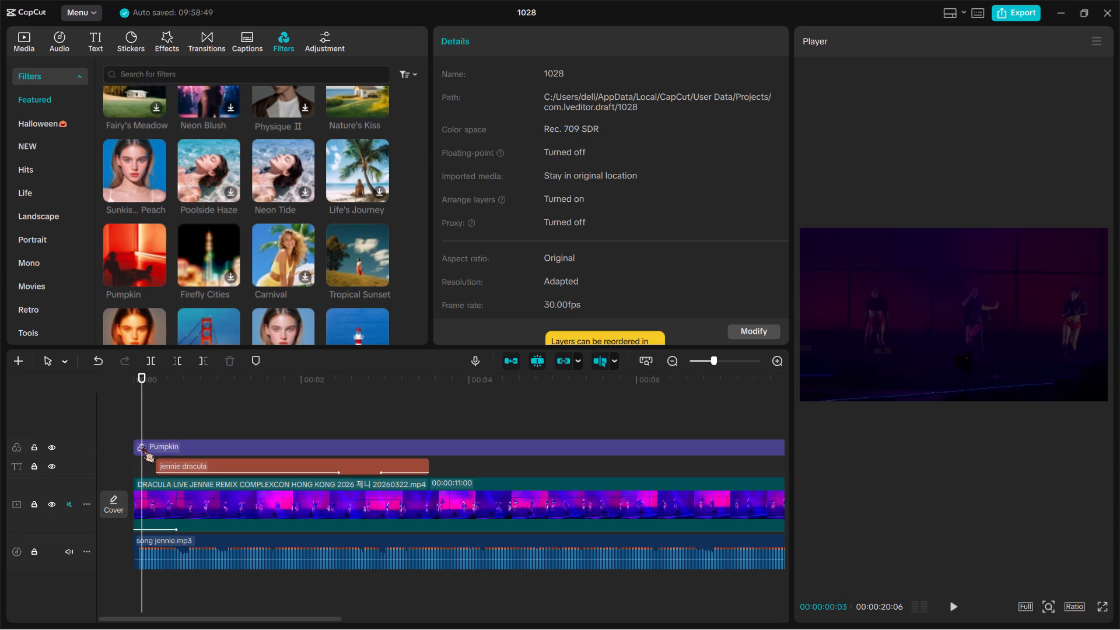
{"action": "left_click", "coordinate": [152, 443]}
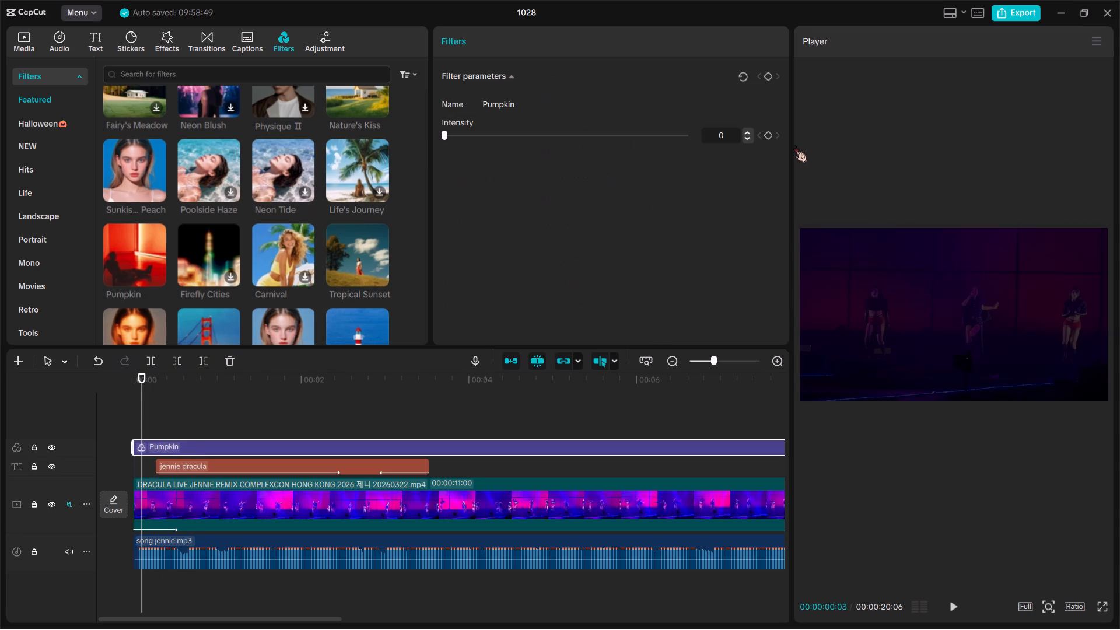
{"action": "left_click", "coordinate": [765, 135]}
Raise the Pumpkin filter's intensity to 100 near its end at 00:00:10:16, creating a second intensity keyframe.
{"action": "scroll", "coordinate": [714, 285], "scroll_direction": "up", "scroll_amount": 1}
{"action": "scroll", "coordinate": [569, 356], "scroll_direction": "left", "scroll_amount": 3}
{"action": "scroll", "coordinate": [561, 415], "scroll_direction": "left", "scroll_amount": 1}
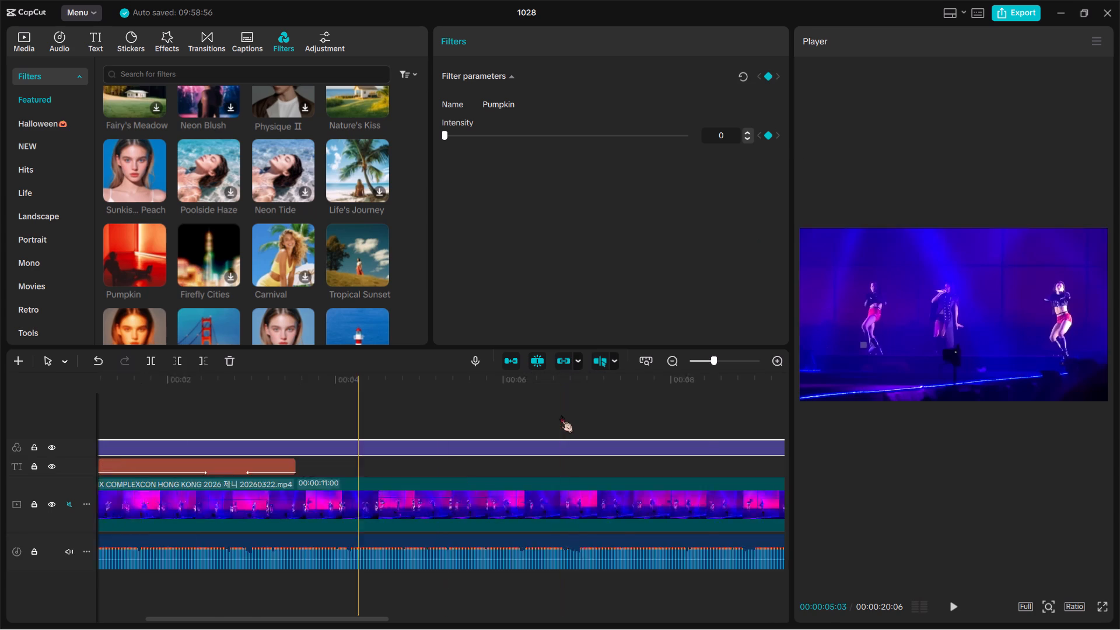
{"action": "scroll", "coordinate": [561, 415], "scroll_direction": "left", "scroll_amount": 1}
{"action": "left_click", "coordinate": [586, 410]}
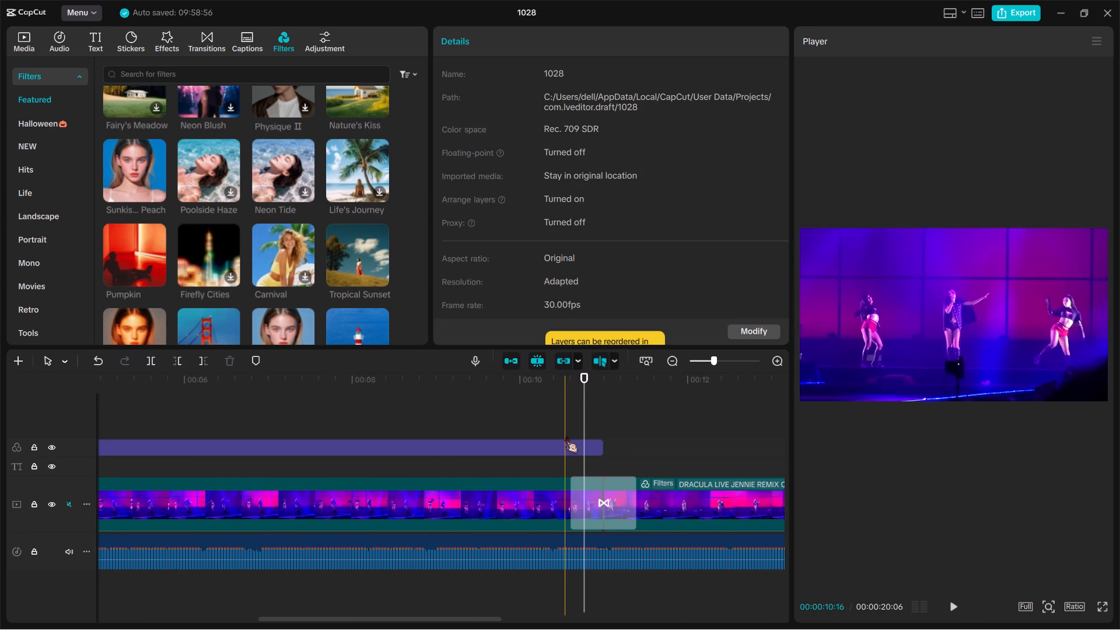
{"action": "left_click", "coordinate": [568, 450]}
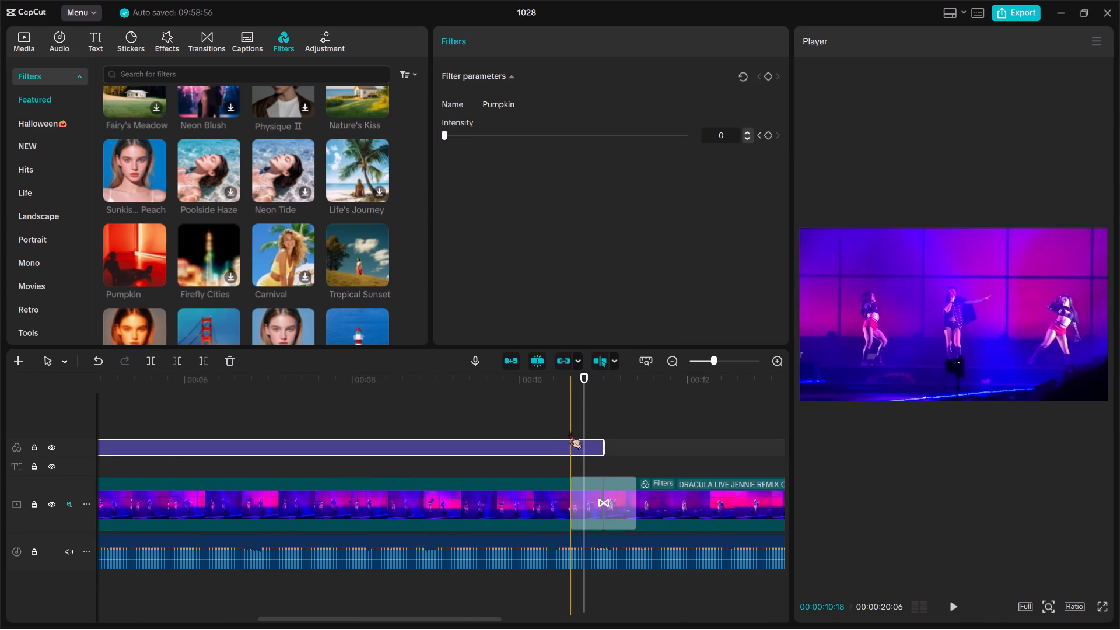
{"action": "left_click", "coordinate": [565, 418]}
{"action": "left_click", "coordinate": [568, 451]}
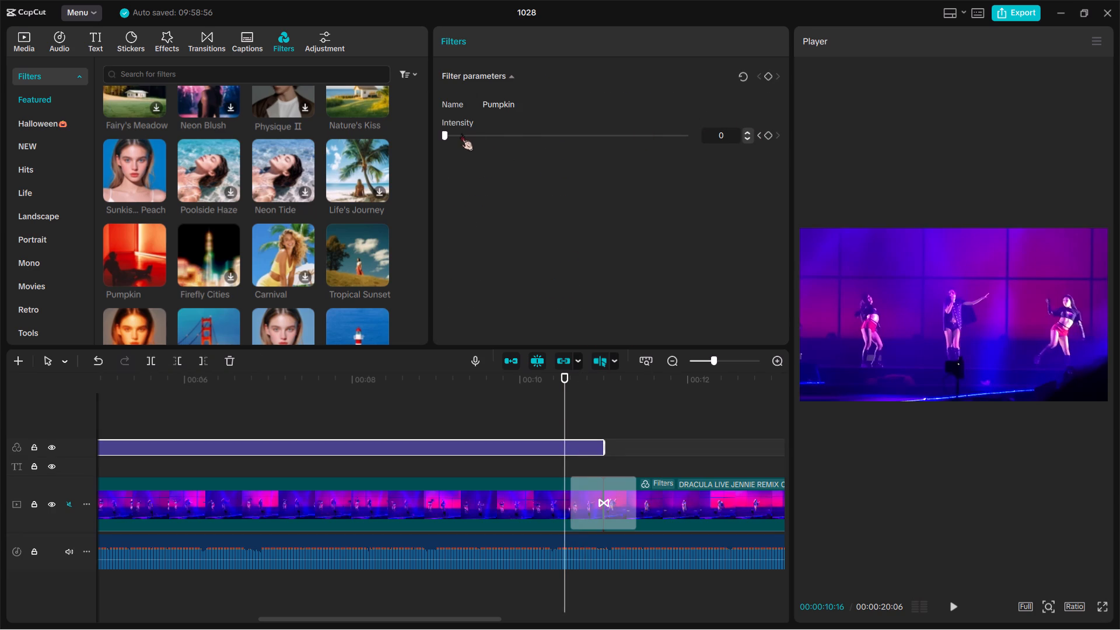
{"action": "left_click_drag", "start_coordinate": [440, 132], "coordinate": [556, 133]}
{"action": "left_click_drag", "start_coordinate": [556, 133], "coordinate": [549, 136]}
{"action": "left_click_drag", "start_coordinate": [549, 136], "coordinate": [668, 129]}
{"action": "left_click_drag", "start_coordinate": [668, 129], "coordinate": [690, 132]}
Play back the edit from the start through the second clip to check the Pumpkin filter's intensity ramp.
{"action": "scroll", "coordinate": [509, 409], "scroll_direction": "right", "scroll_amount": 5}
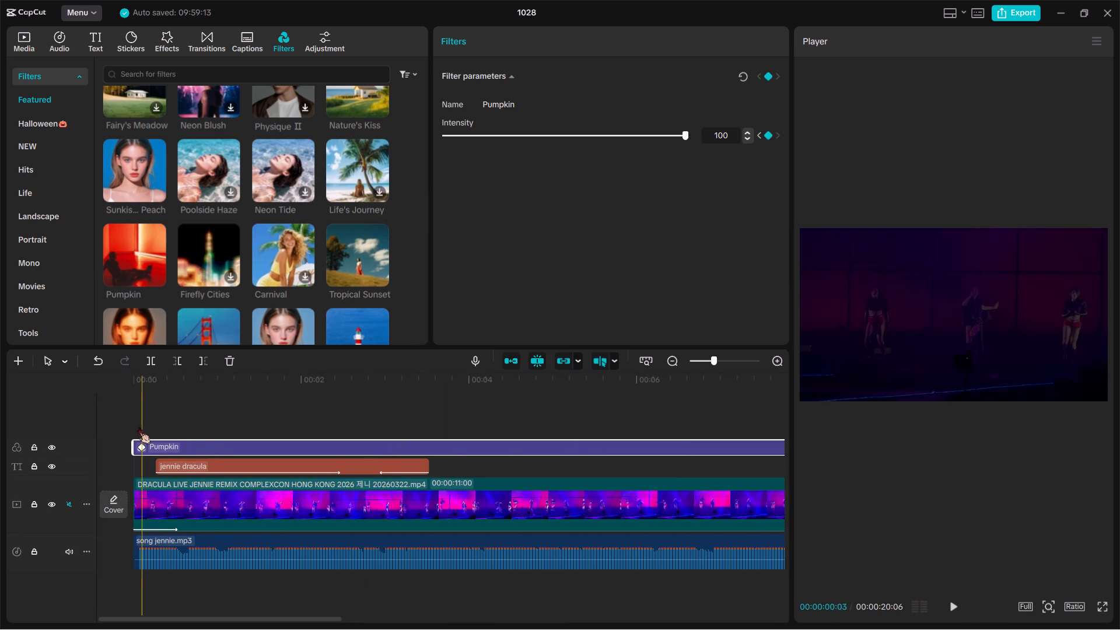
{"action": "key", "text": "space"}
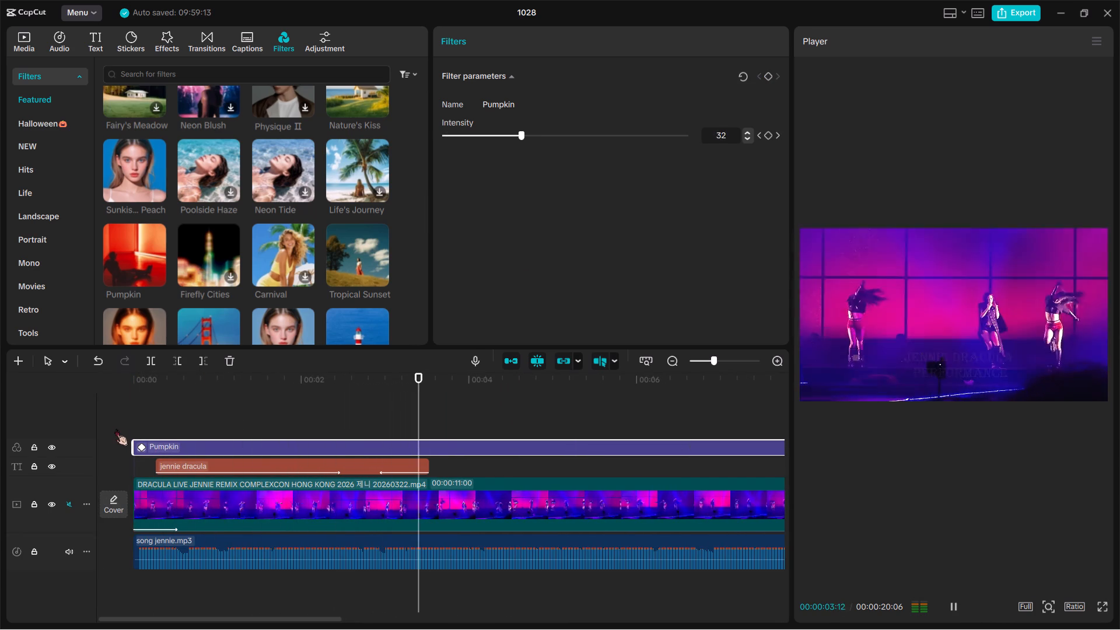
{"action": "scroll", "coordinate": [116, 429], "scroll_direction": "left", "scroll_amount": 2}
{"action": "scroll", "coordinate": [272, 484], "scroll_direction": "left", "scroll_amount": 1}
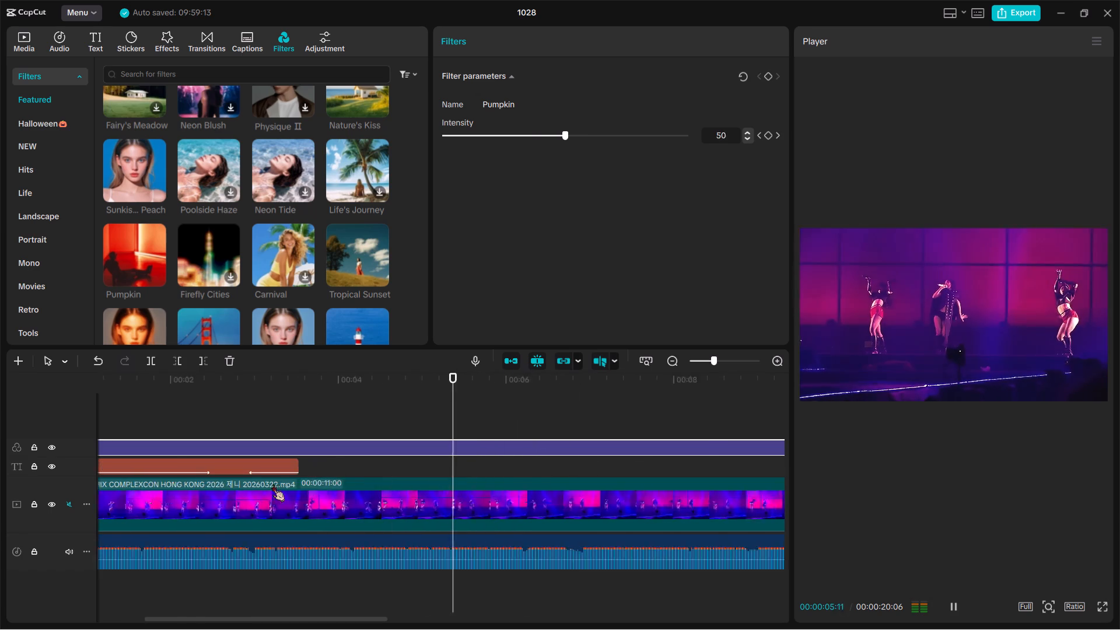
{"action": "scroll", "coordinate": [272, 484], "scroll_direction": "left", "scroll_amount": 1}
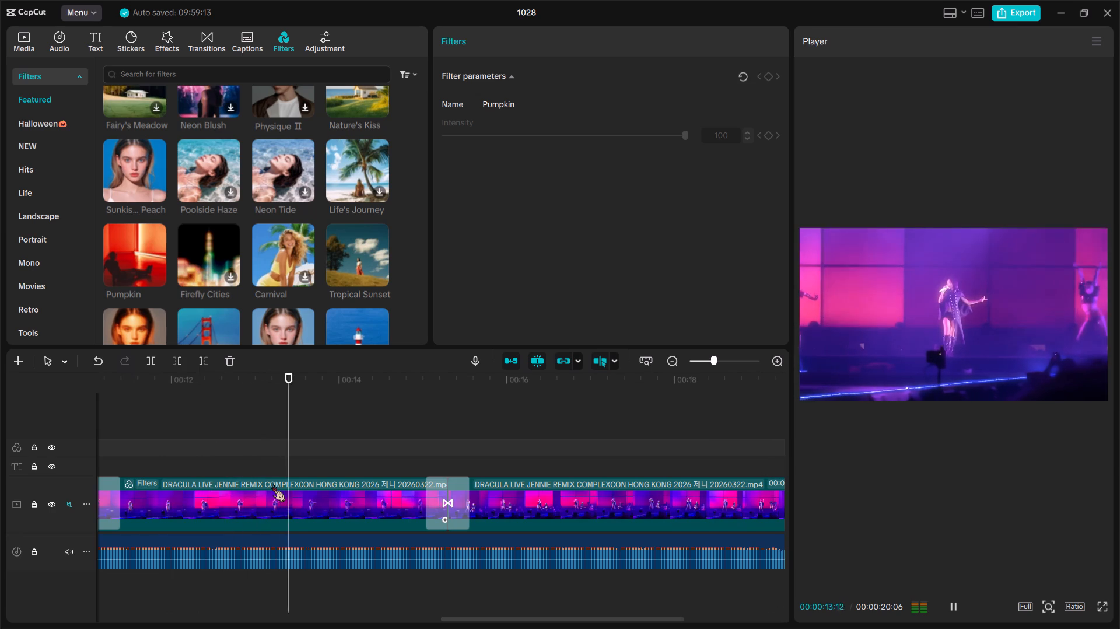
{"action": "key", "text": "space"}
{"action": "scroll", "coordinate": [272, 484], "scroll_direction": "right", "scroll_amount": 3}
{"action": "scroll", "coordinate": [272, 484], "scroll_direction": "down", "scroll_amount": 3, "text": "ctrl"}
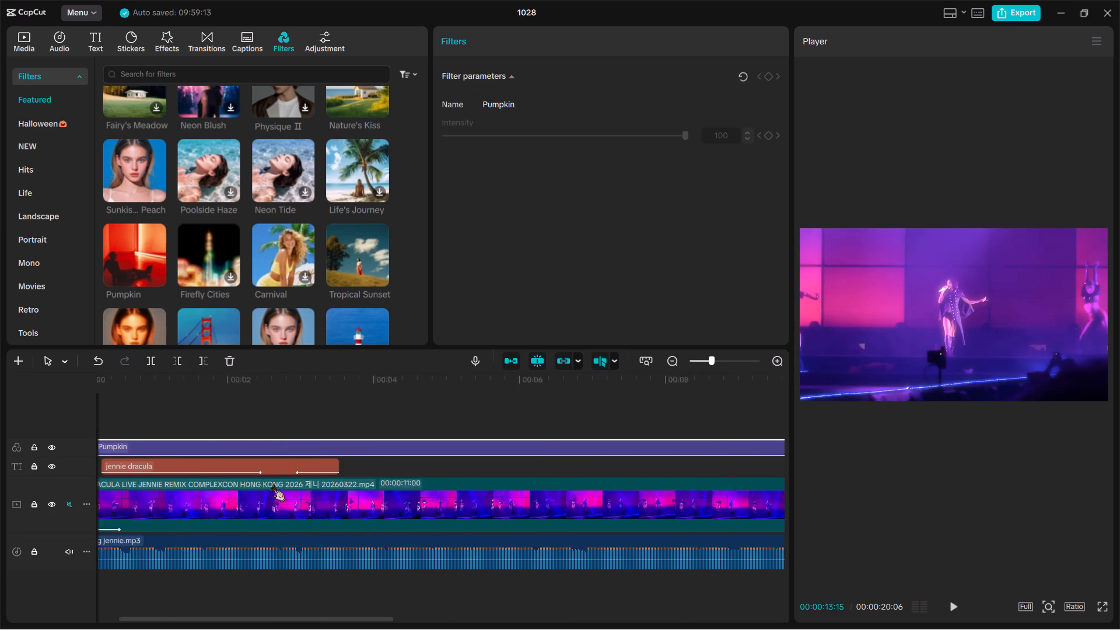
{"action": "scroll", "coordinate": [272, 484], "scroll_direction": "down", "scroll_amount": 4, "text": "ctrl"}
{"action": "scroll", "coordinate": [461, 459], "scroll_direction": "left", "scroll_amount": 1}
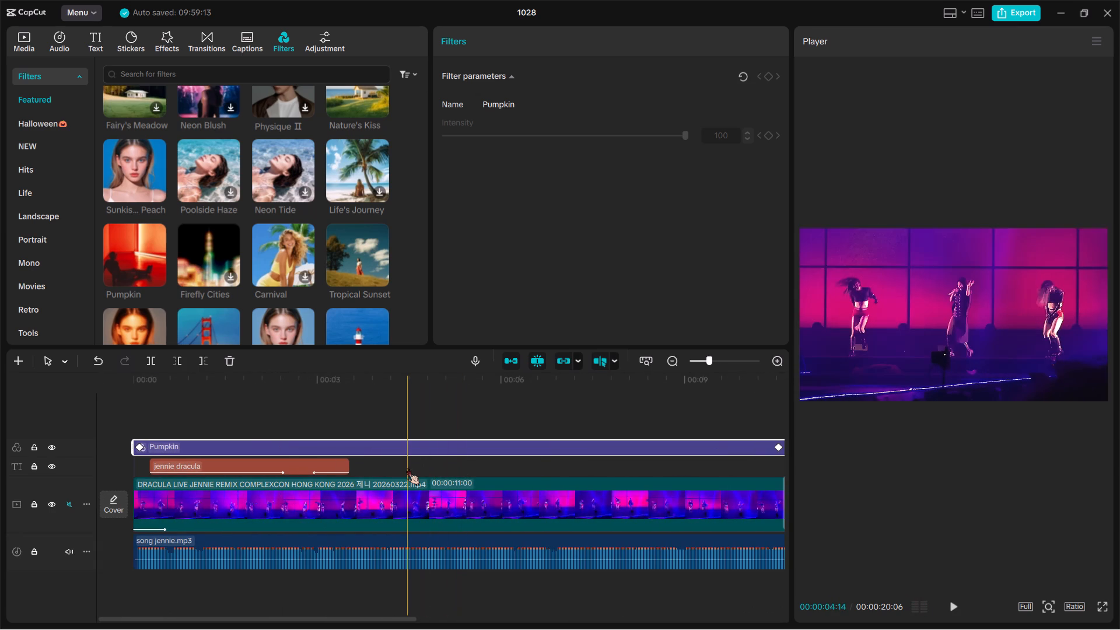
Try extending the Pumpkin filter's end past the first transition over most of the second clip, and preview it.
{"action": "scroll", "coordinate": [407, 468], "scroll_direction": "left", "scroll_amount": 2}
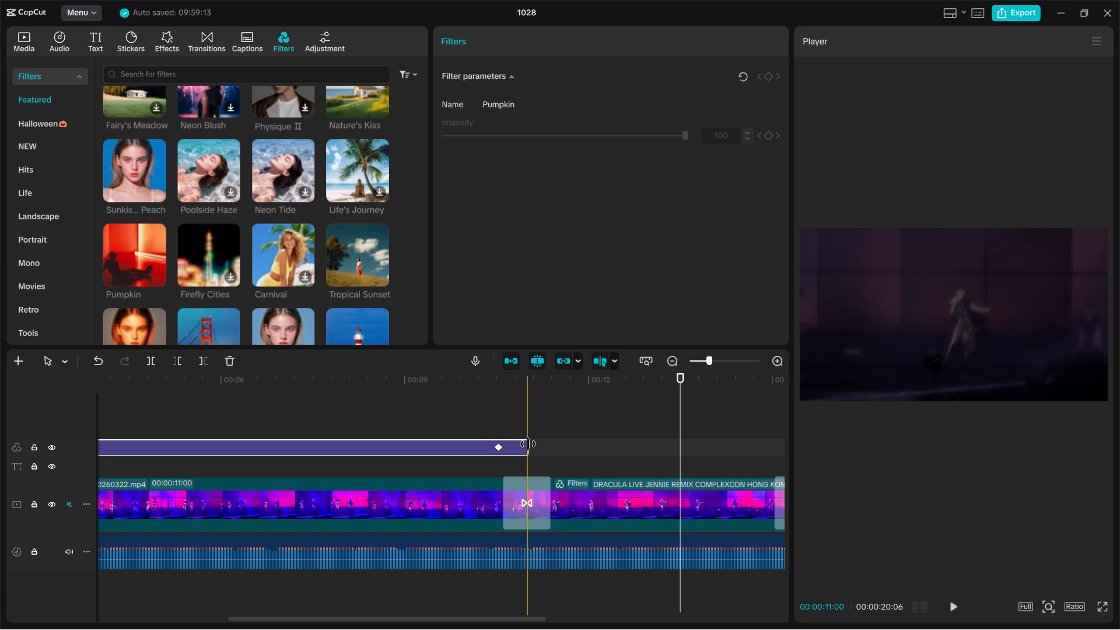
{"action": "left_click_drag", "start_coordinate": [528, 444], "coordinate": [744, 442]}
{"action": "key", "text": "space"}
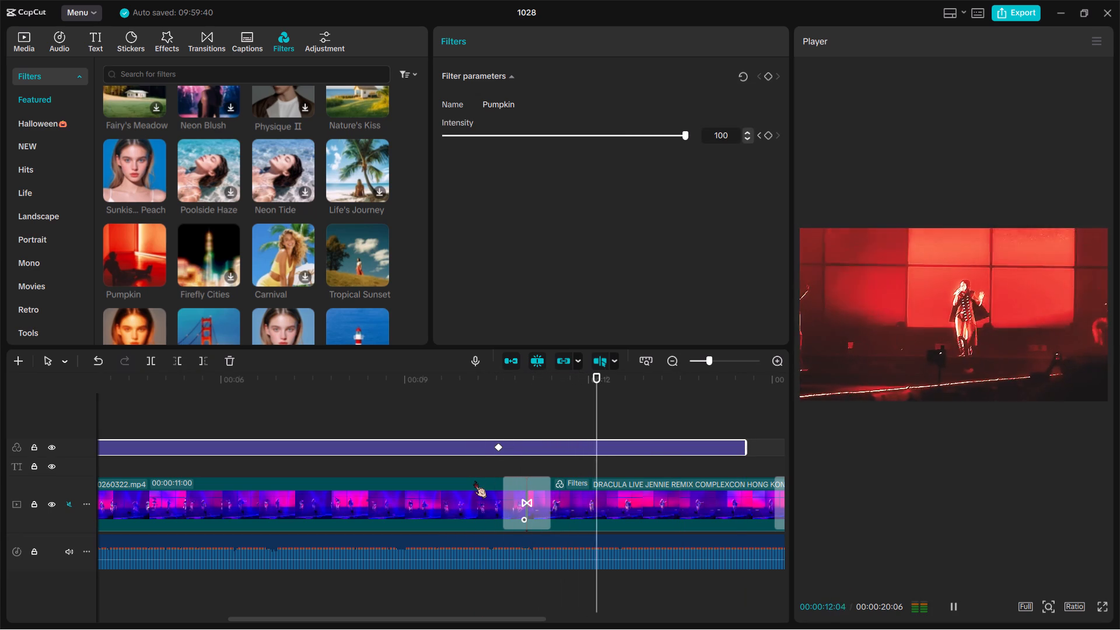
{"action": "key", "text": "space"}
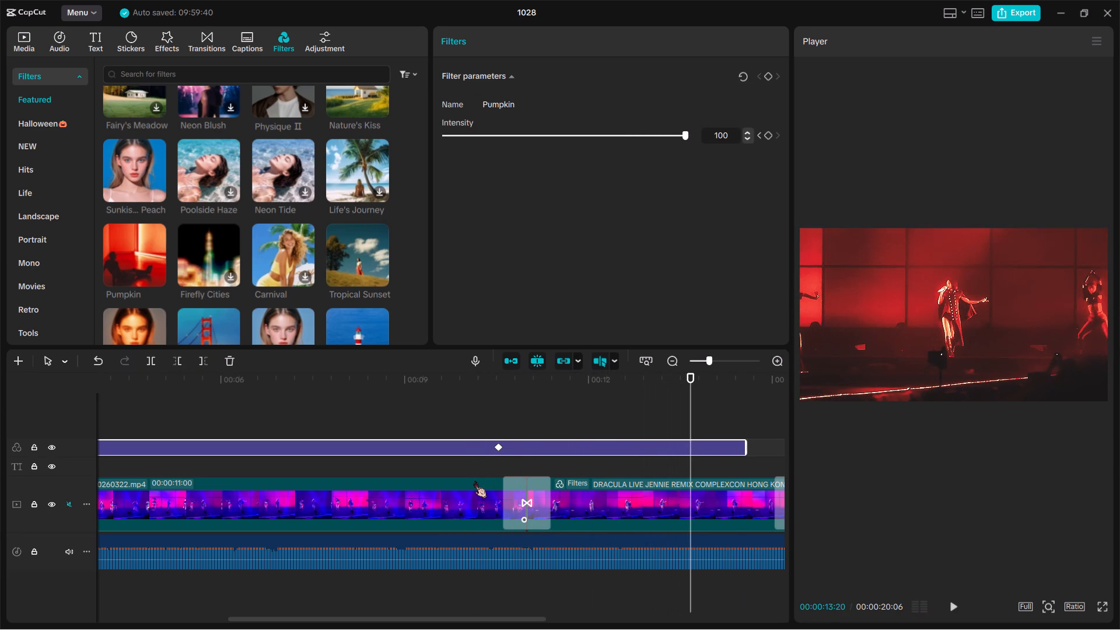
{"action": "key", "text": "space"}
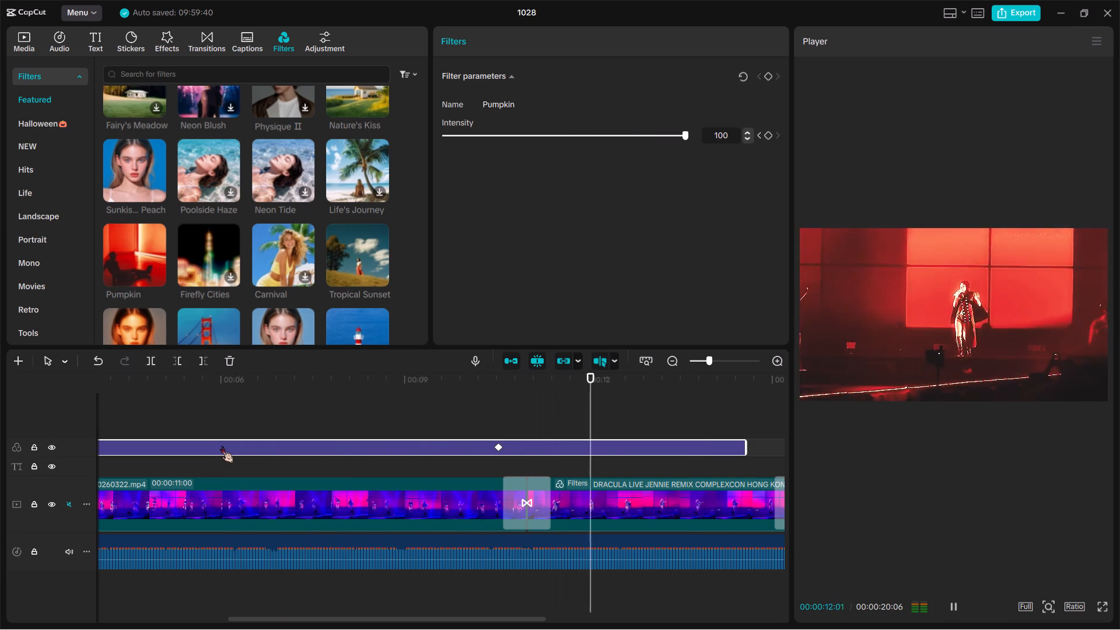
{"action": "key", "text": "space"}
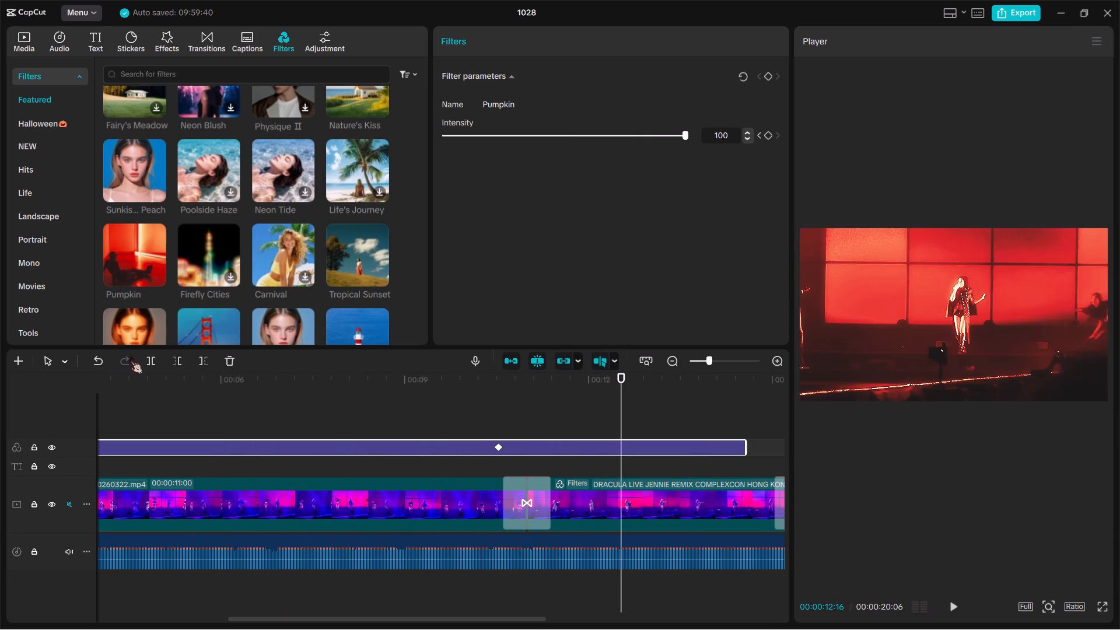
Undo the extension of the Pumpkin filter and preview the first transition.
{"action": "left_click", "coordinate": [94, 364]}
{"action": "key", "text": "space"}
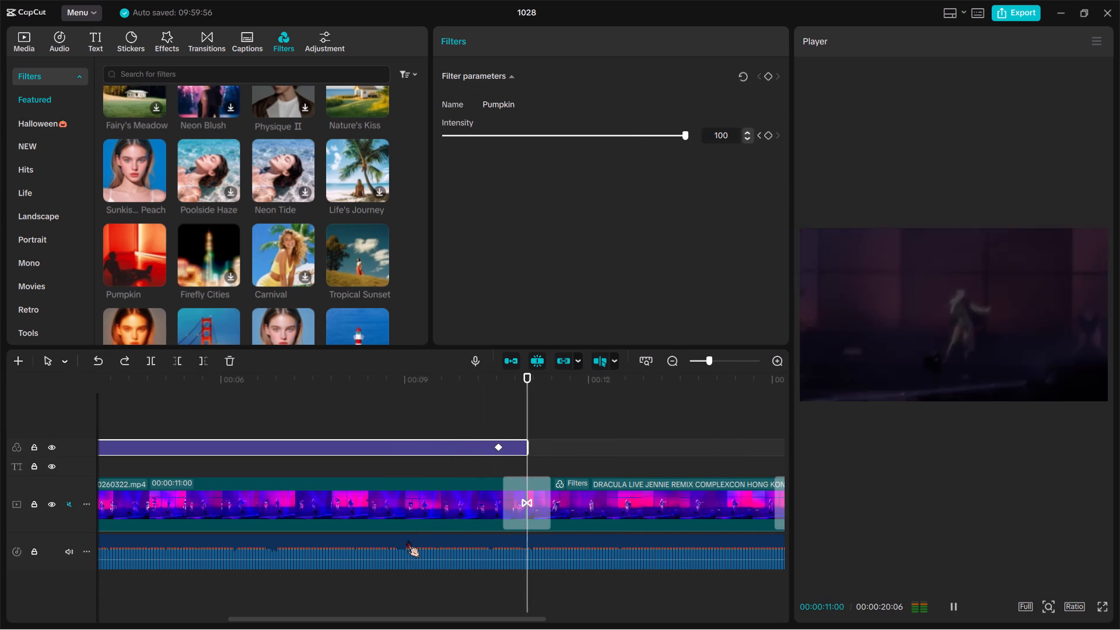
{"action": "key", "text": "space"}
Set the Pumpkin filter's intensity to 78 at its end keyframe at 00:00:10:16.
{"action": "left_click", "coordinate": [394, 442]}
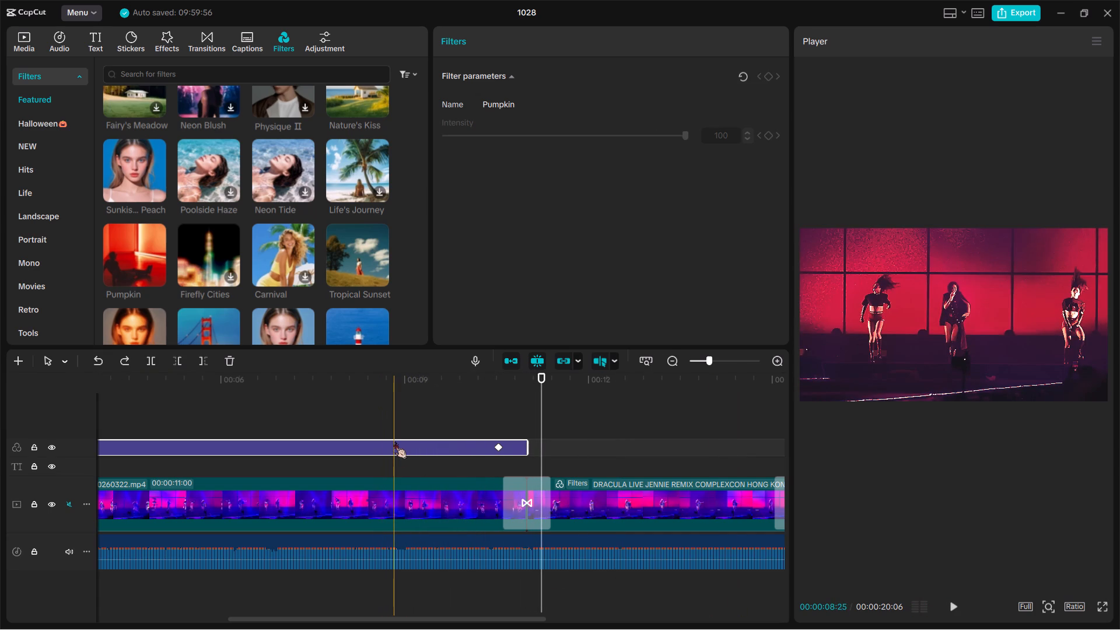
{"action": "left_click", "coordinate": [460, 443]}
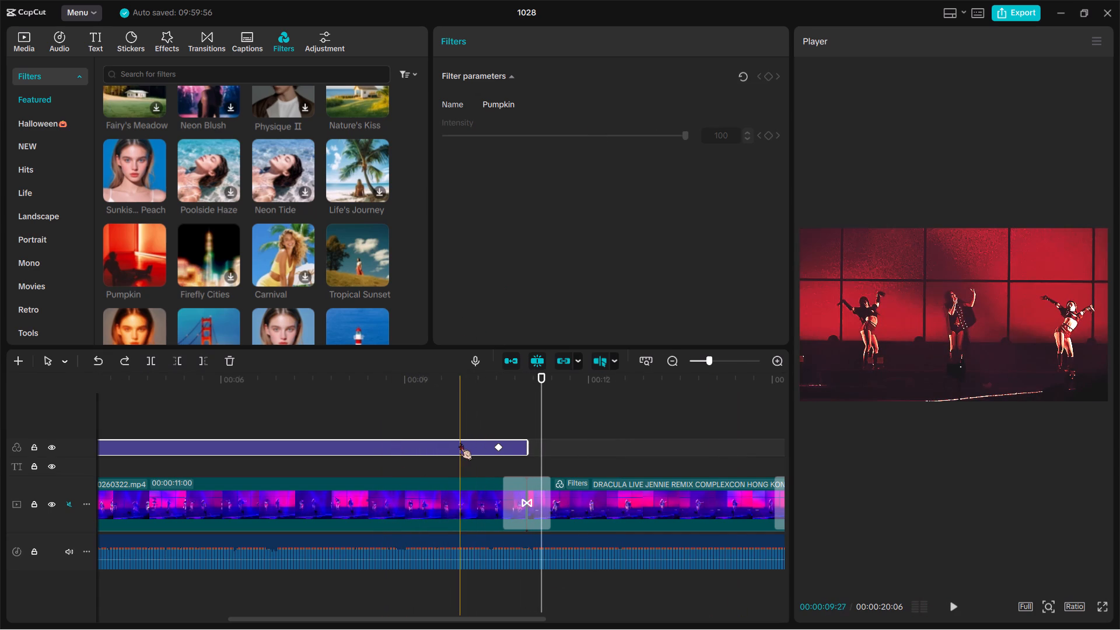
{"action": "left_click", "coordinate": [466, 440]}
{"action": "left_click", "coordinate": [476, 441]}
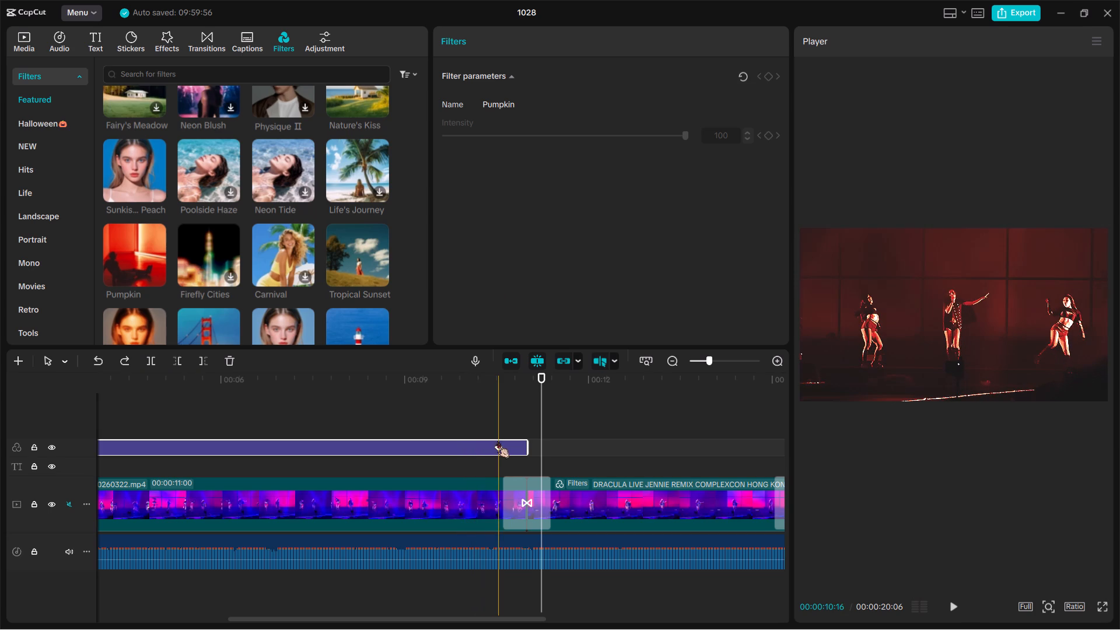
{"action": "left_click", "coordinate": [496, 441]}
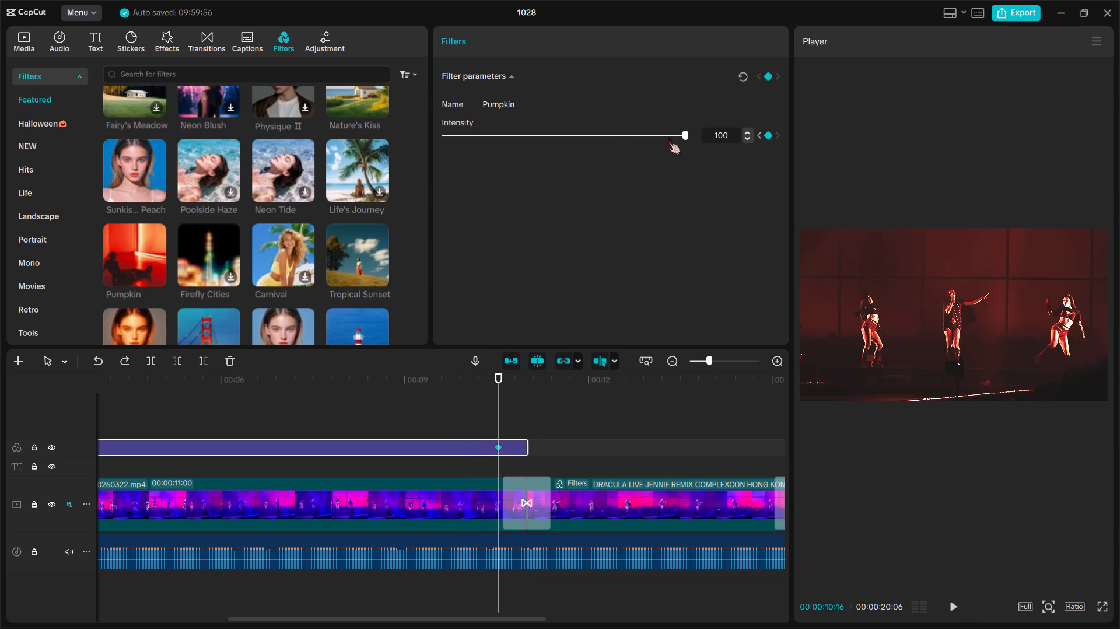
{"action": "left_click_drag", "start_coordinate": [682, 133], "coordinate": [633, 134]}
{"action": "left_click", "coordinate": [599, 268]}
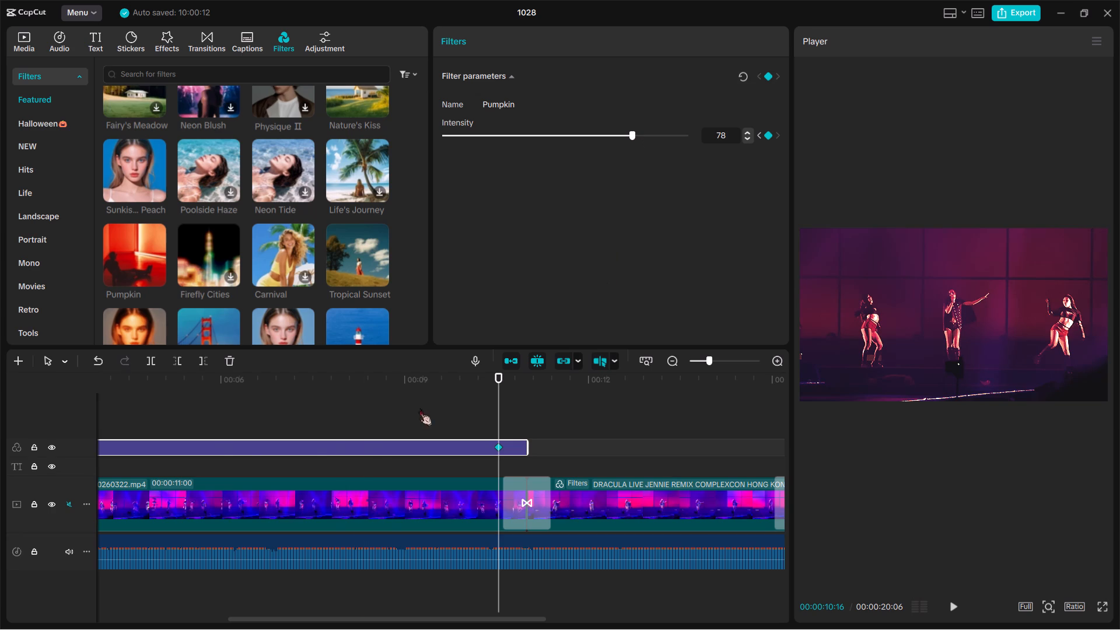
Play back the first transition and the opening clip to check how the Pumpkin filter ramps and ends.
{"action": "key", "text": "space"}
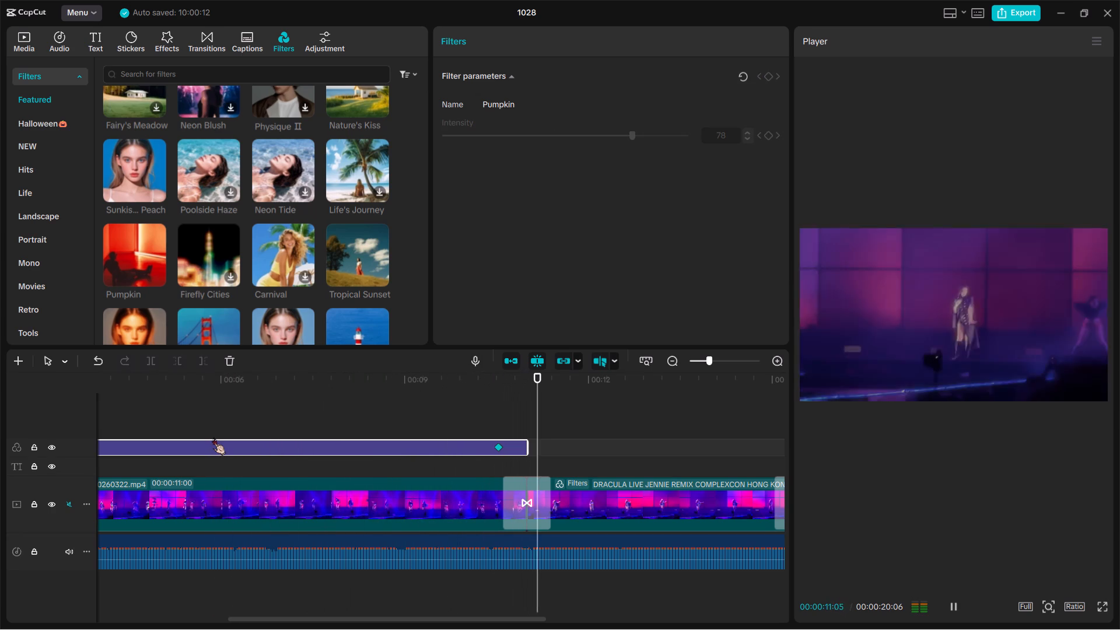
{"action": "key", "text": "space"}
{"action": "key", "text": "space"}
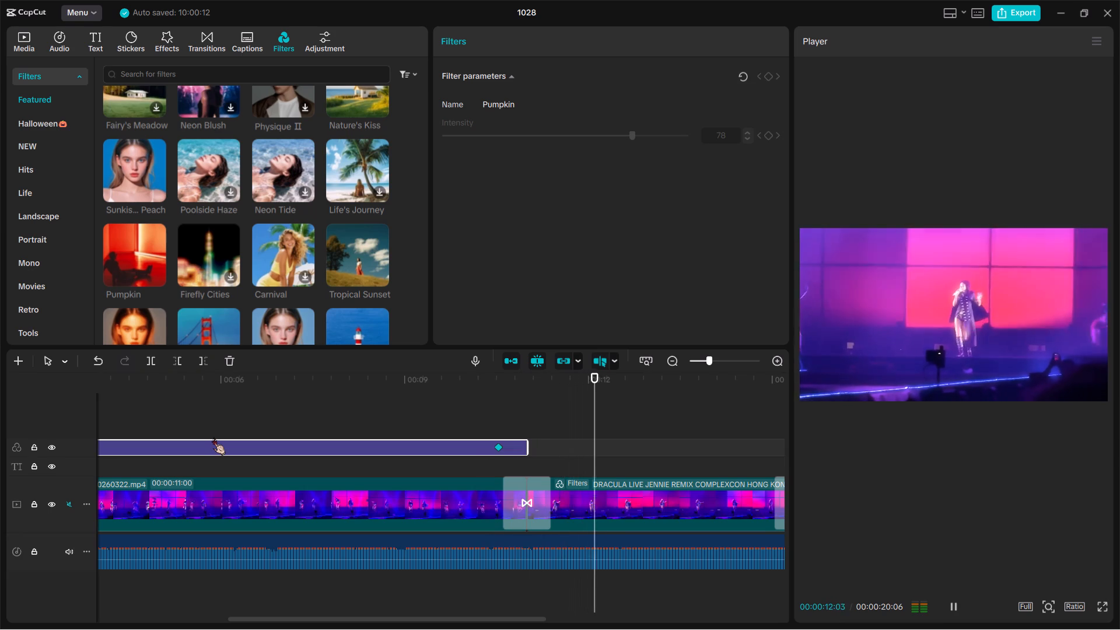
{"action": "key", "text": "space"}
{"action": "scroll", "coordinate": [213, 437], "scroll_direction": "right", "scroll_amount": 2}
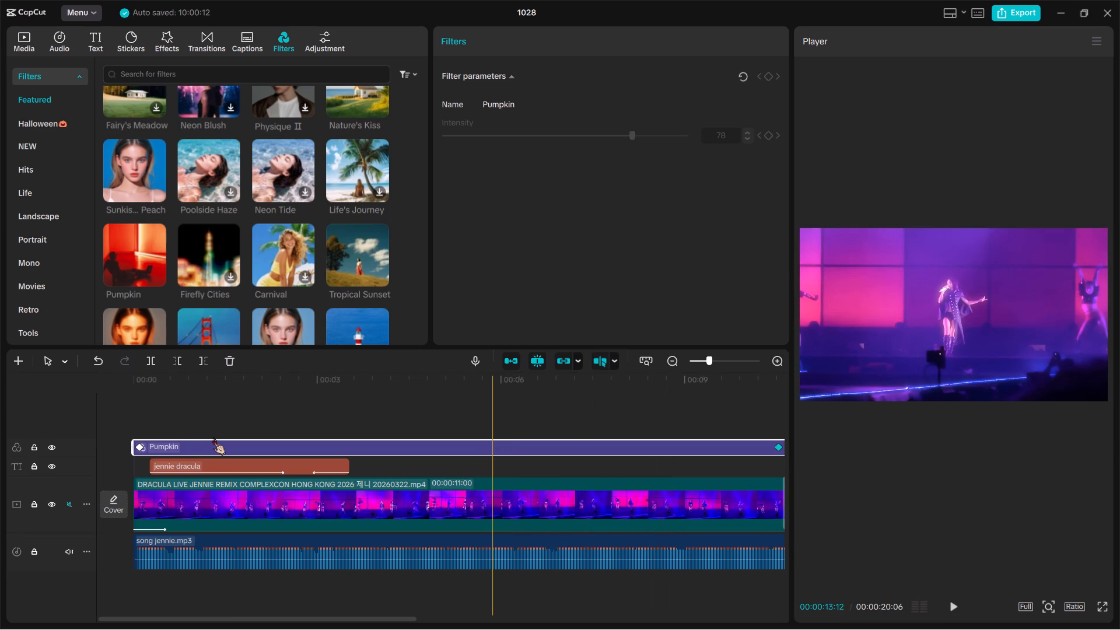
{"action": "key", "text": "space"}
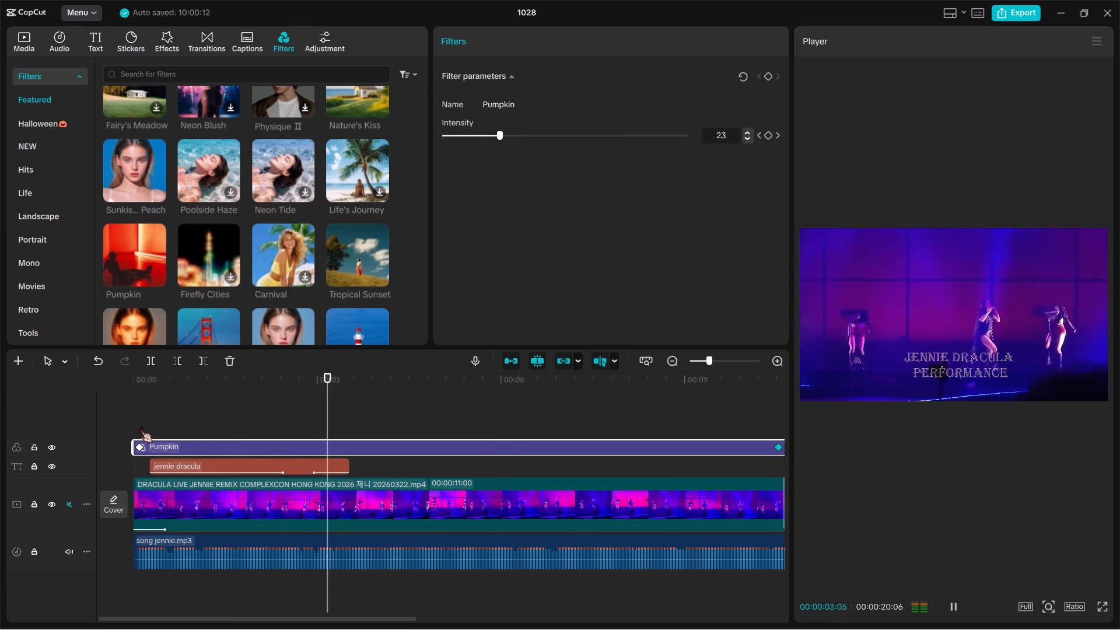
{"action": "scroll", "coordinate": [295, 498], "scroll_direction": "left", "scroll_amount": 1}
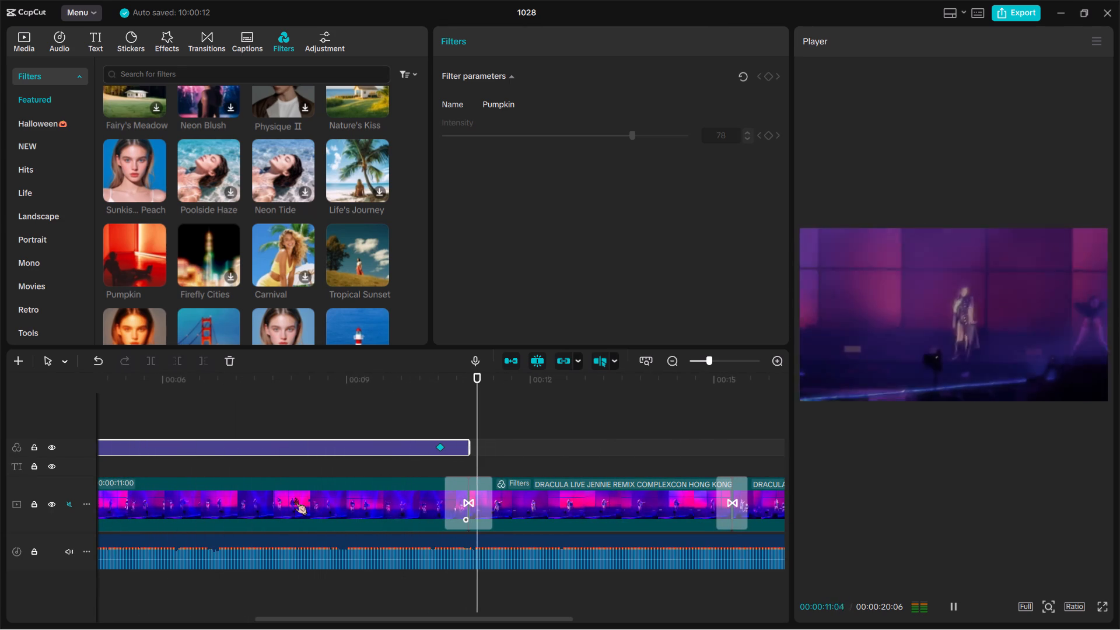
{"action": "key", "text": "space"}
{"action": "scroll", "coordinate": [295, 498], "scroll_direction": "right", "scroll_amount": 2}
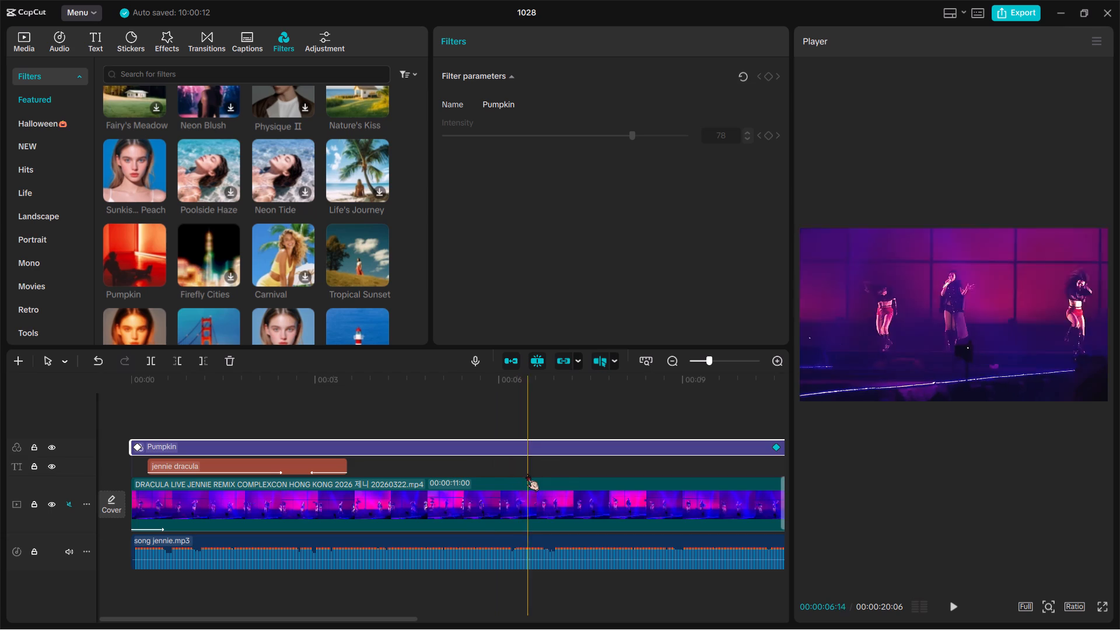
Trim the Pumpkin filter's start to about 00:00:04:14, after the jennie dracula title ends.
{"action": "right_click", "coordinate": [646, 484]}
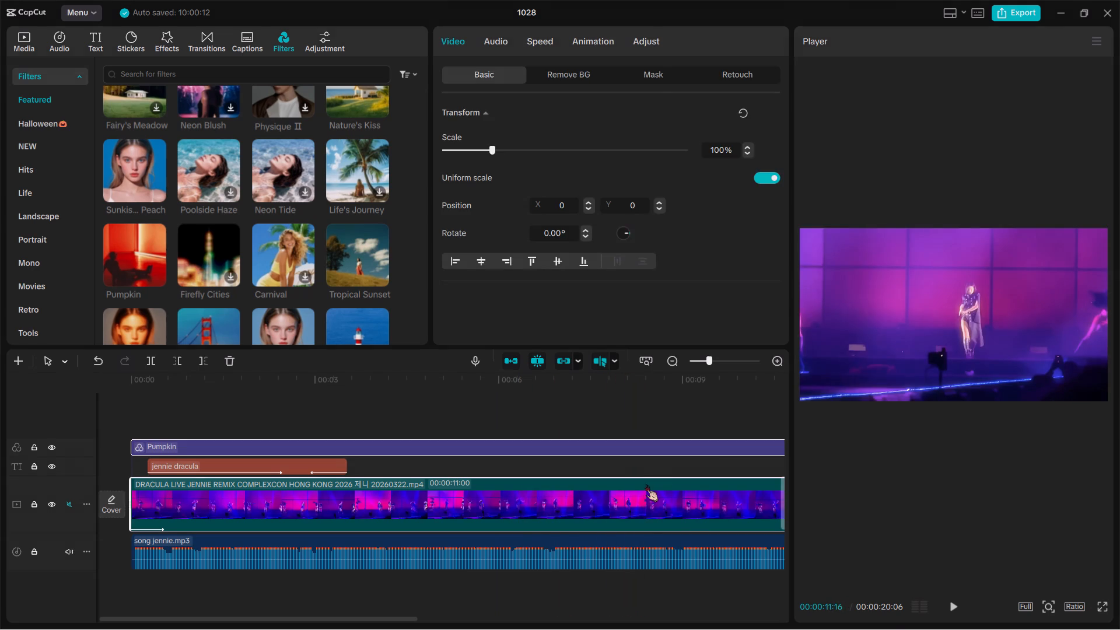
{"action": "left_click", "coordinate": [405, 400]}
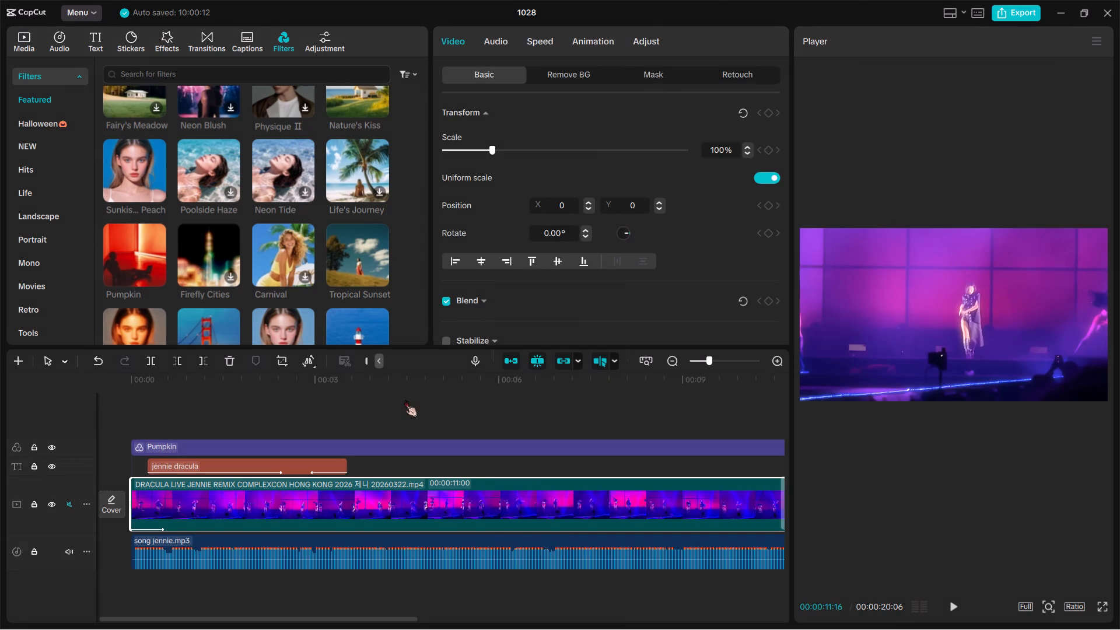
{"action": "double_click", "coordinate": [405, 400]}
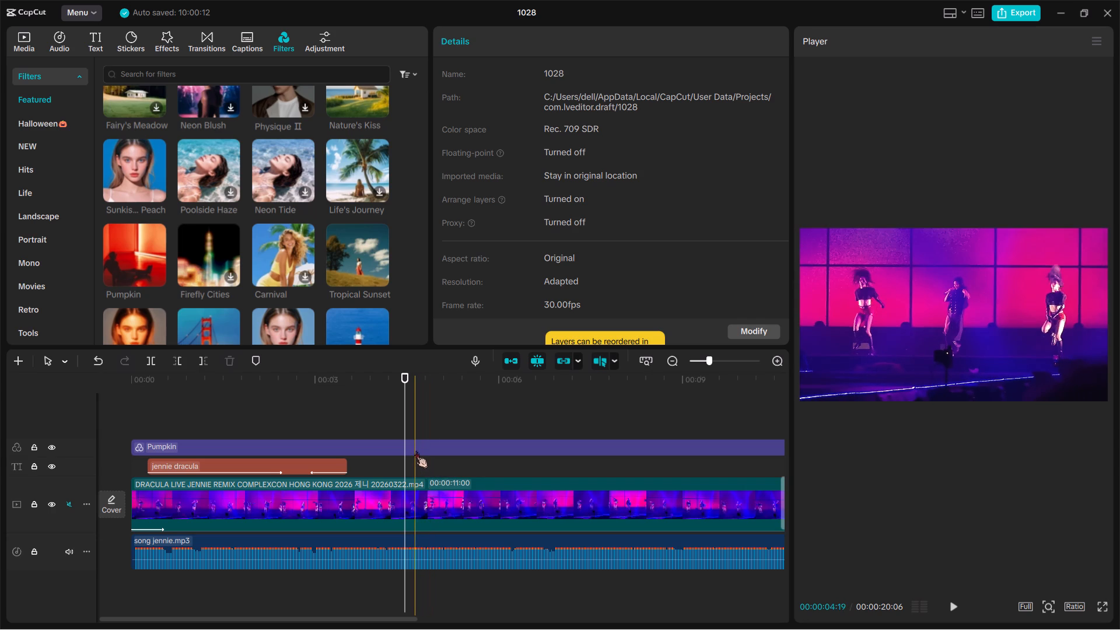
{"action": "left_click", "coordinate": [416, 447]}
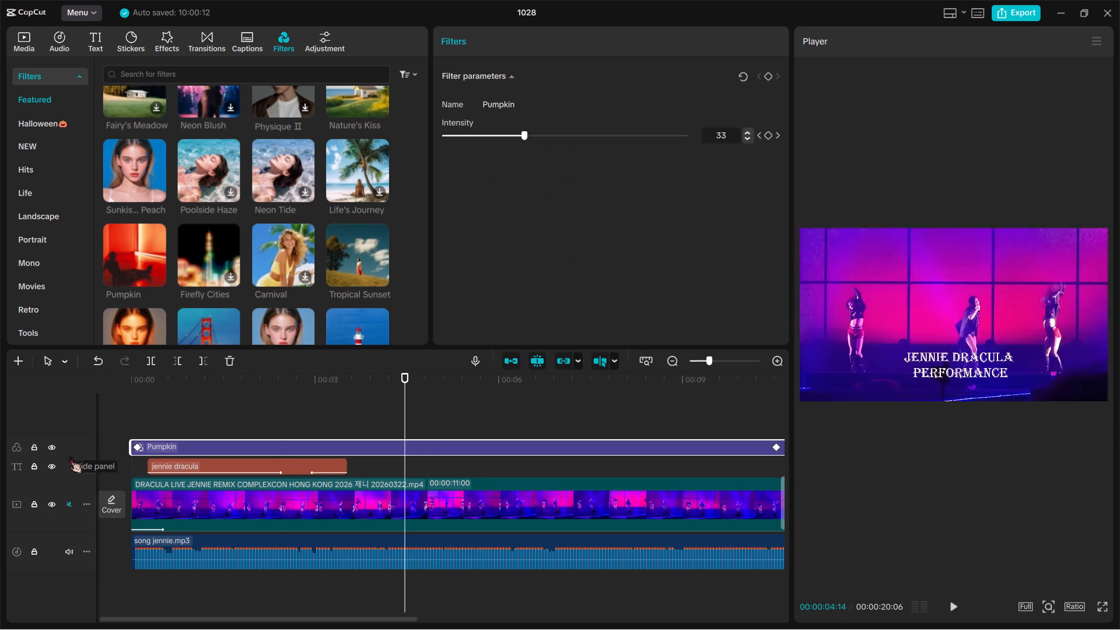
{"action": "left_click_drag", "start_coordinate": [128, 452], "coordinate": [403, 453]}
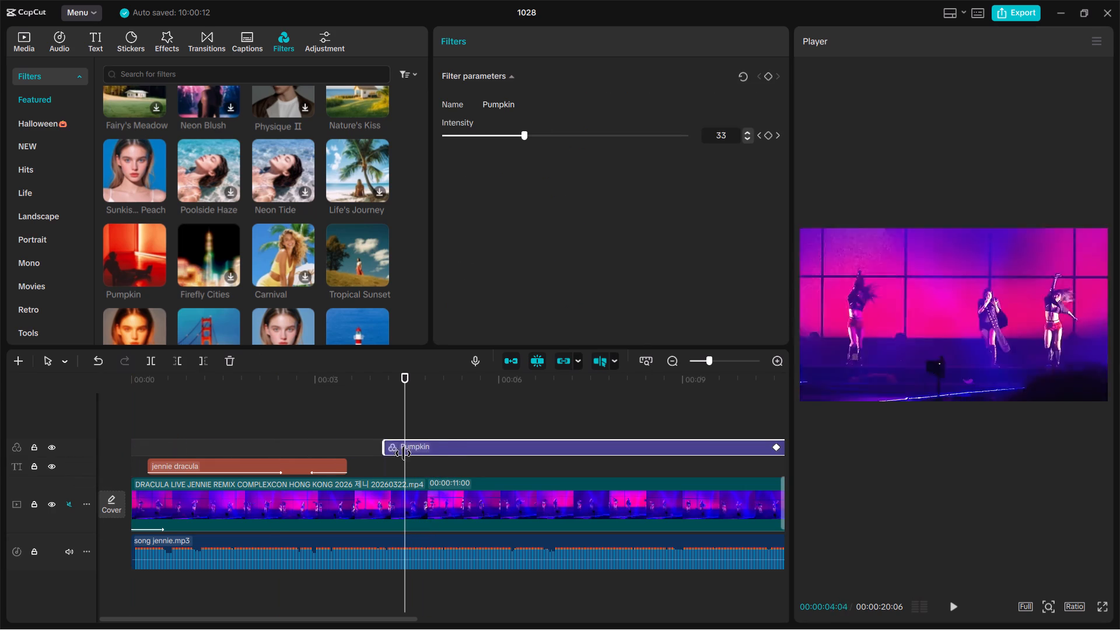
{"action": "left_click_drag", "start_coordinate": [403, 453], "coordinate": [405, 457]}
Preview the trimmed Pumpkin filter and extend its start slightly earlier, to about 4.2 seconds.
{"action": "key", "text": "space"}
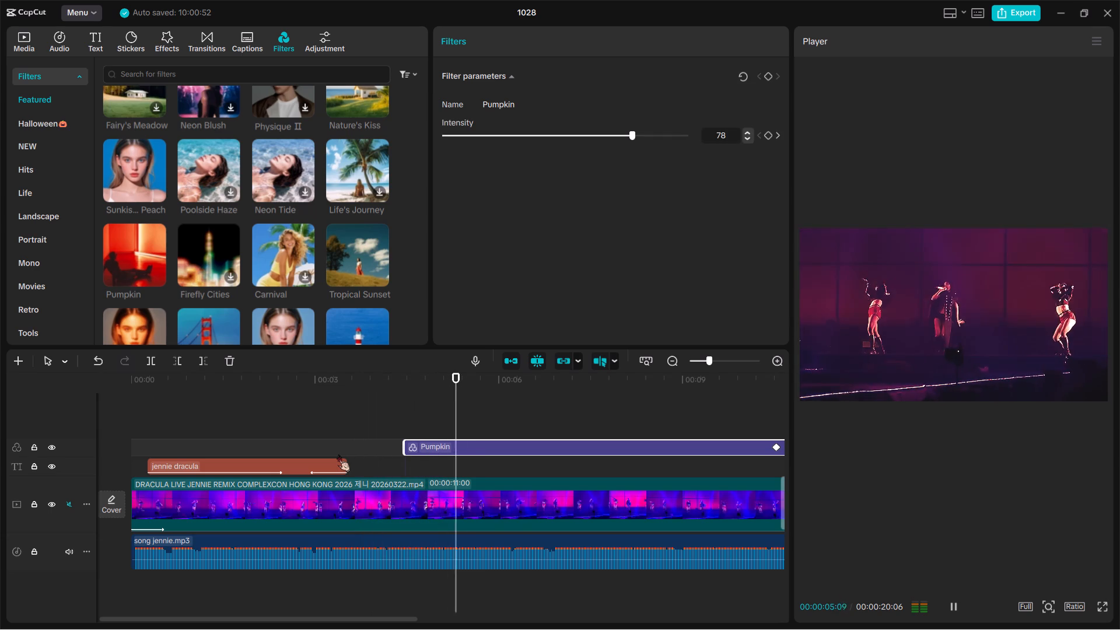
{"action": "key", "text": "space"}
{"action": "scroll", "coordinate": [338, 454], "scroll_direction": "left", "scroll_amount": 1}
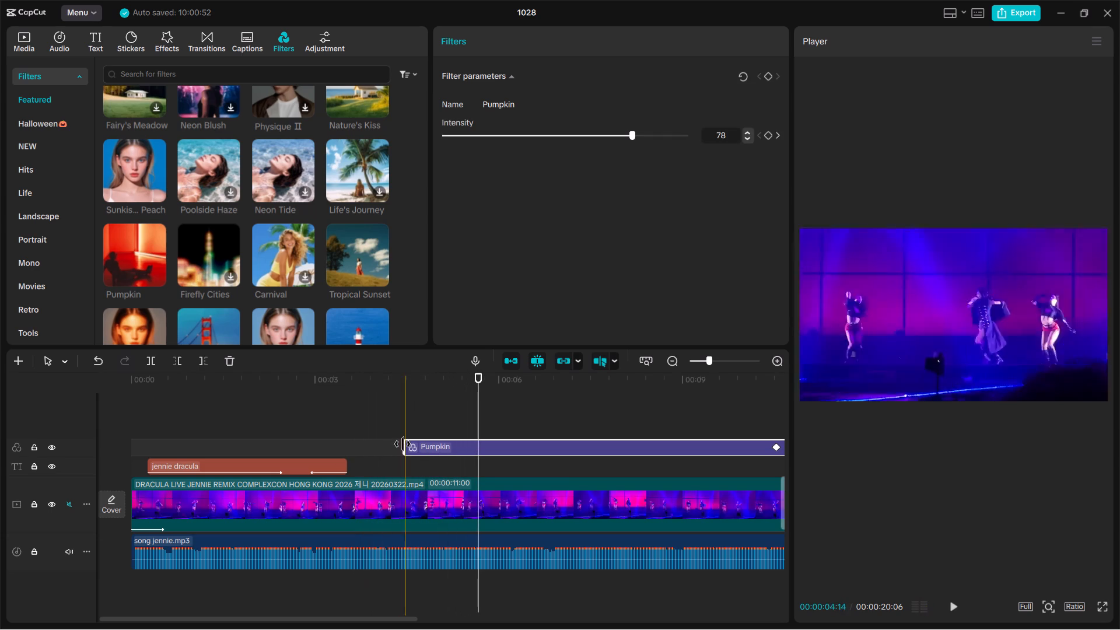
{"action": "key", "text": "space"}
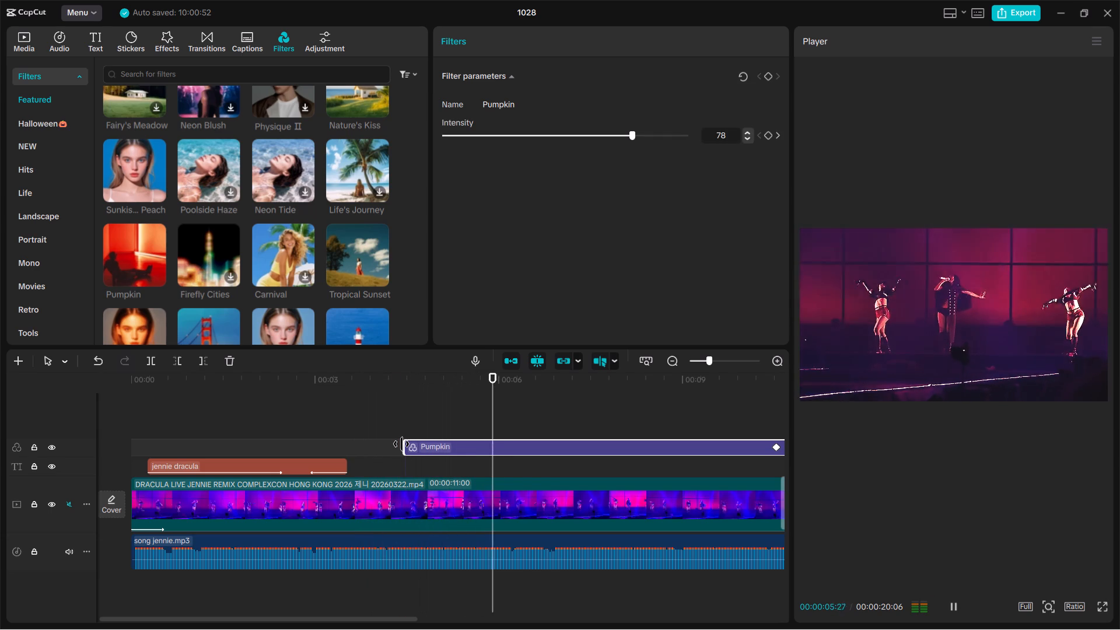
{"action": "key", "text": "space"}
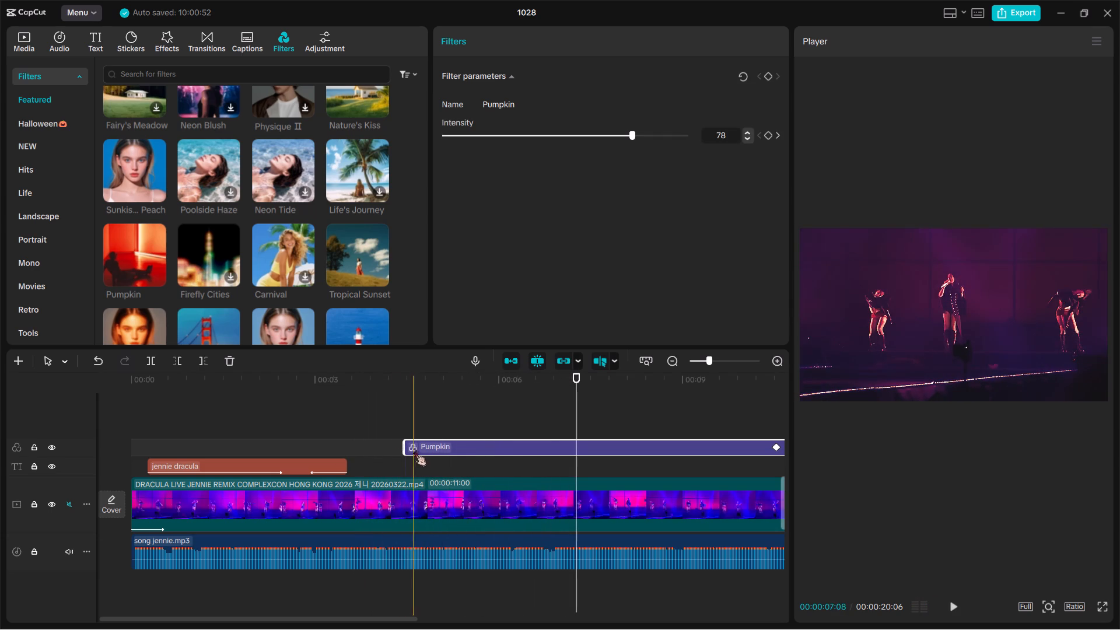
{"action": "left_click_drag", "start_coordinate": [407, 455], "coordinate": [393, 452]}
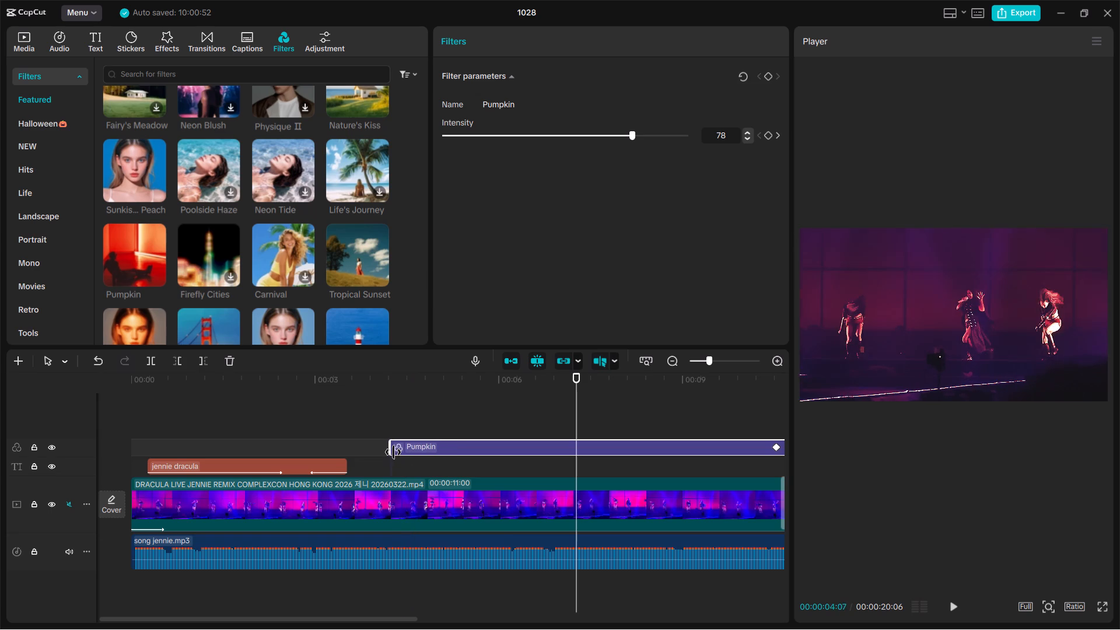
Delete the Pumpkin filter's intensity keyframe at 00:00:10:16 and play back the filtered section.
{"action": "left_click", "coordinate": [774, 444]}
{"action": "key", "text": "BackSpace"}
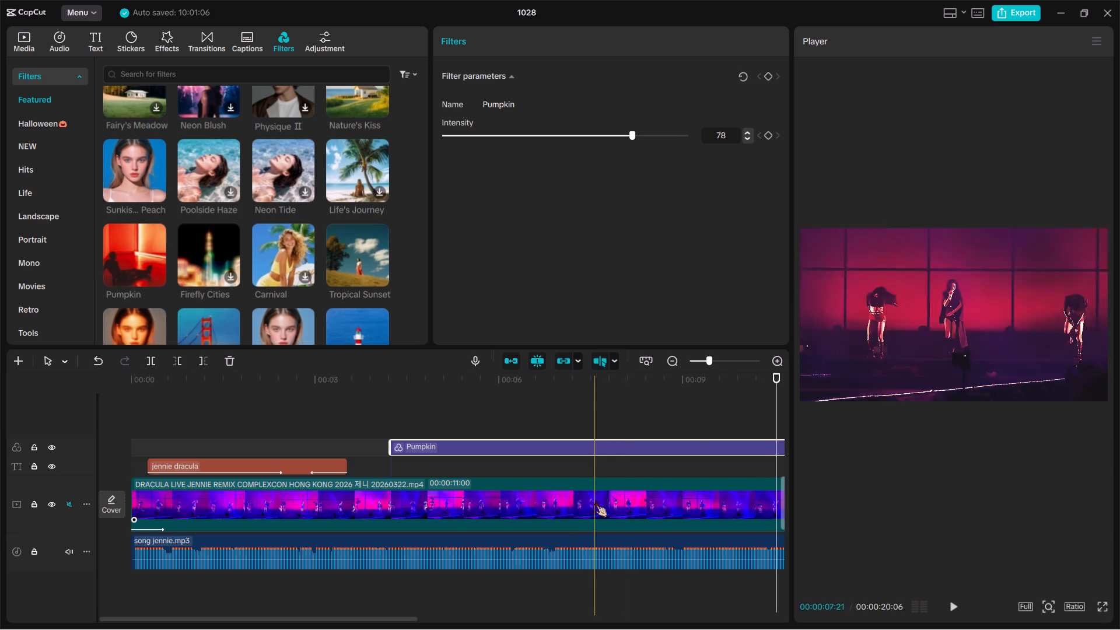
{"action": "key", "text": "space"}
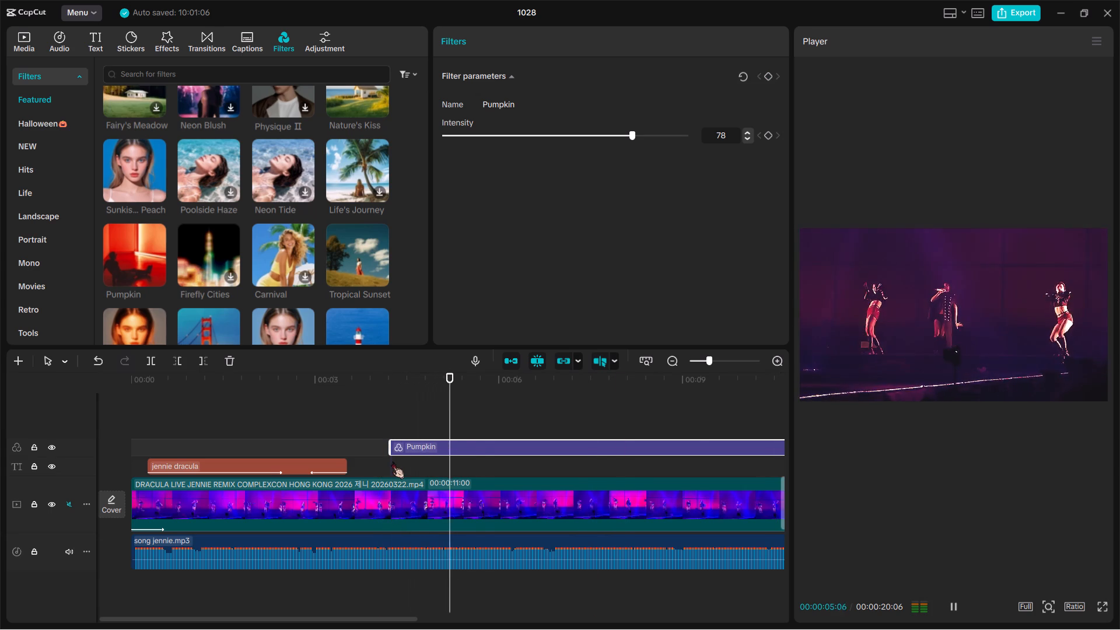
Preview the Pumpkin filter's start and add an intensity keyframe of 0 at 00:00:04:11.
{"action": "key", "text": "space"}
{"action": "key", "text": "space"}
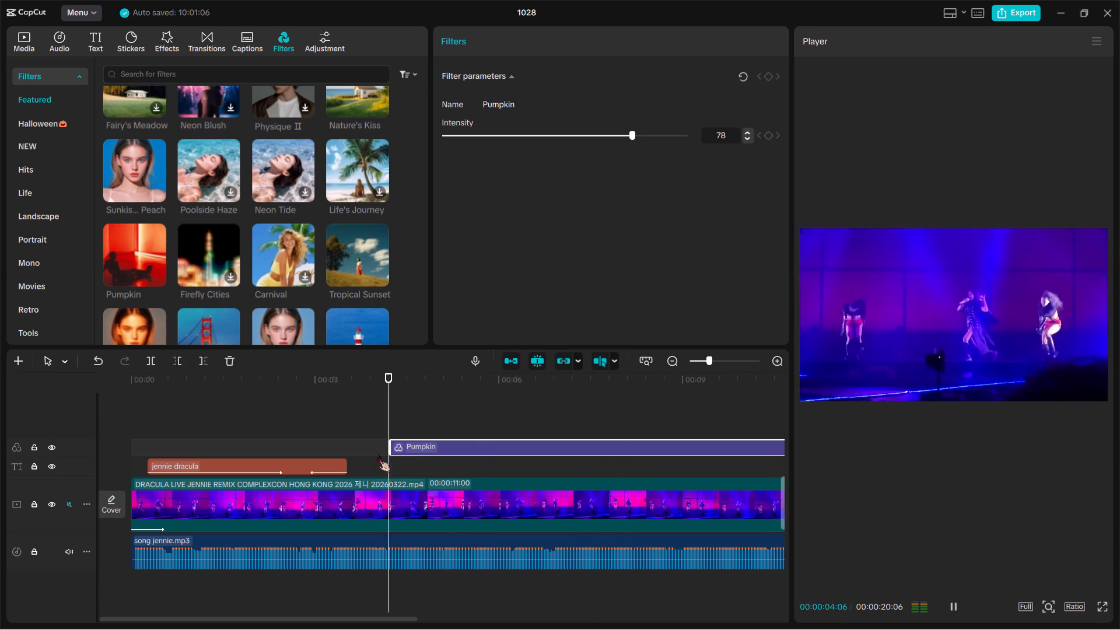
{"action": "key", "text": "space"}
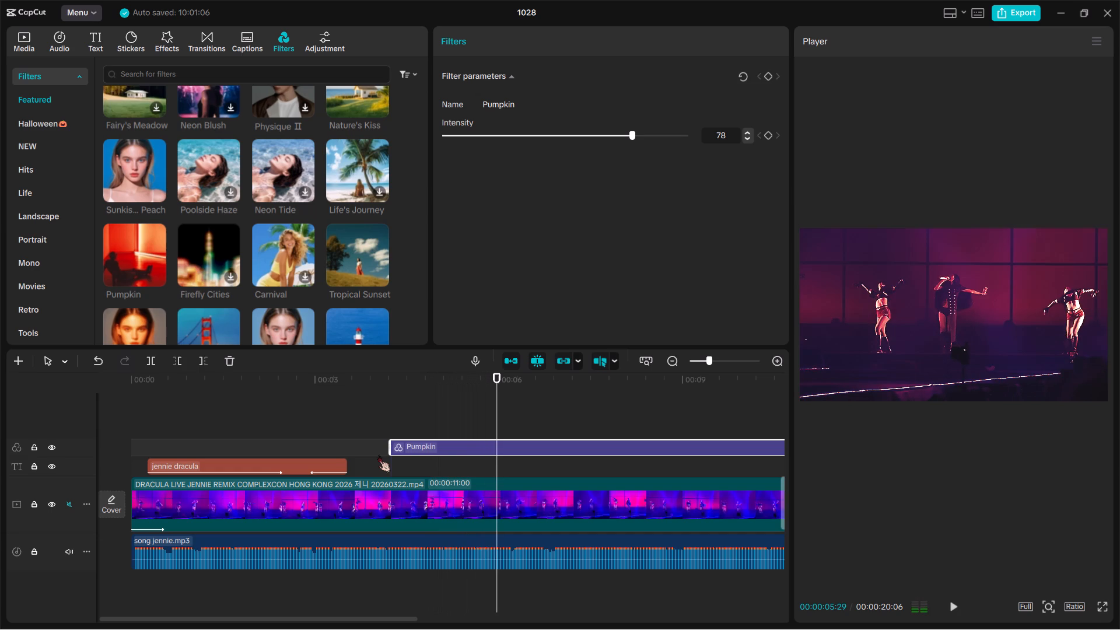
{"action": "left_click", "coordinate": [398, 433]}
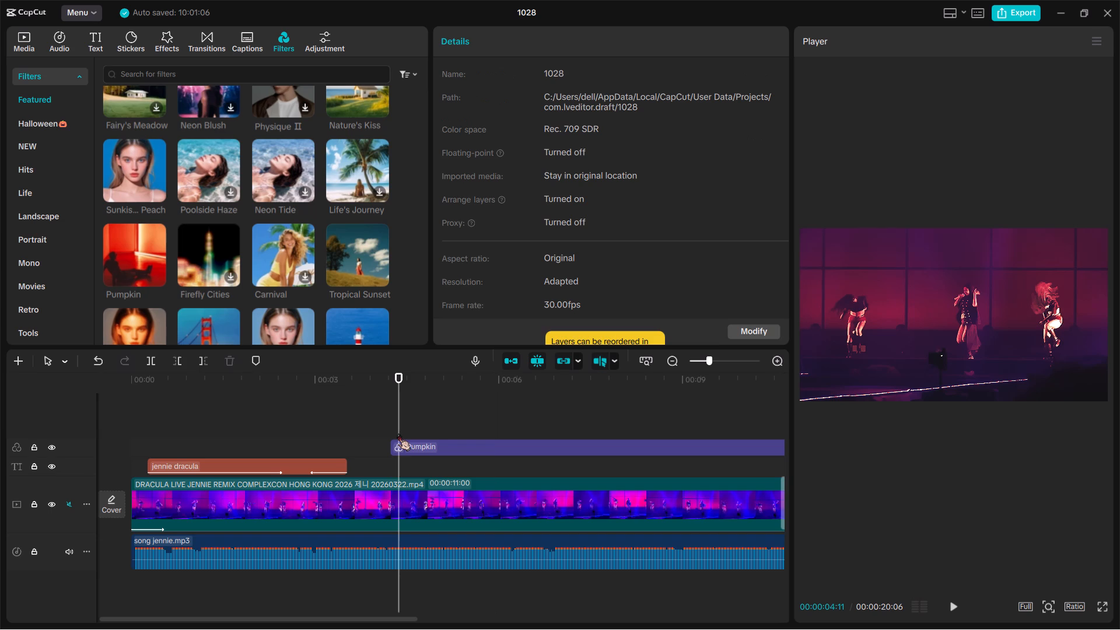
{"action": "left_click", "coordinate": [398, 446]}
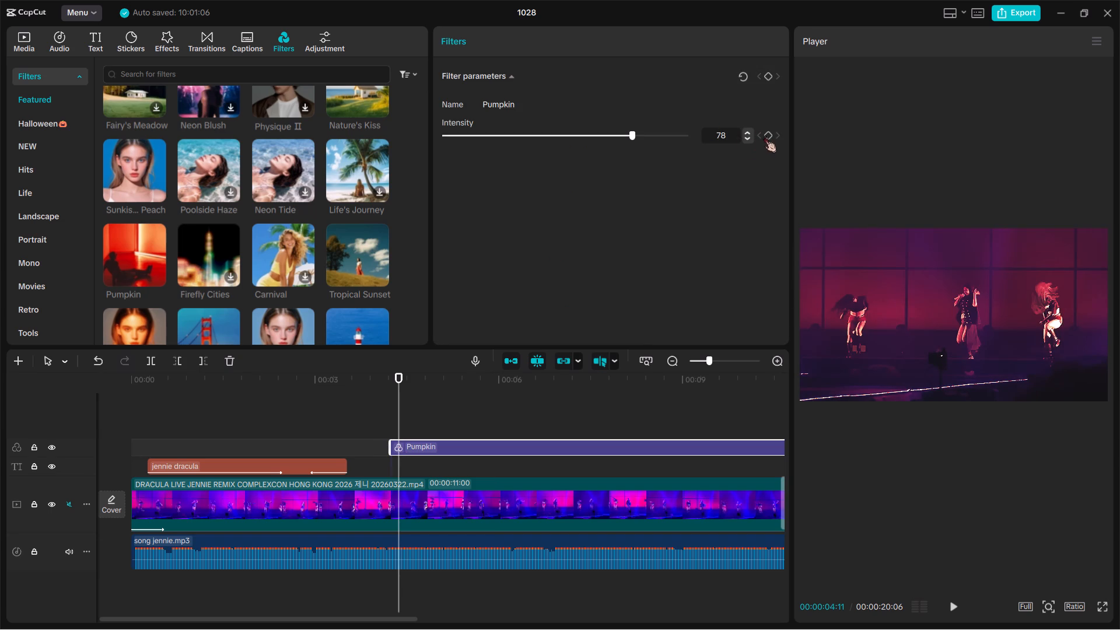
{"action": "left_click", "coordinate": [768, 135]}
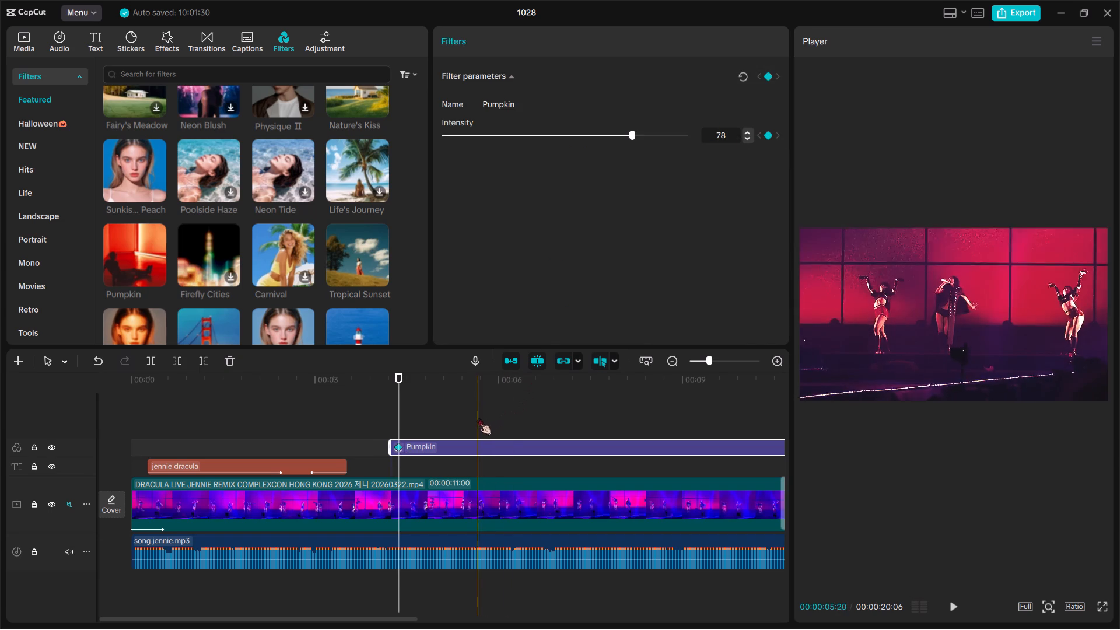
{"action": "left_click", "coordinate": [509, 418]}
{"action": "left_click", "coordinate": [508, 450]}
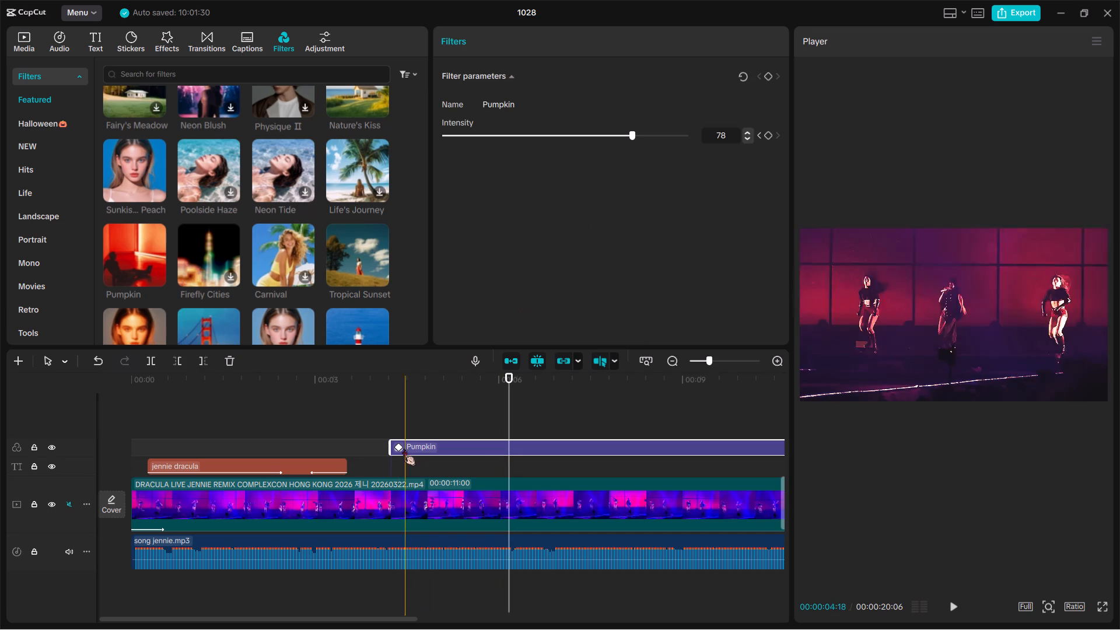
{"action": "key", "text": "space"}
{"action": "key", "text": "space"}
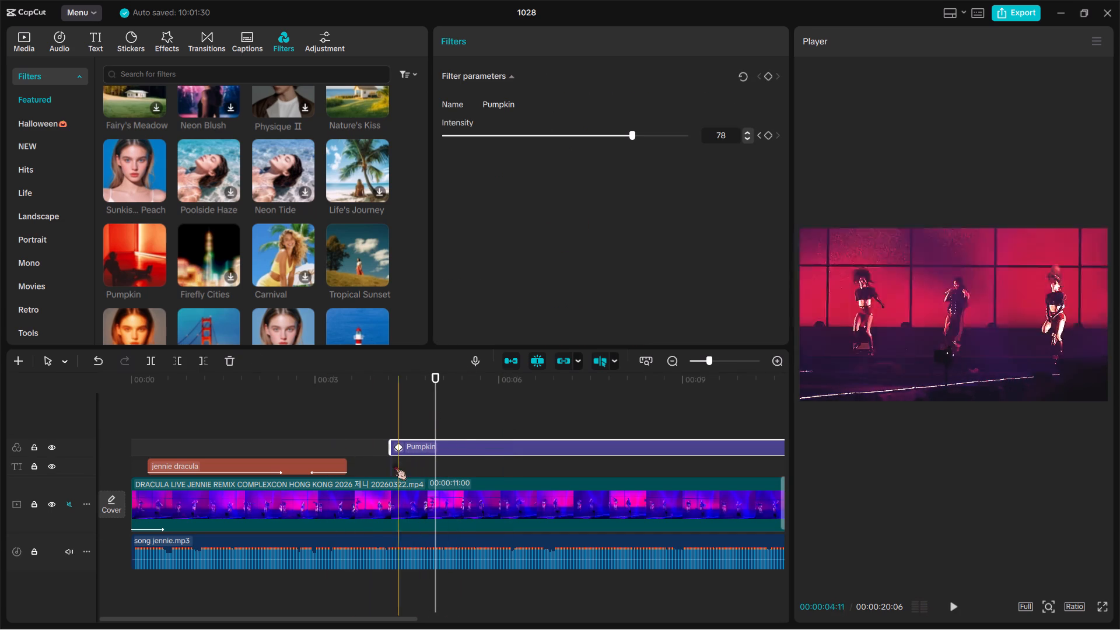
{"action": "left_click", "coordinate": [398, 440]}
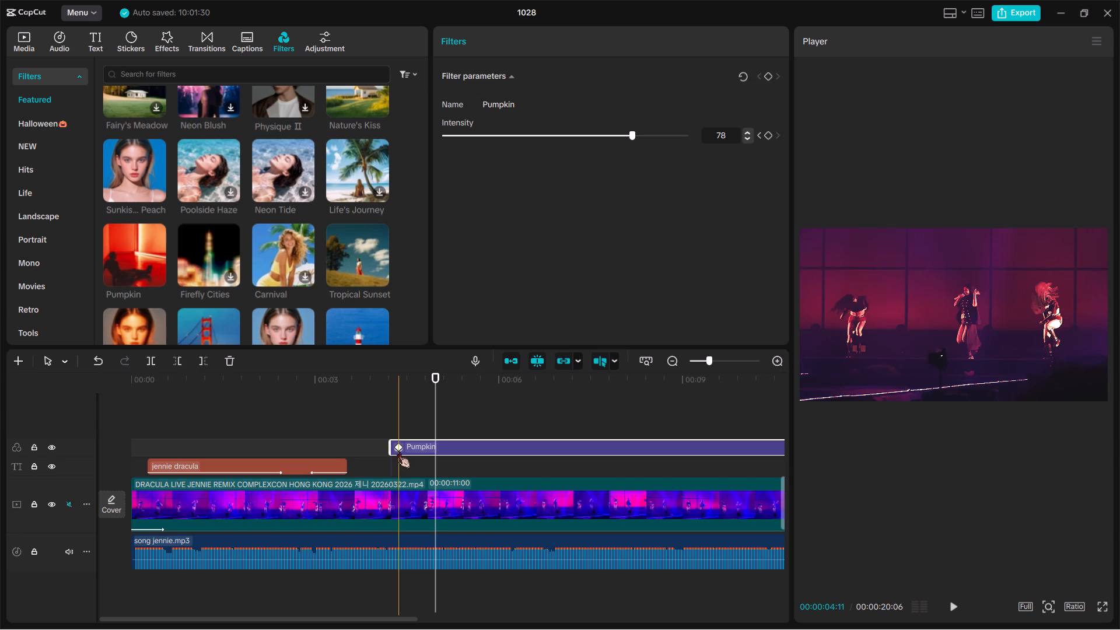
{"action": "left_click", "coordinate": [398, 443]}
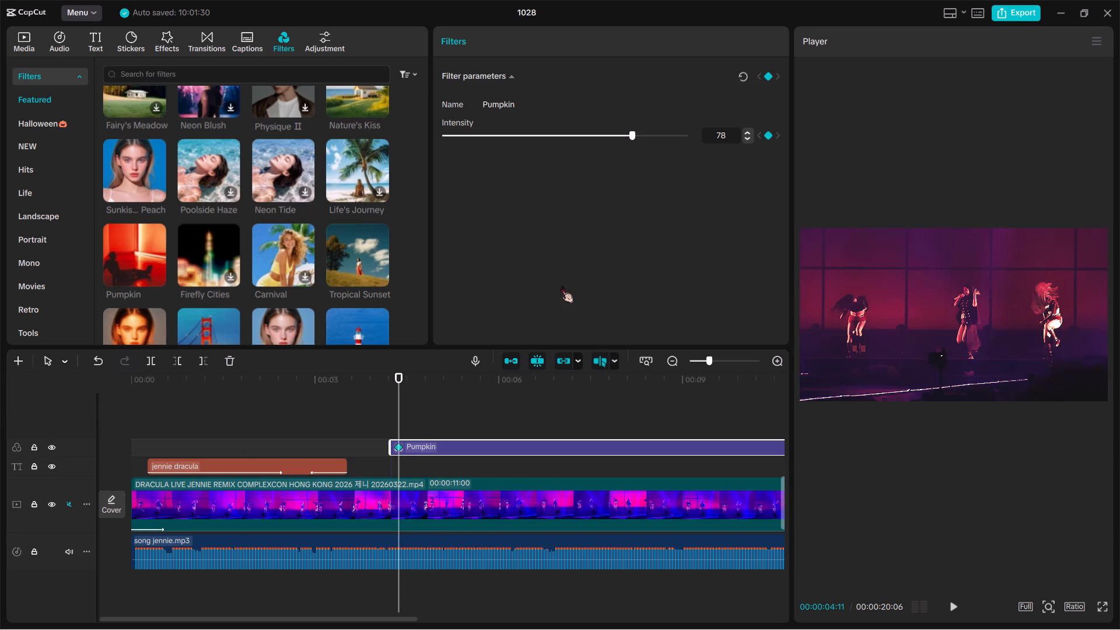
{"action": "left_click_drag", "start_coordinate": [621, 134], "coordinate": [435, 139]}
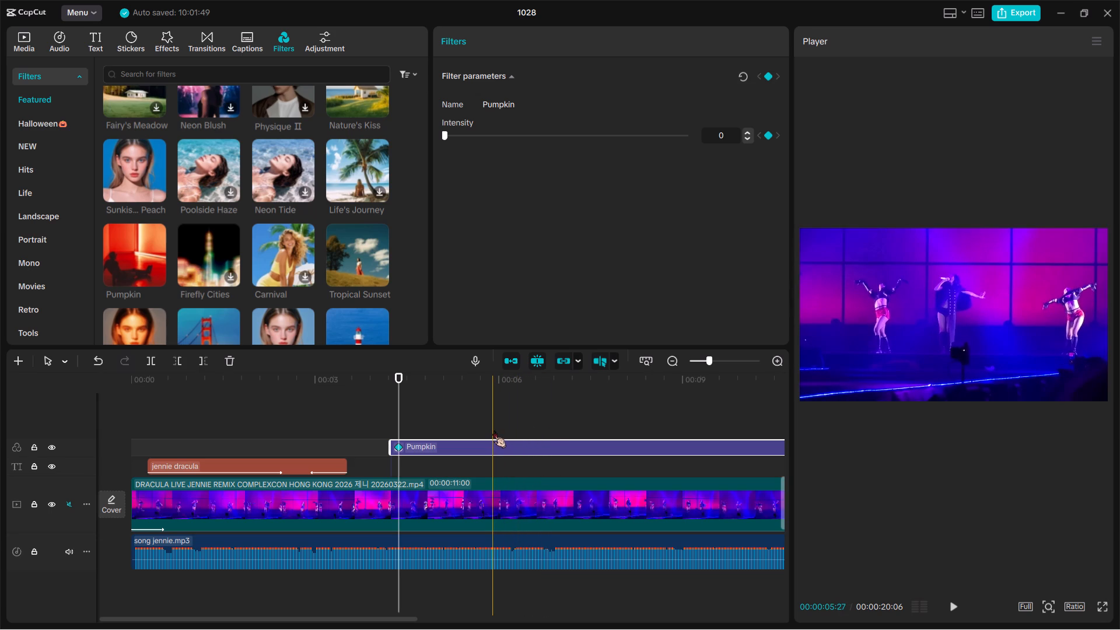
Add a second intensity keyframe to the Pumpkin filter at 00:00:05:27 with intensity 71.
{"action": "left_click", "coordinate": [494, 430]}
{"action": "left_click", "coordinate": [494, 444]}
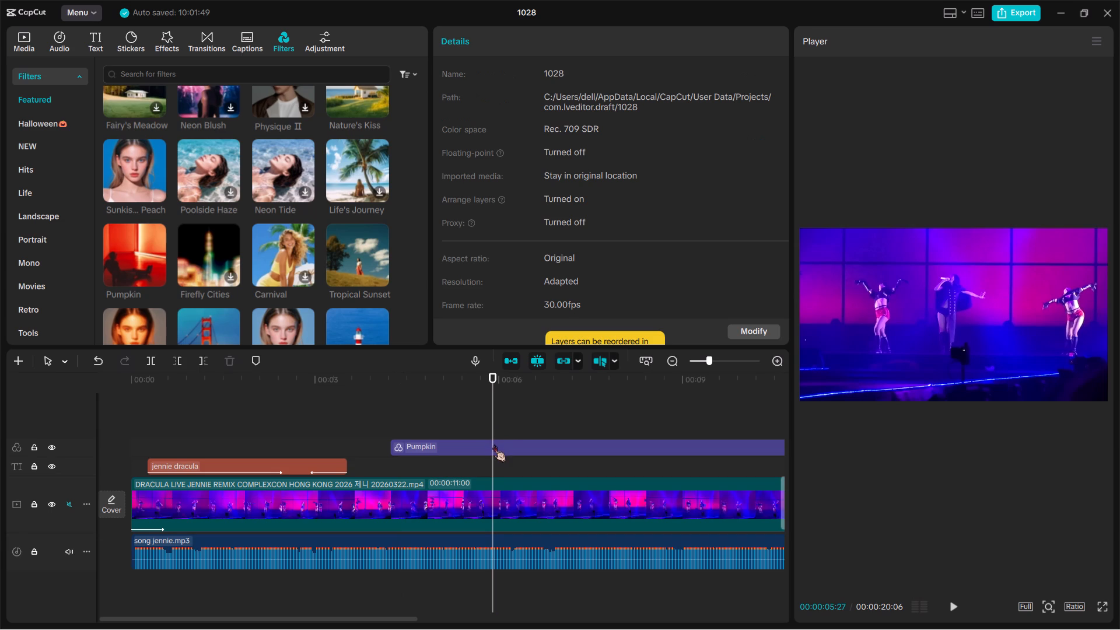
{"action": "left_click_drag", "start_coordinate": [447, 130], "coordinate": [616, 142]}
{"action": "left_click", "coordinate": [573, 308]}
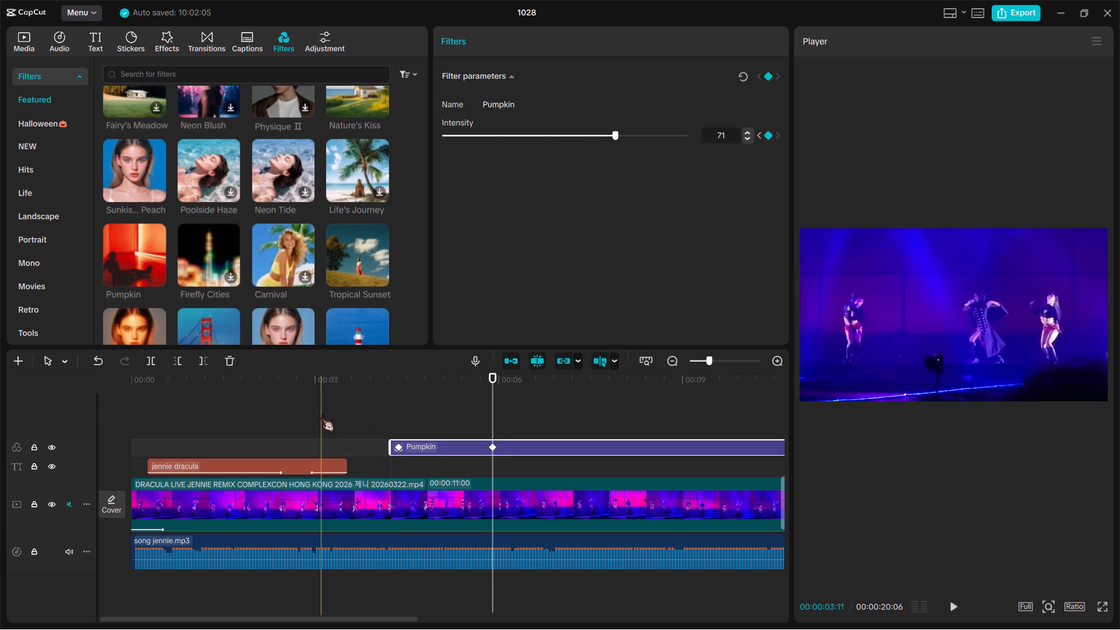
Play back the Pumpkin filter's fade-in and the second clip to check how the look changes across the first transition.
{"action": "left_click", "coordinate": [321, 414]}
{"action": "key", "text": "space"}
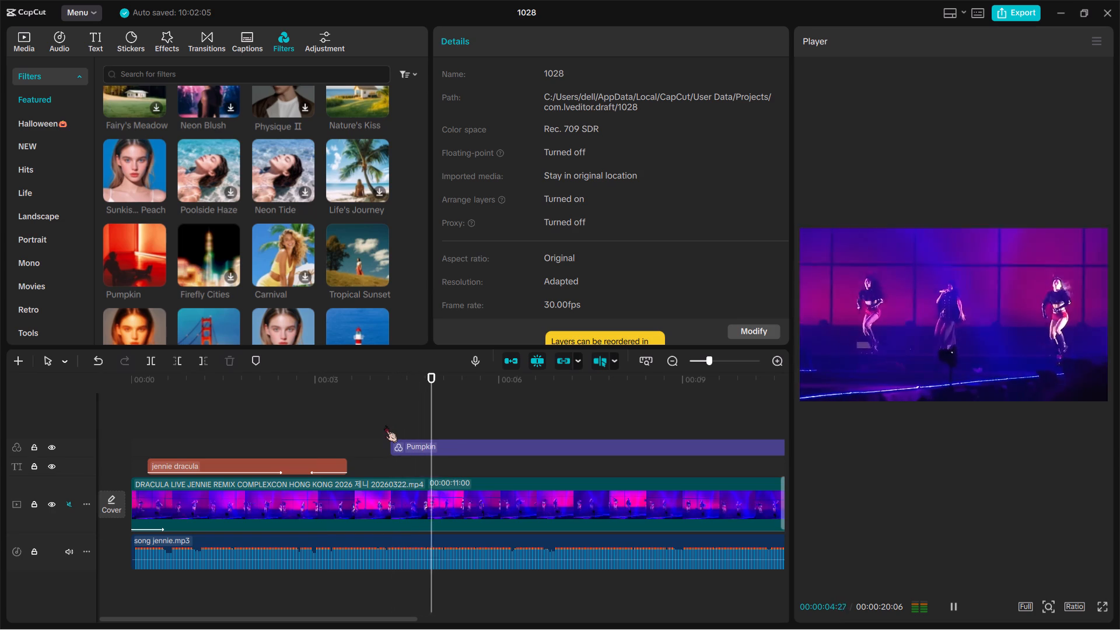
{"action": "key", "text": "space"}
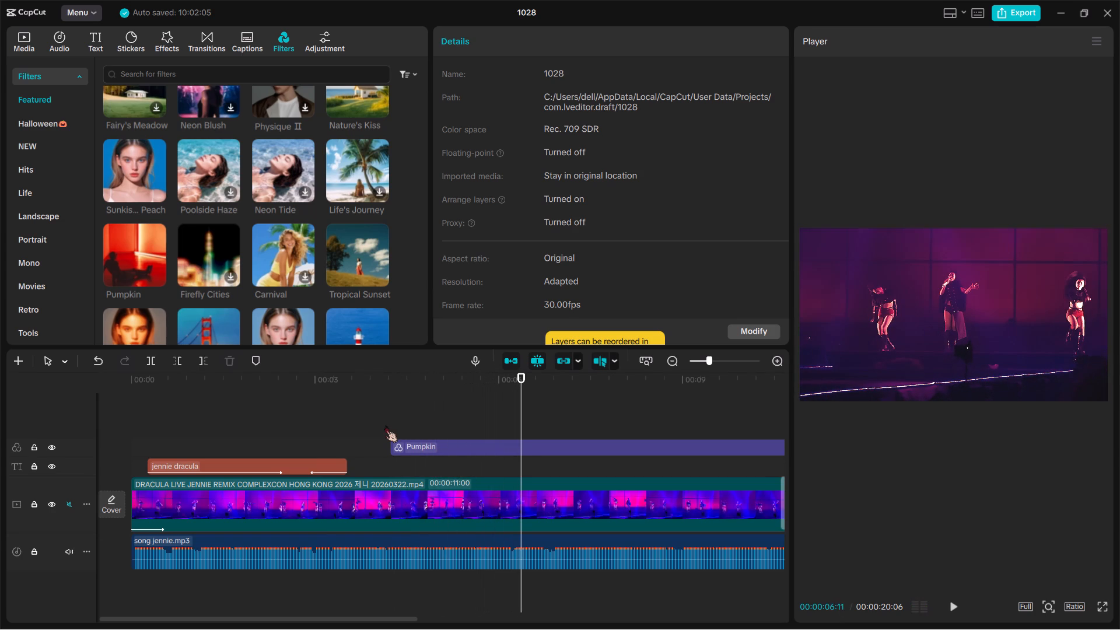
{"action": "scroll", "coordinate": [385, 425], "scroll_direction": "left", "scroll_amount": 1}
{"action": "scroll", "coordinate": [385, 425], "scroll_direction": "right", "scroll_amount": 1}
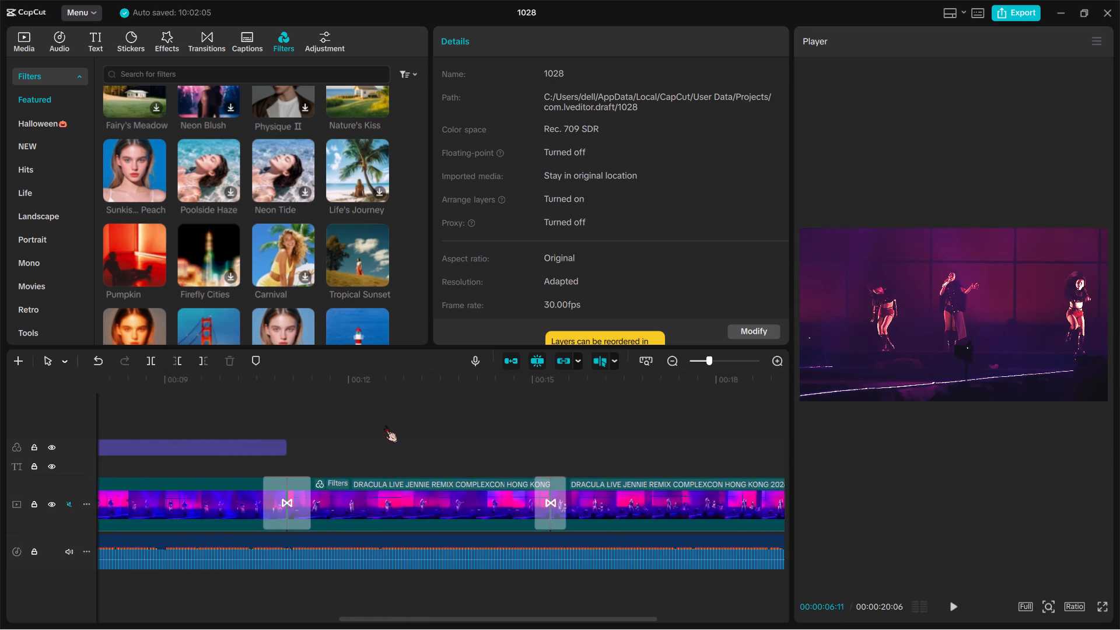
{"action": "scroll", "coordinate": [385, 425], "scroll_direction": "right", "scroll_amount": 1}
{"action": "key", "text": "space"}
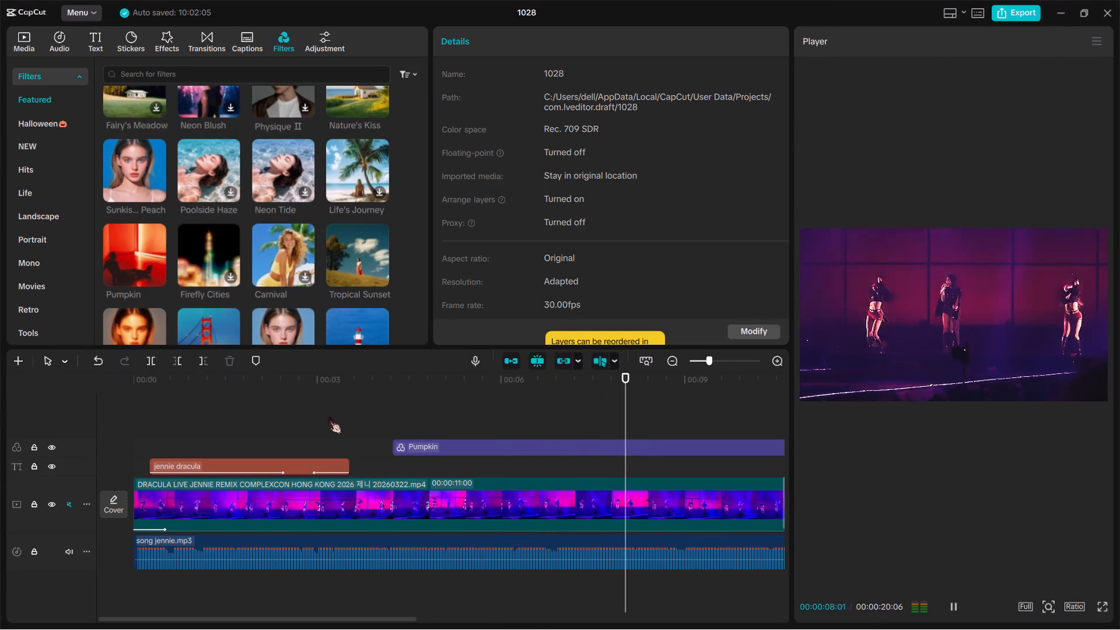
{"action": "scroll", "coordinate": [329, 416], "scroll_direction": "down", "scroll_amount": 1}
{"action": "scroll", "coordinate": [329, 416], "scroll_direction": "left", "scroll_amount": 1}
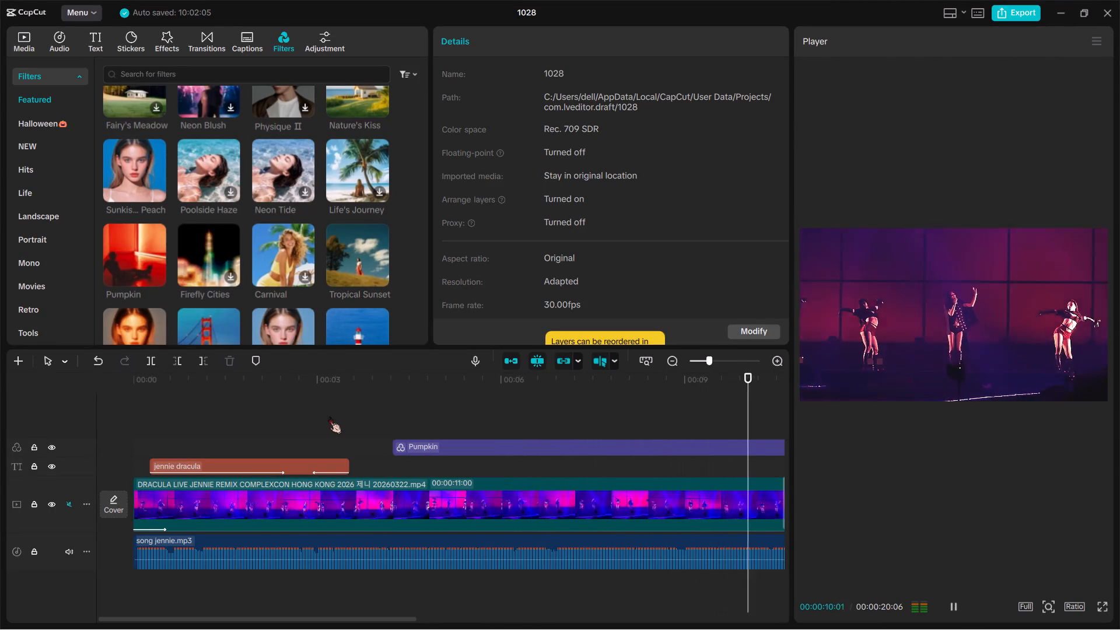
{"action": "scroll", "coordinate": [329, 416], "scroll_direction": "left", "scroll_amount": 1}
{"action": "scroll", "coordinate": [335, 471], "scroll_direction": "left", "scroll_amount": 1}
{"action": "left_click", "coordinate": [335, 471]}
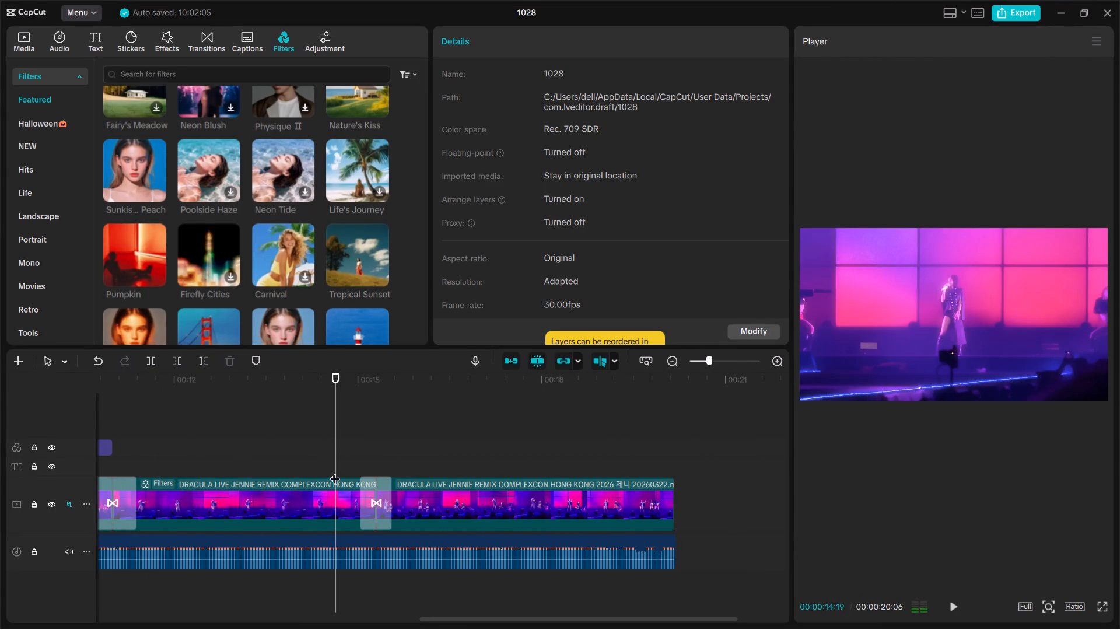
{"action": "right_click", "coordinate": [335, 471]}
{"action": "key", "text": "space"}
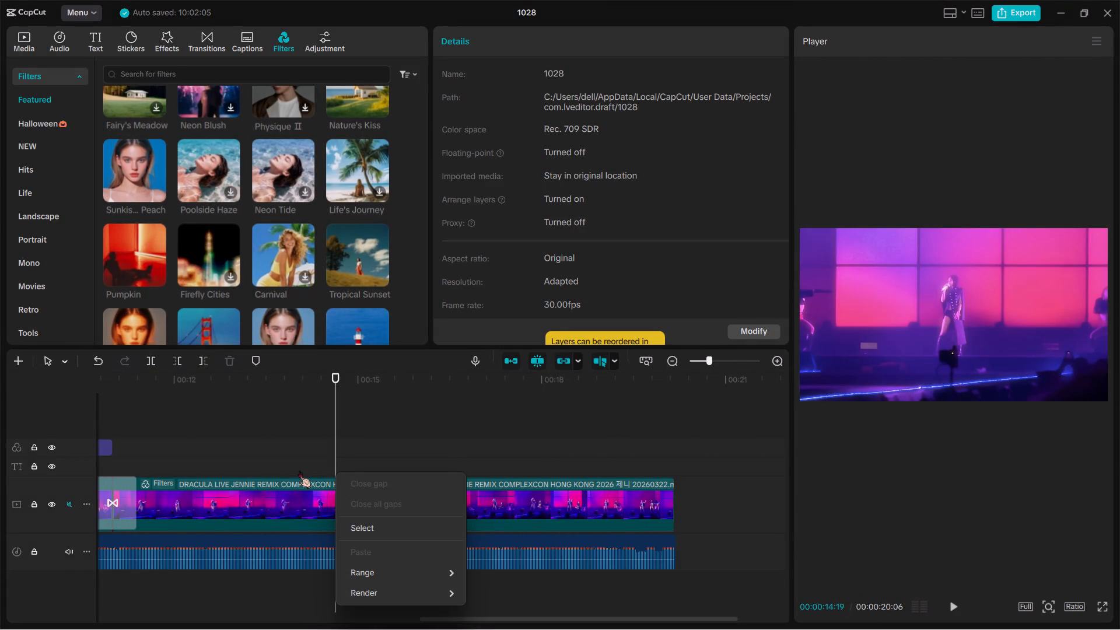
{"action": "left_click", "coordinate": [286, 454]}
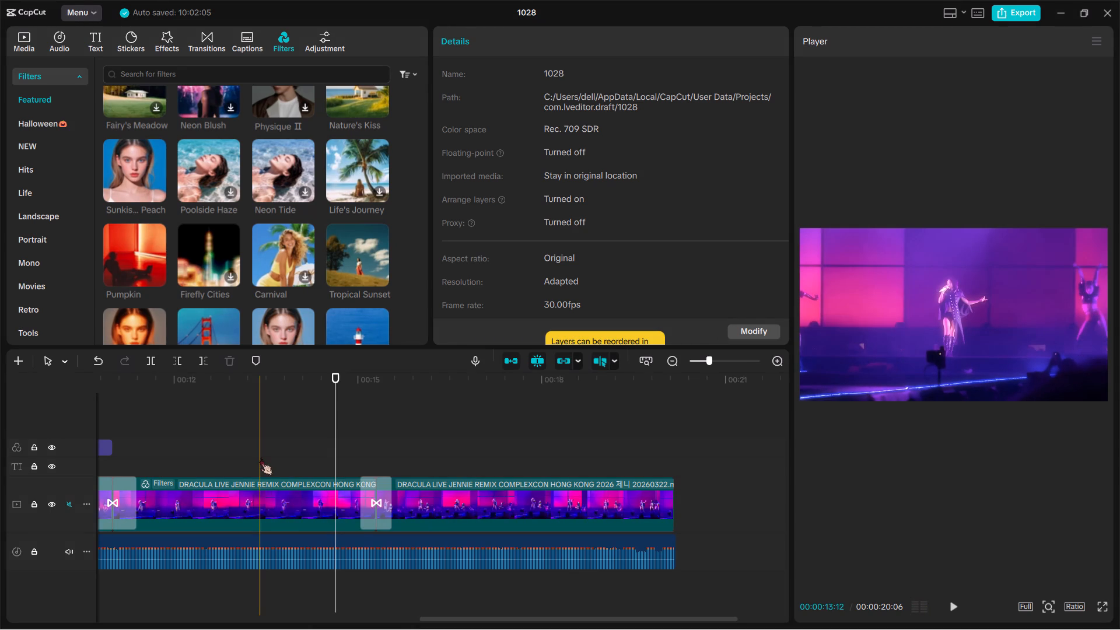
{"action": "scroll", "coordinate": [267, 489], "scroll_direction": "right", "scroll_amount": 1}
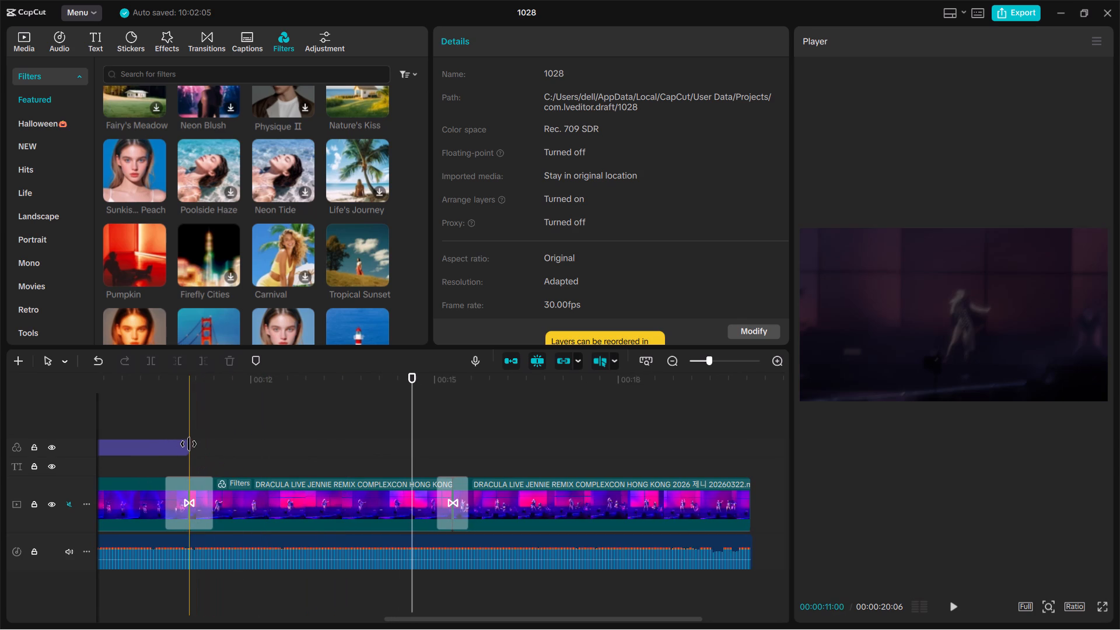
{"action": "key", "text": "space"}
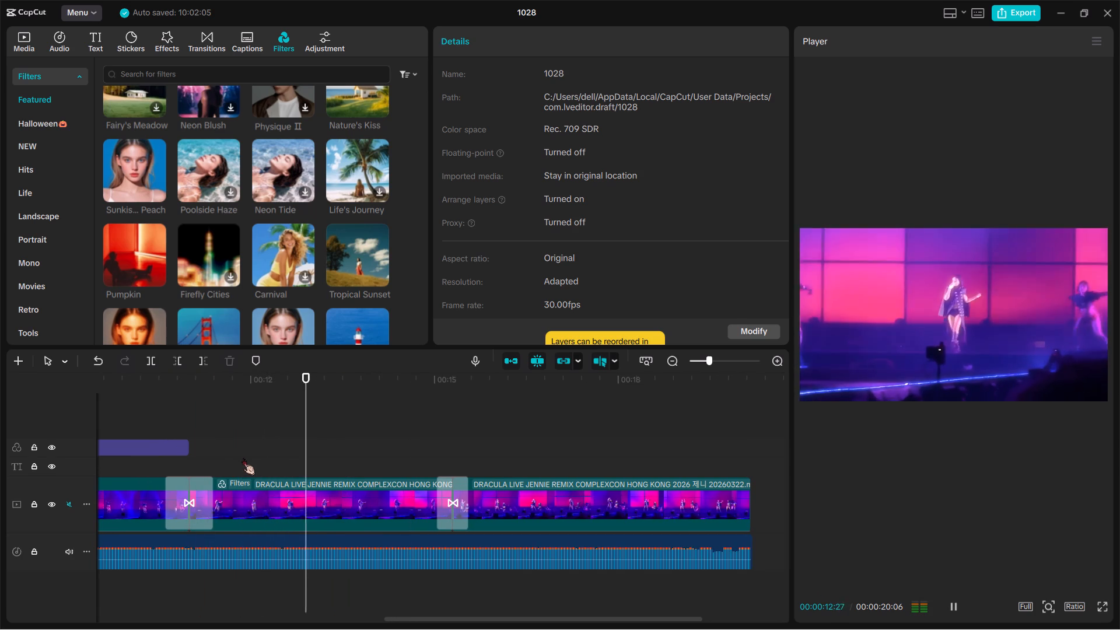
{"action": "key", "text": "space"}
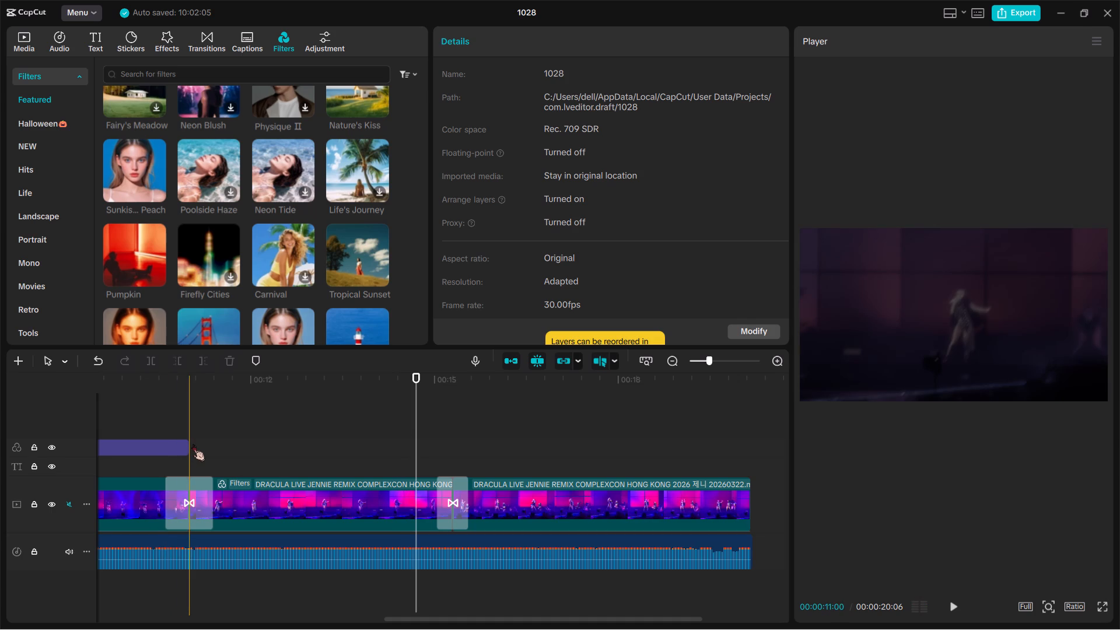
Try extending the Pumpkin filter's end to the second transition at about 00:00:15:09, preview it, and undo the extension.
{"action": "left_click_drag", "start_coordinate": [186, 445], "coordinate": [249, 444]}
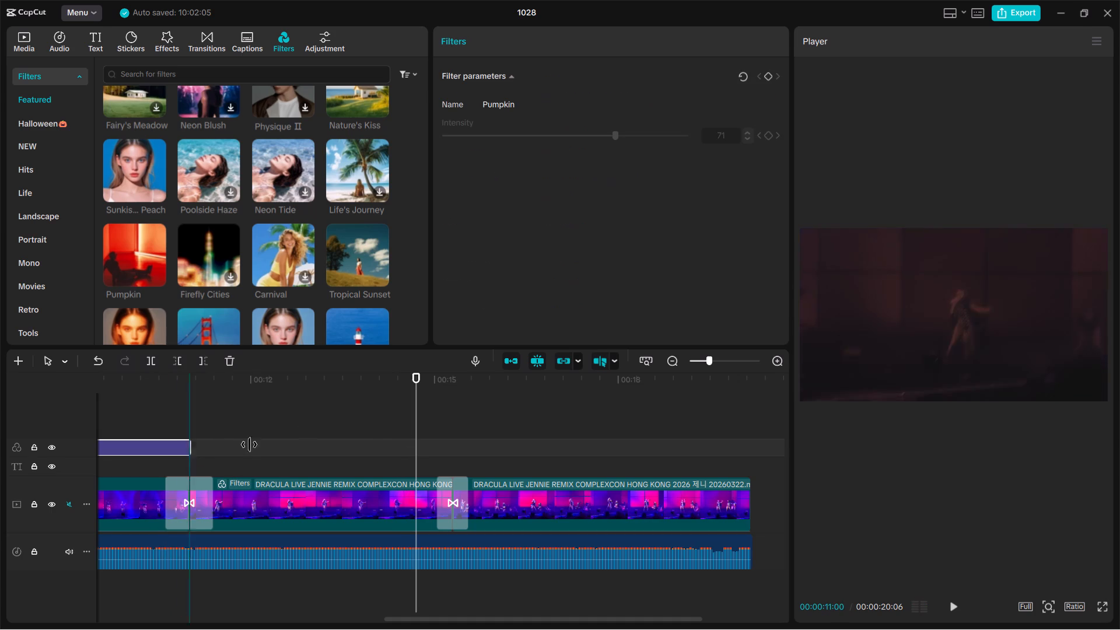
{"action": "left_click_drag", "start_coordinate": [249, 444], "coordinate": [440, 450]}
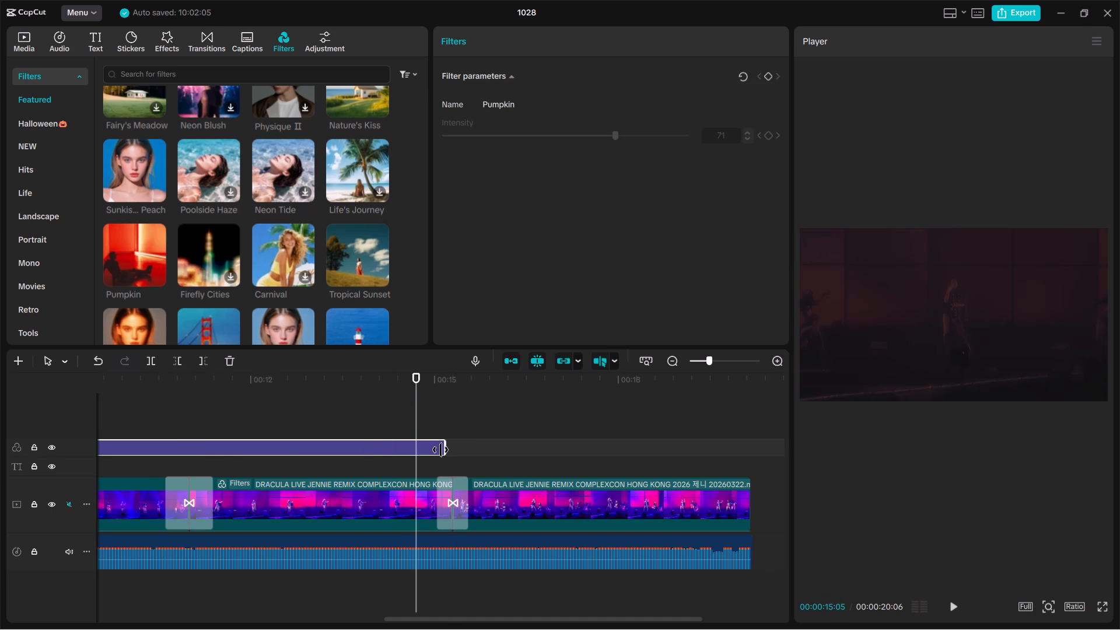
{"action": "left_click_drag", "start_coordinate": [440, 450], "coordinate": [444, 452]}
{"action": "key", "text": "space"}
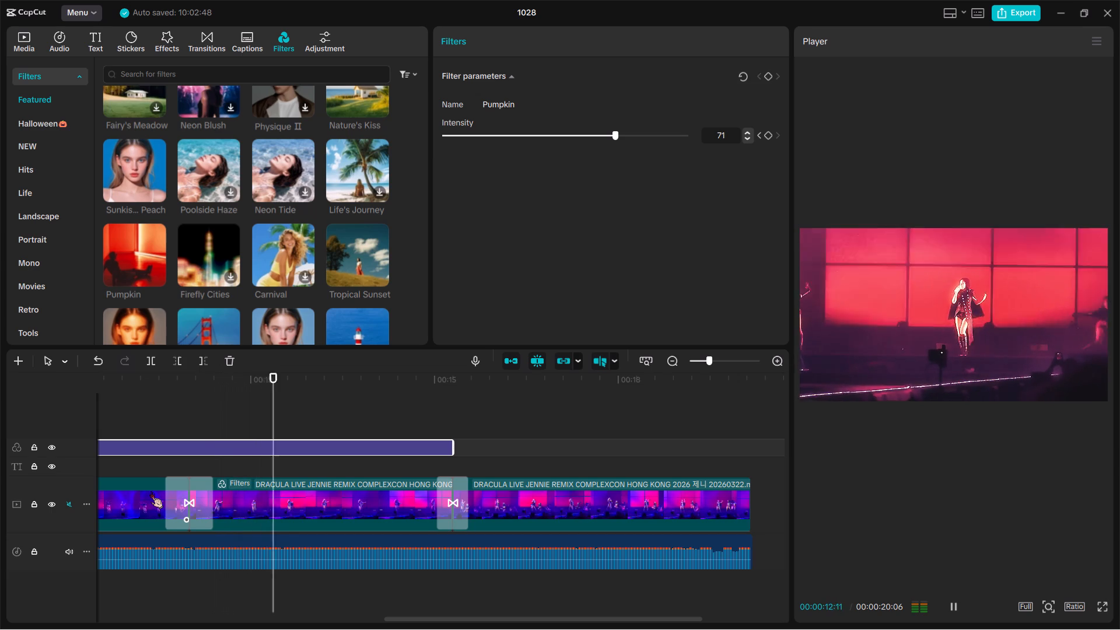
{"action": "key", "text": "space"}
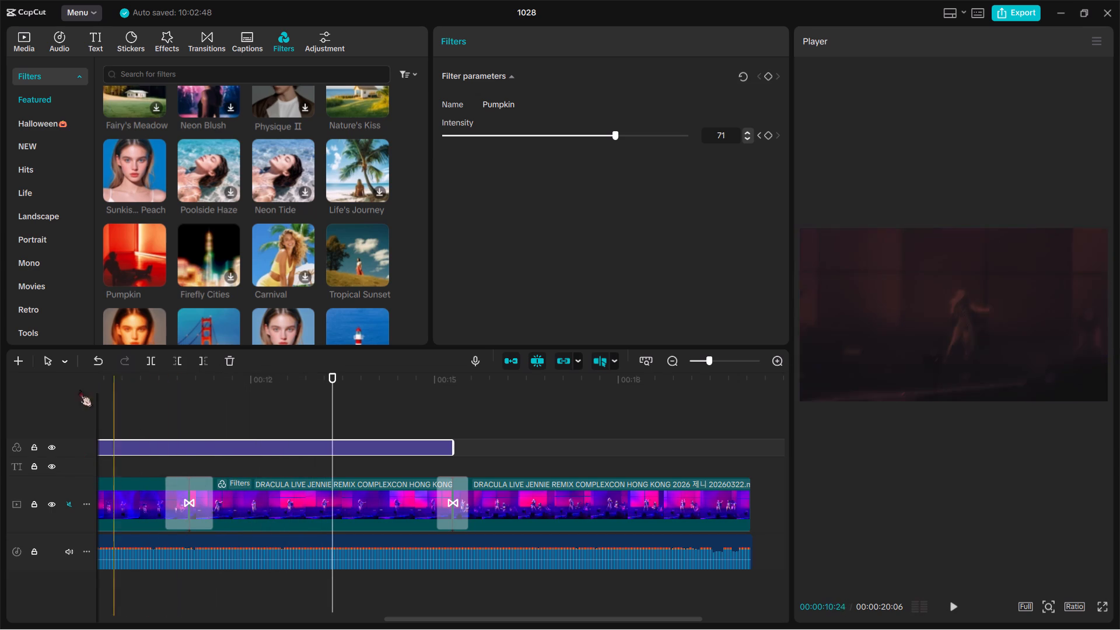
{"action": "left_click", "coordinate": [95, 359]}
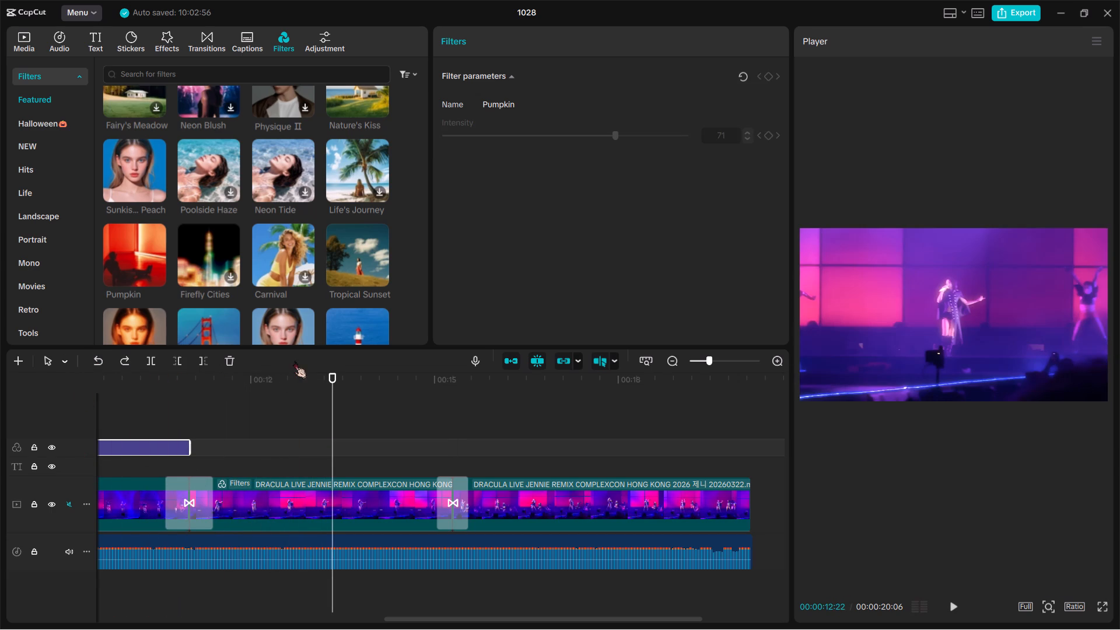
Add another Pumpkin filter directly after the first, spanning from about 00:00:11:00 to 00:00:15:09 over the second clip.
{"action": "left_click_drag", "start_coordinate": [130, 259], "coordinate": [216, 447]}
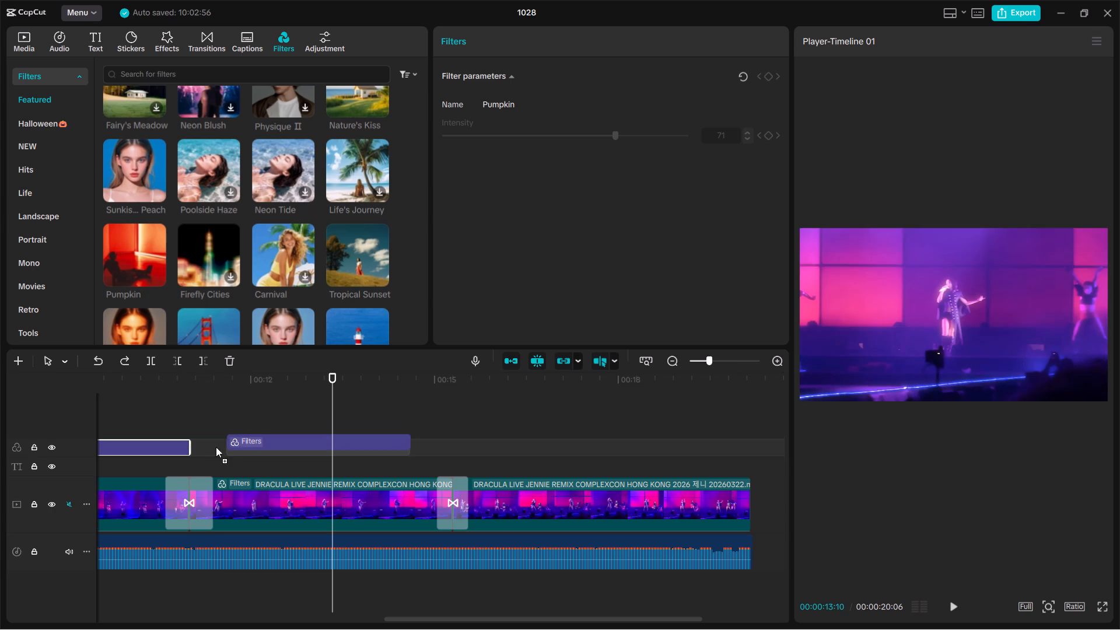
{"action": "left_click_drag", "start_coordinate": [216, 447], "coordinate": [191, 450]}
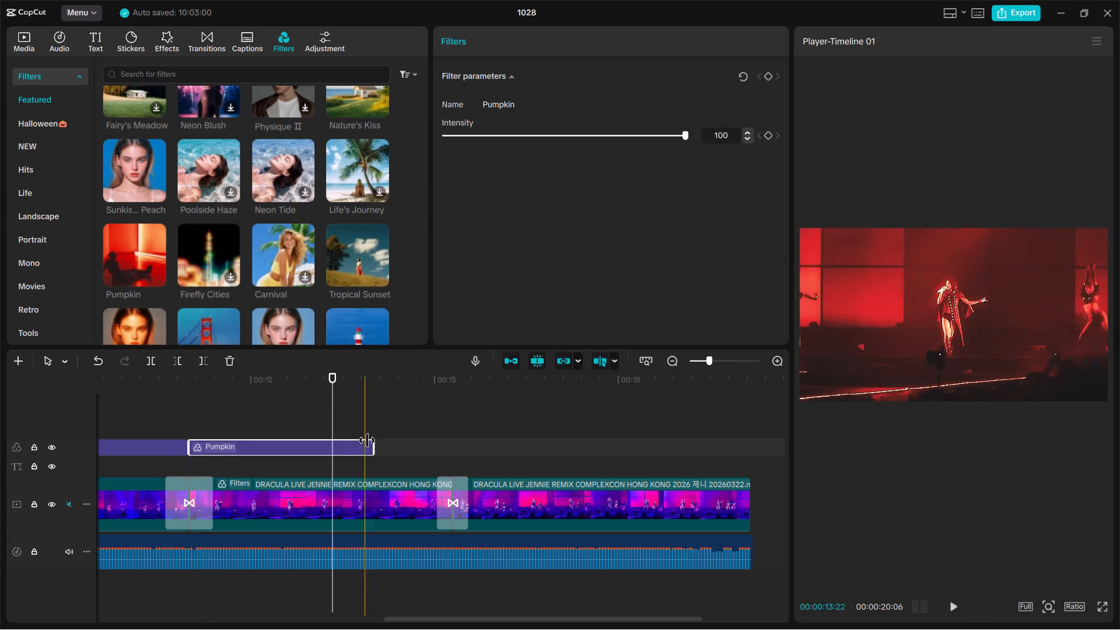
{"action": "left_click_drag", "start_coordinate": [376, 442], "coordinate": [454, 440]}
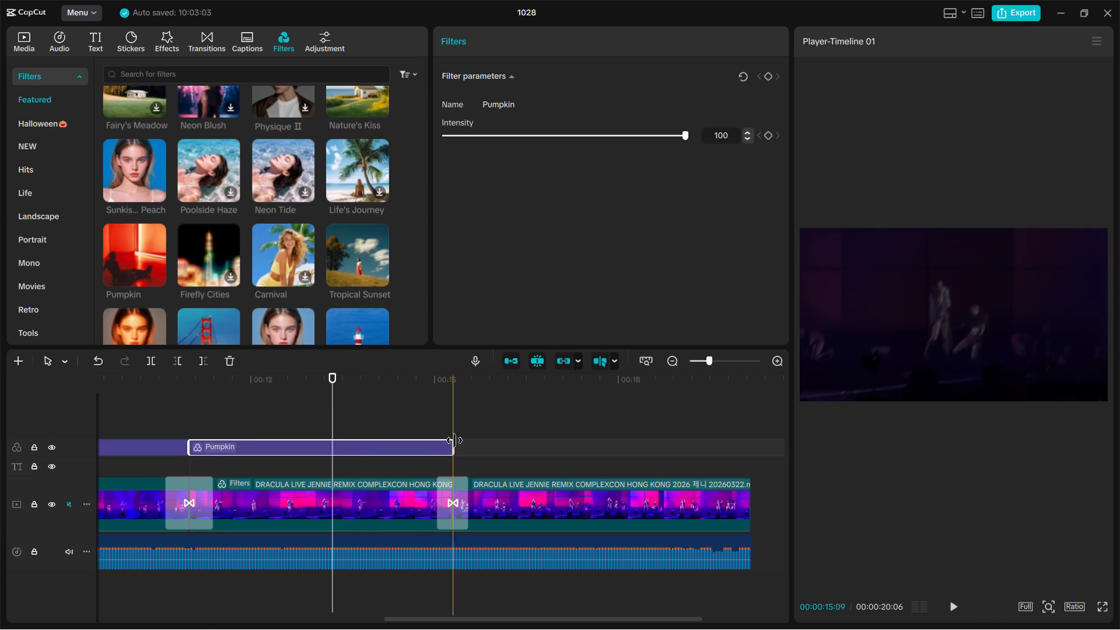
Set the second Pumpkin filter's intensity to 40 and play back the second clip into the third.
{"action": "left_click_drag", "start_coordinate": [661, 133], "coordinate": [510, 131]}
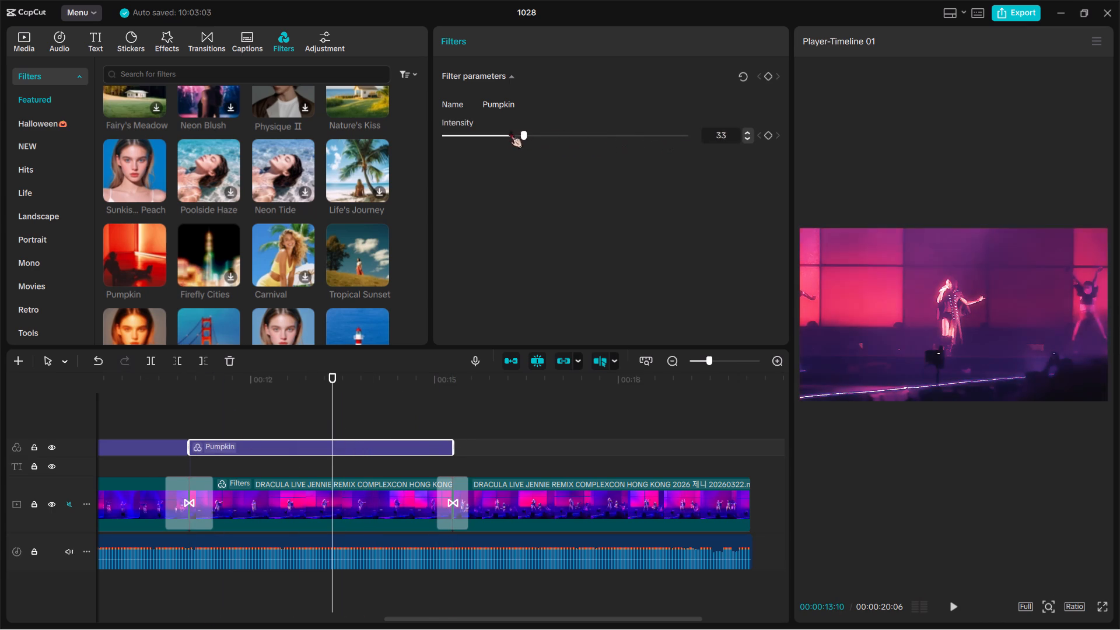
{"action": "left_click_drag", "start_coordinate": [510, 131], "coordinate": [541, 123]}
{"action": "key", "text": "space"}
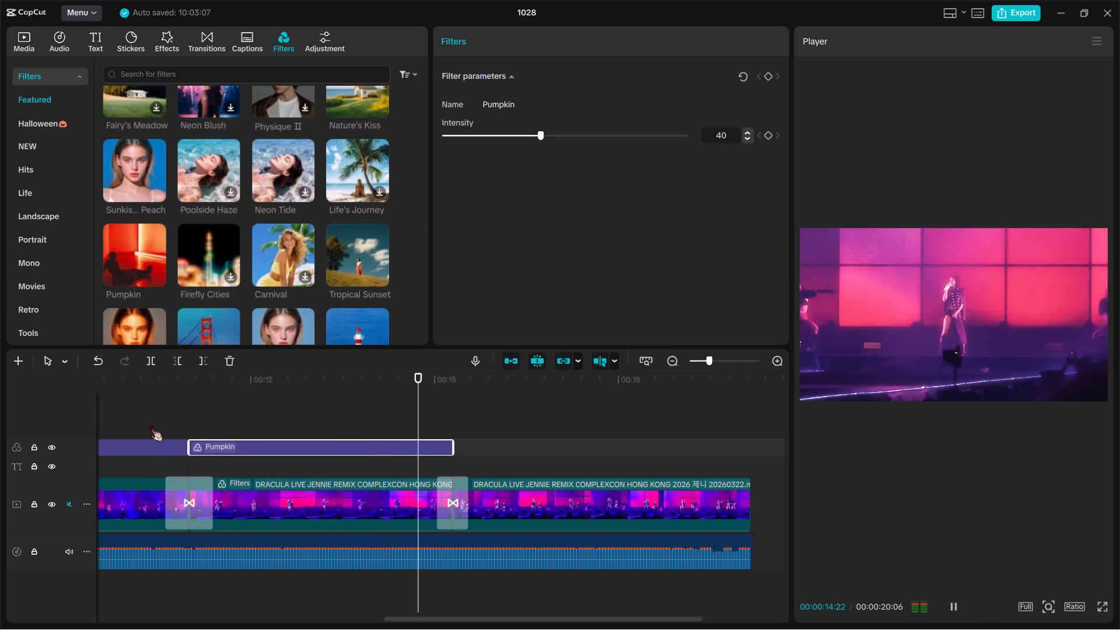
{"action": "key", "text": "space"}
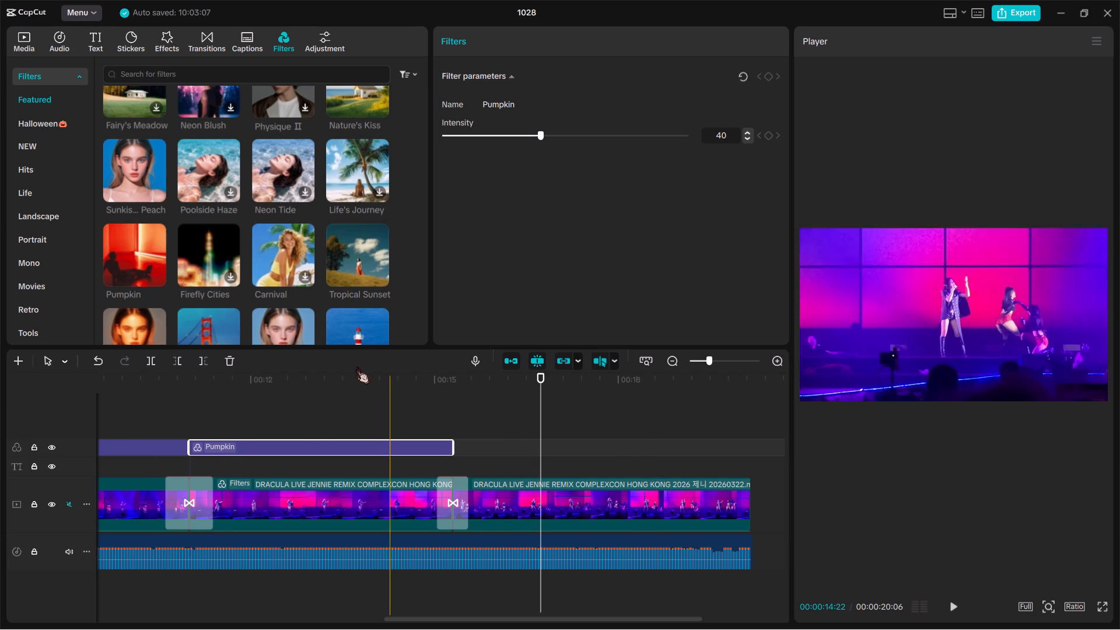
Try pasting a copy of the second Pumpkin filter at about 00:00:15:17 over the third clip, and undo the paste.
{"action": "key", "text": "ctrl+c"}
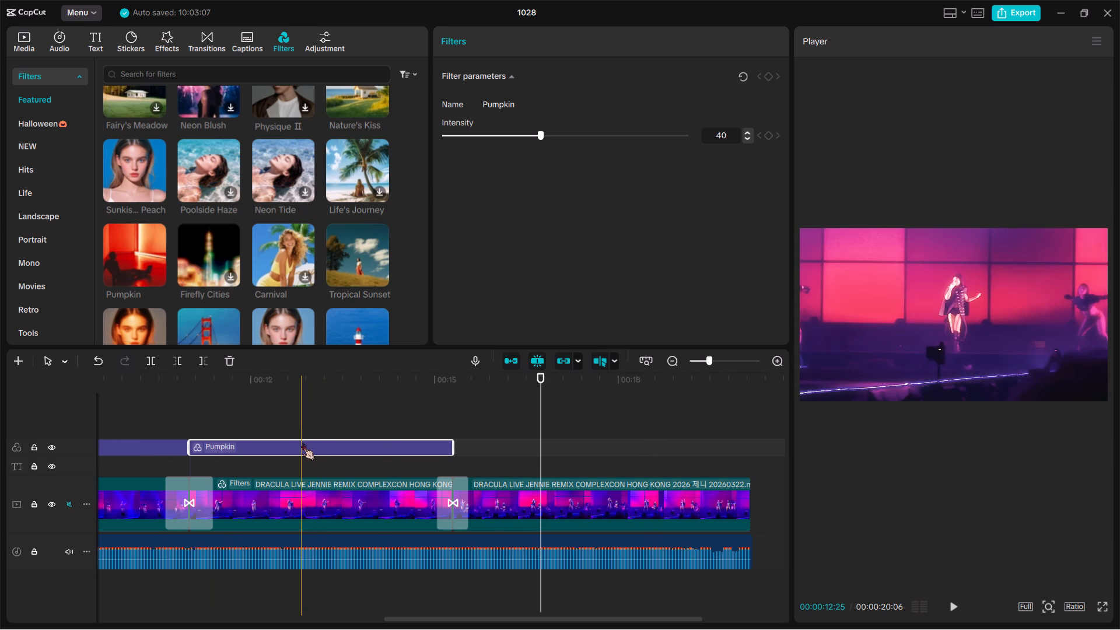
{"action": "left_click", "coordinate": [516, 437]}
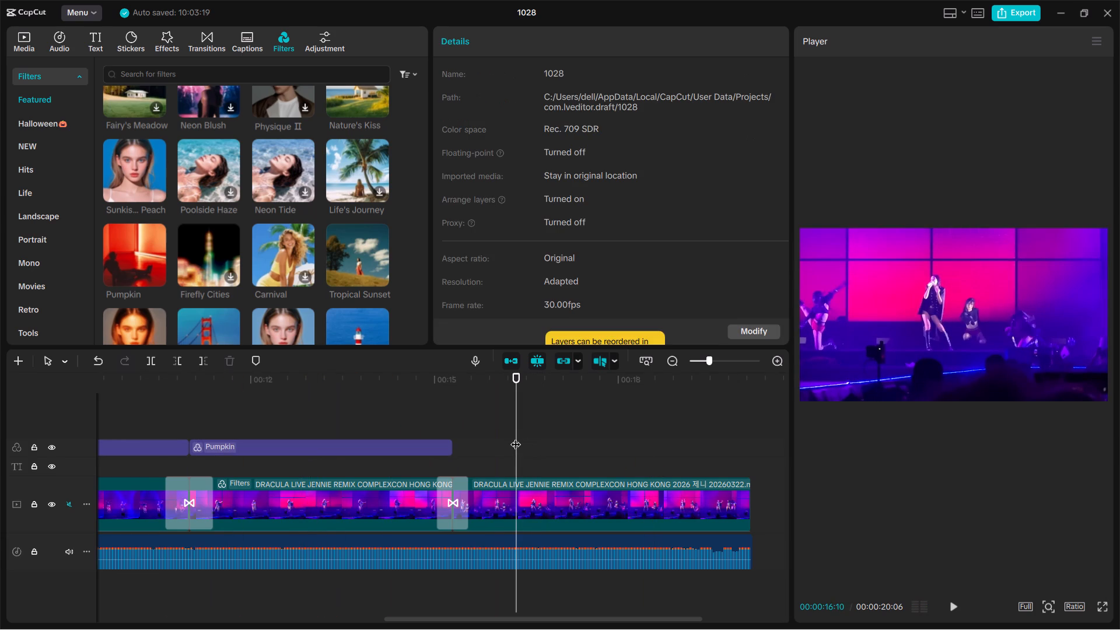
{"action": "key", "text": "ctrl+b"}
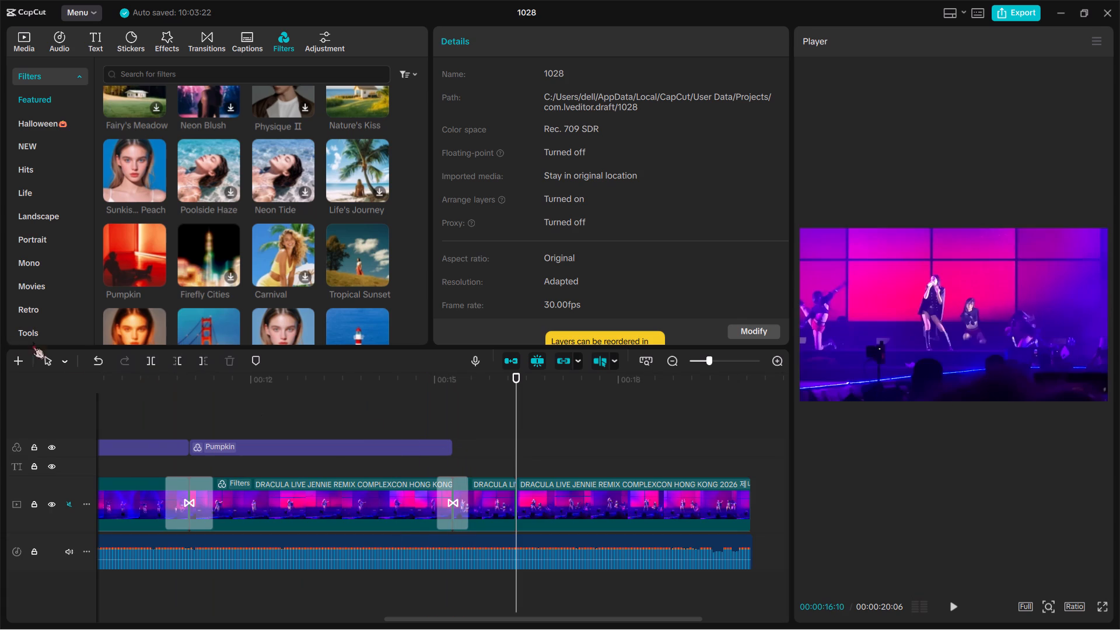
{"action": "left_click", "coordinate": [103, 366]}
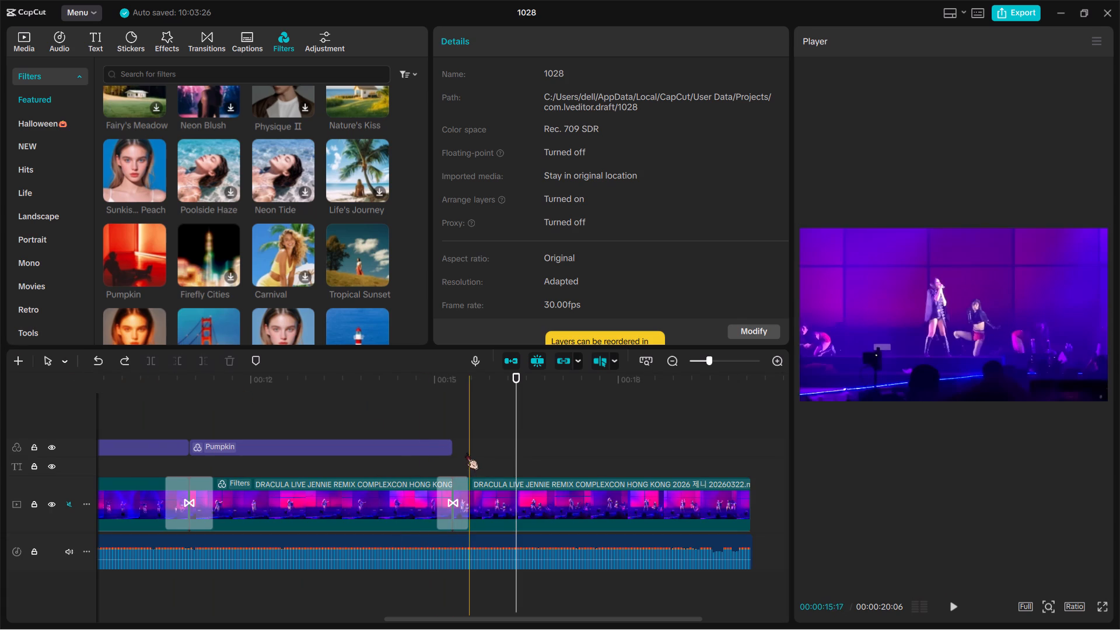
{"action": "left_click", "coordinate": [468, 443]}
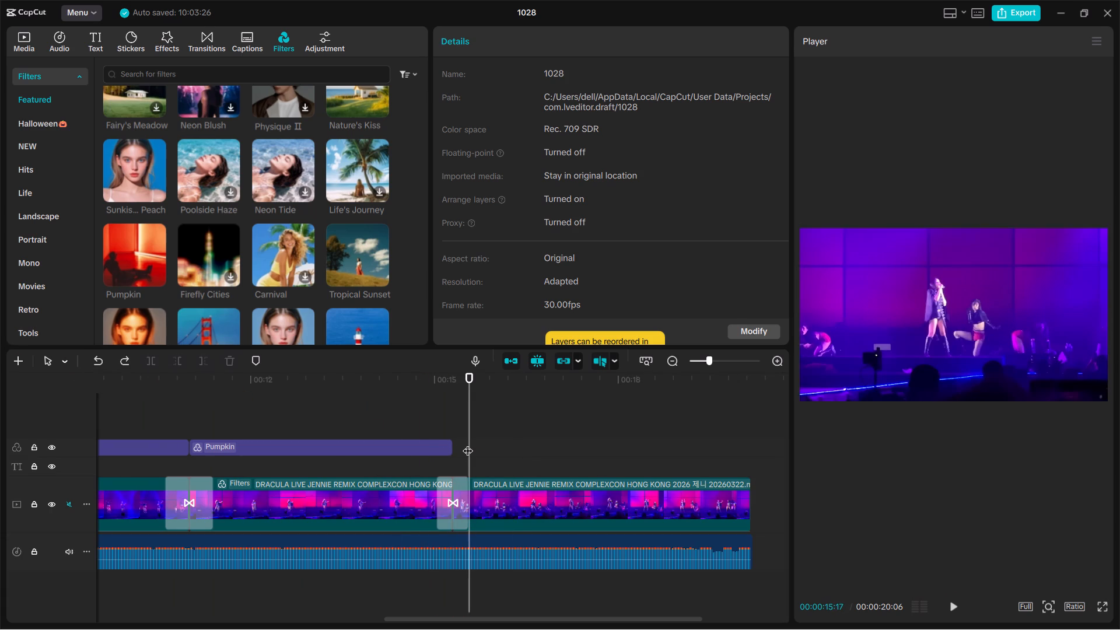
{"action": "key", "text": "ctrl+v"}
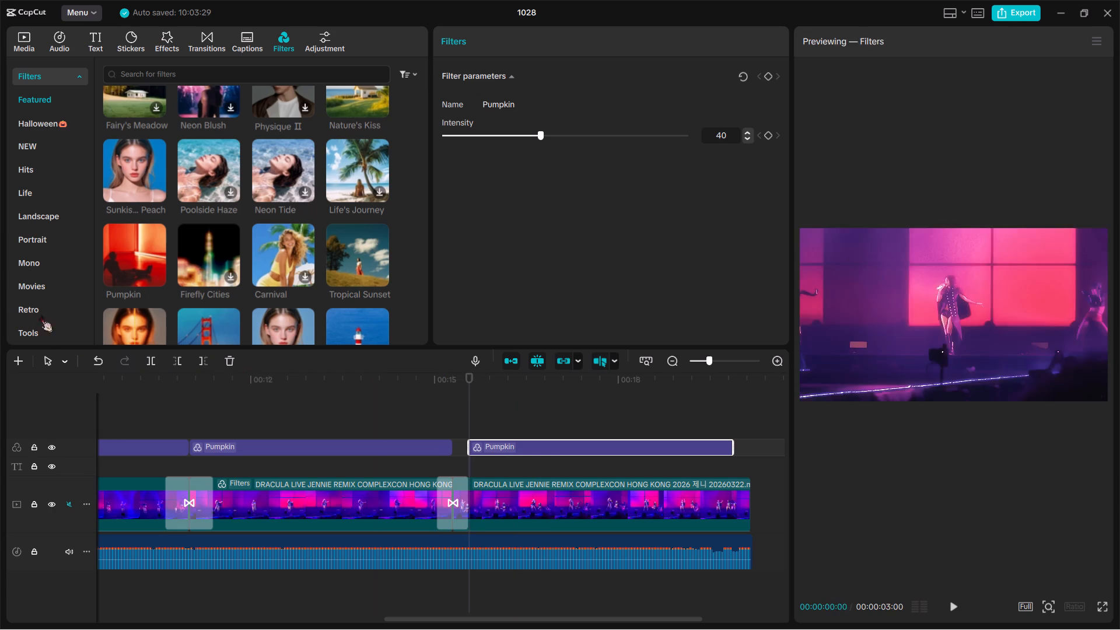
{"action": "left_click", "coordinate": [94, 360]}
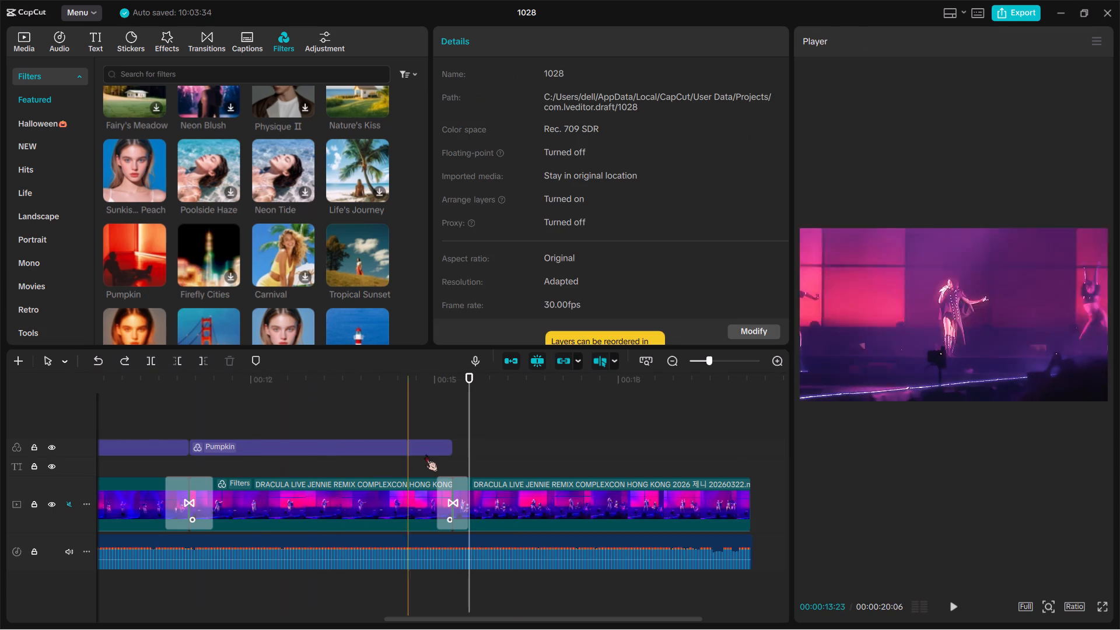
Extend the second Pumpkin filter's end to the end of the third clip and play back the result.
{"action": "left_click", "coordinate": [426, 452]}
{"action": "left_click_drag", "start_coordinate": [453, 446], "coordinate": [688, 412]}
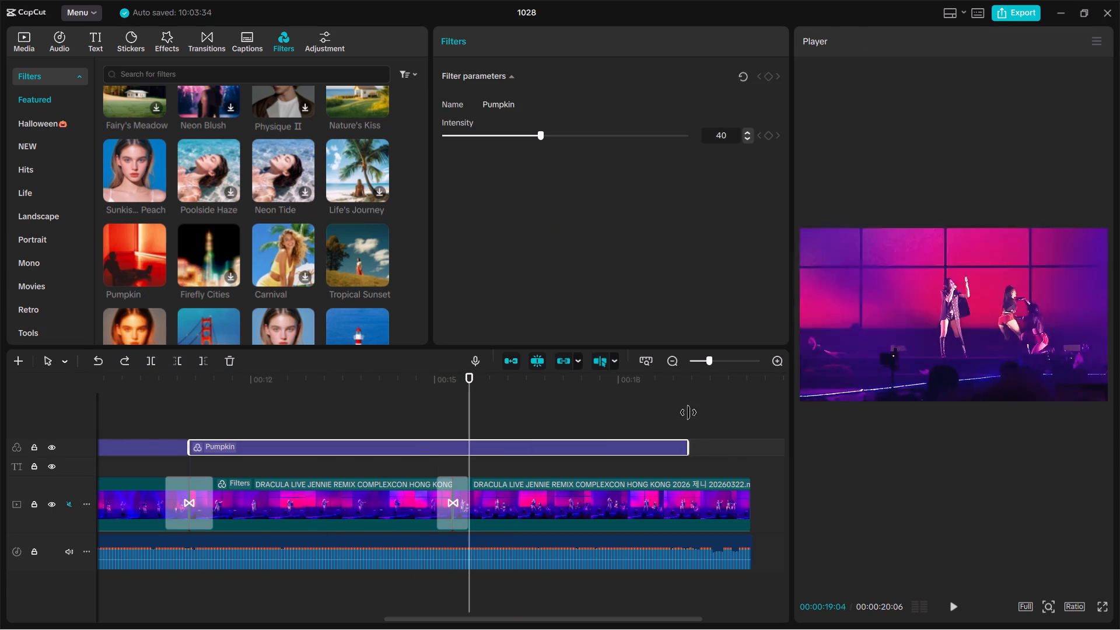
{"action": "left_click_drag", "start_coordinate": [688, 412], "coordinate": [739, 432]}
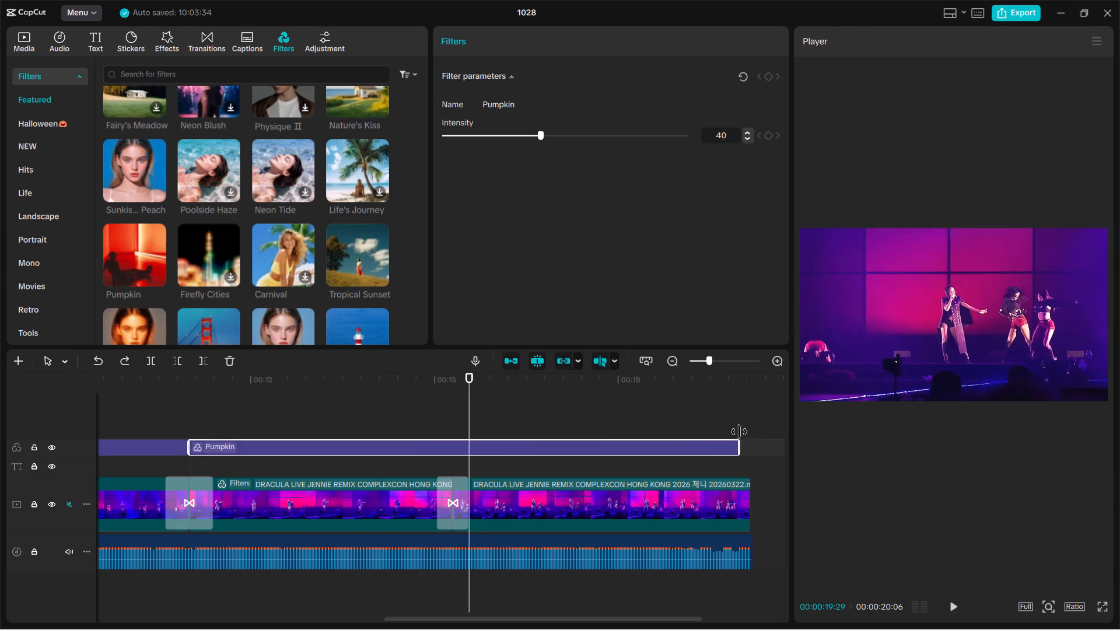
{"action": "left_click_drag", "start_coordinate": [739, 432], "coordinate": [744, 434]}
{"action": "key", "text": "space"}
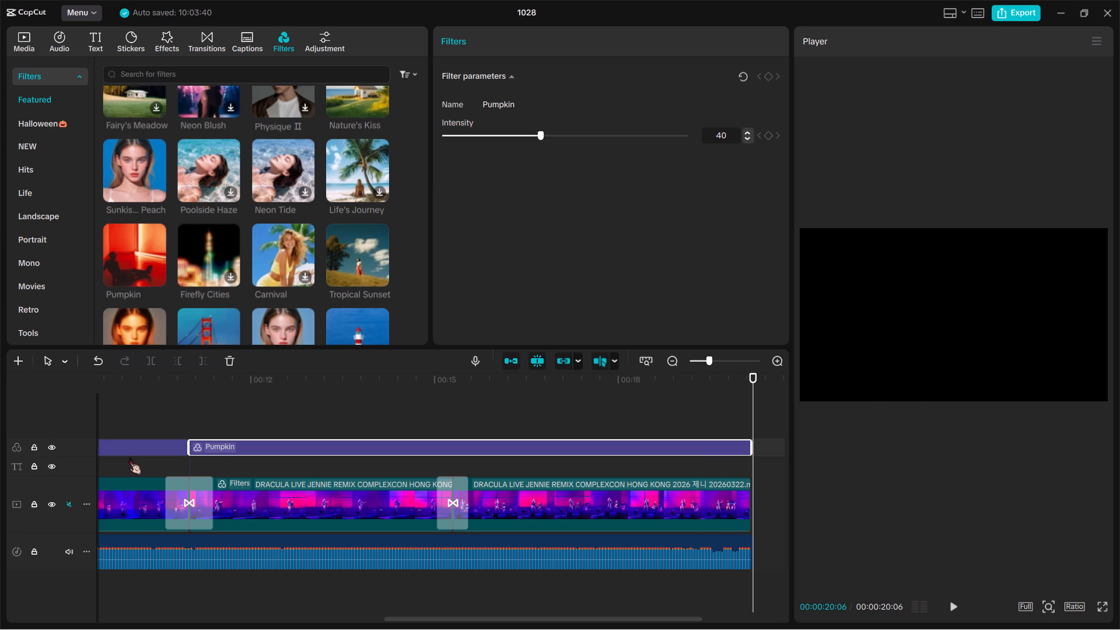
Play back the last seconds of the third clip to examine how the video ends.
{"action": "scroll", "coordinate": [632, 538], "scroll_direction": "up", "scroll_amount": 13, "text": "ctrl"}
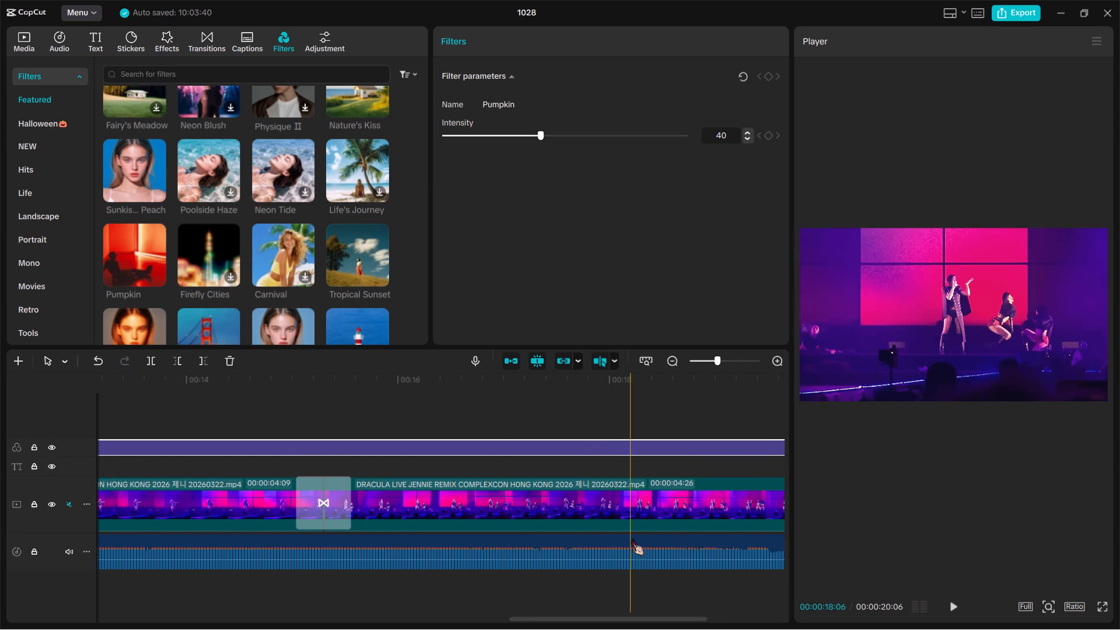
{"action": "scroll", "coordinate": [632, 538], "scroll_direction": "up", "scroll_amount": 6}
{"action": "scroll", "coordinate": [632, 538], "scroll_direction": "left", "scroll_amount": 5}
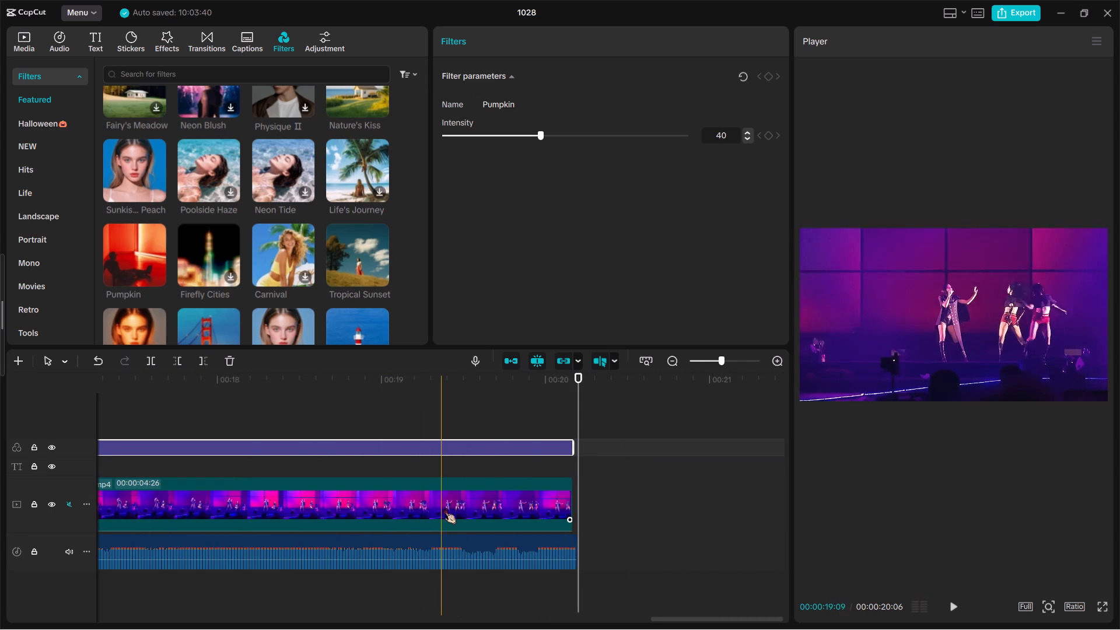
{"action": "key", "text": "space"}
{"action": "key", "text": "space"}
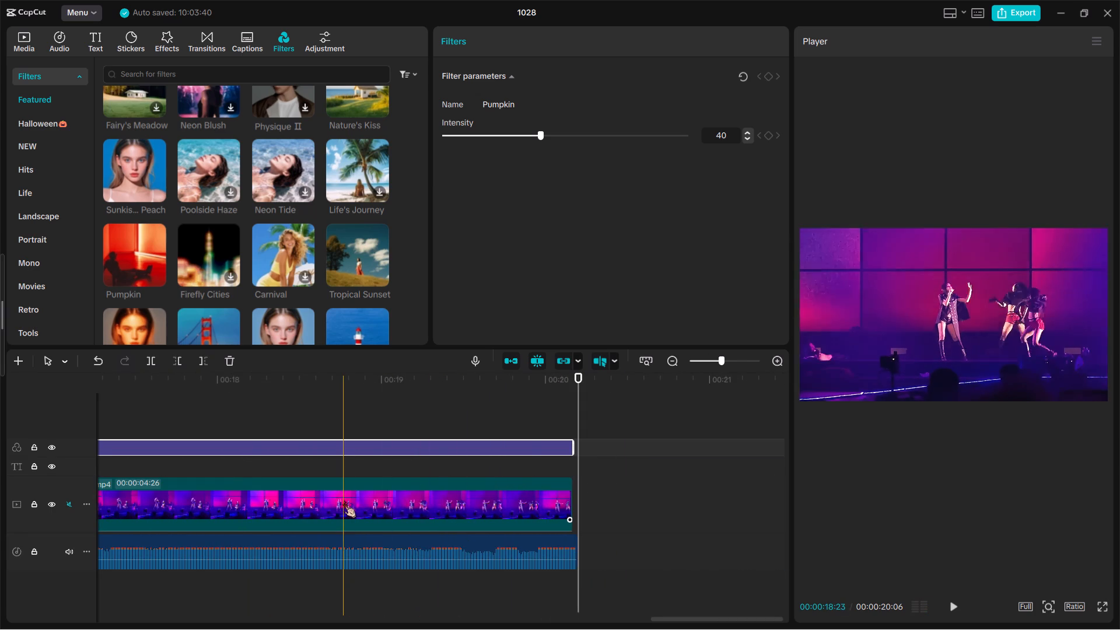
{"action": "double_click", "coordinate": [344, 501]}
{"action": "key", "text": "space"}
{"action": "key", "text": "space"}
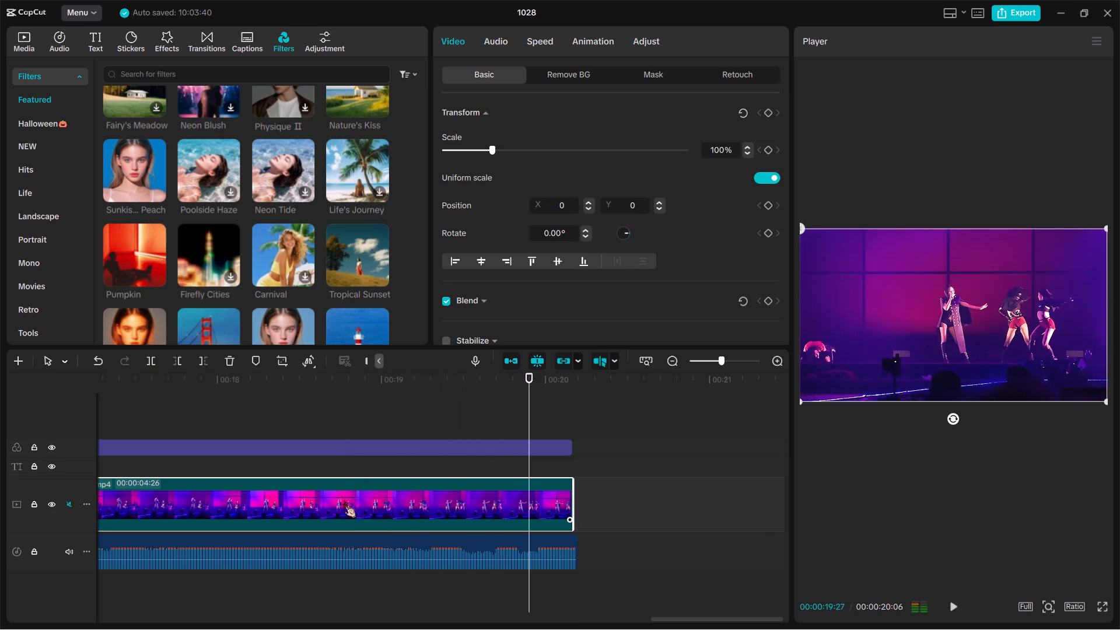
{"action": "key", "text": "space"}
{"action": "key", "text": "space"}
{"action": "key", "text": "space"}
{"action": "scroll", "coordinate": [350, 499], "scroll_direction": "left", "scroll_amount": 2}
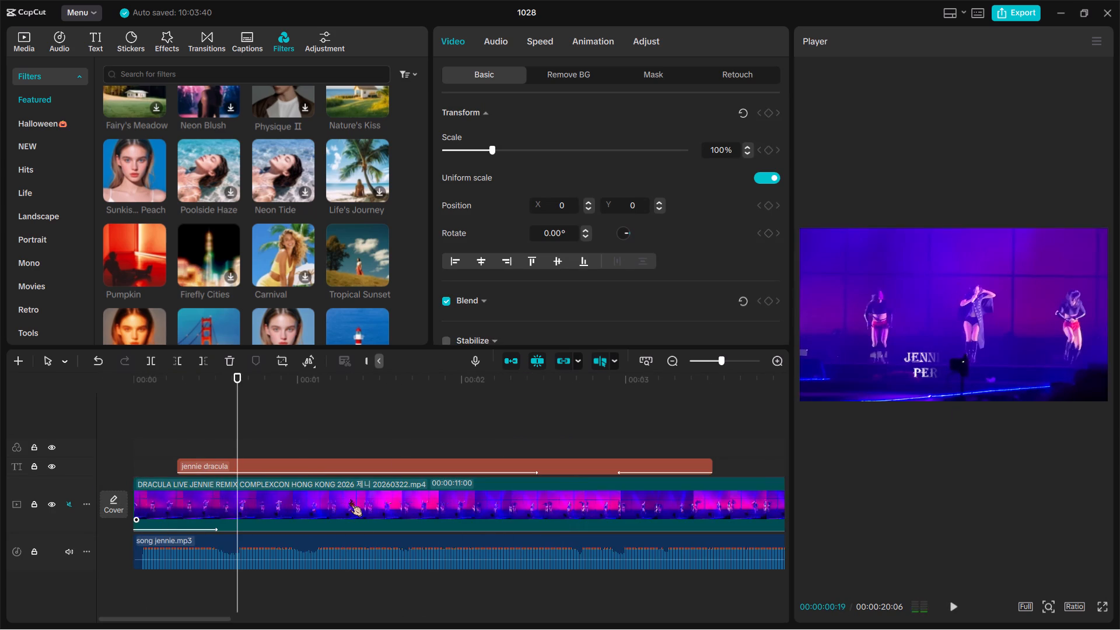
{"action": "scroll", "coordinate": [350, 499], "scroll_direction": "left", "scroll_amount": 6}
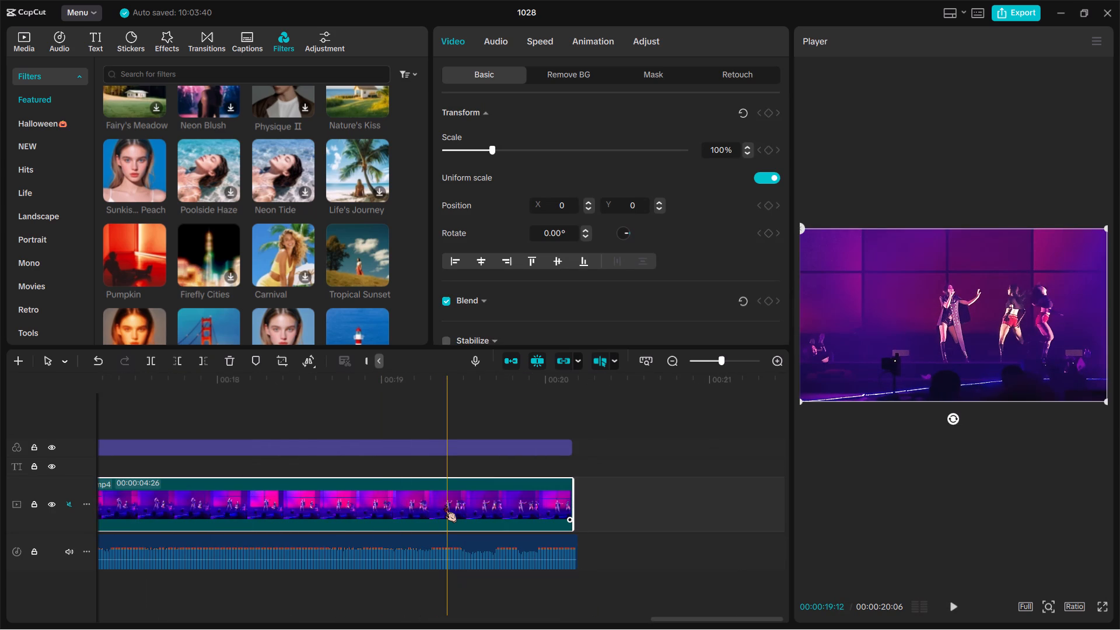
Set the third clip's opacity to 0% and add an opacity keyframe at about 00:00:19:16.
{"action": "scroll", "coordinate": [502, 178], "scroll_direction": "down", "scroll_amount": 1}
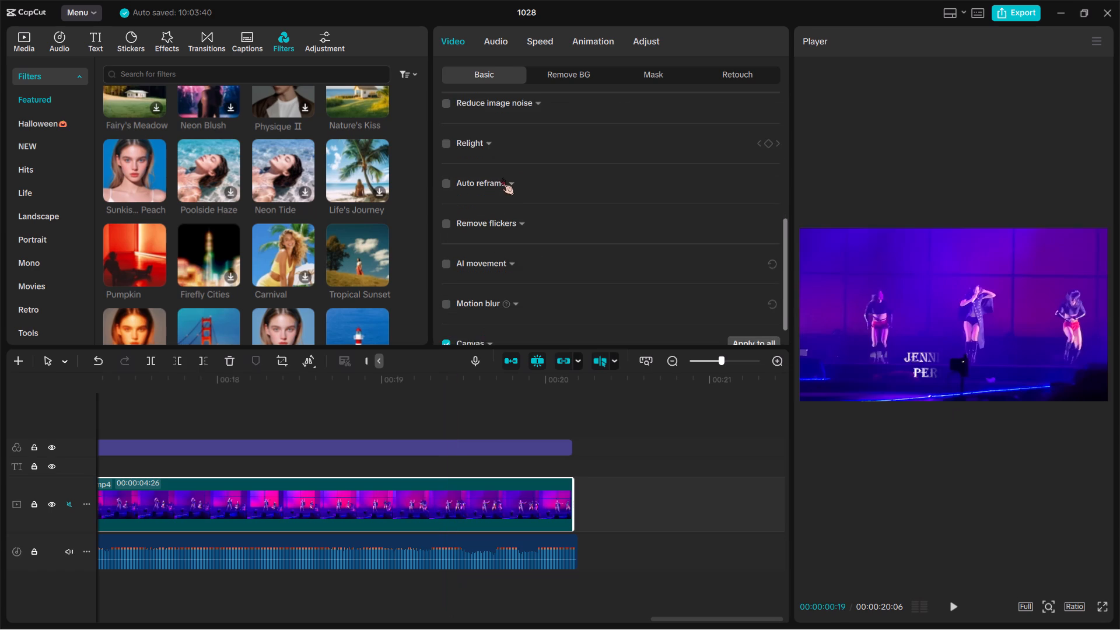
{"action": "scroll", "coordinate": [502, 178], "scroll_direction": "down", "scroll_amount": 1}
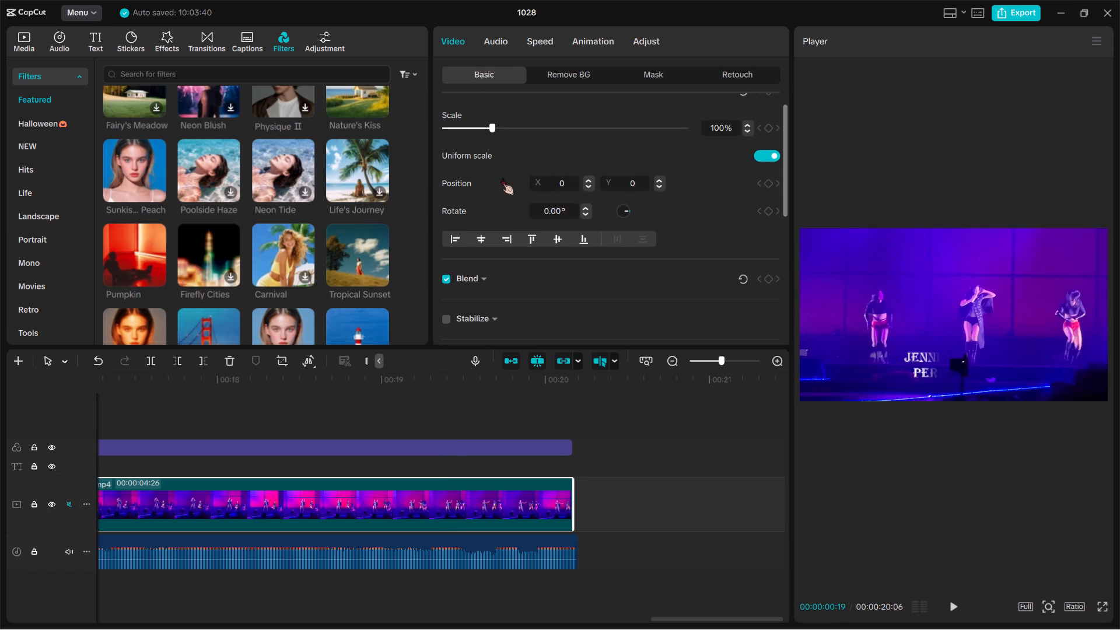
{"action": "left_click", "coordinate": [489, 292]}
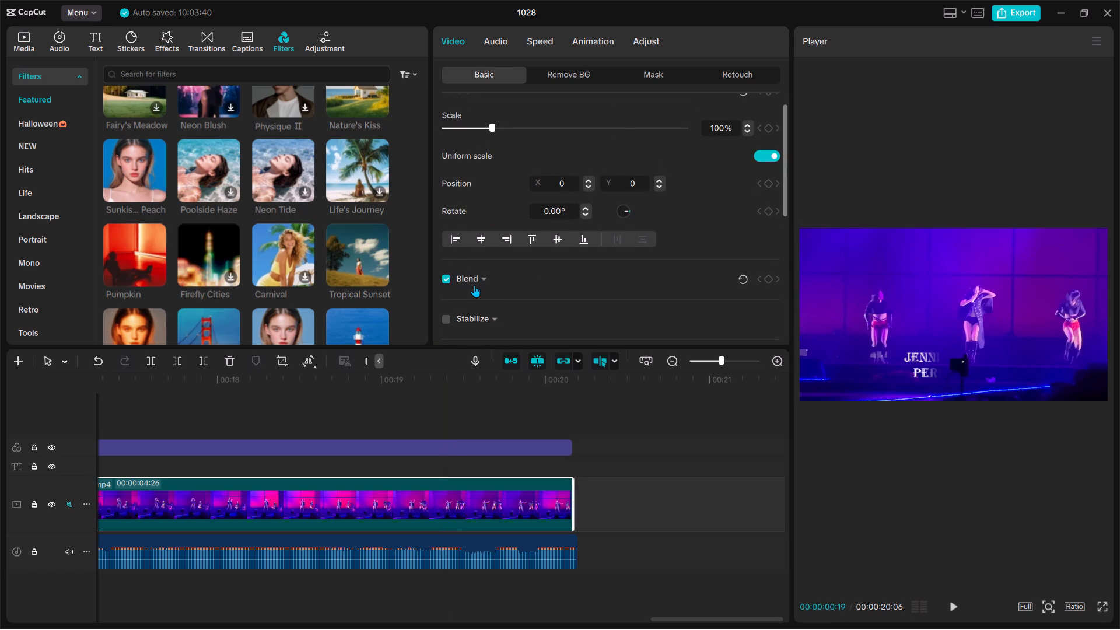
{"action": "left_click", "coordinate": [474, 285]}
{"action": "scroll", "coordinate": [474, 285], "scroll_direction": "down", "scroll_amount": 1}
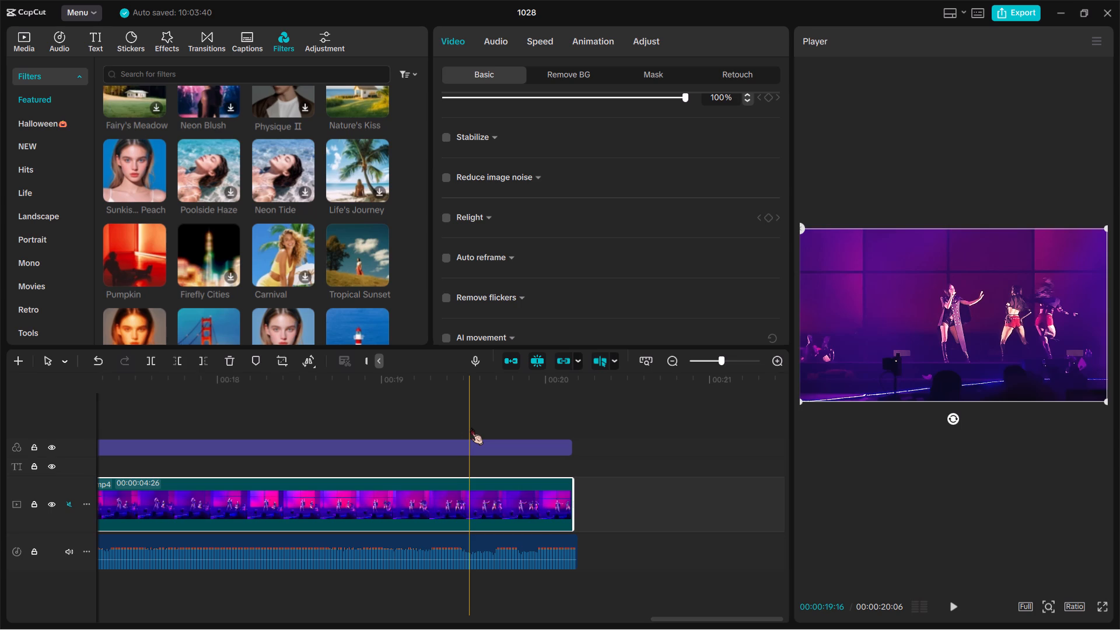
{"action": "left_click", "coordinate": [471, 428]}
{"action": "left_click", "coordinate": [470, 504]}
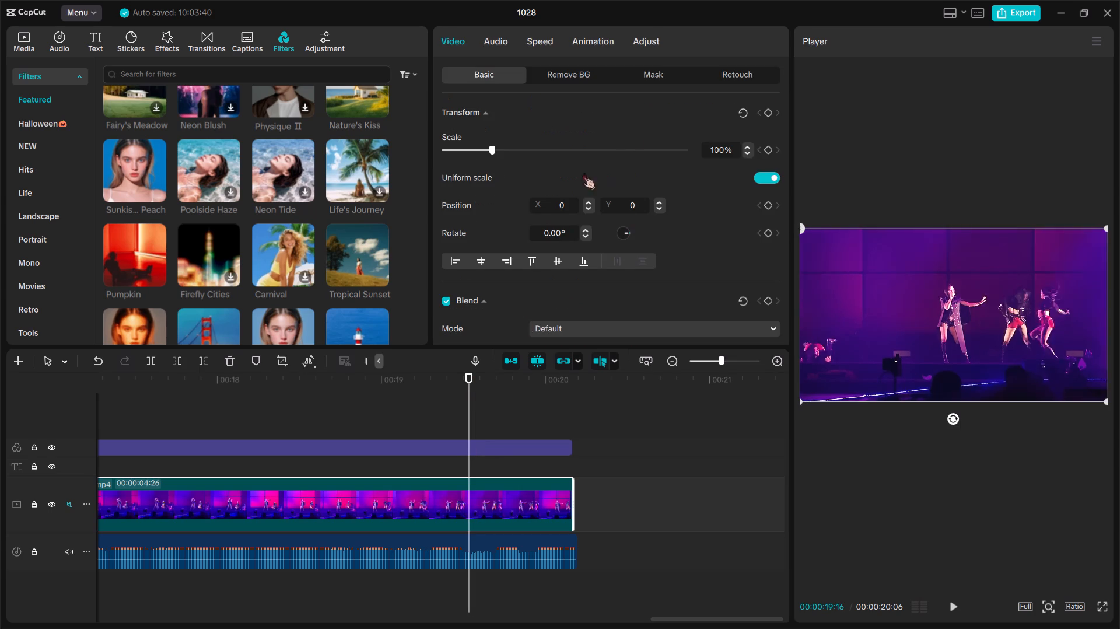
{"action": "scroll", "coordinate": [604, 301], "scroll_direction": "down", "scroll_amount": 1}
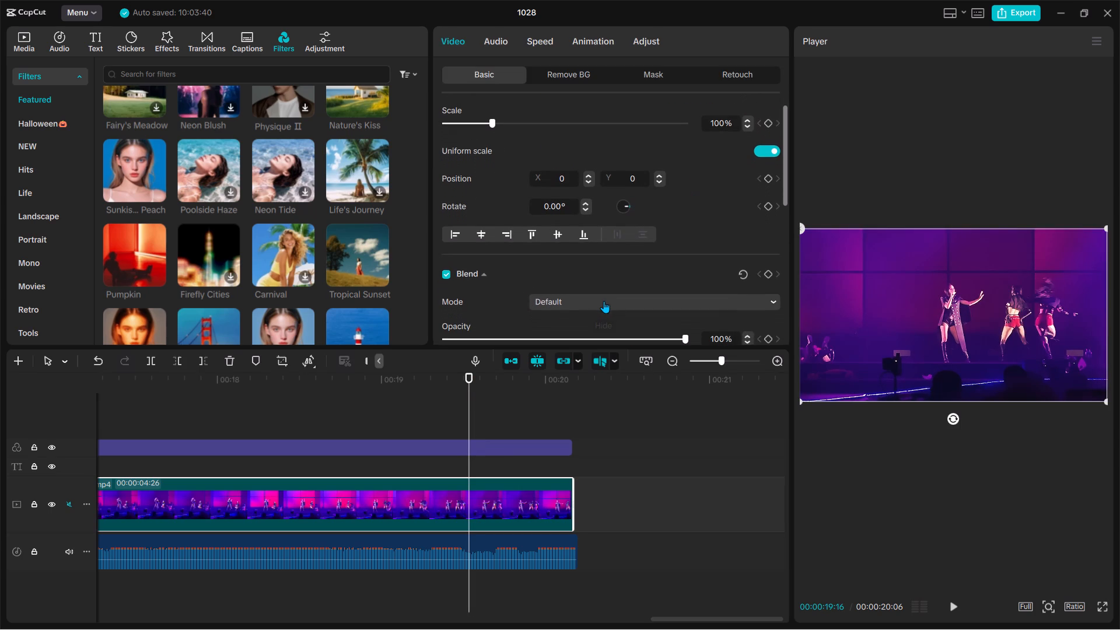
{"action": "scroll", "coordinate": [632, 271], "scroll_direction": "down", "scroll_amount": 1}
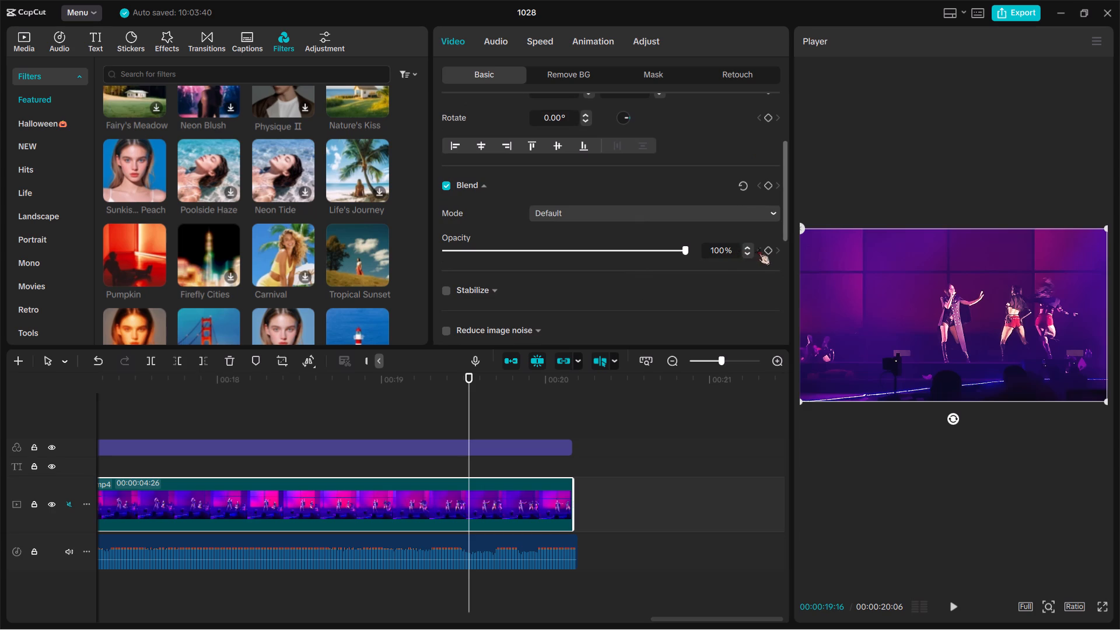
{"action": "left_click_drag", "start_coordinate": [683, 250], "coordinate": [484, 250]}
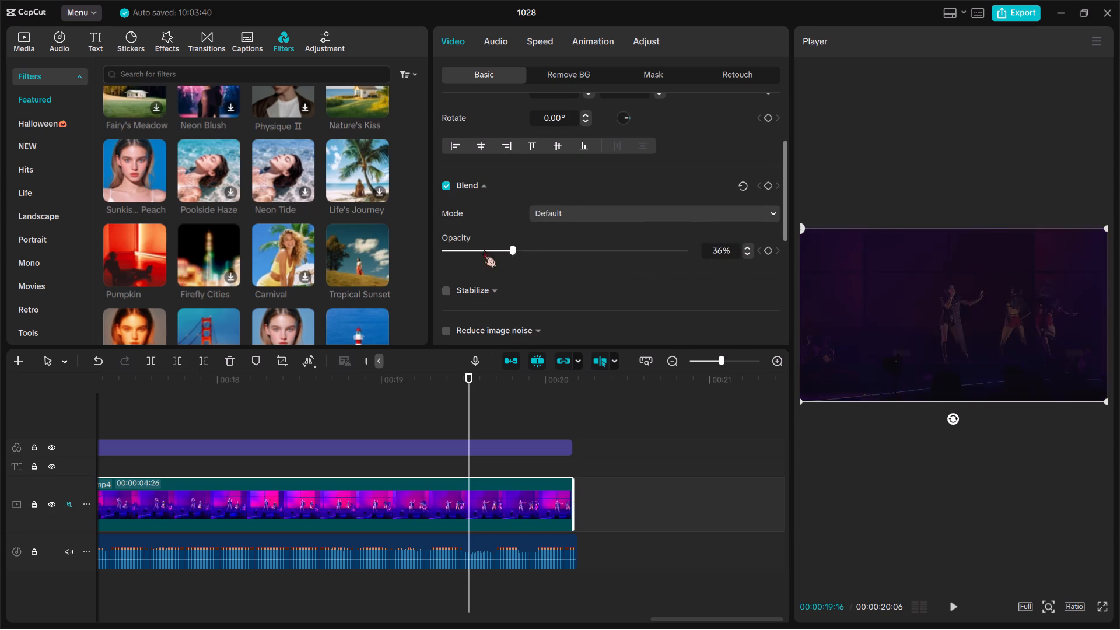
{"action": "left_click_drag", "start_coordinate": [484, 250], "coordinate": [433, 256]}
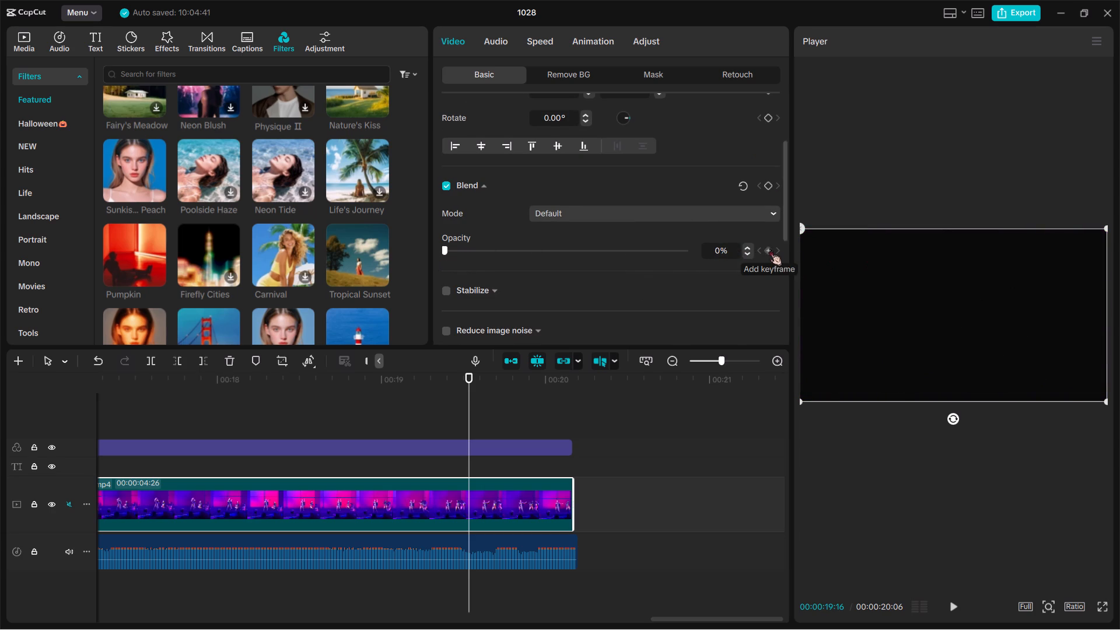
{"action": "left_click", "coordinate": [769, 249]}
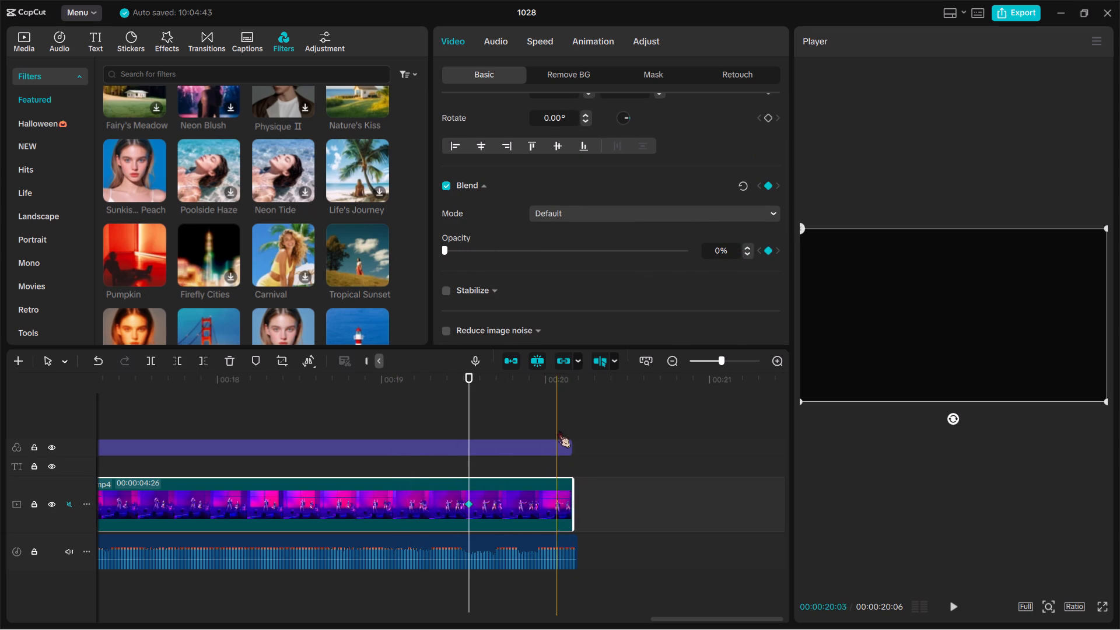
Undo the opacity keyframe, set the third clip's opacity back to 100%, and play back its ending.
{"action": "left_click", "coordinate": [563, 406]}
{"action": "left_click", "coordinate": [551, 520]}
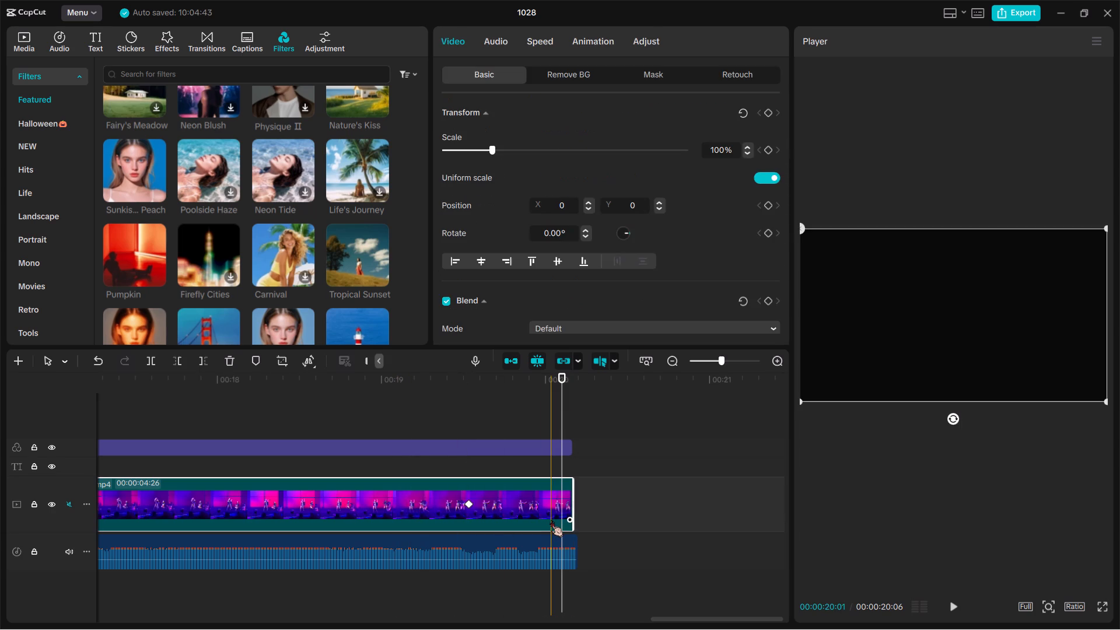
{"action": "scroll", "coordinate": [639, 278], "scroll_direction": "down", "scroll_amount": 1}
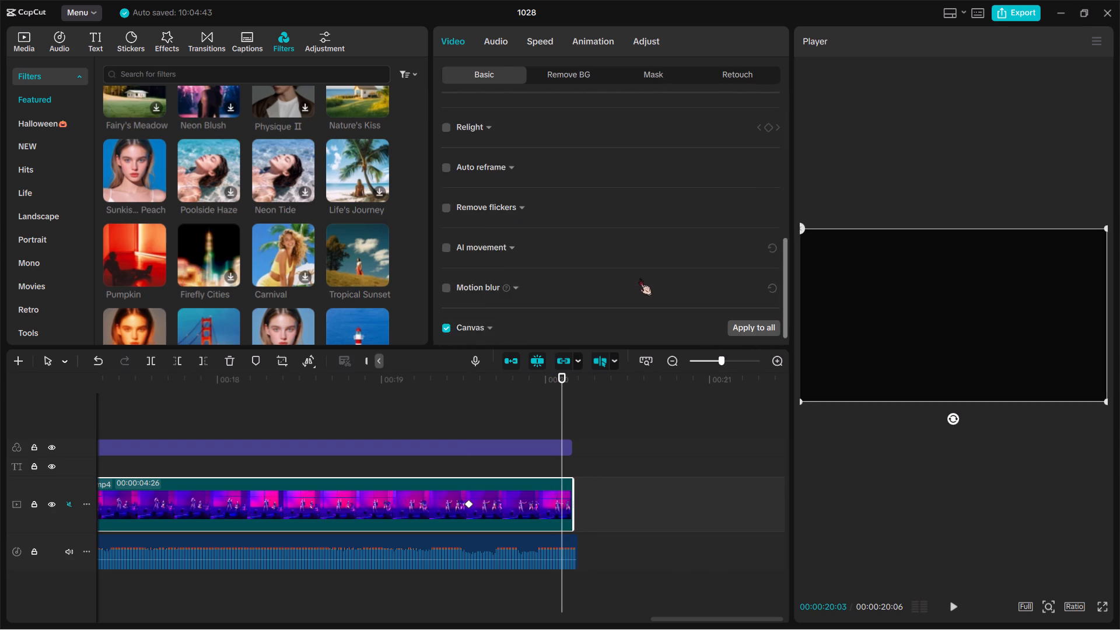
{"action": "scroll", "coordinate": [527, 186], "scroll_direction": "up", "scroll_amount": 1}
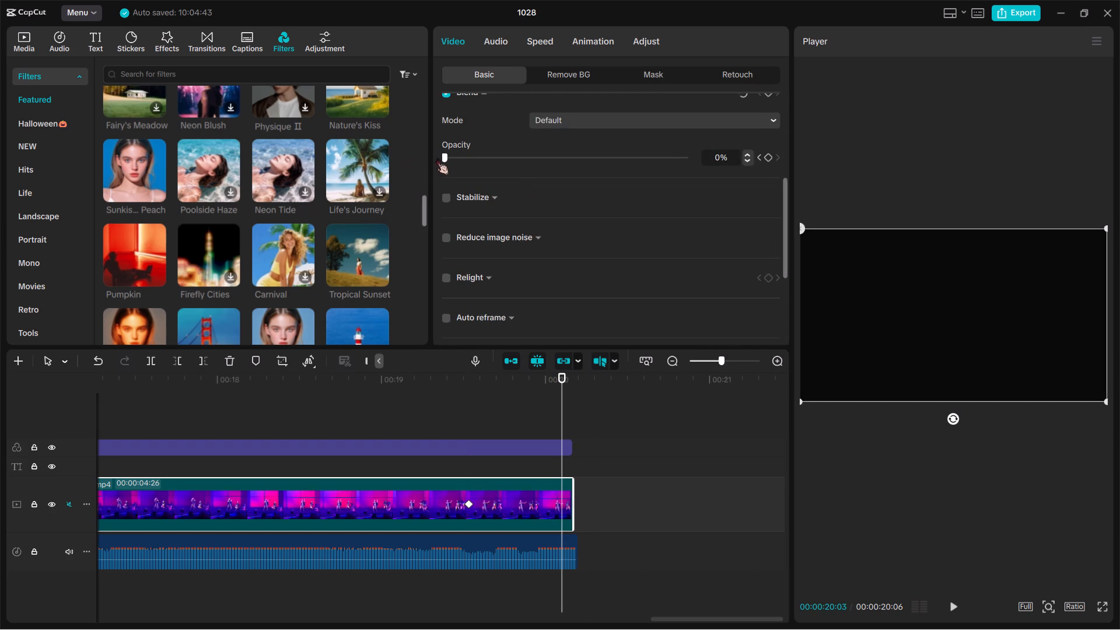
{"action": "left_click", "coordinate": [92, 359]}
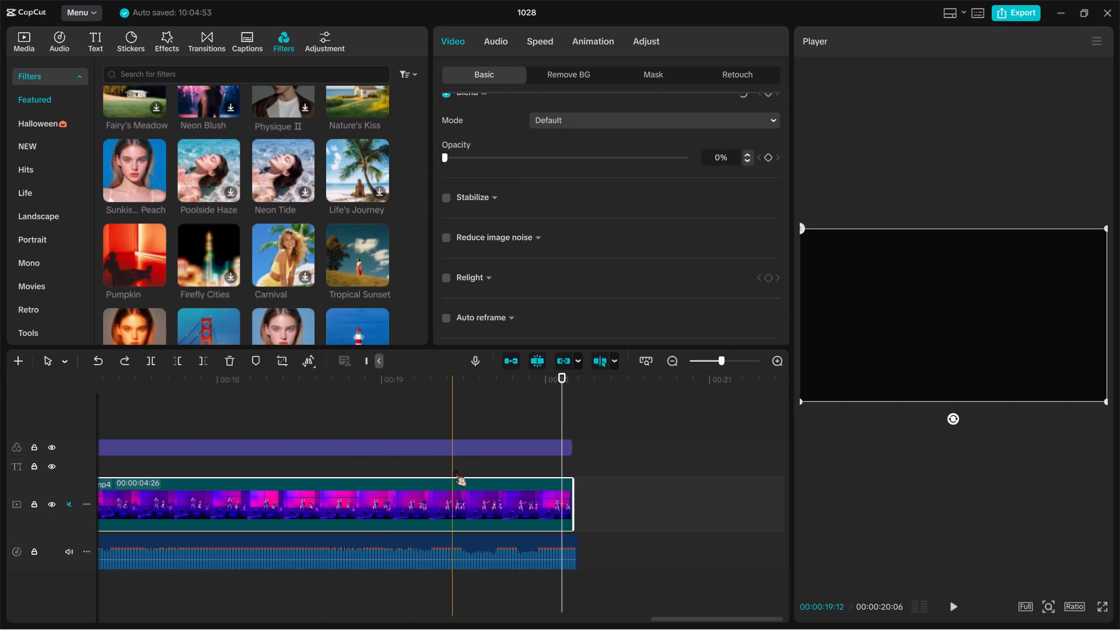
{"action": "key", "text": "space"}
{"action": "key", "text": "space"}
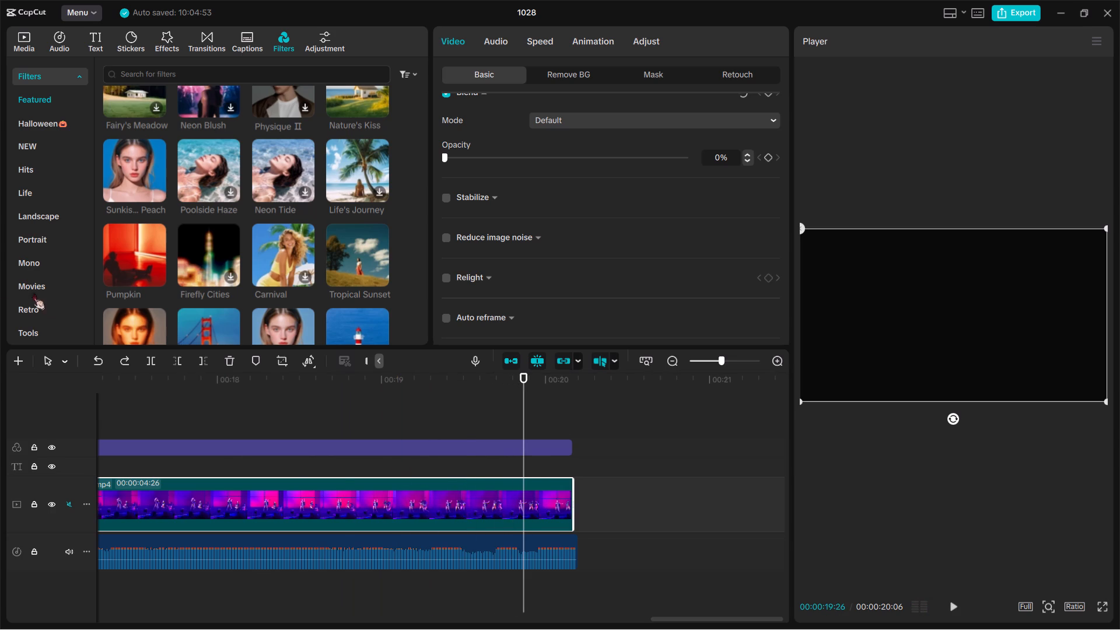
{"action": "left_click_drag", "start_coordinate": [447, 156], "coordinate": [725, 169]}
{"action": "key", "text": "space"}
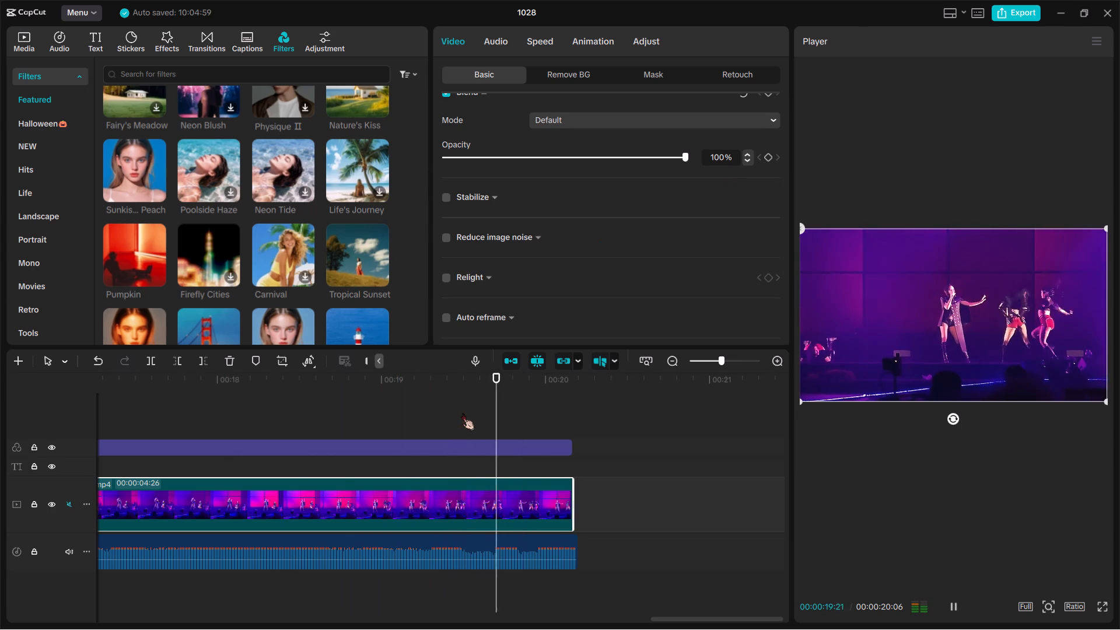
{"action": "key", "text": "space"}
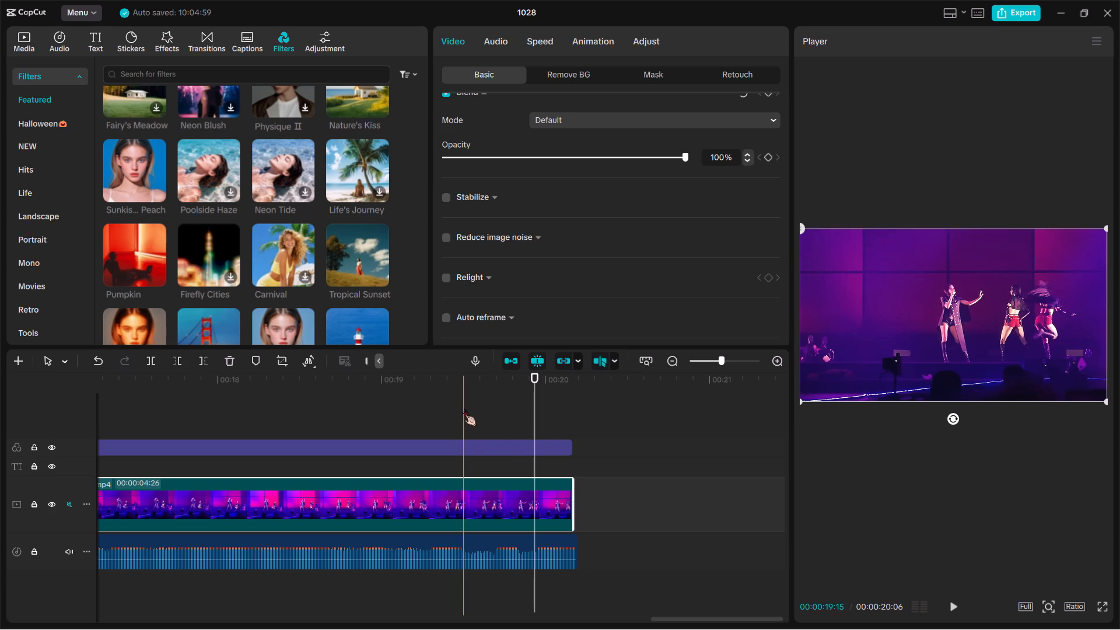
Add a 100% opacity keyframe to the third clip at about 00:00:19:15.
{"action": "left_click", "coordinate": [463, 409]}
{"action": "left_click", "coordinate": [454, 510]}
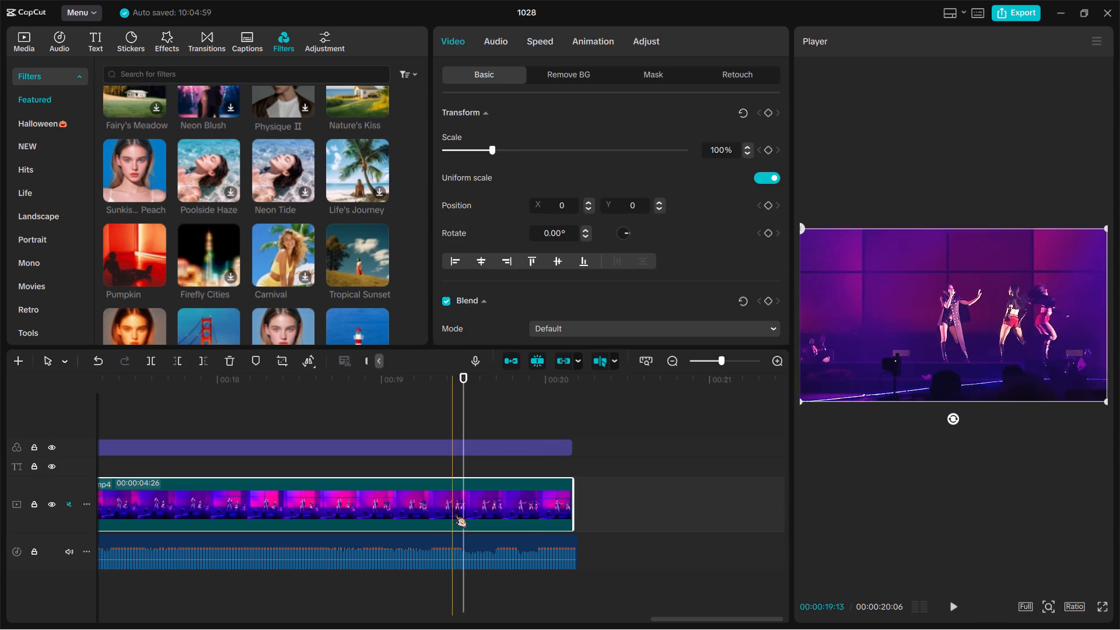
{"action": "scroll", "coordinate": [526, 265], "scroll_direction": "up", "scroll_amount": 1, "text": "ctrl"}
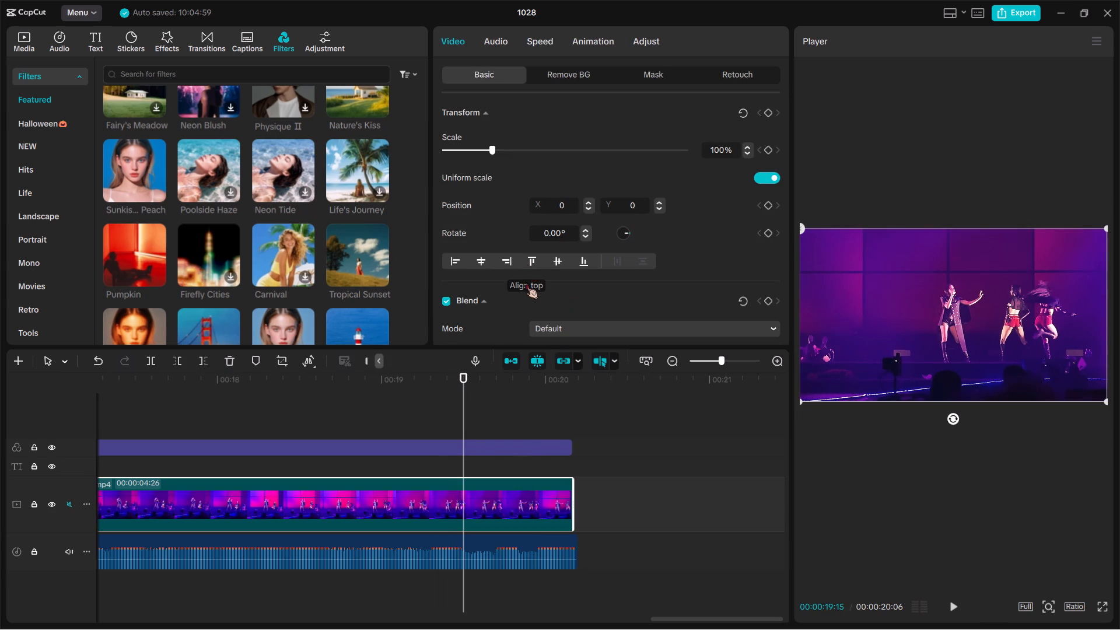
{"action": "scroll", "coordinate": [526, 282], "scroll_direction": "down", "scroll_amount": 1}
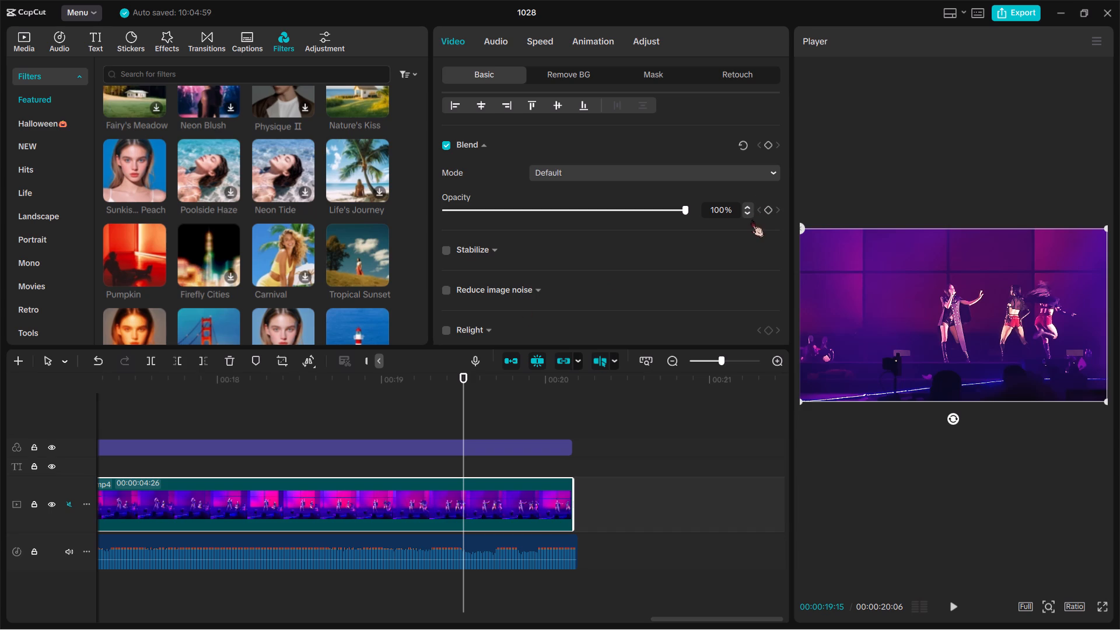
{"action": "left_click", "coordinate": [765, 213]}
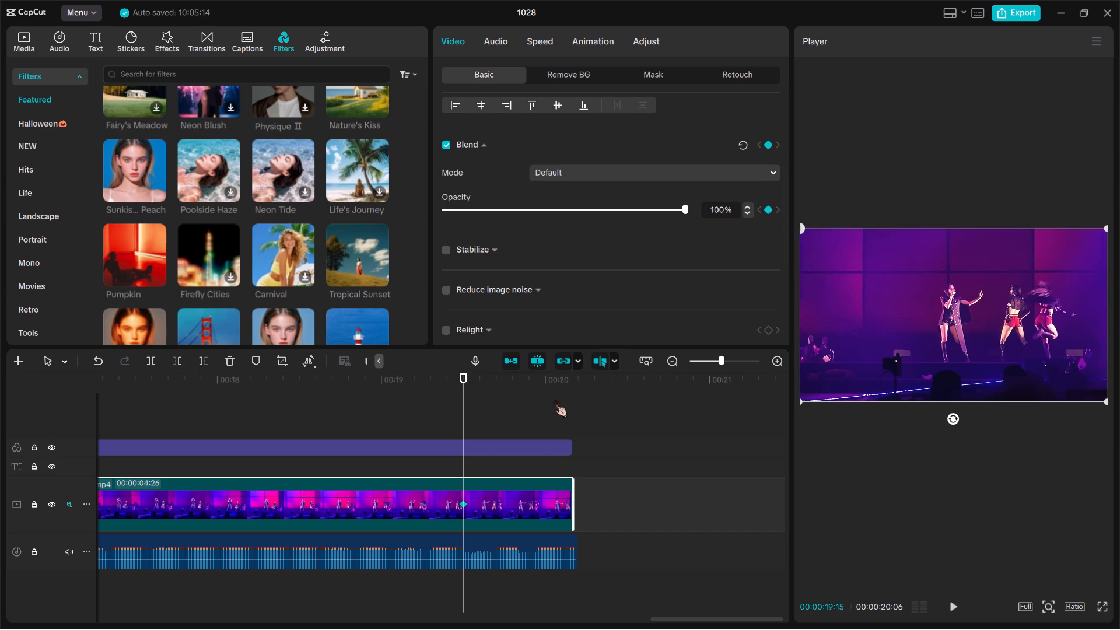
Lower the third clip's opacity to 32% at 00:00:20:03 as a second keyframe, and play back the ending.
{"action": "left_click", "coordinate": [561, 409]}
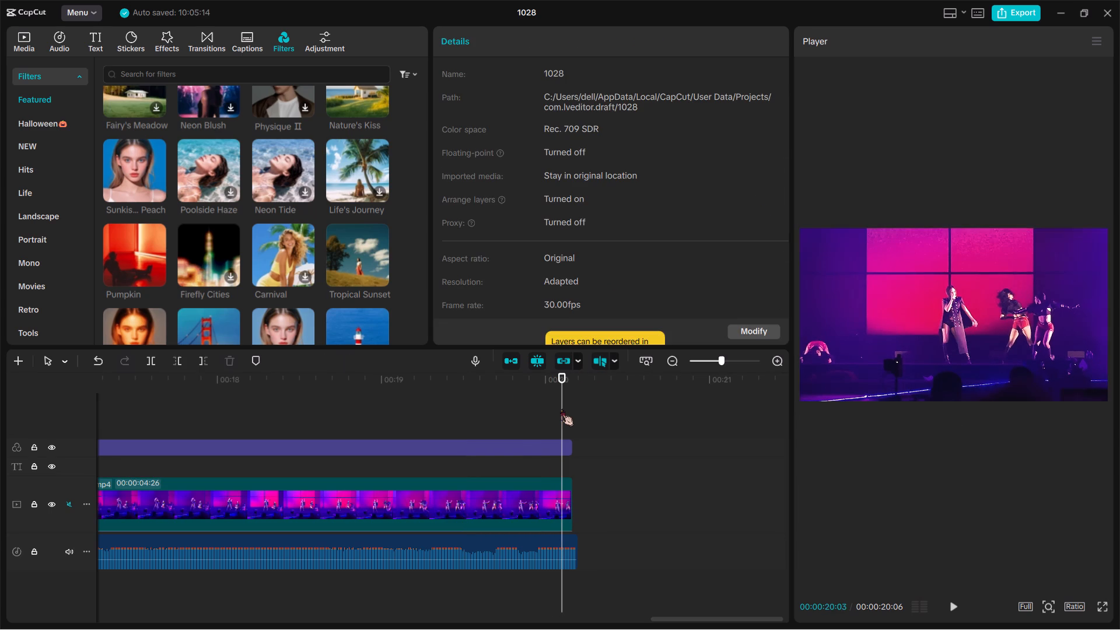
{"action": "left_click", "coordinate": [541, 501]}
{"action": "scroll", "coordinate": [584, 232], "scroll_direction": "down", "scroll_amount": 1}
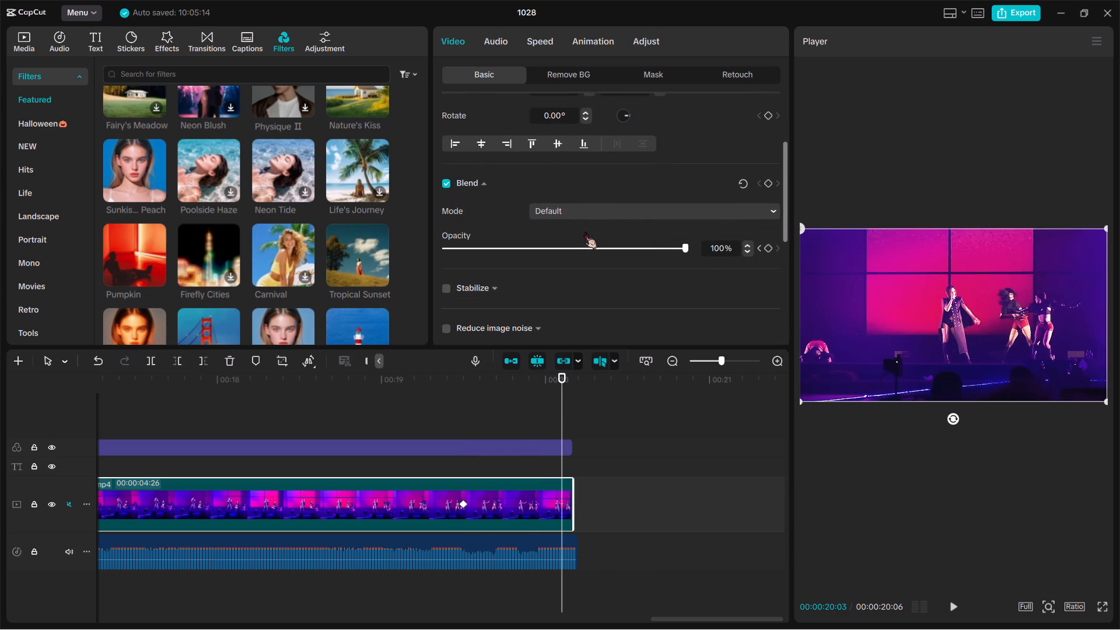
{"action": "left_click_drag", "start_coordinate": [677, 243], "coordinate": [520, 257]}
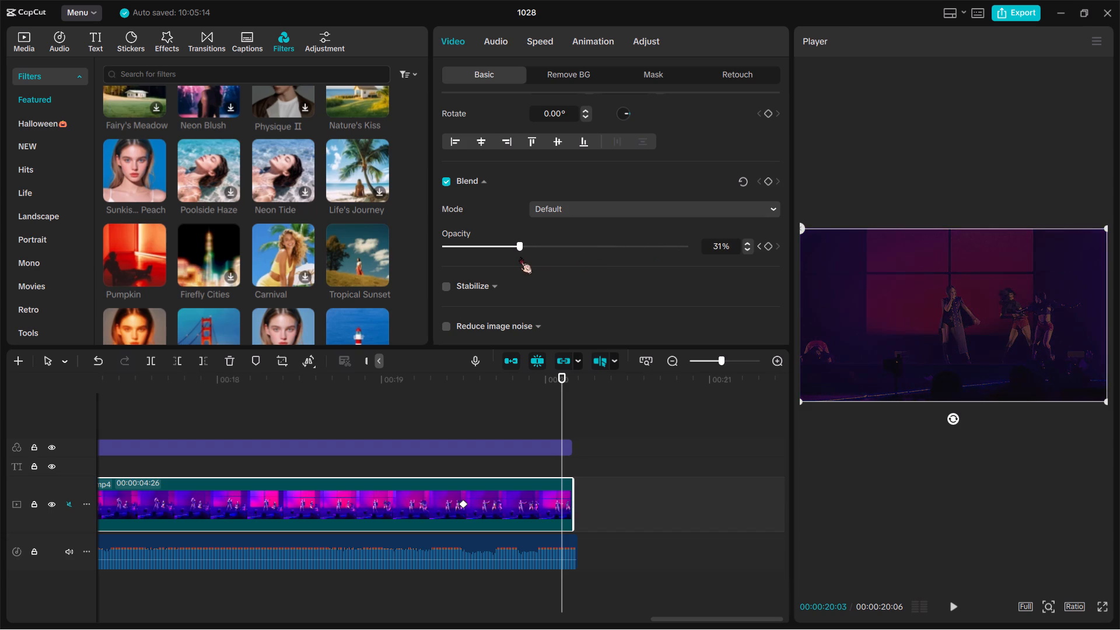
{"action": "left_click_drag", "start_coordinate": [520, 257], "coordinate": [385, 242]}
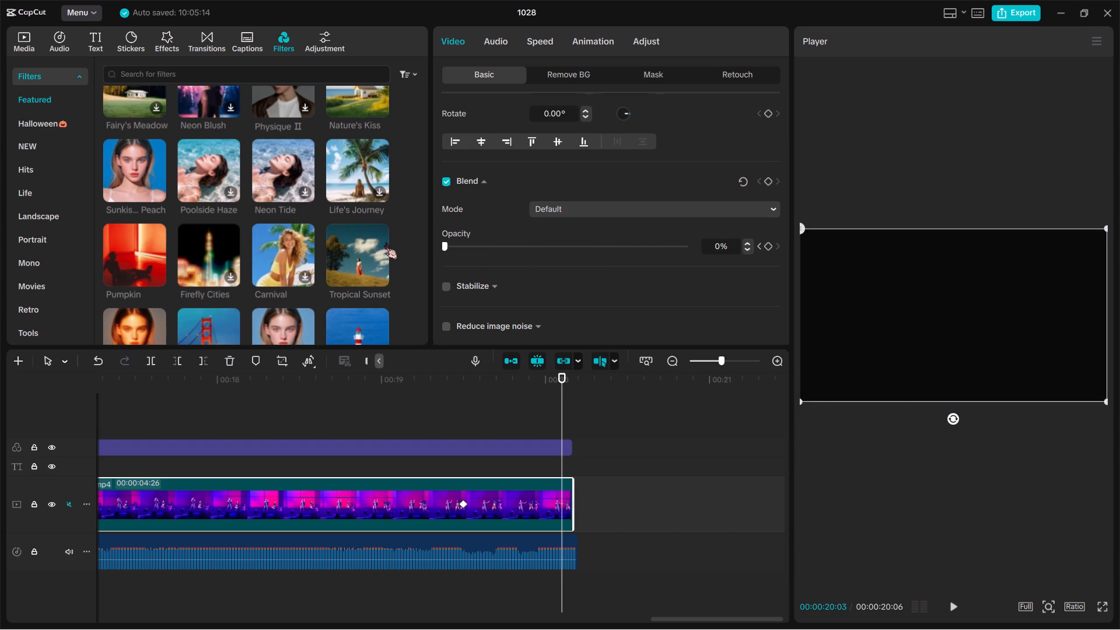
{"action": "left_click_drag", "start_coordinate": [385, 242], "coordinate": [521, 239]}
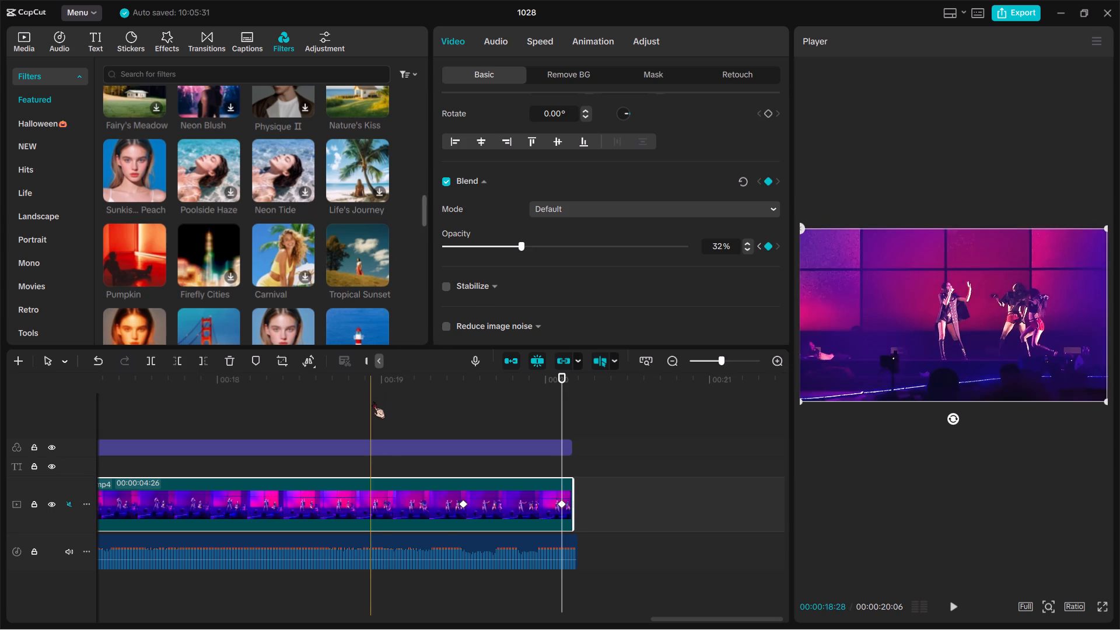
{"action": "key", "text": "space"}
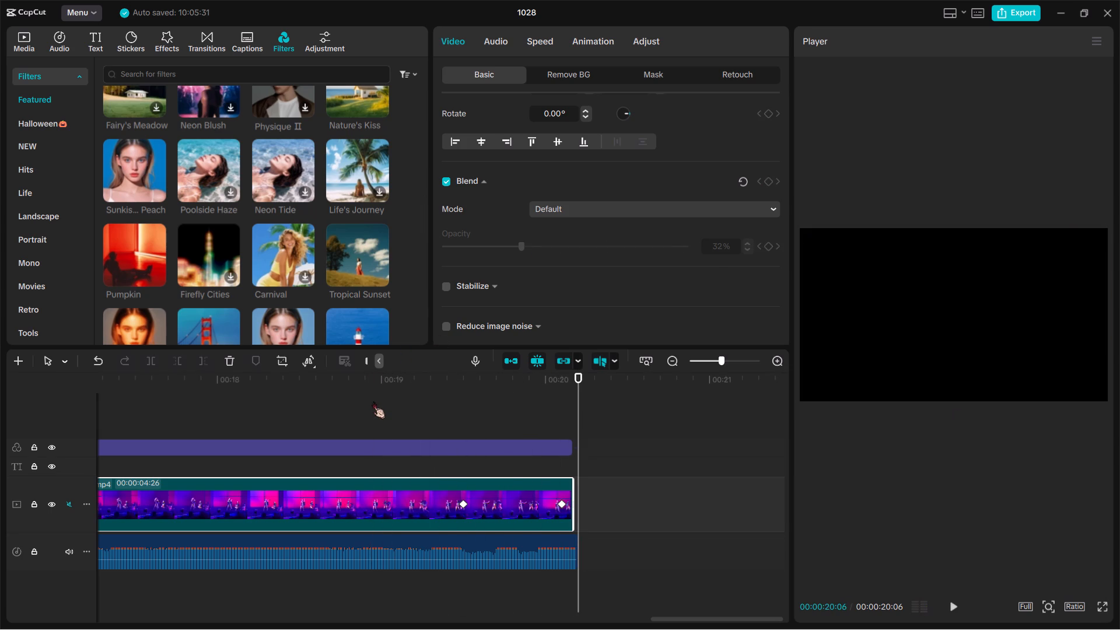
{"action": "scroll", "coordinate": [192, 438], "scroll_direction": "right", "scroll_amount": 1}
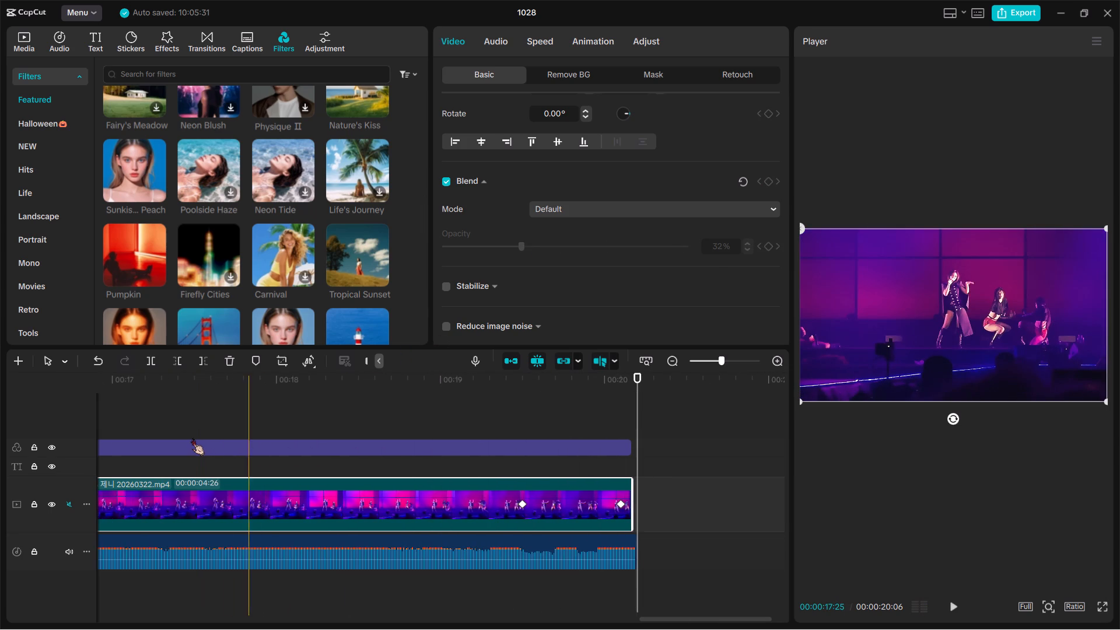
{"action": "key", "text": "space"}
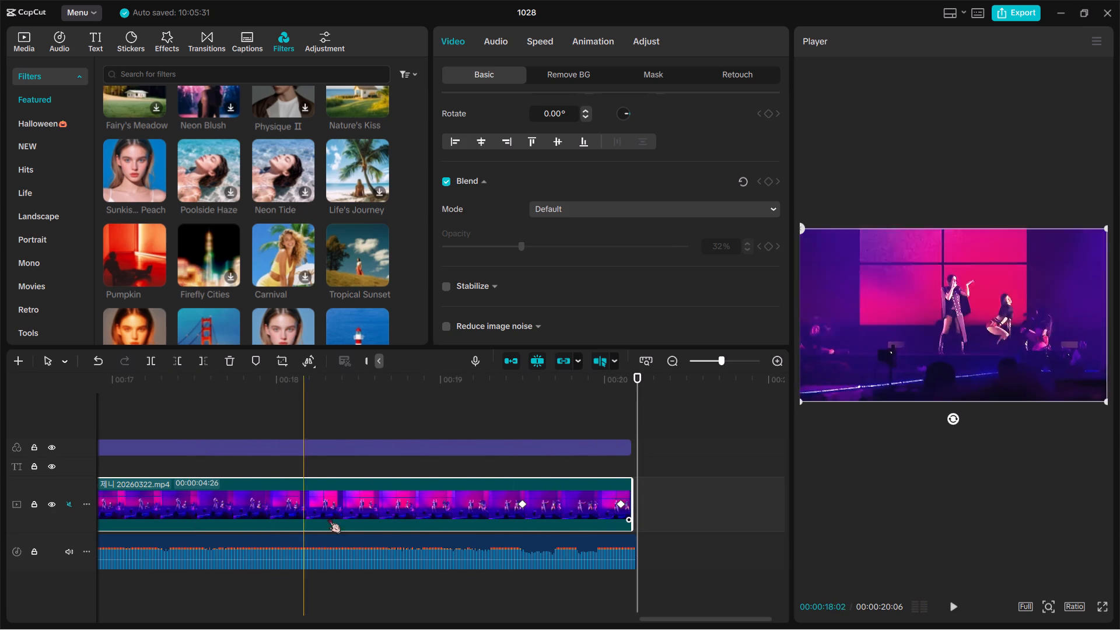
Move the third clip's 100% opacity keyframe to about 00:00:19:21 and play back the fade.
{"action": "left_click_drag", "start_coordinate": [522, 503], "coordinate": [550, 512]}
{"action": "key", "text": "space"}
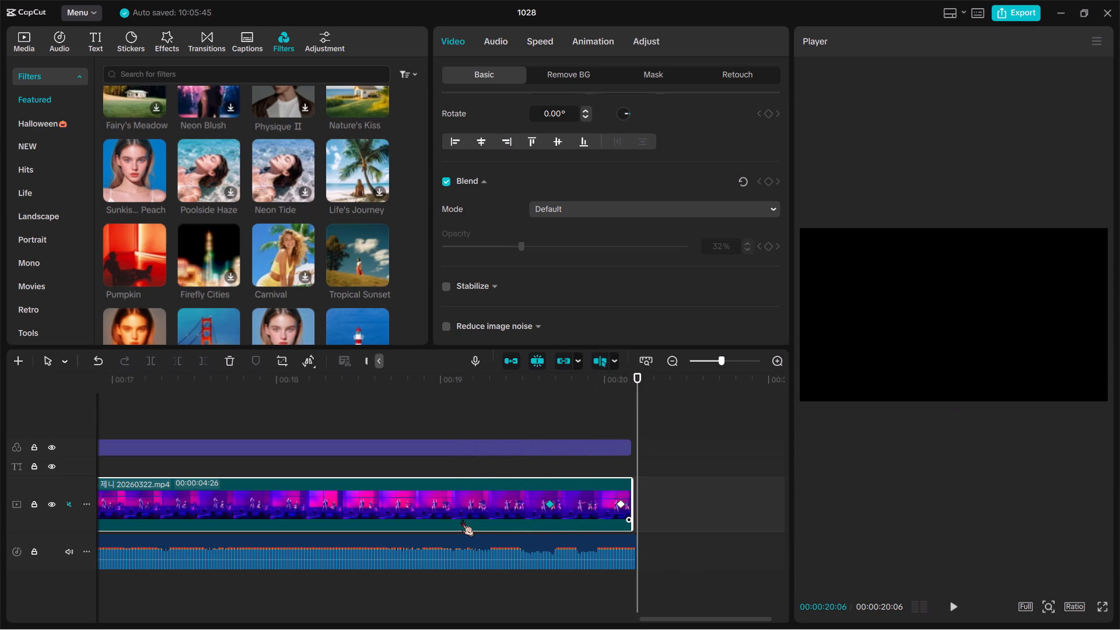
{"action": "left_click", "coordinate": [553, 502]}
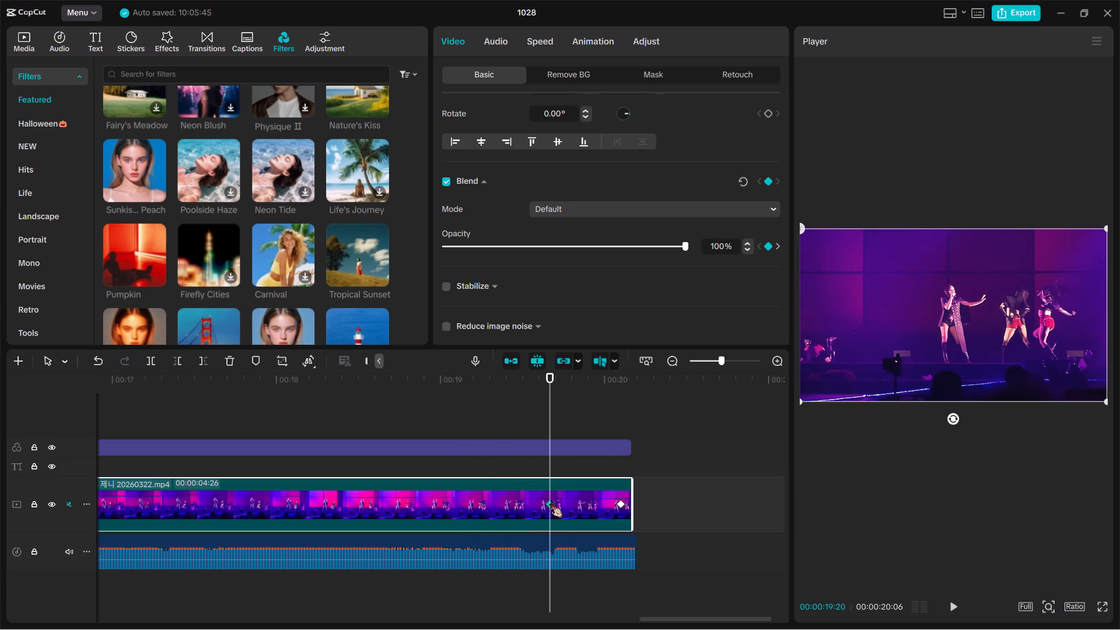
{"action": "left_click_drag", "start_coordinate": [549, 500], "coordinate": [556, 500]}
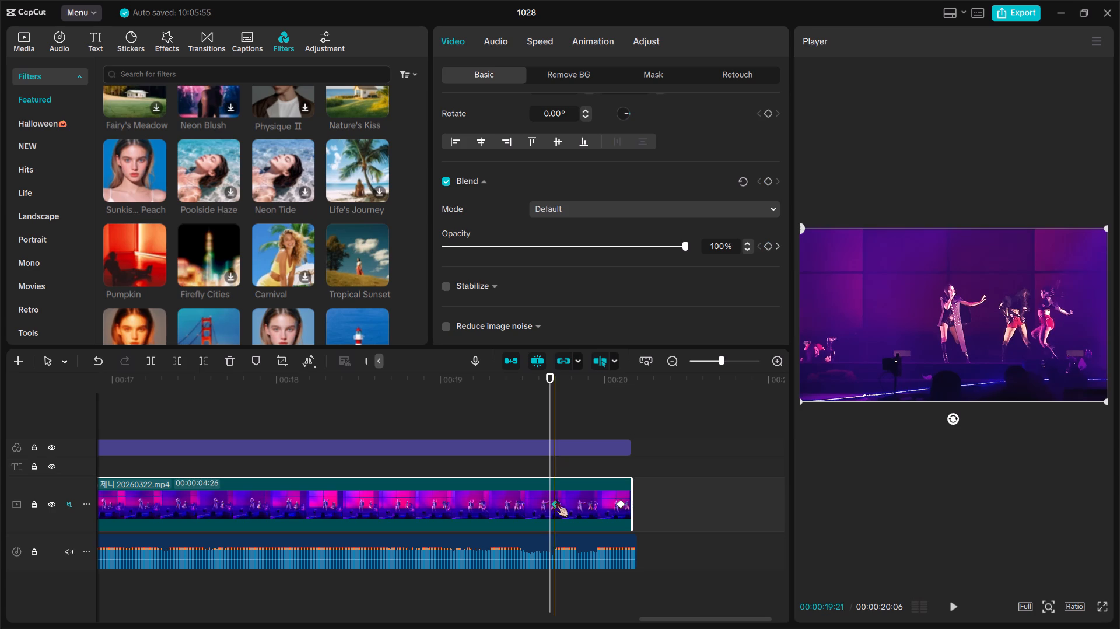
{"action": "key", "text": "space"}
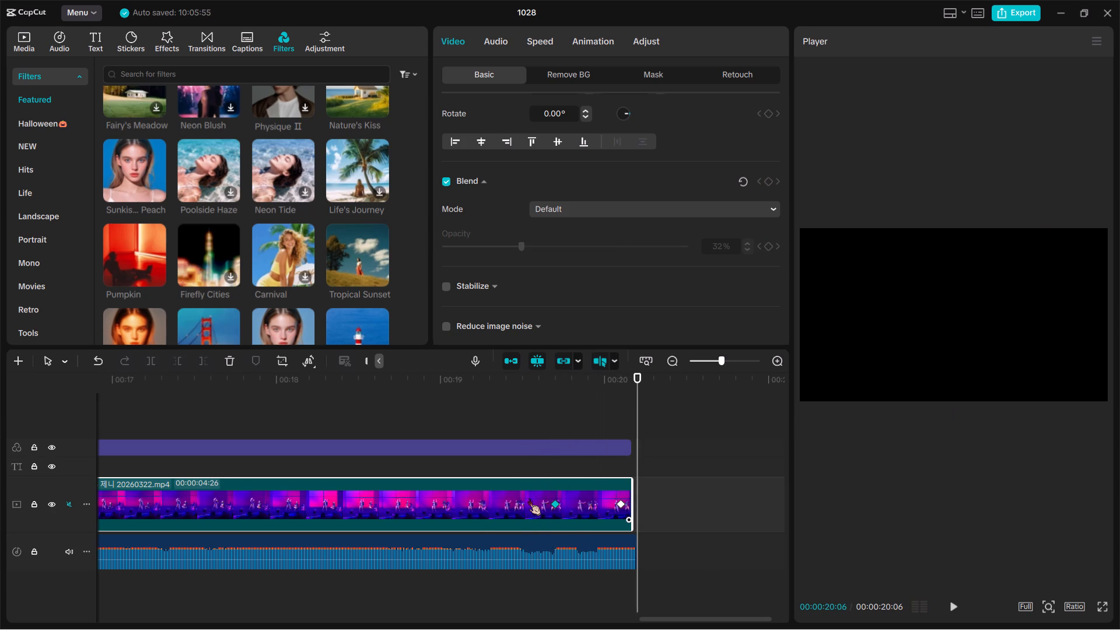
Play back the last seconds of the third clip to examine the timing of its closing fade.
{"action": "key", "text": "space"}
{"action": "key", "text": "space"}
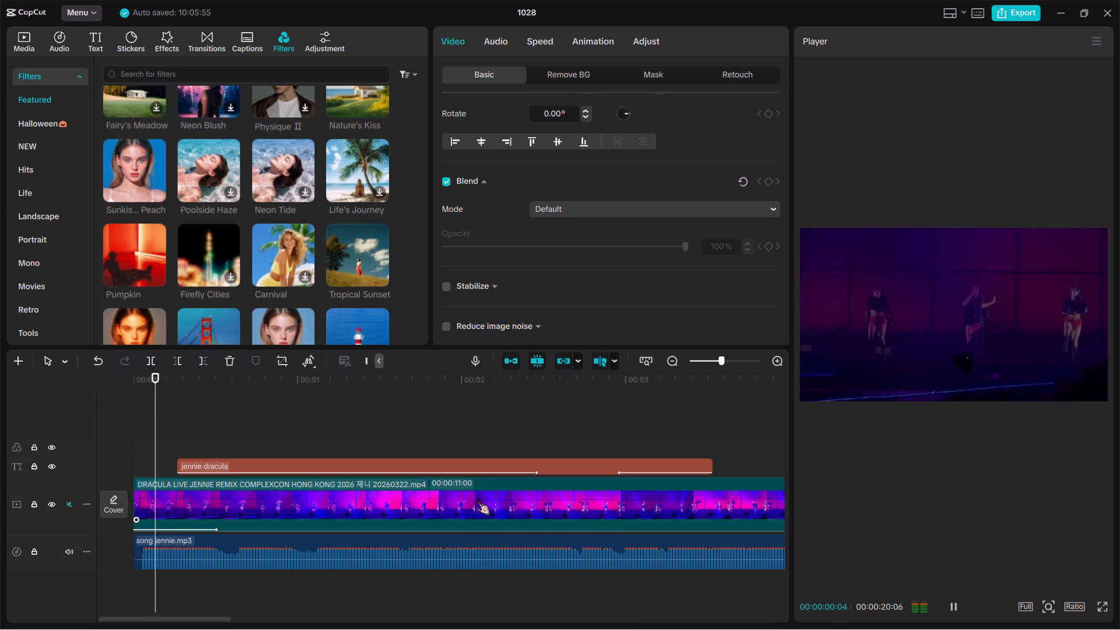
{"action": "key", "text": "space"}
{"action": "scroll", "coordinate": [488, 497], "scroll_direction": "left", "scroll_amount": 4}
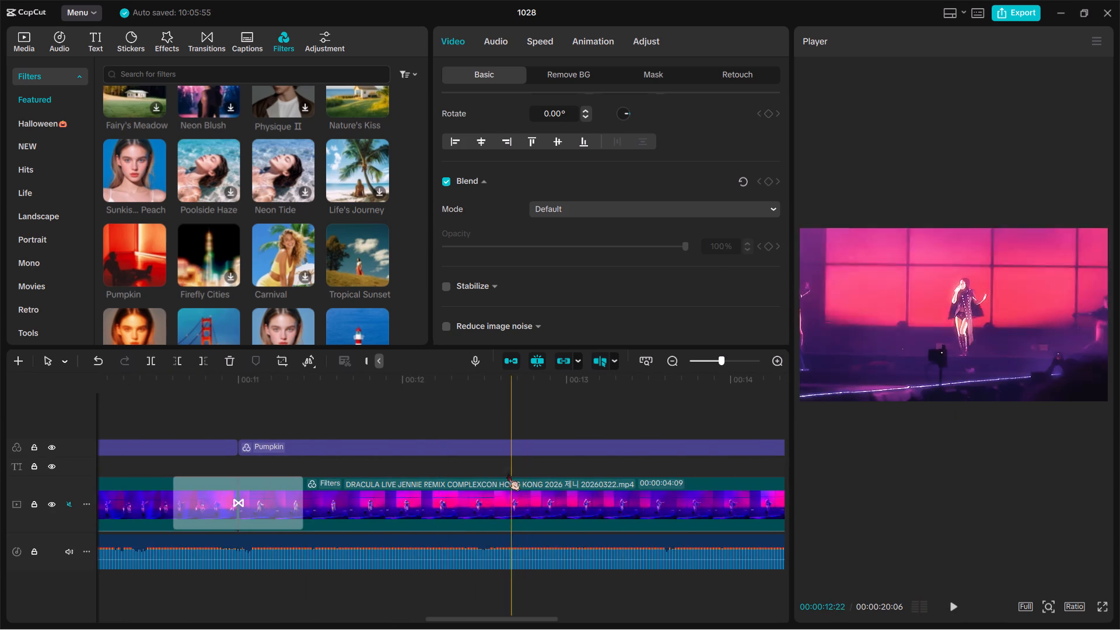
{"action": "scroll", "coordinate": [508, 474], "scroll_direction": "left", "scroll_amount": 2}
{"action": "key", "text": "space"}
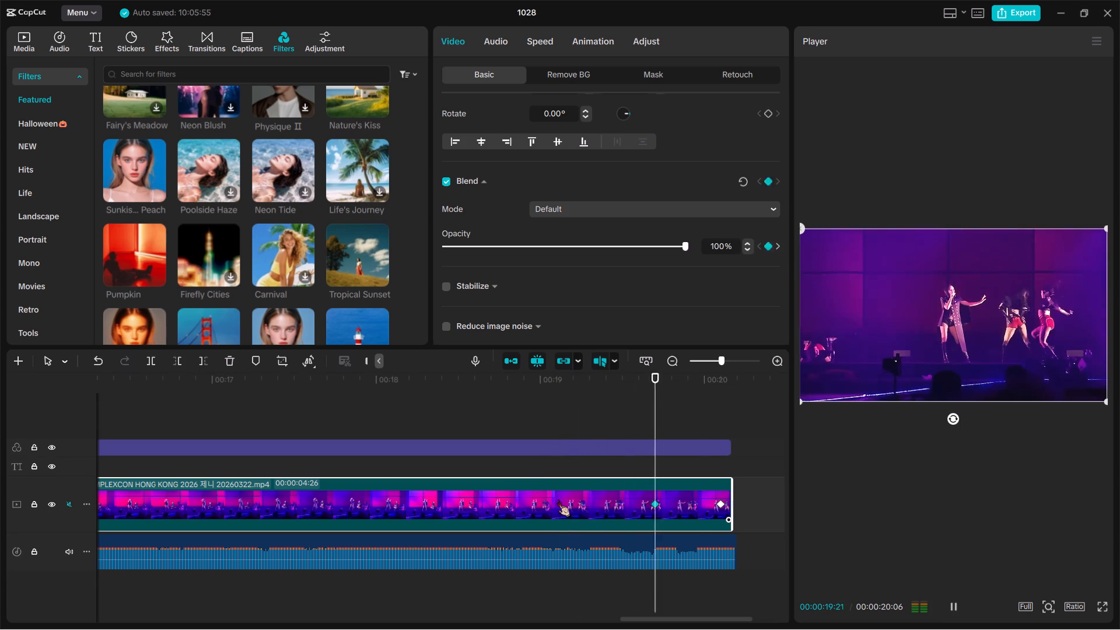
{"action": "key", "text": "space"}
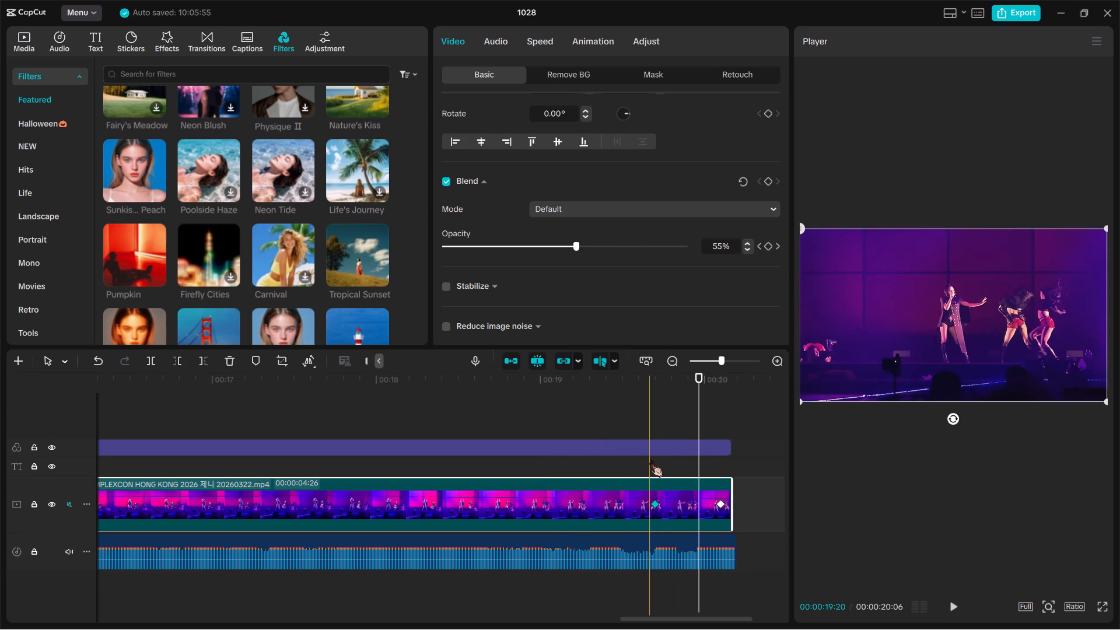
{"action": "key", "text": "space"}
{"action": "key", "text": "space"}
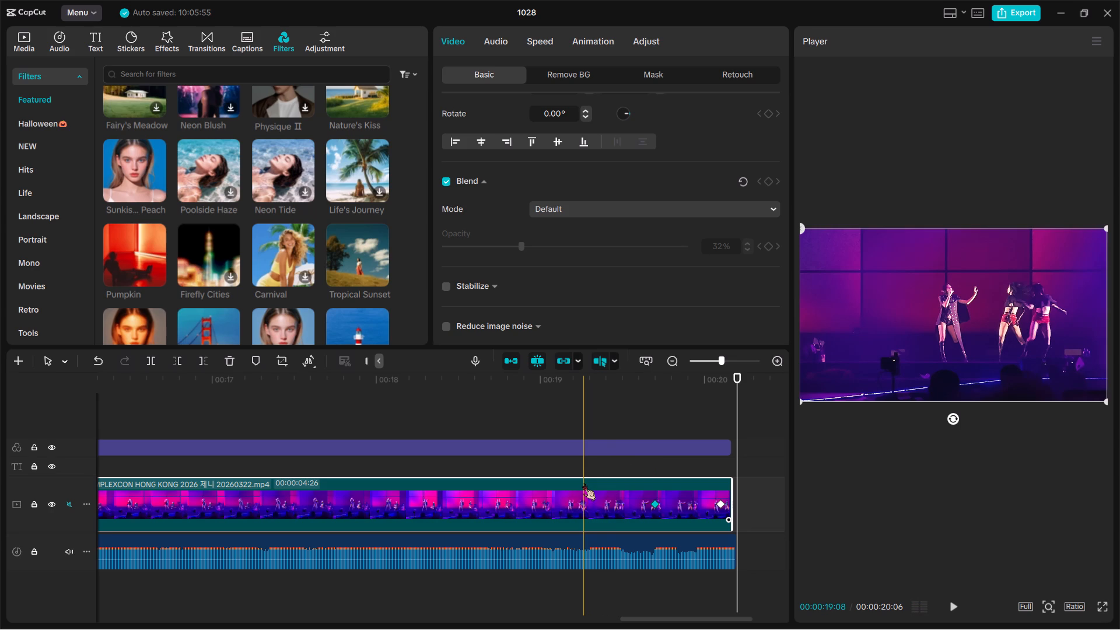
{"action": "left_click", "coordinate": [873, 448]}
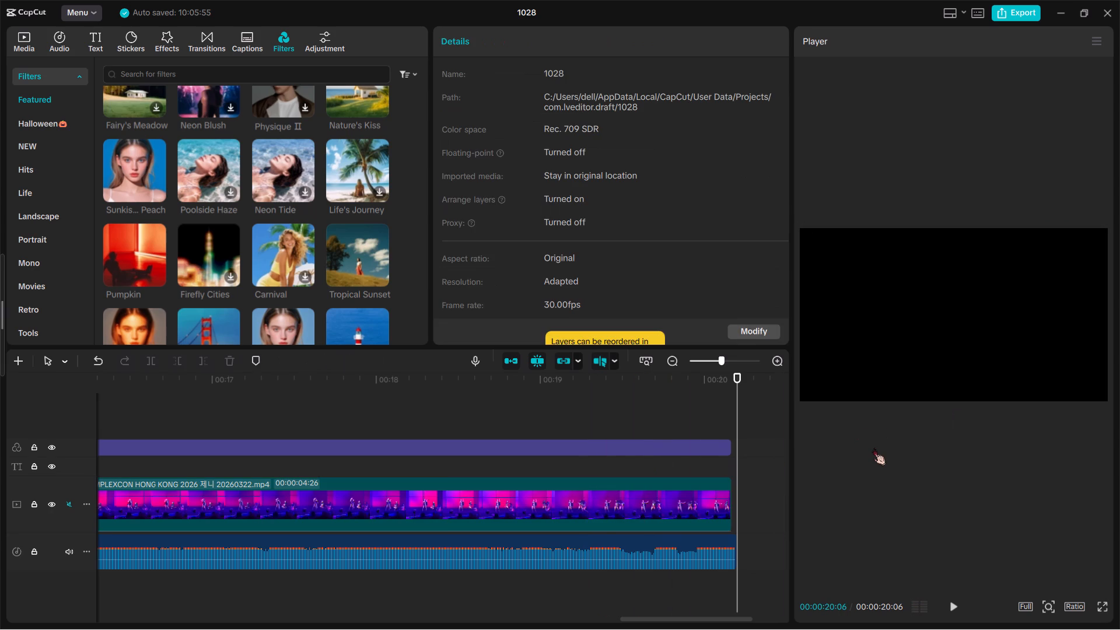
{"action": "key", "text": "space"}
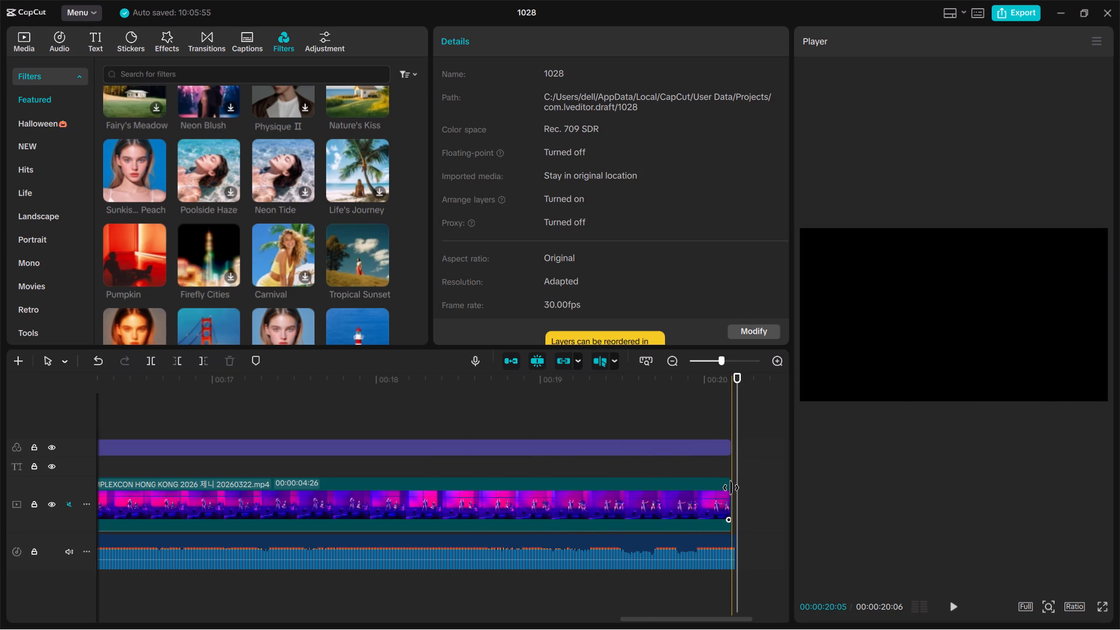
Extend the ends of the third clip and the second Pumpkin filter to about 00:00:20:06, where the song ends.
{"action": "left_click_drag", "start_coordinate": [731, 488], "coordinate": [737, 489]}
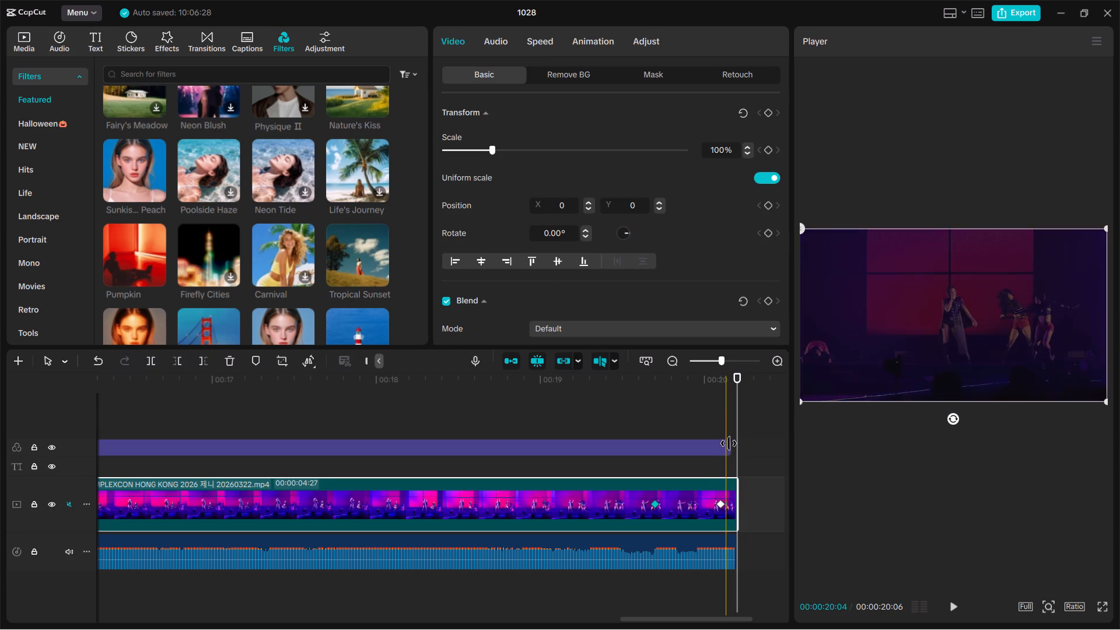
{"action": "left_click", "coordinate": [729, 443]}
{"action": "left_click", "coordinate": [735, 445]}
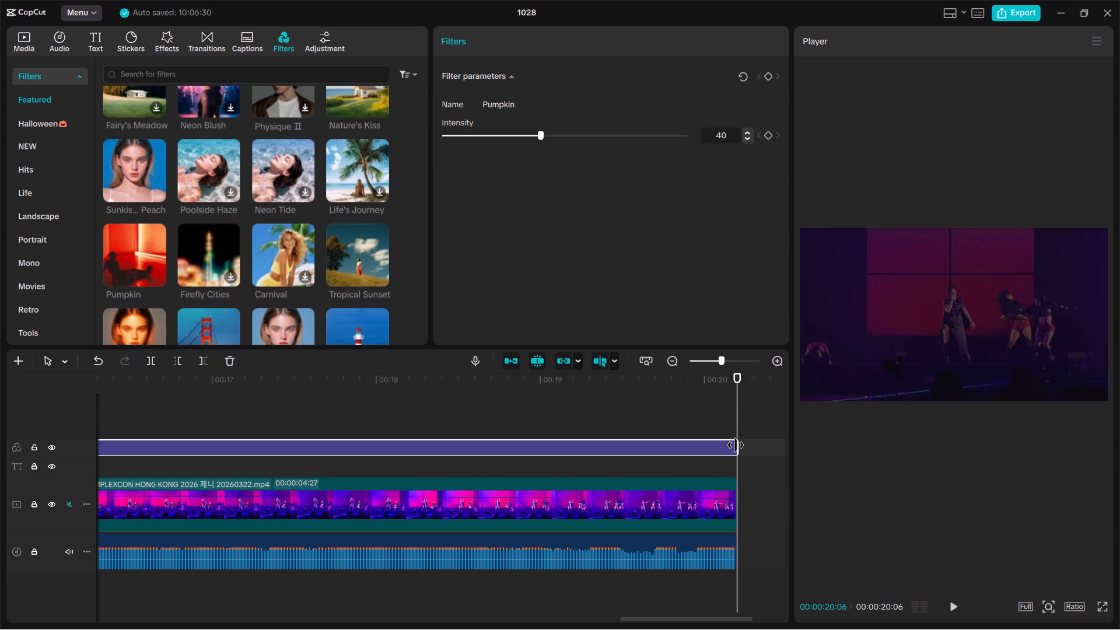
Play back the end of the extended third clip to examine how the fade-out looks up to the last frame.
{"action": "key", "text": "space"}
{"action": "key", "text": "space"}
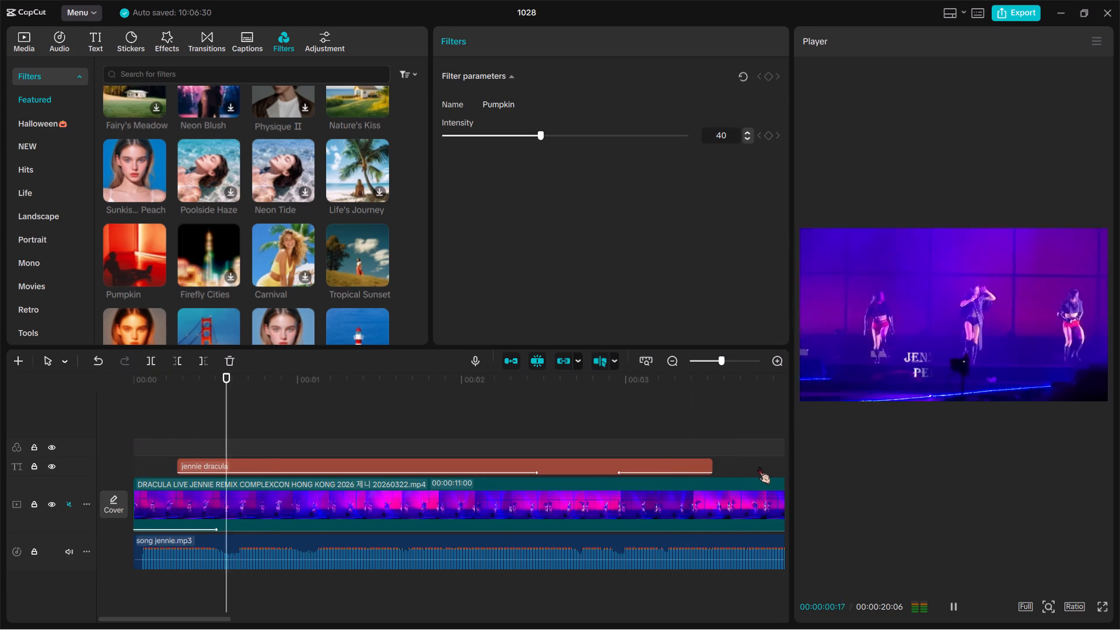
{"action": "key", "text": "space"}
{"action": "scroll", "coordinate": [759, 467], "scroll_direction": "left", "scroll_amount": 7}
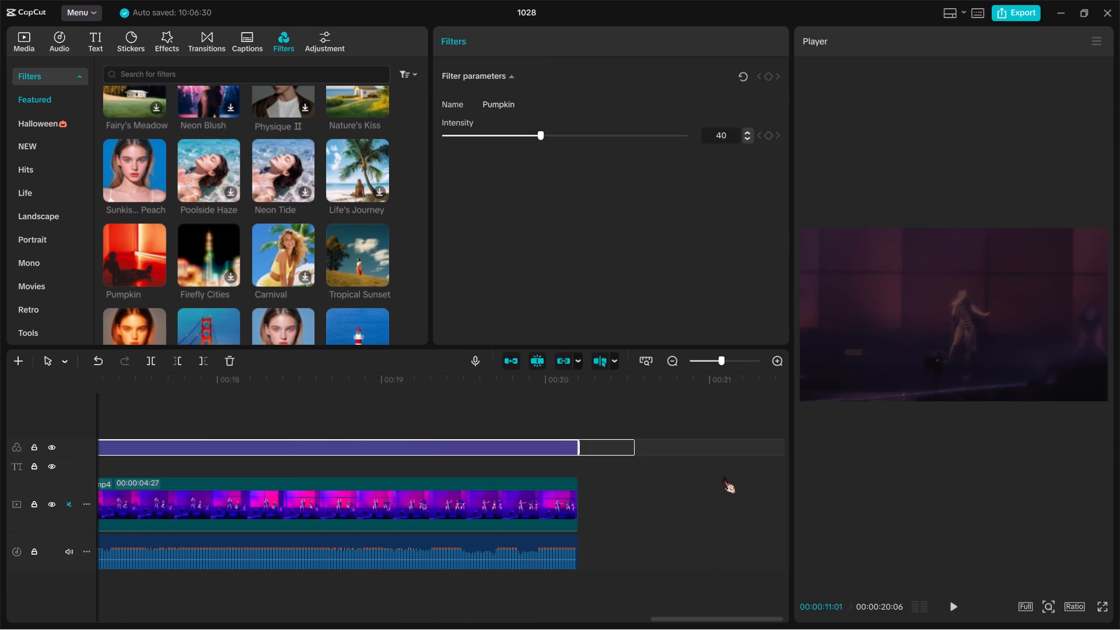
{"action": "left_click", "coordinate": [369, 509]}
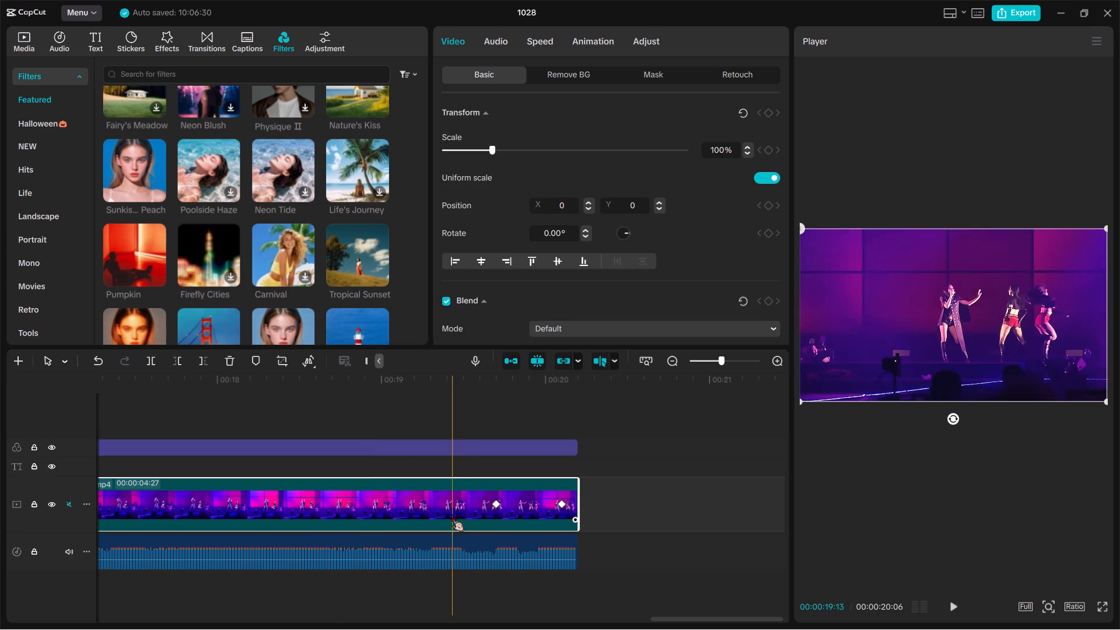
{"action": "key", "text": "space"}
{"action": "key", "text": "space"}
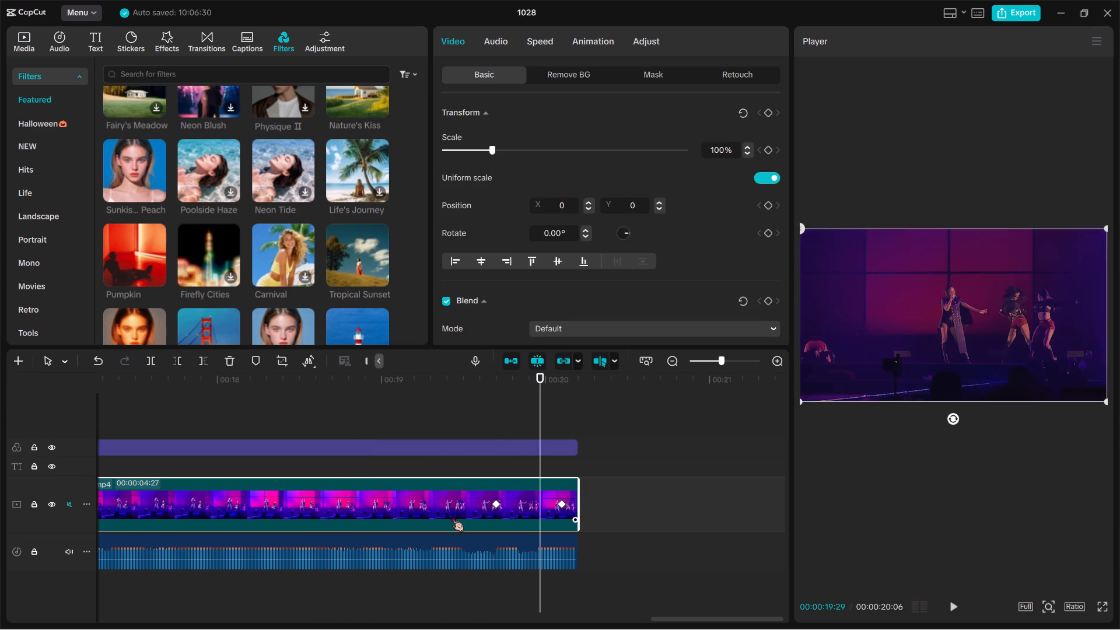
{"action": "key", "text": "space"}
{"action": "key", "text": "space"}
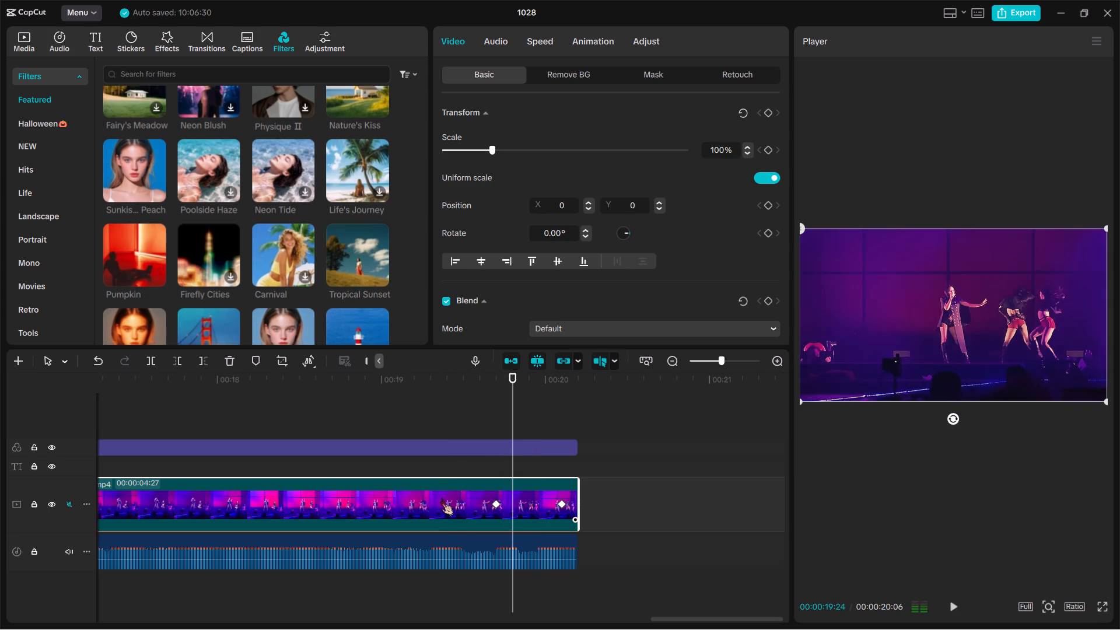
{"action": "key", "text": "space"}
{"action": "key", "text": "space"}
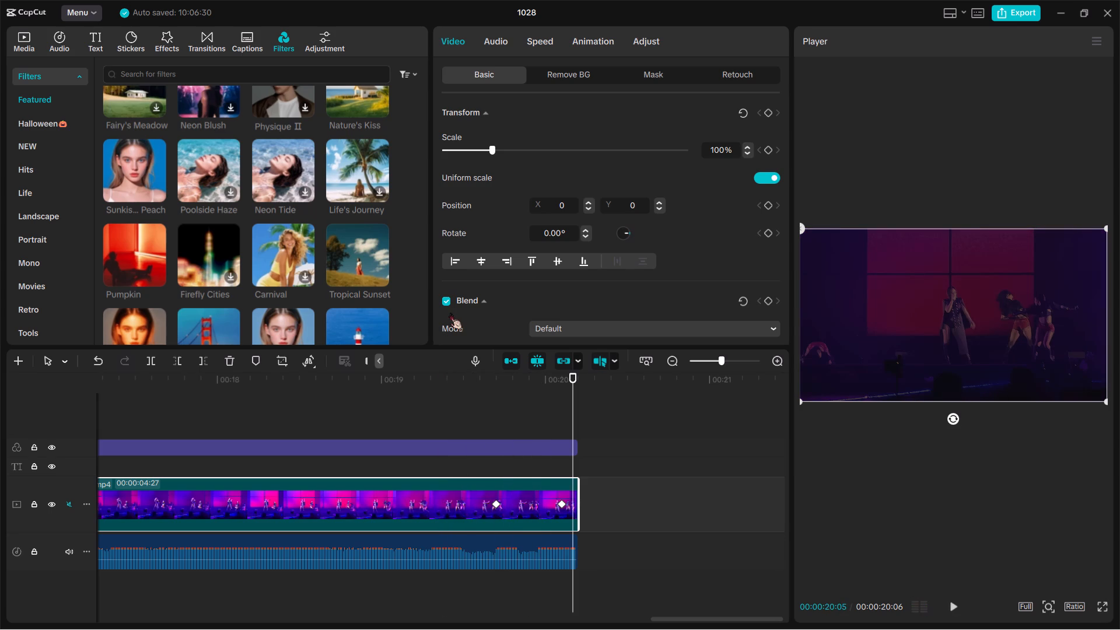
Set the opacity of the third clip's last keyframe, at 00:00:20:03, to 0% and play back the ending.
{"action": "scroll", "coordinate": [450, 313], "scroll_direction": "down", "scroll_amount": 1}
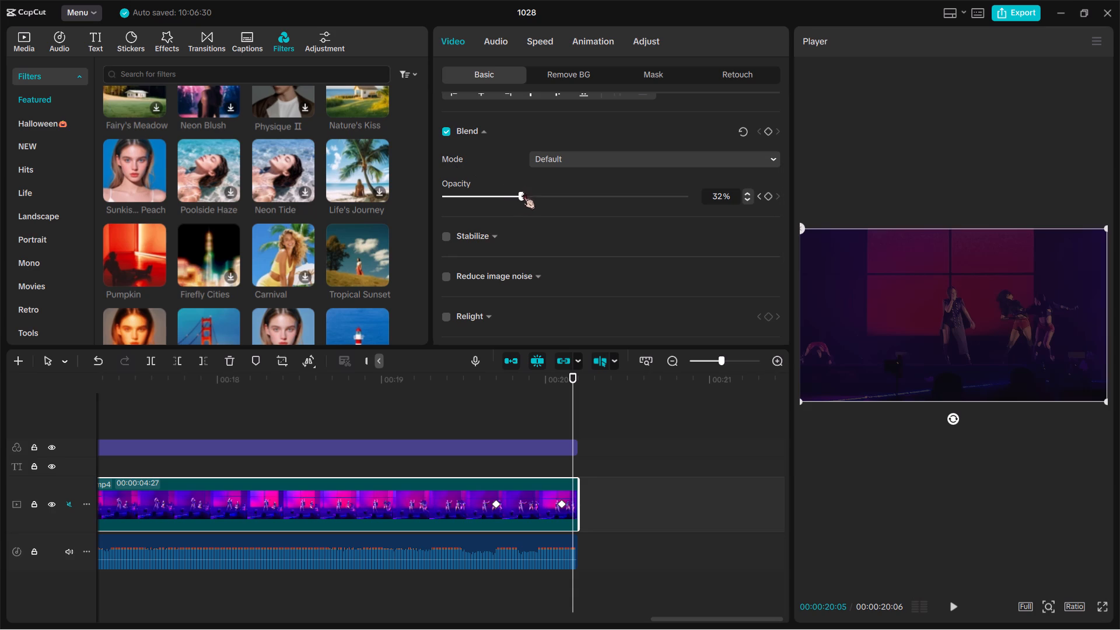
{"action": "left_click", "coordinate": [561, 502]}
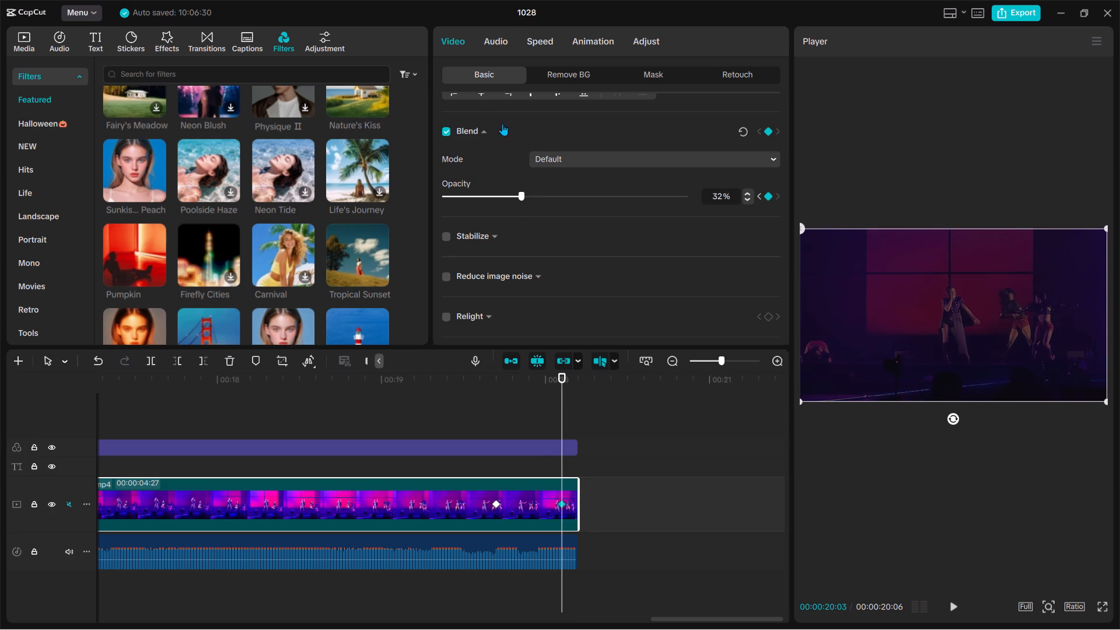
{"action": "left_click_drag", "start_coordinate": [521, 192], "coordinate": [431, 201]}
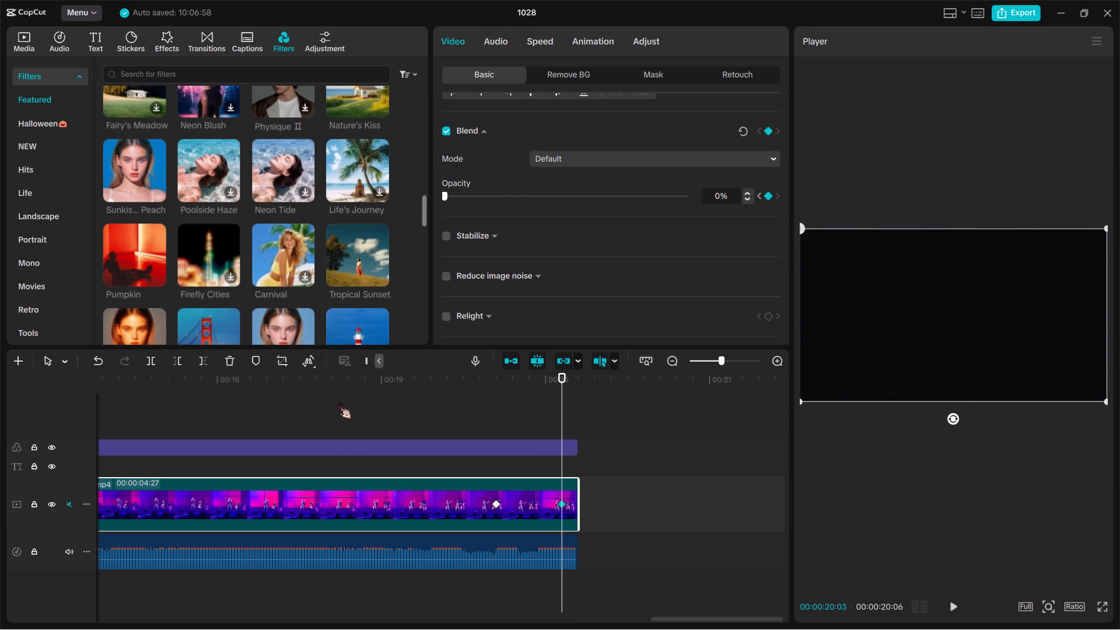
{"action": "key", "text": "space"}
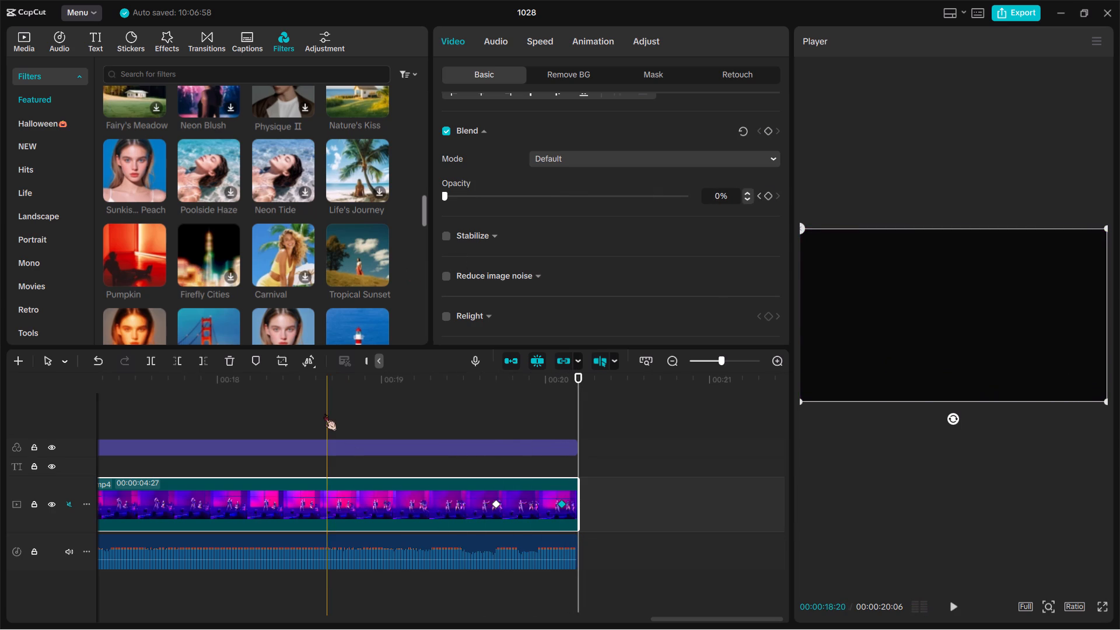
Undo the last opacity change on the third clip's closing keyframe.
{"action": "left_click", "coordinate": [104, 362]}
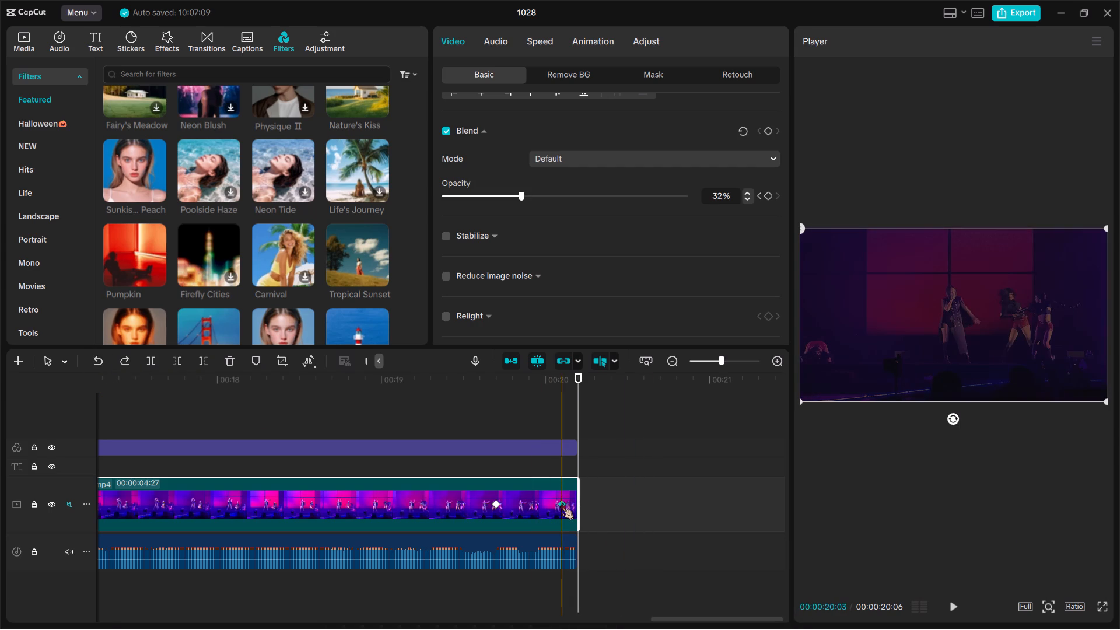
Move the third clip's last opacity keyframe almost to the clip's end and play back the ending.
{"action": "left_click_drag", "start_coordinate": [561, 503], "coordinate": [571, 503]}
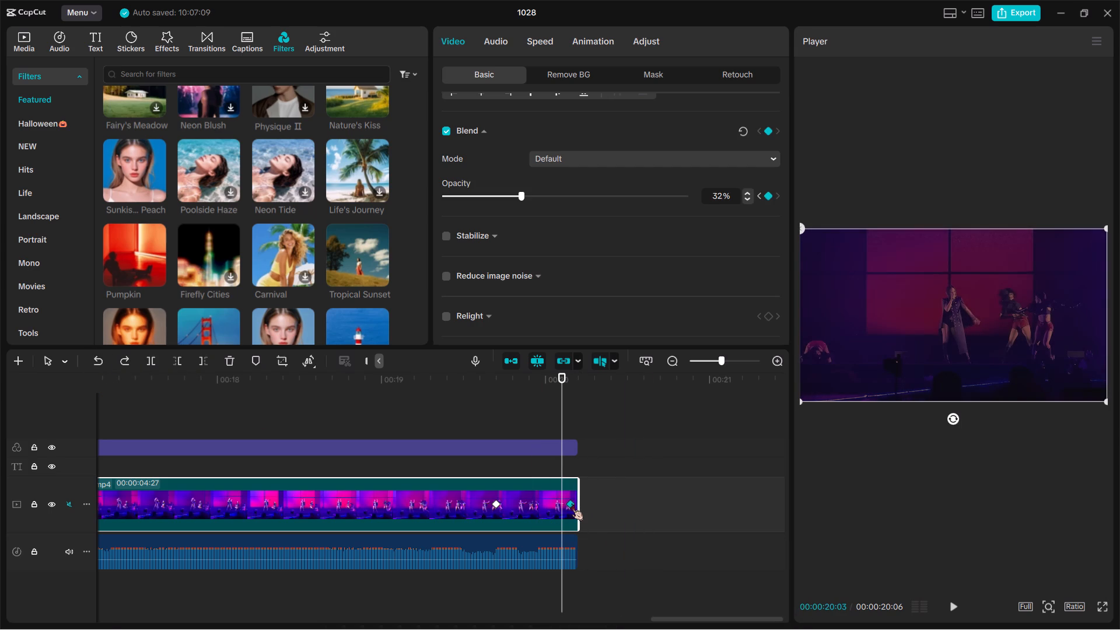
{"action": "left_click_drag", "start_coordinate": [571, 503], "coordinate": [570, 503]}
{"action": "key", "text": "space"}
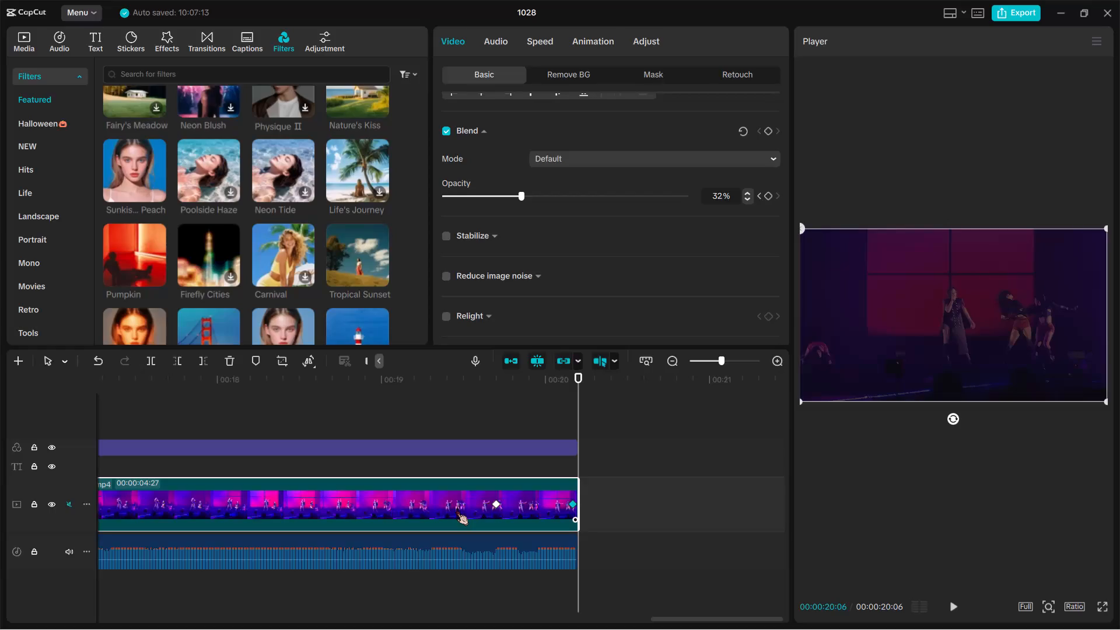
{"action": "key", "text": "space"}
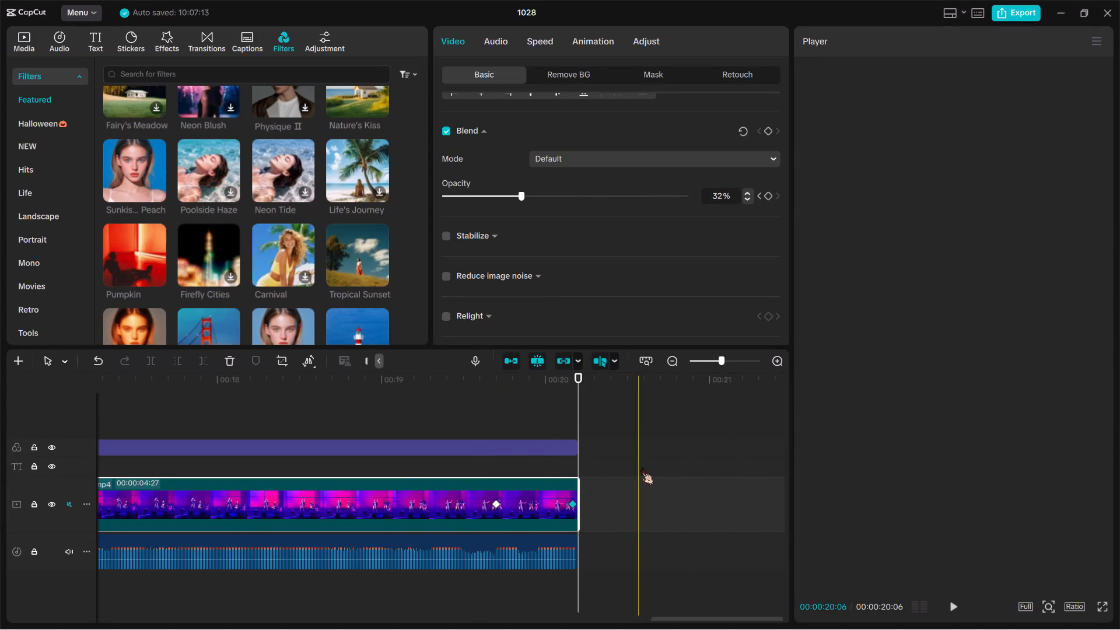
Play back the whole edit from the start to review the title, transitions, filters and closing fade.
{"action": "scroll", "coordinate": [641, 467], "scroll_direction": "down", "scroll_amount": 12, "text": "ctrl"}
{"action": "scroll", "coordinate": [641, 467], "scroll_direction": "right", "scroll_amount": 1}
{"action": "scroll", "coordinate": [641, 467], "scroll_direction": "down", "scroll_amount": 6, "text": "ctrl"}
{"action": "scroll", "coordinate": [641, 467], "scroll_direction": "left", "scroll_amount": 1}
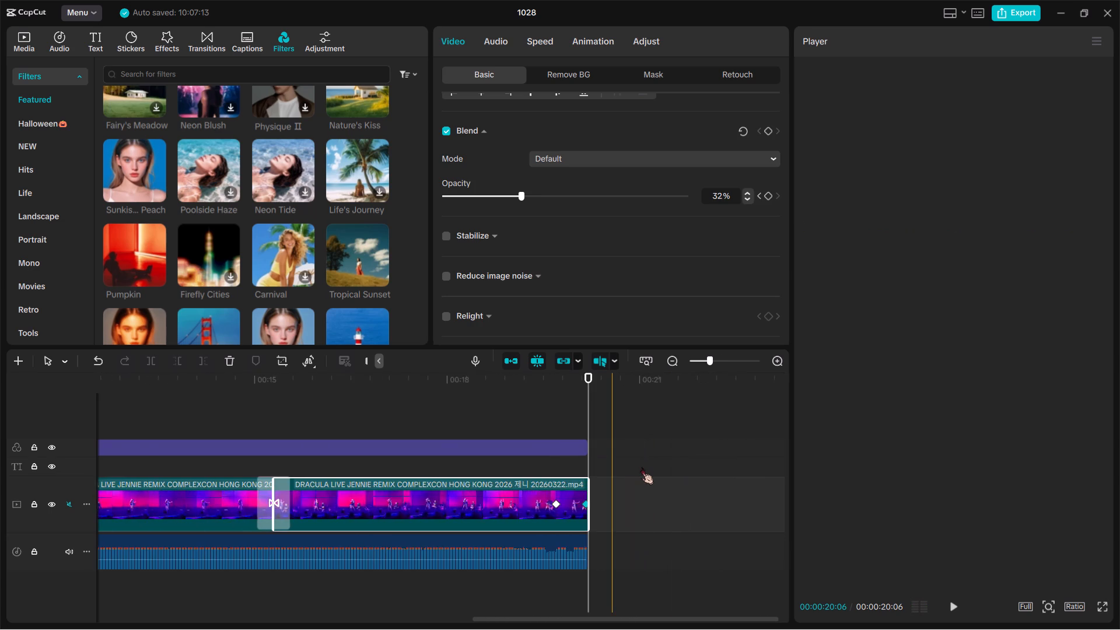
{"action": "scroll", "coordinate": [641, 467], "scroll_direction": "down", "scroll_amount": 6, "text": "ctrl"}
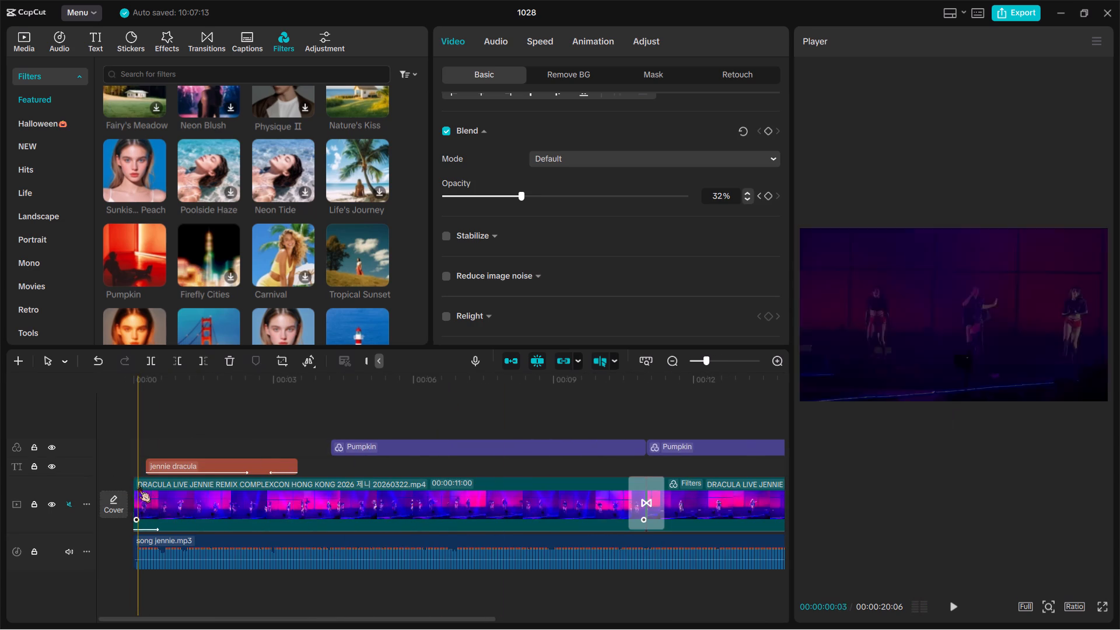
{"action": "key", "text": "space"}
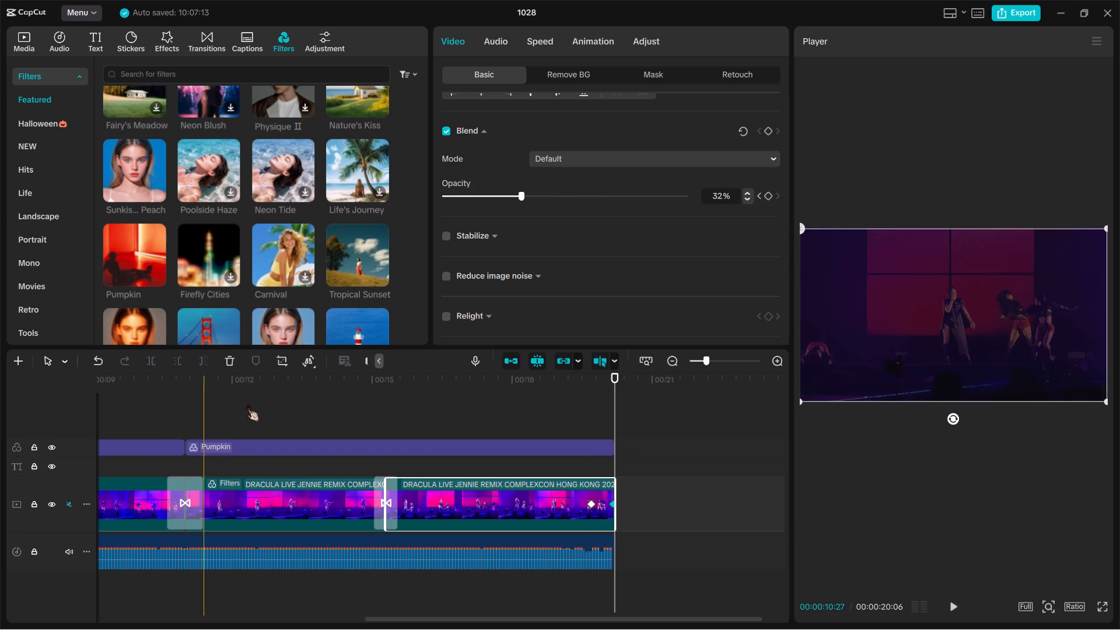
Export the video under the name "jennie song ediis" and close the sharing and feedback dialogs without sharing.
{"action": "left_click", "coordinate": [1011, 14]}
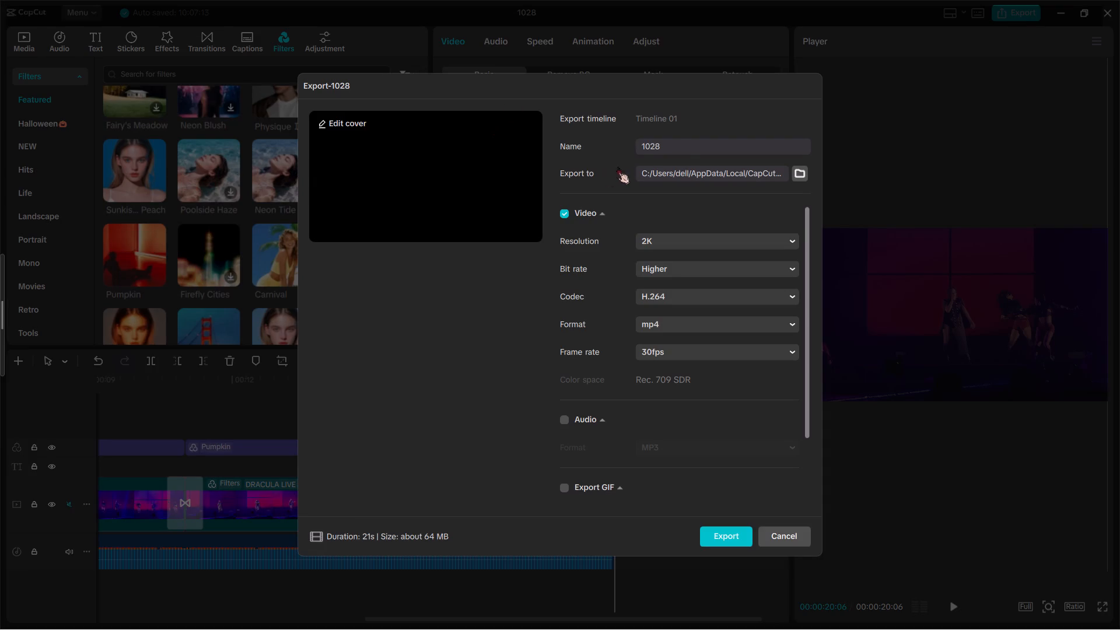
{"action": "left_click_drag", "start_coordinate": [672, 145], "coordinate": [614, 142]}
{"action": "key", "text": "BackSpace"}
{"action": "type", "text": "jew"}
{"action": "key", "text": "BackSpace"}
{"action": "type", "text": "nninw"}
{"action": "key", "text": "BackSpace"}
{"action": "key", "text": "BackSpace"}
{"action": "key", "text": "w"}
{"action": "key", "text": "BackSpace"}
{"action": "key", "text": "BackSpace"}
{"action": "type", "text": "in"}
{"action": "key", "text": "BackSpace"}
{"action": "type", "text": "w"}
{"action": "key", "text": "space"}
{"action": "key", "text": "BackSpace"}
{"action": "key", "text": "BackSpace"}
{"action": "type", "text": "e"}
{"action": "key", "text": "space"}
{"action": "type", "text": "song edit"}
{"action": "key", "text": "BackSpace"}
{"action": "type", "text": "is"}
{"action": "left_click", "coordinate": [710, 537]}
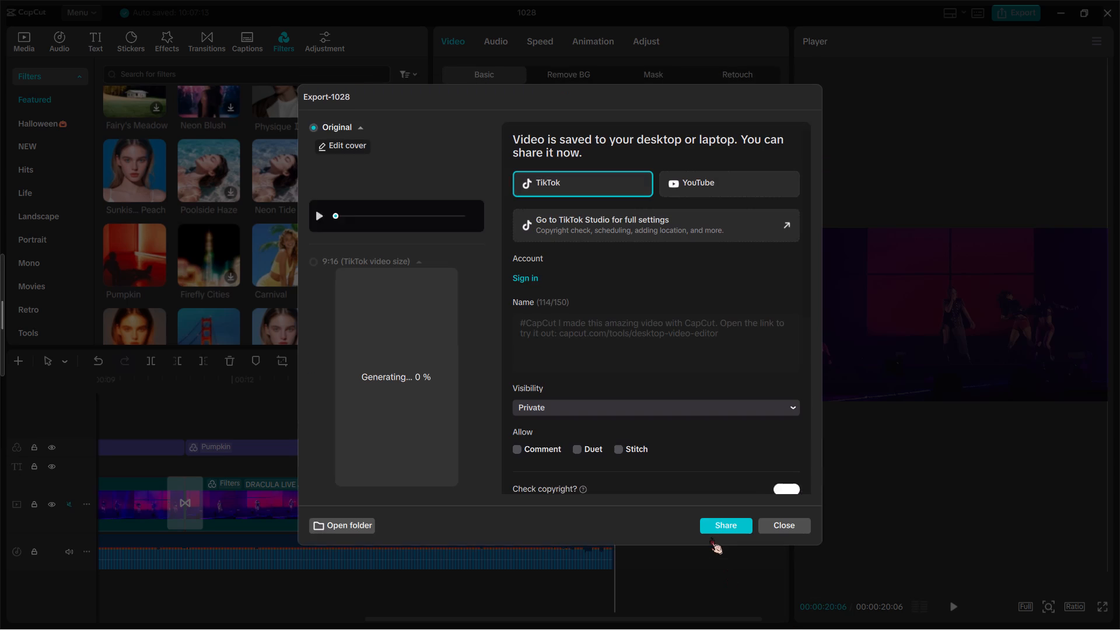
{"action": "left_click_drag", "start_coordinate": [710, 537], "coordinate": [759, 521]}
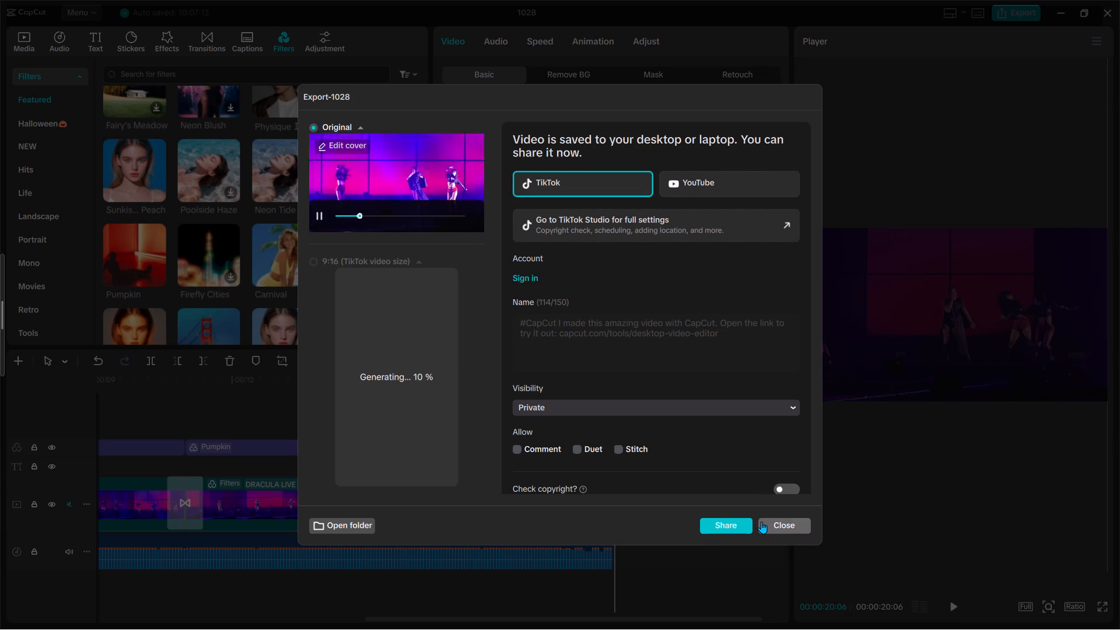
{"action": "left_click", "coordinate": [768, 524]}
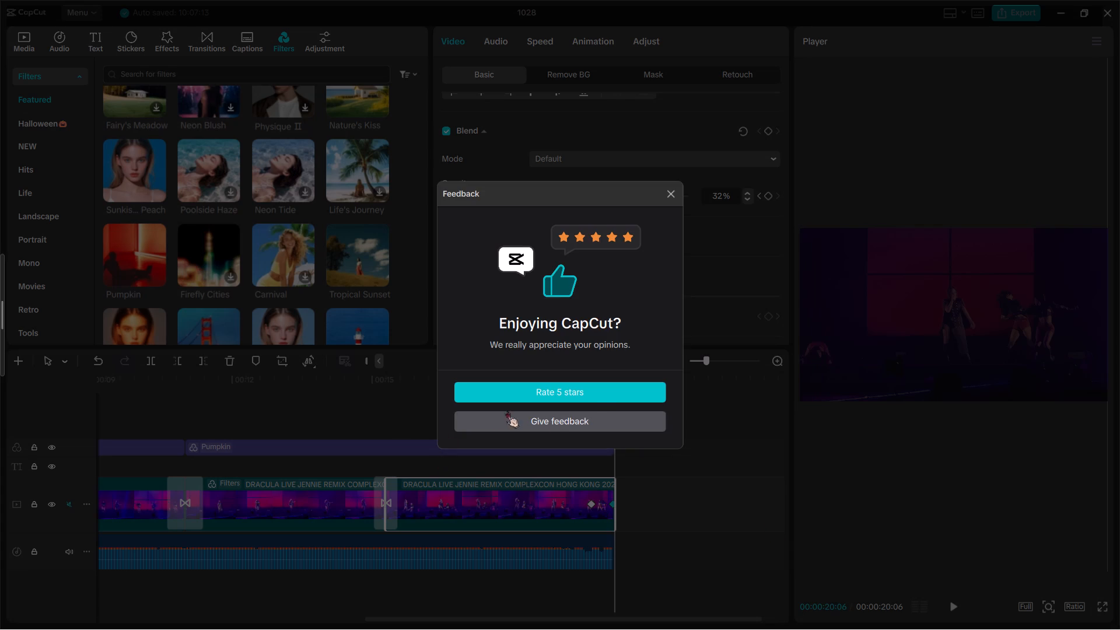
{"action": "left_click", "coordinate": [669, 194]}
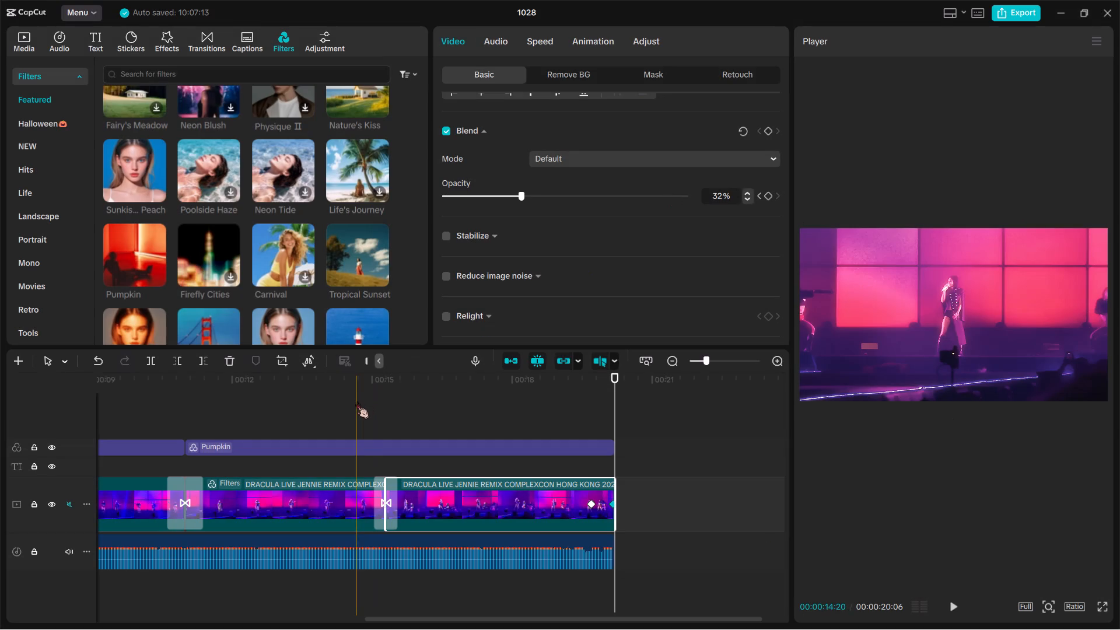
Add a default text clip on a new track above the Pumpkin filters, starting at 00:00:00:00.
{"action": "scroll", "coordinate": [356, 401], "scroll_direction": "right", "scroll_amount": 3}
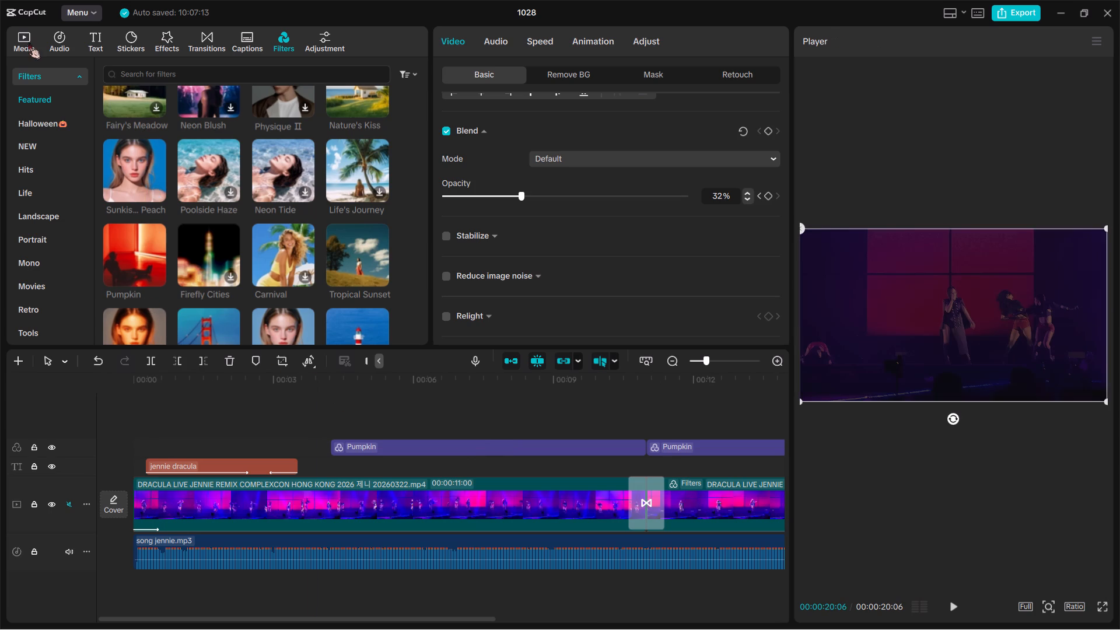
{"action": "left_click", "coordinate": [94, 37]}
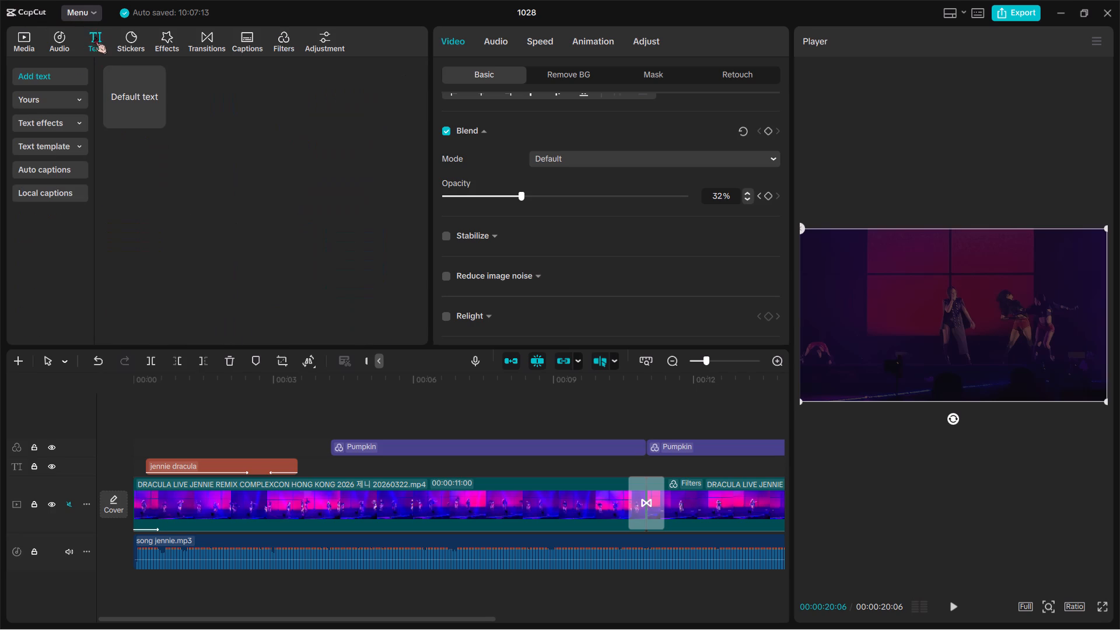
{"action": "left_click_drag", "start_coordinate": [136, 92], "coordinate": [150, 432]}
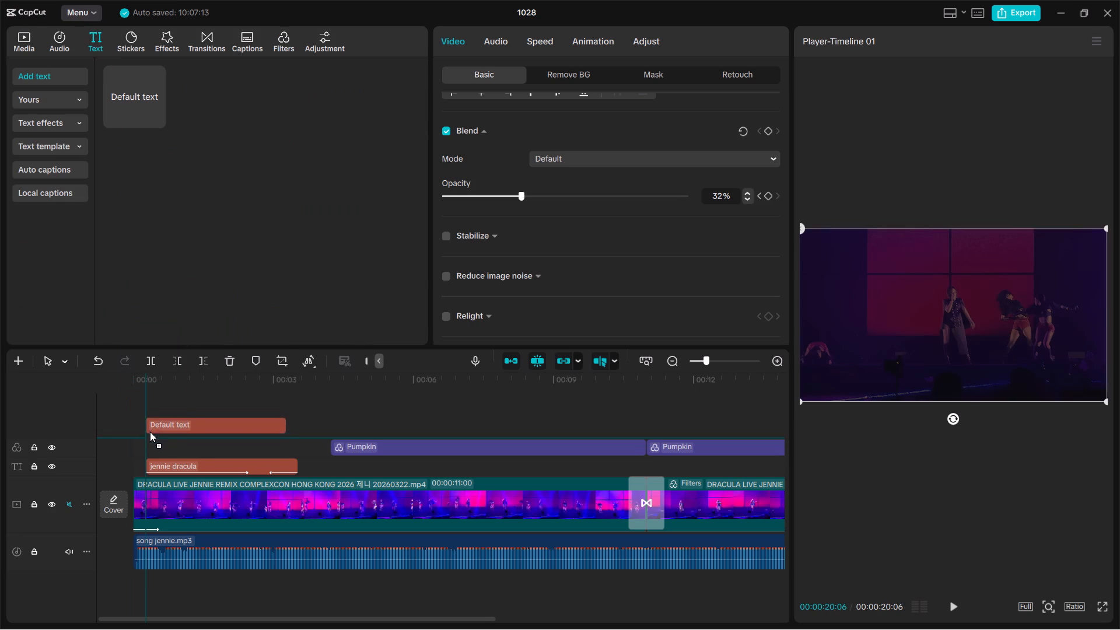
{"action": "left_click_drag", "start_coordinate": [150, 432], "coordinate": [131, 431]}
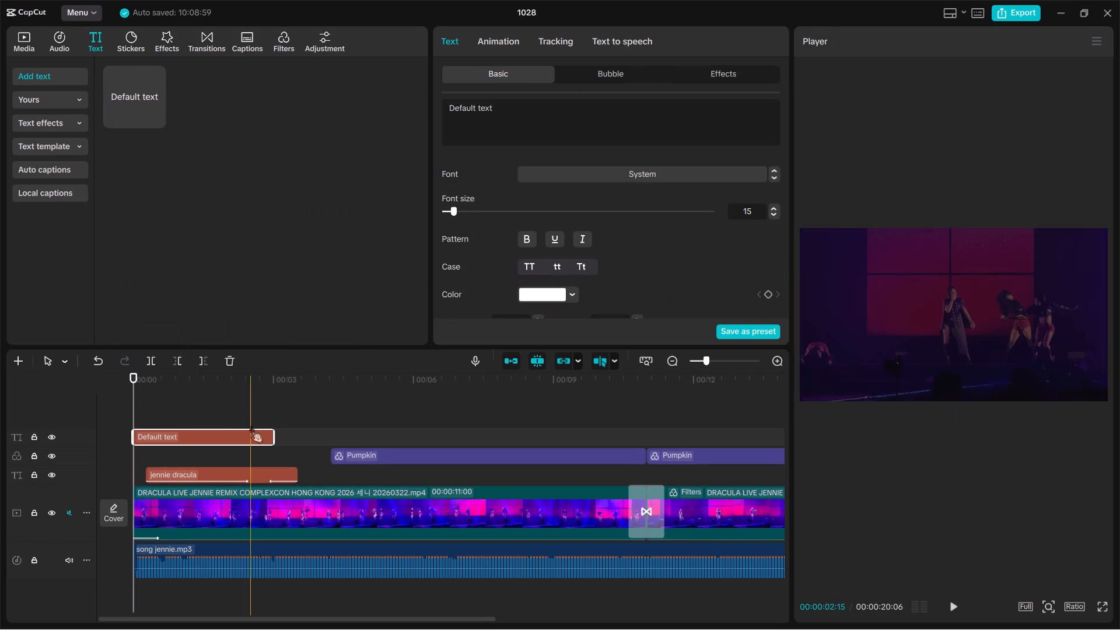
Extend the new default text clip to span the whole edit, ending with the third clip at about 00:00:20:06.
{"action": "left_click_drag", "start_coordinate": [269, 436], "coordinate": [342, 448]}
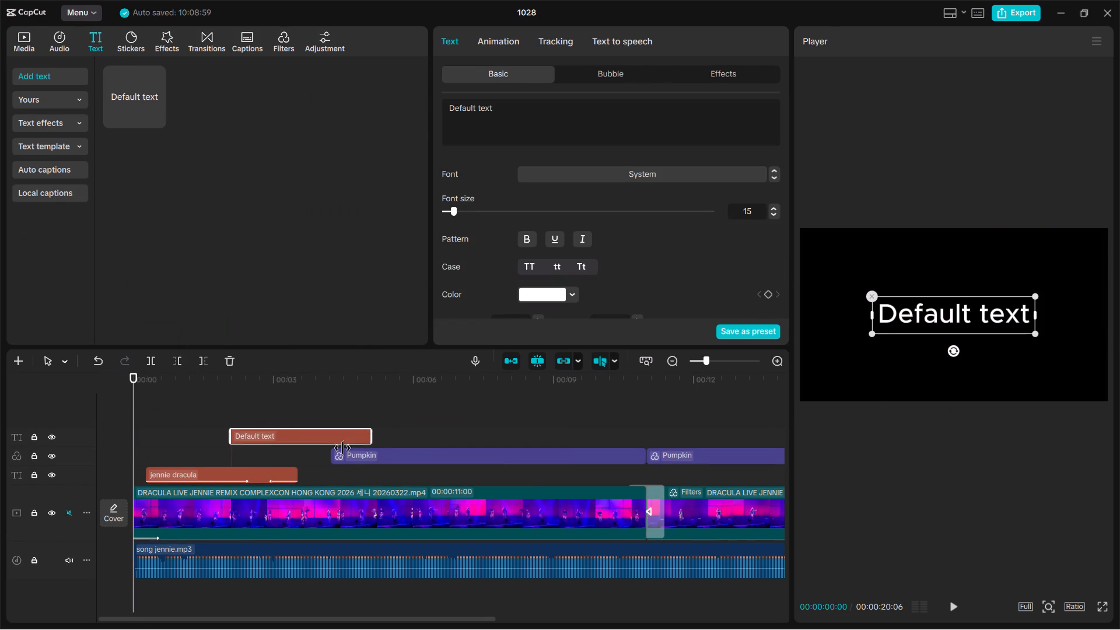
{"action": "left_click_drag", "start_coordinate": [342, 448], "coordinate": [256, 437]}
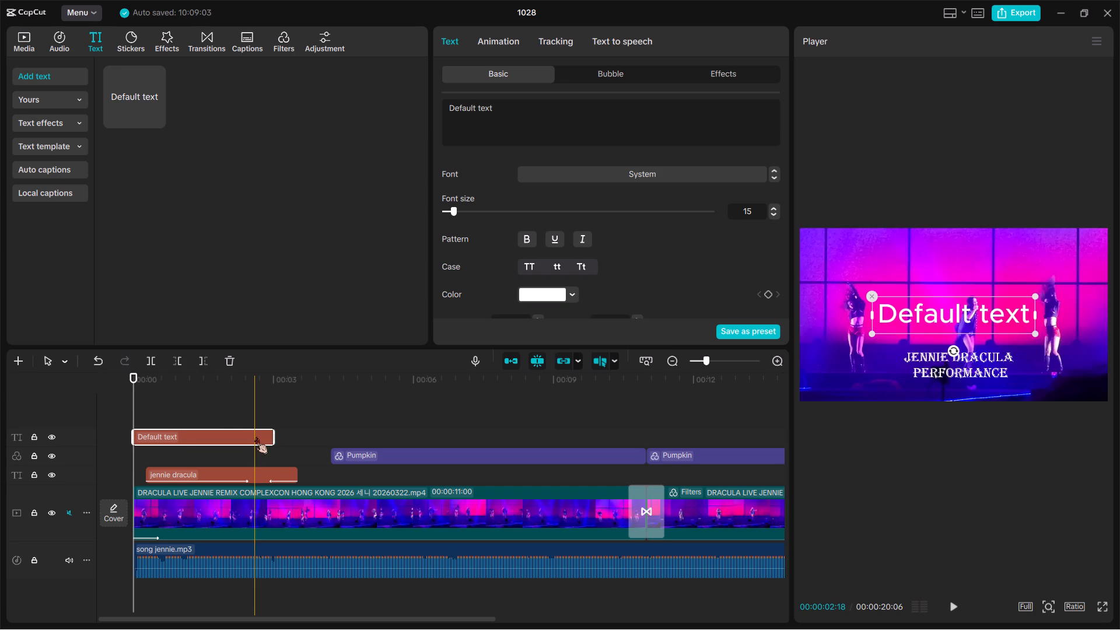
{"action": "left_click", "coordinate": [209, 402]}
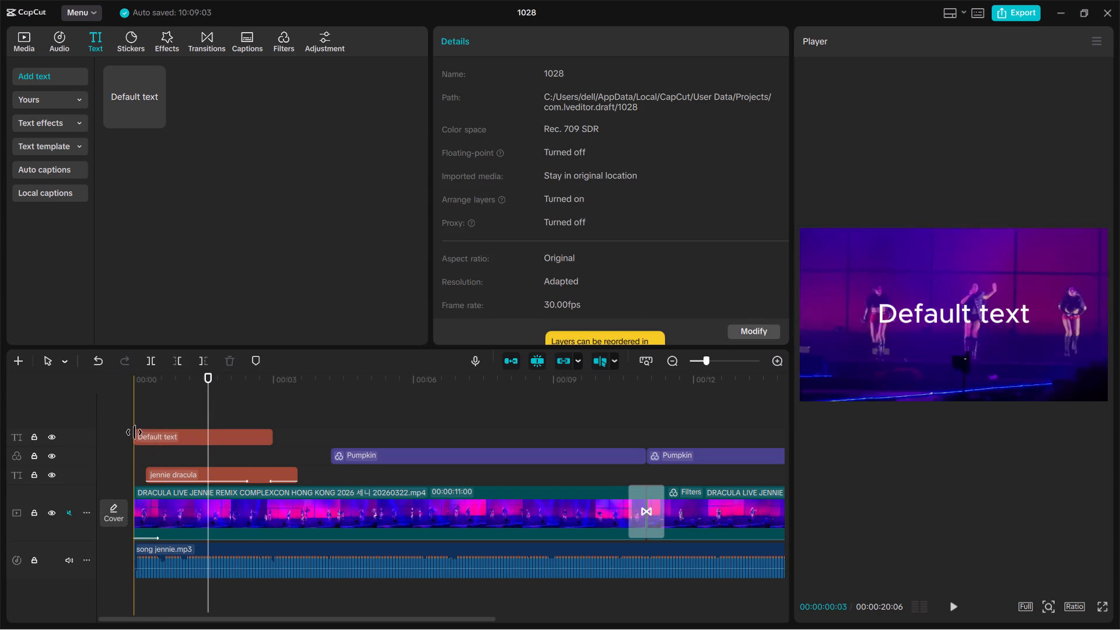
{"action": "left_click_drag", "start_coordinate": [137, 434], "coordinate": [120, 438]}
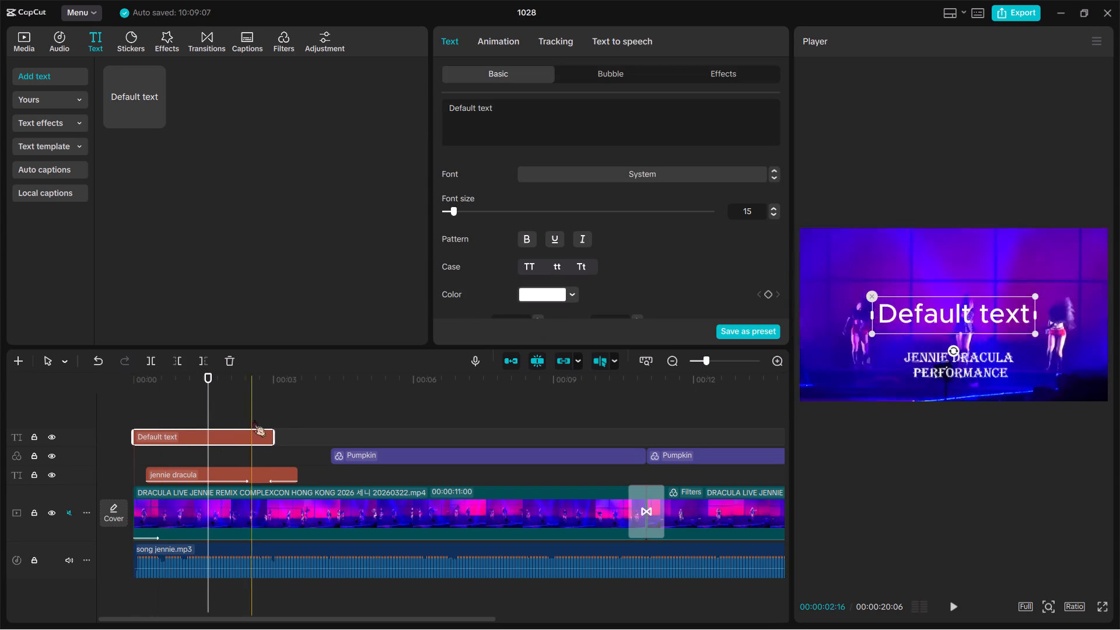
{"action": "left_click_drag", "start_coordinate": [275, 433], "coordinate": [937, 471]}
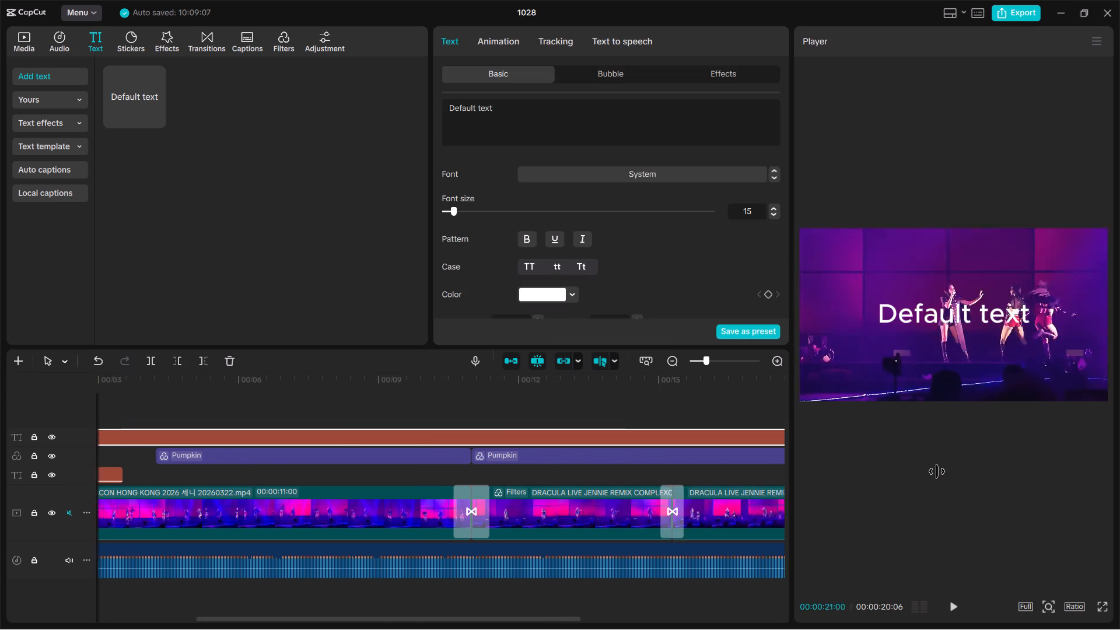
{"action": "left_click_drag", "start_coordinate": [937, 471], "coordinate": [320, 446]}
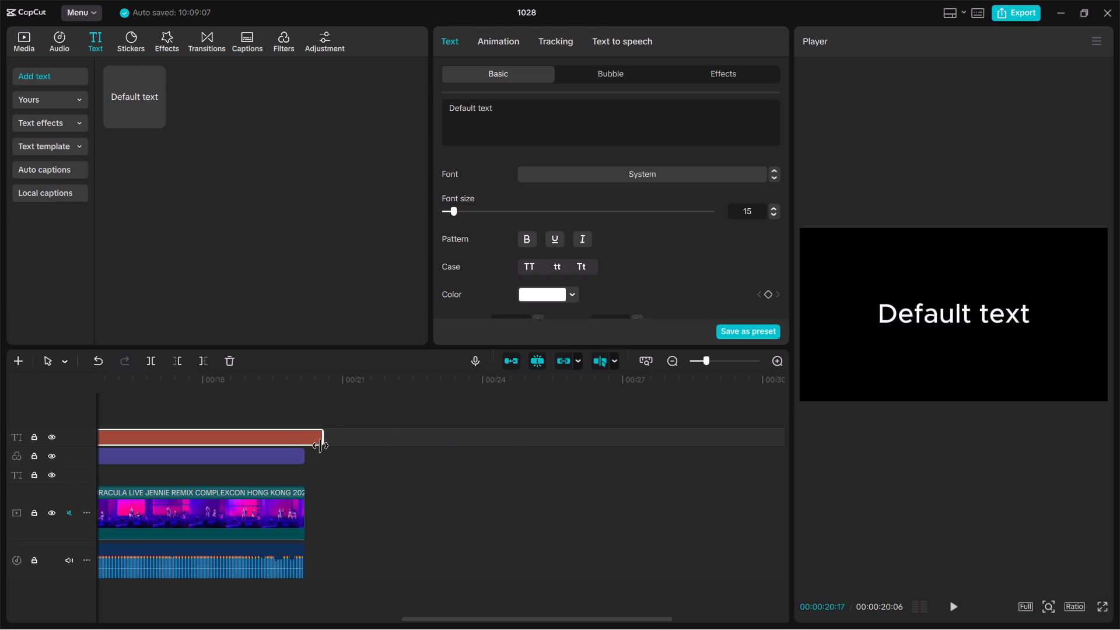
{"action": "left_click_drag", "start_coordinate": [320, 446], "coordinate": [303, 450]}
Replace the default text's content with "jenniepavethewayforfavss".
{"action": "scroll", "coordinate": [404, 460], "scroll_direction": "right", "scroll_amount": 9}
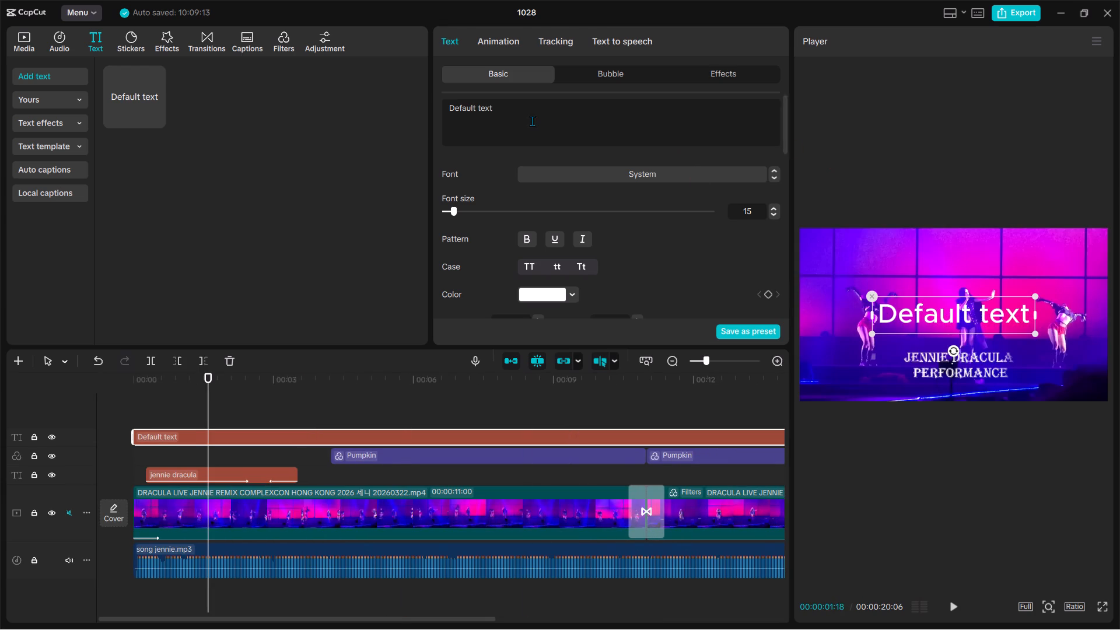
{"action": "left_click_drag", "start_coordinate": [532, 121], "coordinate": [416, 110]}
{"action": "key", "text": "BackSpace"}
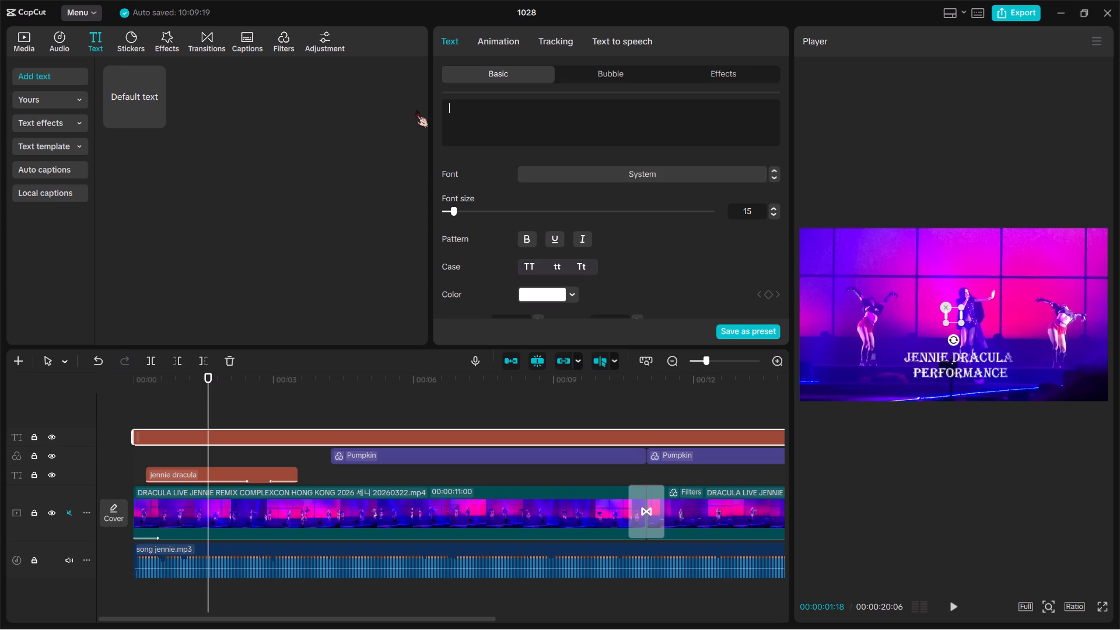
{"action": "type", "text": "jenniepavethewayfor"}
{"action": "type", "text": "fa"}
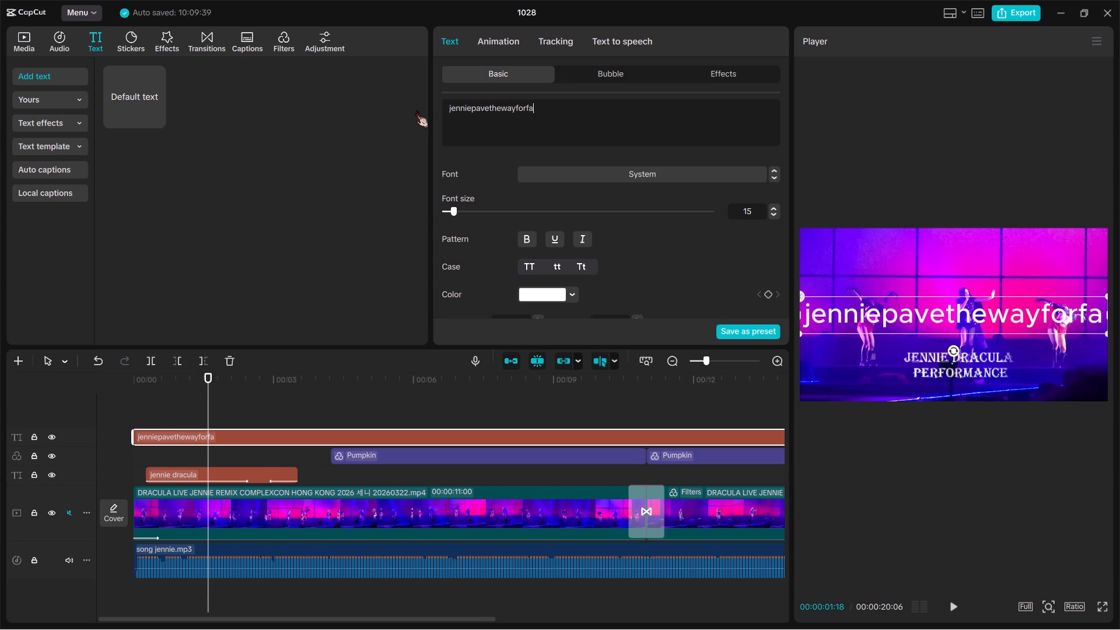
{"action": "type", "text": "vss"}
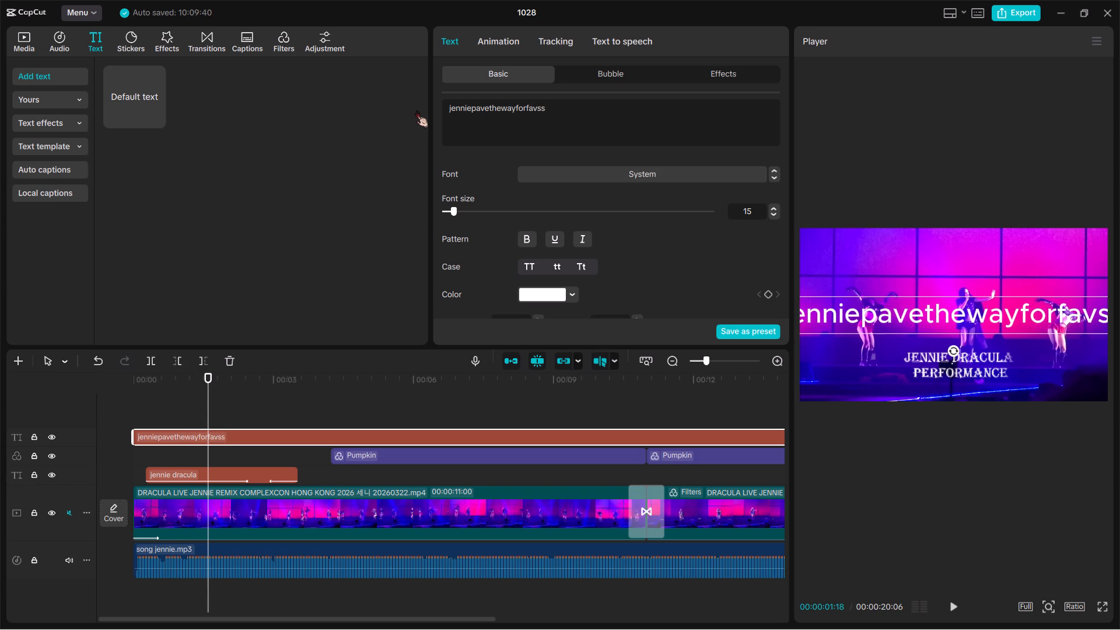
Scale down the "jenniepavethewayforfavss" text so that it fits within the width of the video frame.
{"action": "left_click", "coordinate": [632, 182]}
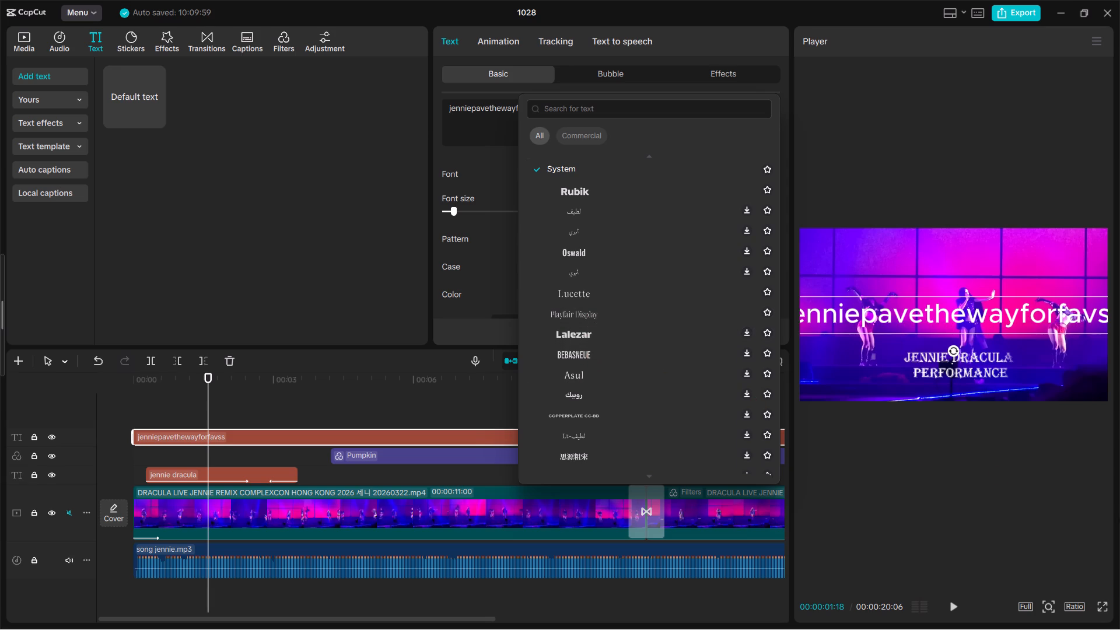
{"action": "scroll", "coordinate": [842, 432], "scroll_direction": "down", "scroll_amount": 4, "text": "ctrl"}
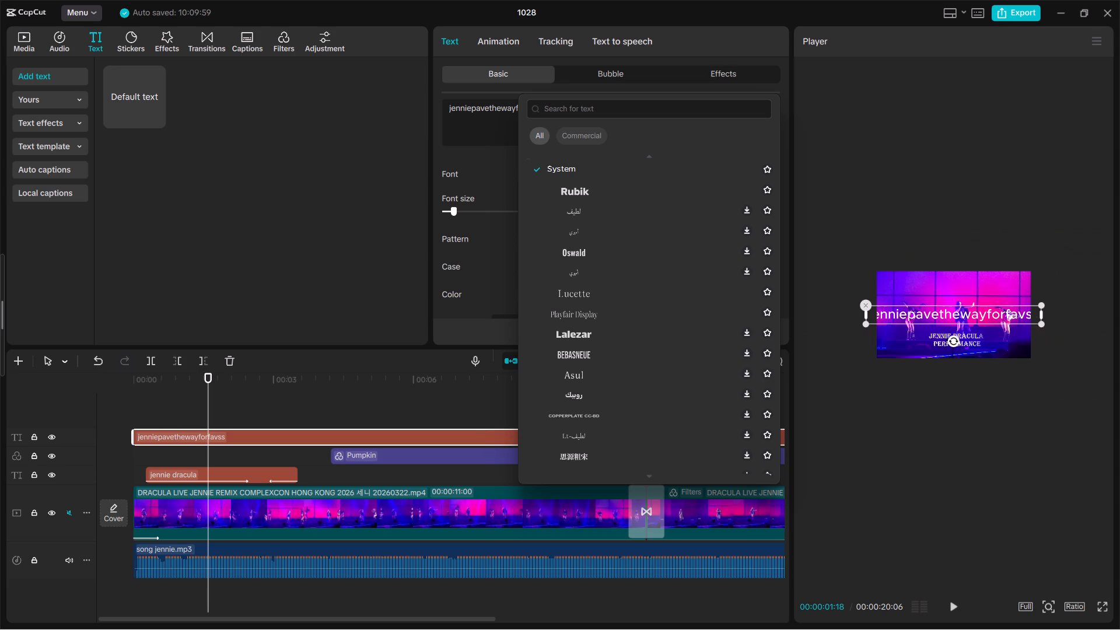
{"action": "left_click_drag", "start_coordinate": [1039, 322], "coordinate": [1014, 322]}
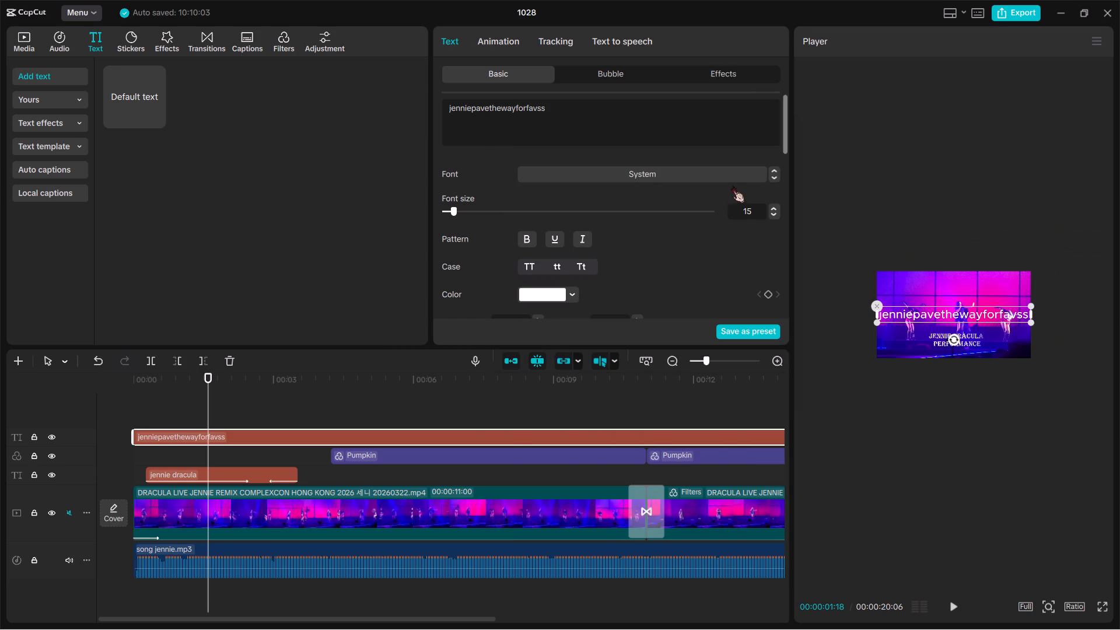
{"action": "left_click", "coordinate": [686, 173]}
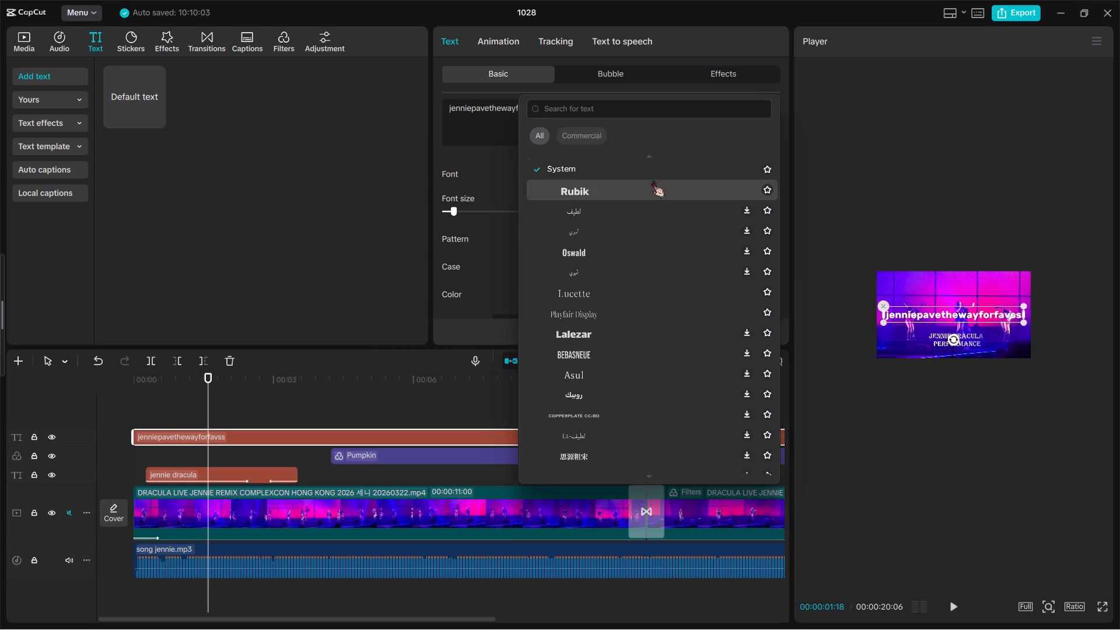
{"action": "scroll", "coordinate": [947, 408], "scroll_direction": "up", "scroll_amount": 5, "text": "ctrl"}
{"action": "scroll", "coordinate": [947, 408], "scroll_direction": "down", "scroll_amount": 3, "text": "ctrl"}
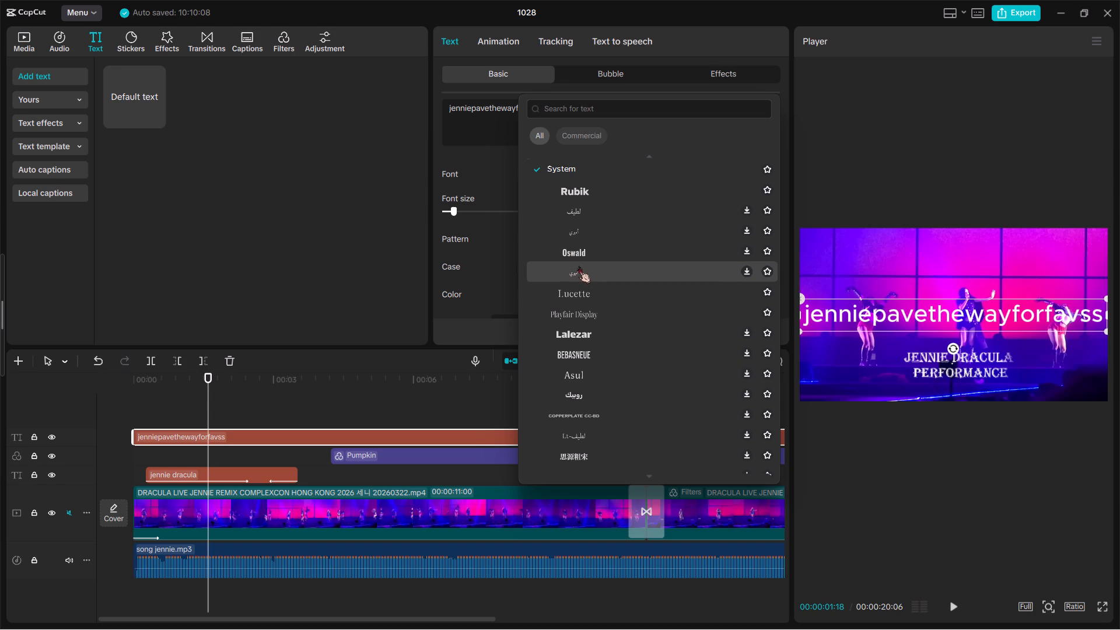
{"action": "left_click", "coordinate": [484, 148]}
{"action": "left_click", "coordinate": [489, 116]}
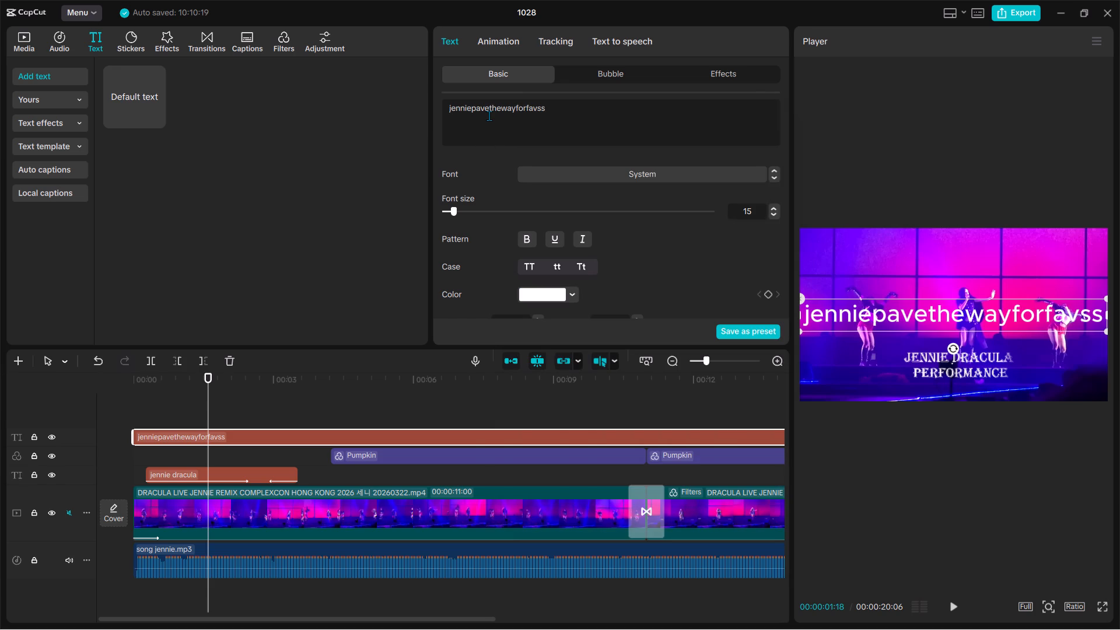
Correct "pave" to "paved" in the full-length overlay text so that it reads "jenniepavedthewayforfavss".
{"action": "left_click", "coordinate": [489, 108]}
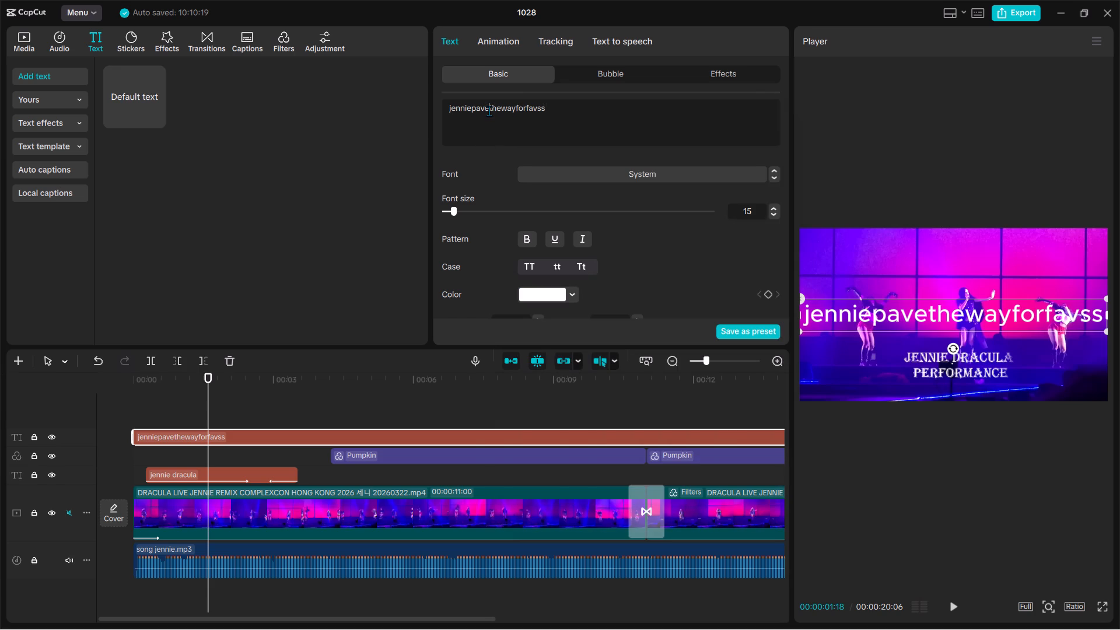
{"action": "double_click", "coordinate": [489, 111]}
{"action": "left_click", "coordinate": [489, 111]}
{"action": "left_click", "coordinate": [492, 121]}
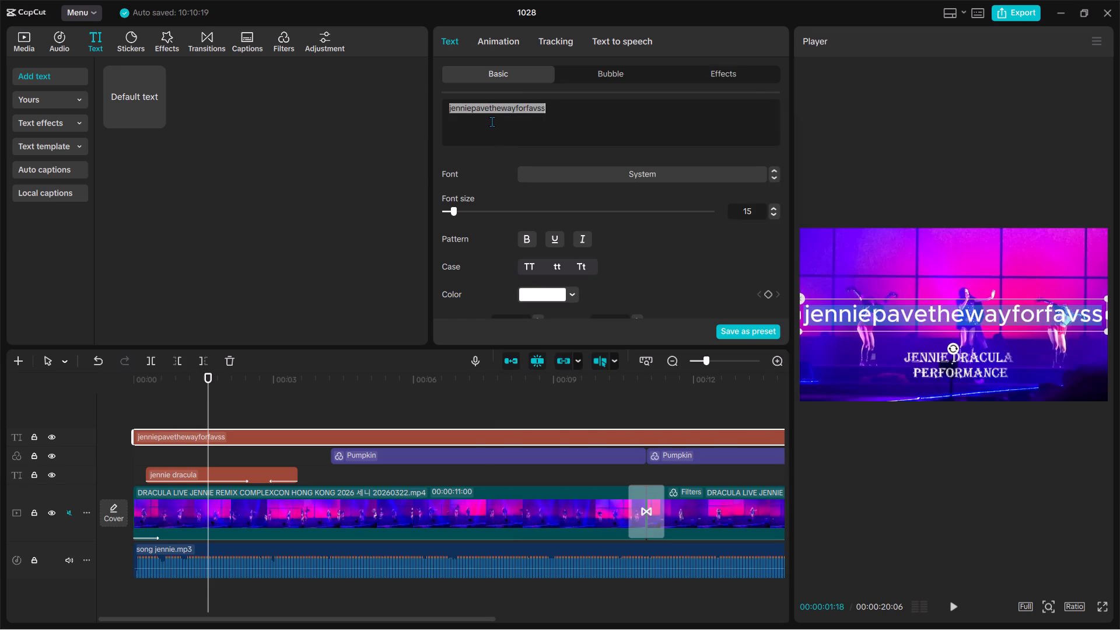
{"action": "left_click", "coordinate": [488, 107]}
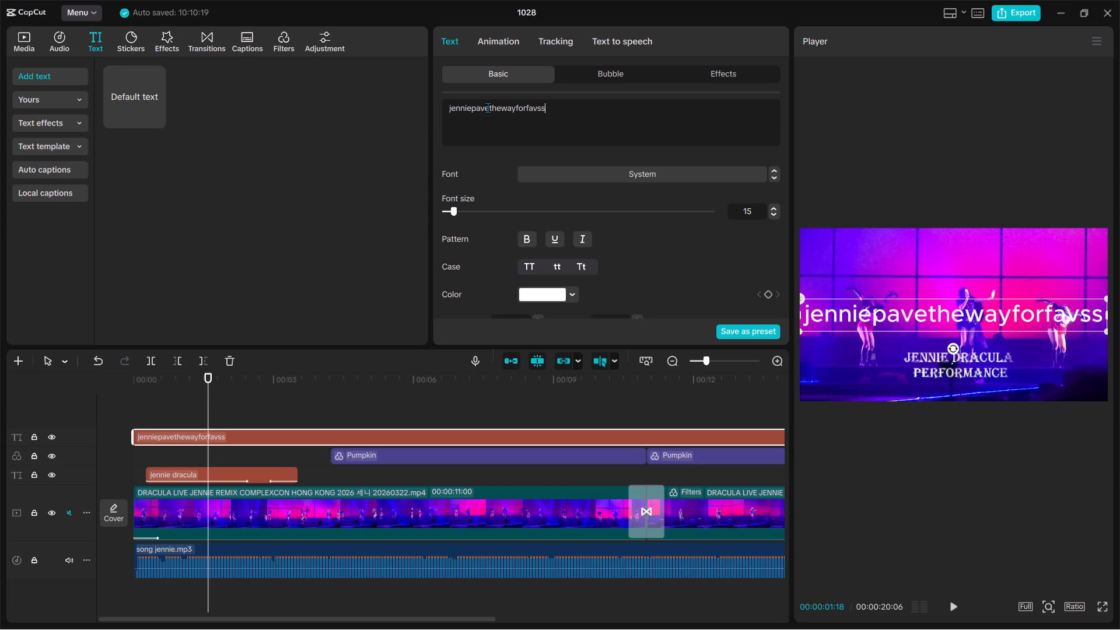
{"action": "key", "text": "d"}
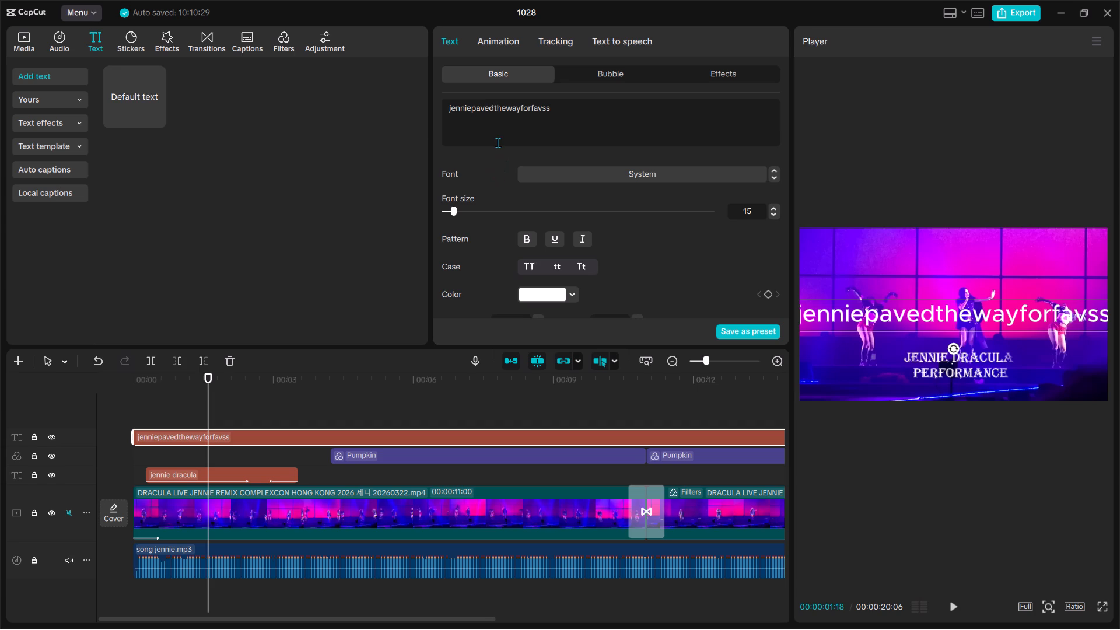
{"action": "key", "text": "equal"}
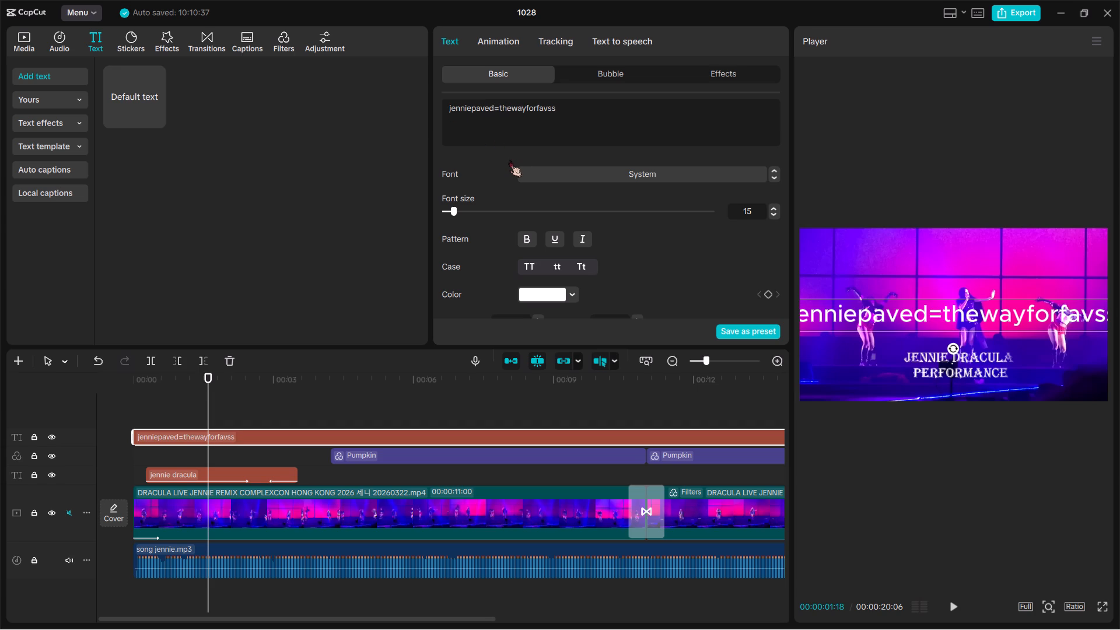
{"action": "key", "text": "BackSpace"}
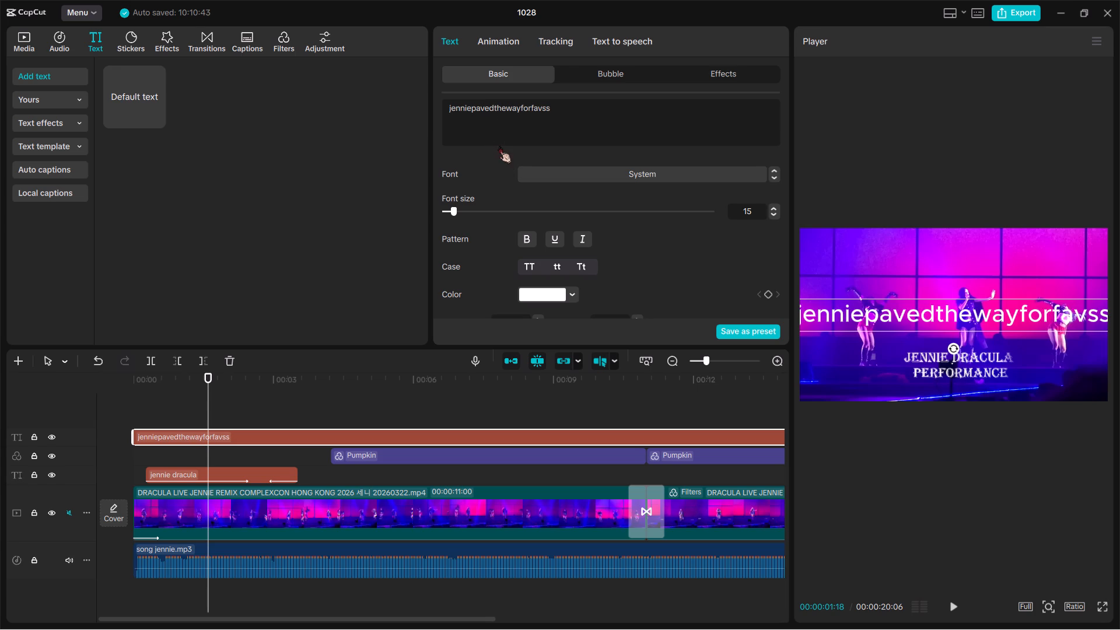
Capitalize the initial J and insert "your" before "favss", making the overlay text "Jenniepavedthewayforyourfavss".
{"action": "left_click", "coordinate": [452, 114]}
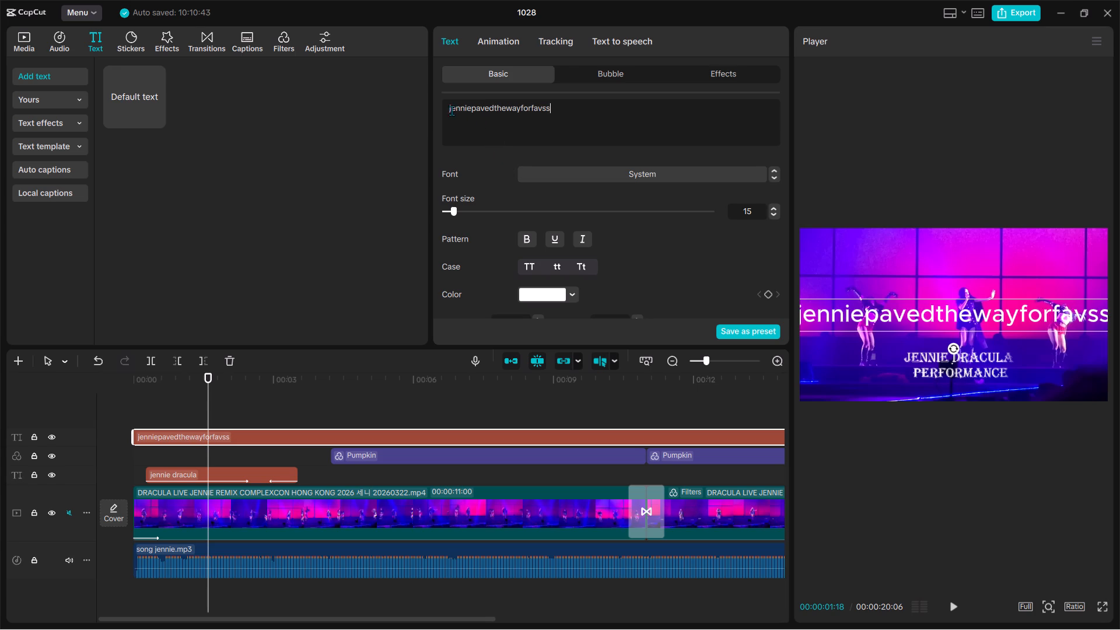
{"action": "left_click", "coordinate": [451, 108]}
{"action": "key", "text": "BackSpace"}
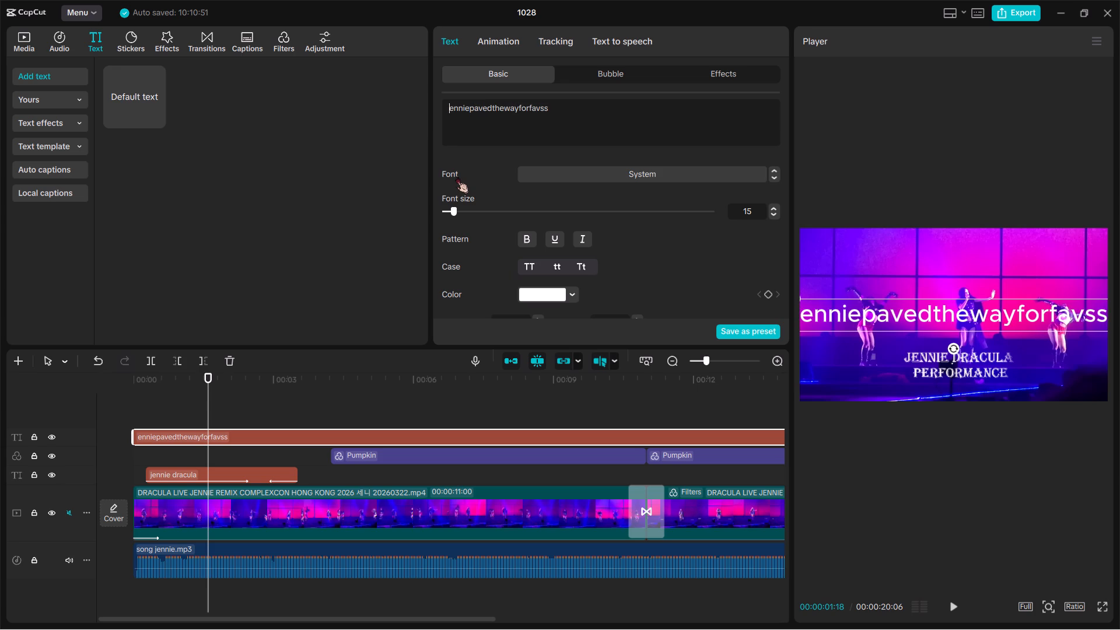
{"action": "key", "text": "shift+j"}
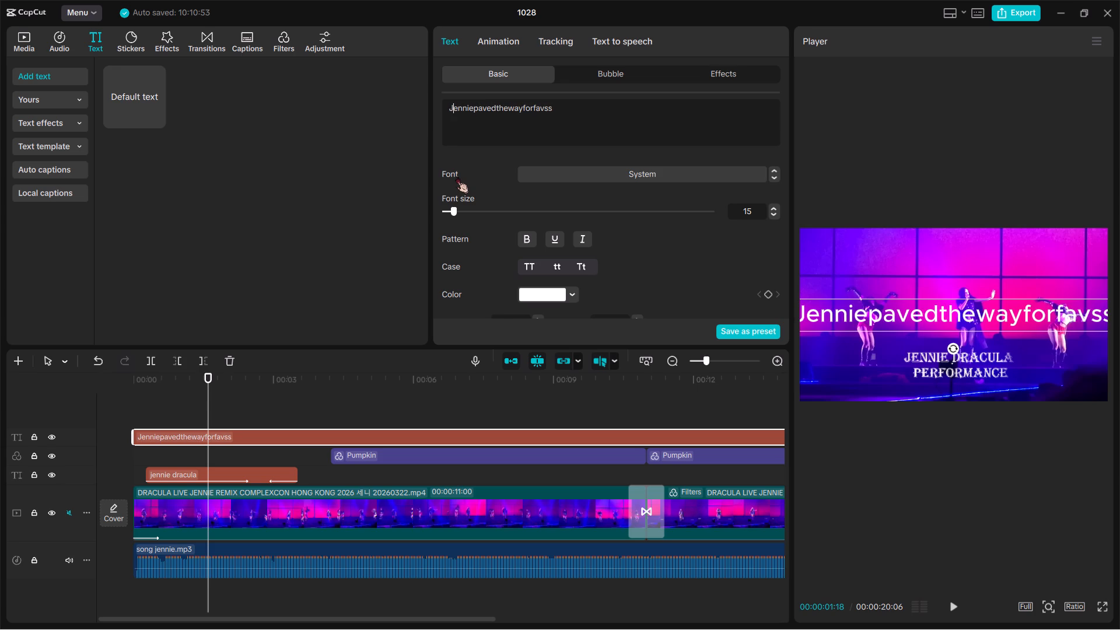
{"action": "left_click", "coordinate": [536, 111]}
{"action": "key", "text": "BackSpace"}
{"action": "type", "text": "yourf"}
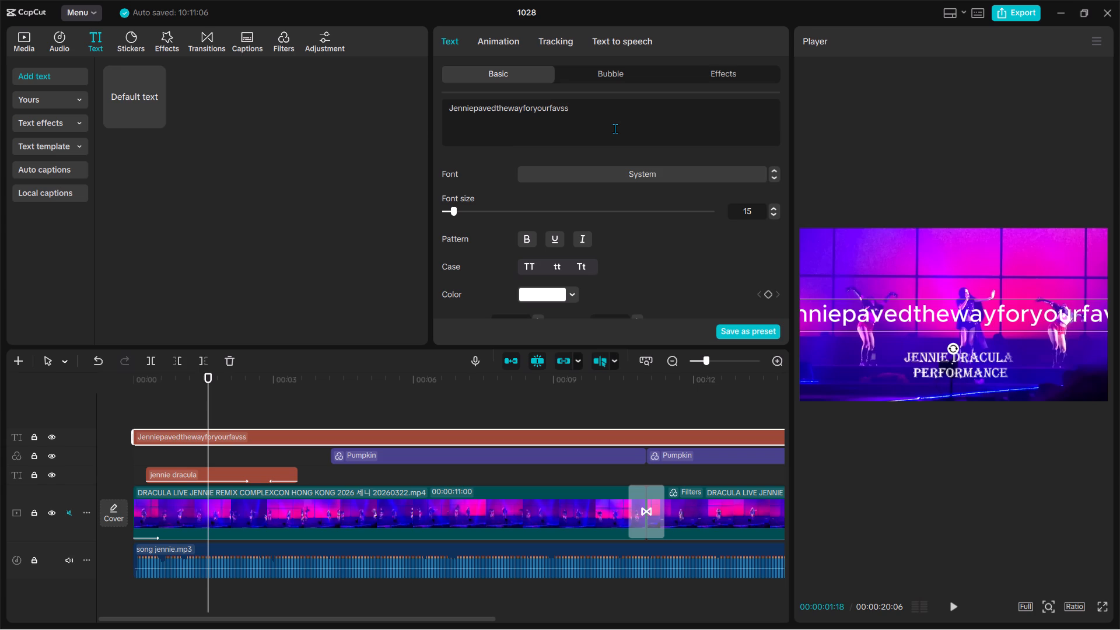
{"action": "left_click", "coordinate": [583, 102]}
Scale down the "Jenniepavedthewayforyourfavss" text so that it fits within the width of the video frame.
{"action": "scroll", "coordinate": [964, 449], "scroll_direction": "down", "scroll_amount": 2, "text": "ctrl"}
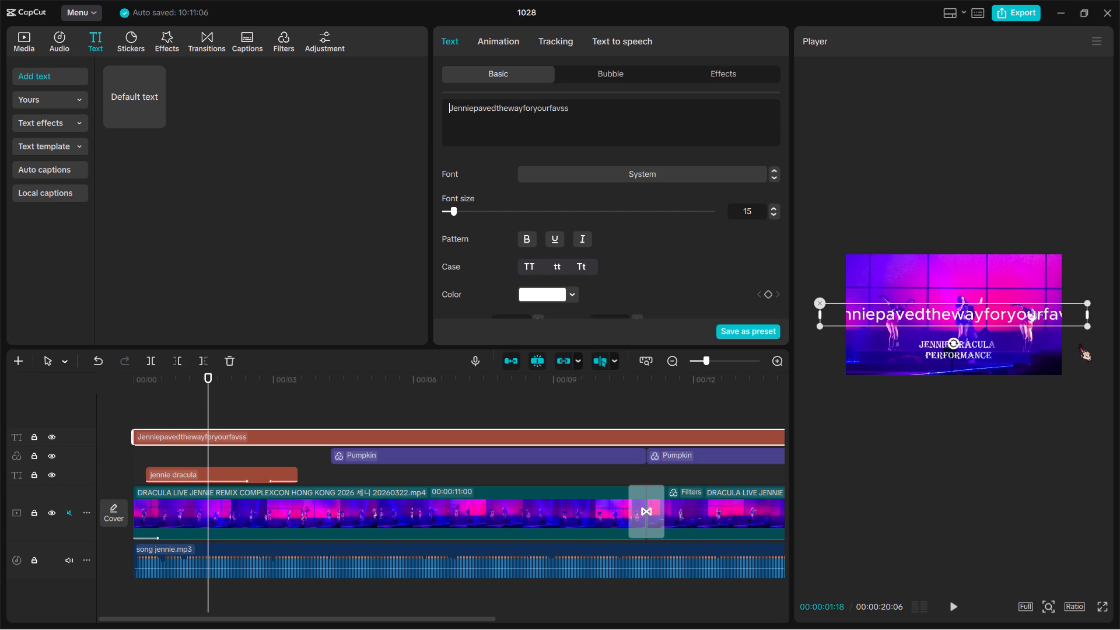
{"action": "left_click_drag", "start_coordinate": [1088, 326], "coordinate": [1028, 322]}
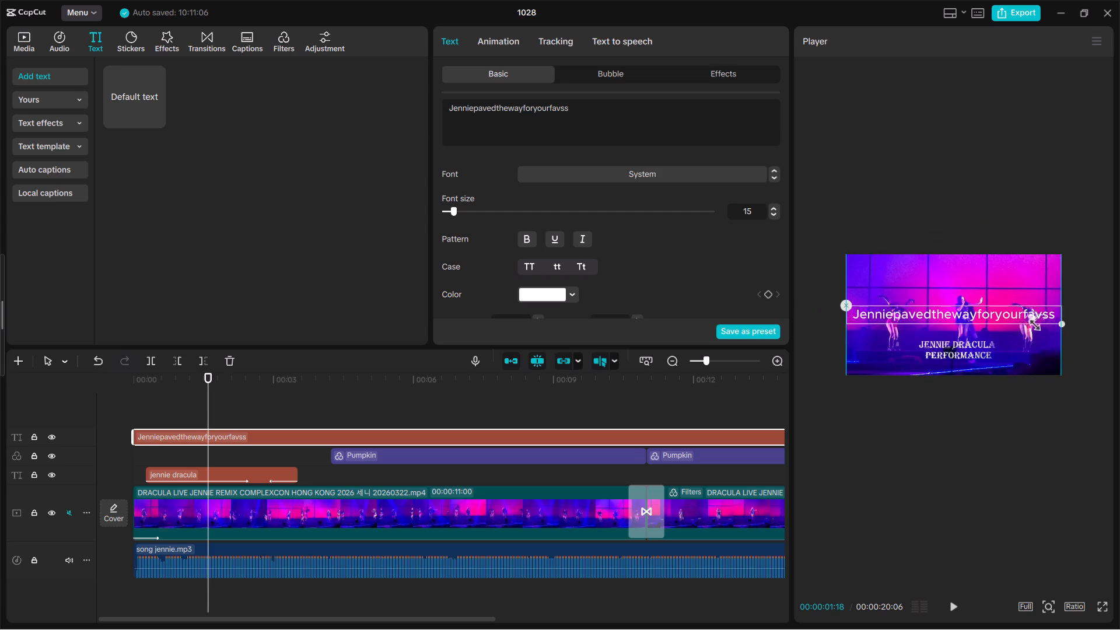
{"action": "left_click_drag", "start_coordinate": [1028, 322], "coordinate": [1028, 323]}
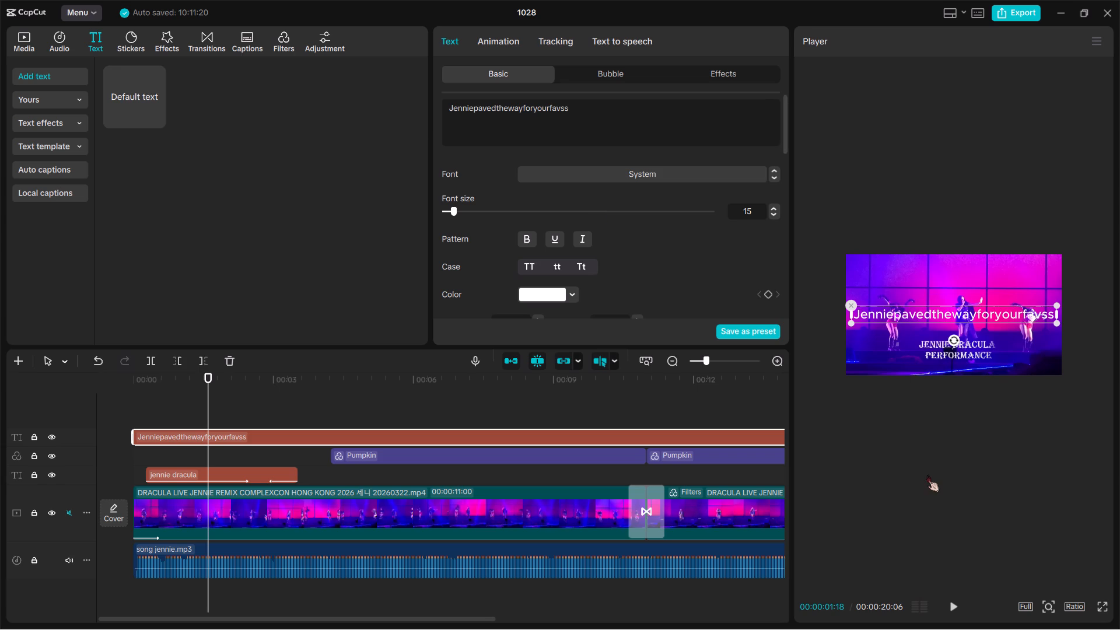
{"action": "scroll", "coordinate": [927, 475], "scroll_direction": "up", "scroll_amount": 3, "text": "ctrl"}
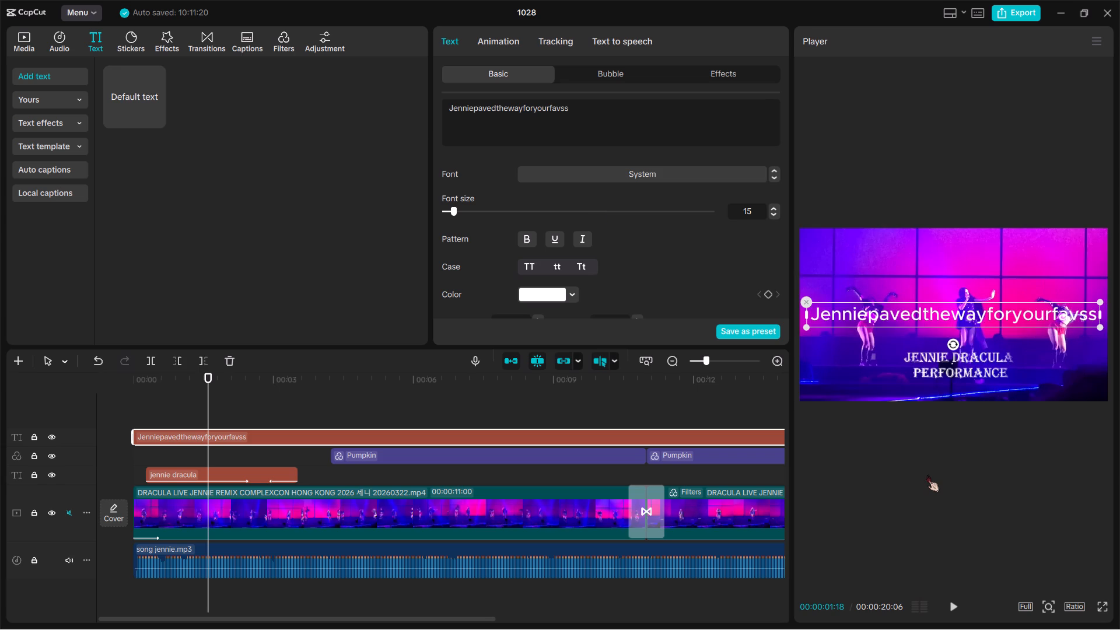
Set the font of the "Jenniepavedthewayforyourfavss" text to Bauhaus 93 from the system fonts.
{"action": "left_click", "coordinate": [644, 173]}
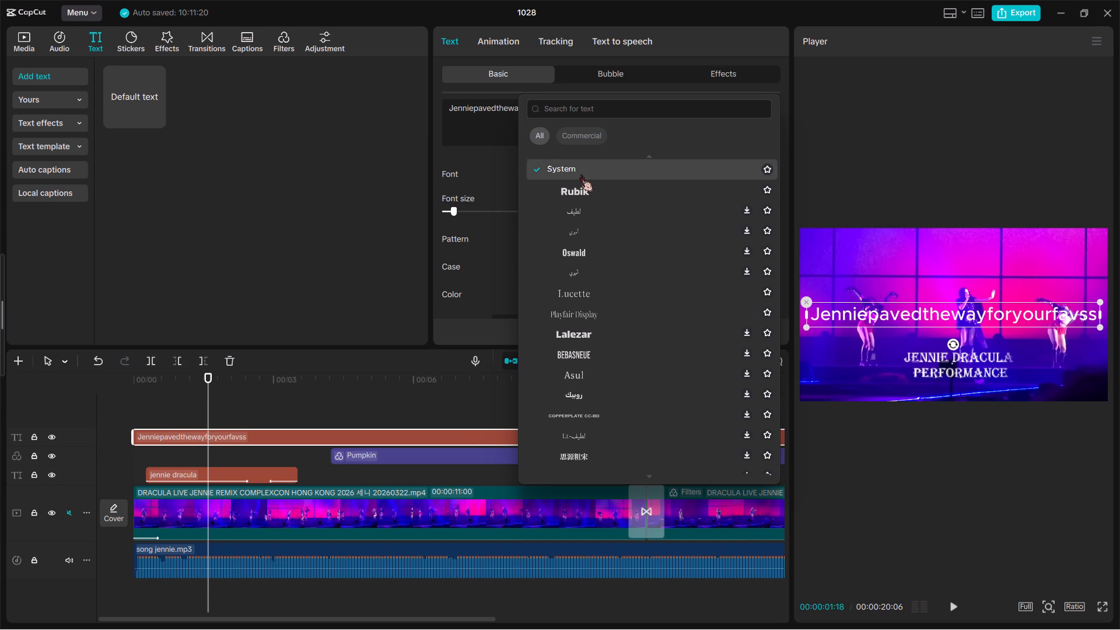
{"action": "scroll", "coordinate": [574, 335], "scroll_direction": "down", "scroll_amount": 1}
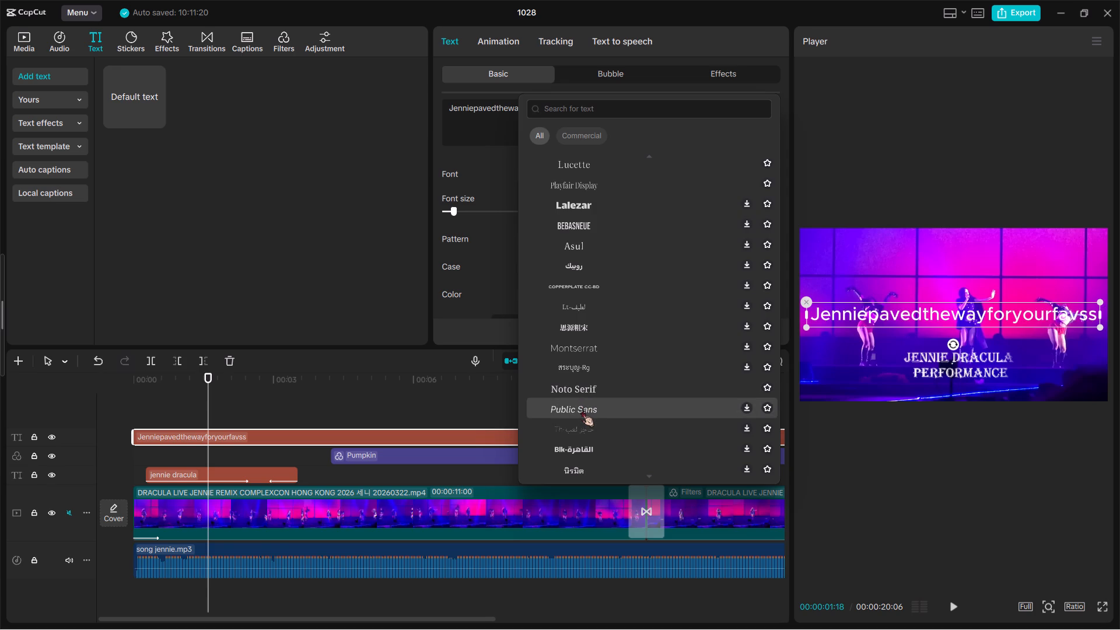
{"action": "scroll", "coordinate": [582, 409], "scroll_direction": "down", "scroll_amount": 1}
{"action": "scroll", "coordinate": [585, 352], "scroll_direction": "down", "scroll_amount": 1}
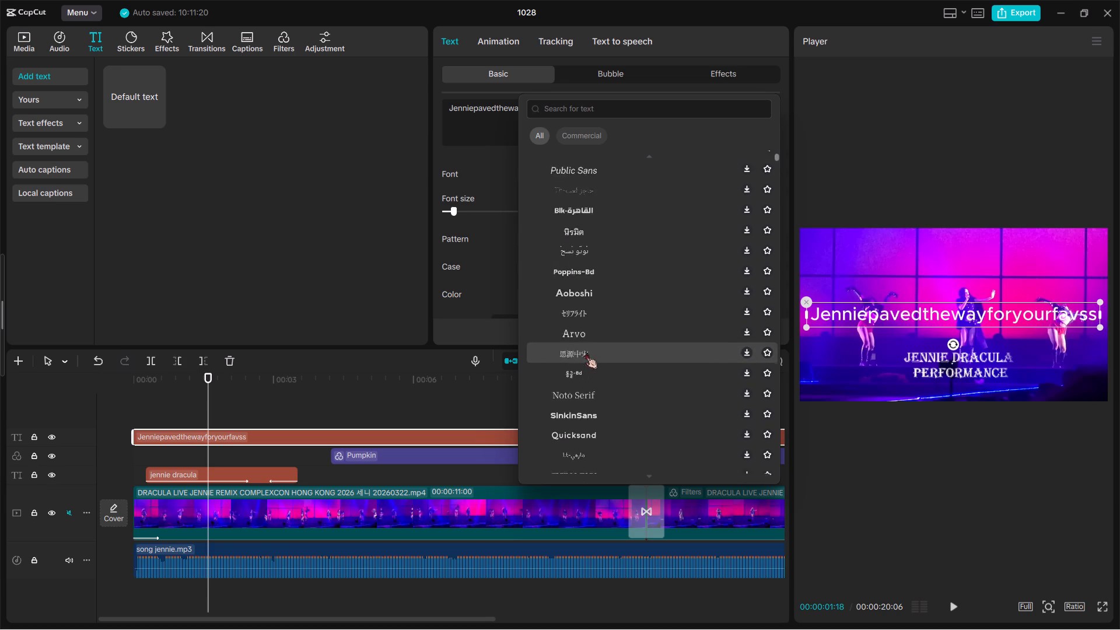
{"action": "scroll", "coordinate": [585, 352], "scroll_direction": "down", "scroll_amount": 2}
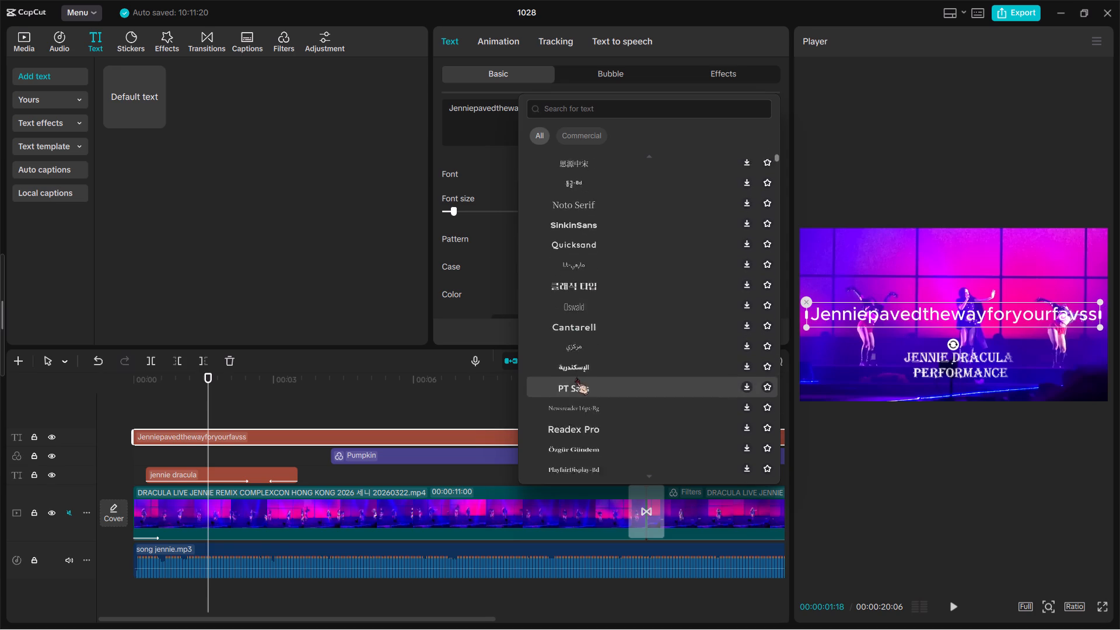
{"action": "scroll", "coordinate": [576, 377], "scroll_direction": "down", "scroll_amount": 1}
{"action": "scroll", "coordinate": [569, 229], "scroll_direction": "up", "scroll_amount": 9}
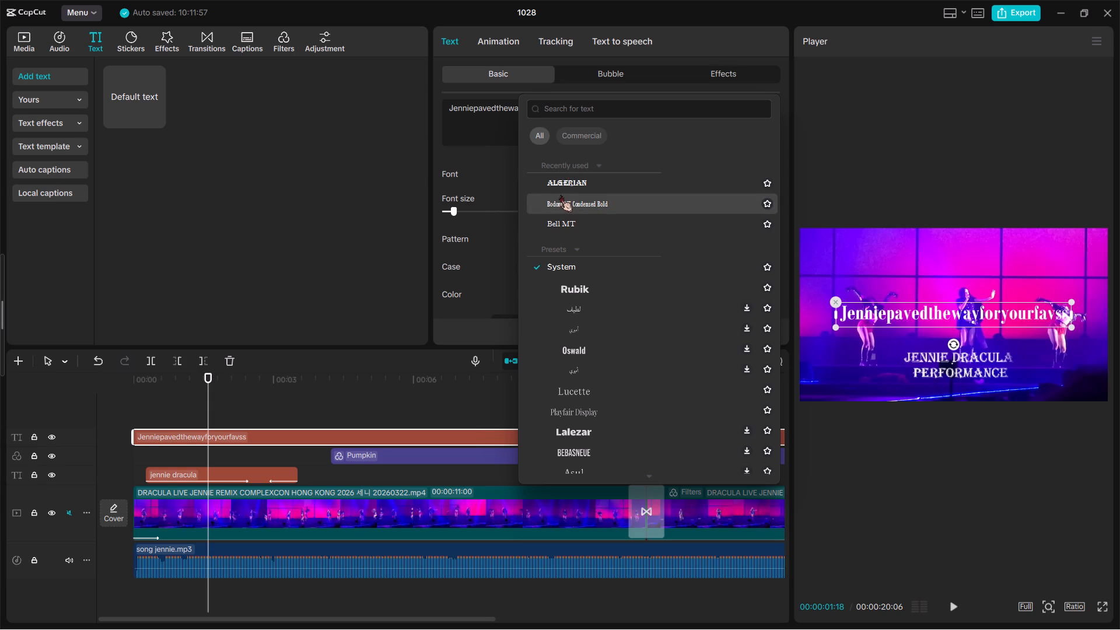
{"action": "left_click", "coordinate": [559, 249]}
{"action": "left_click", "coordinate": [561, 266]}
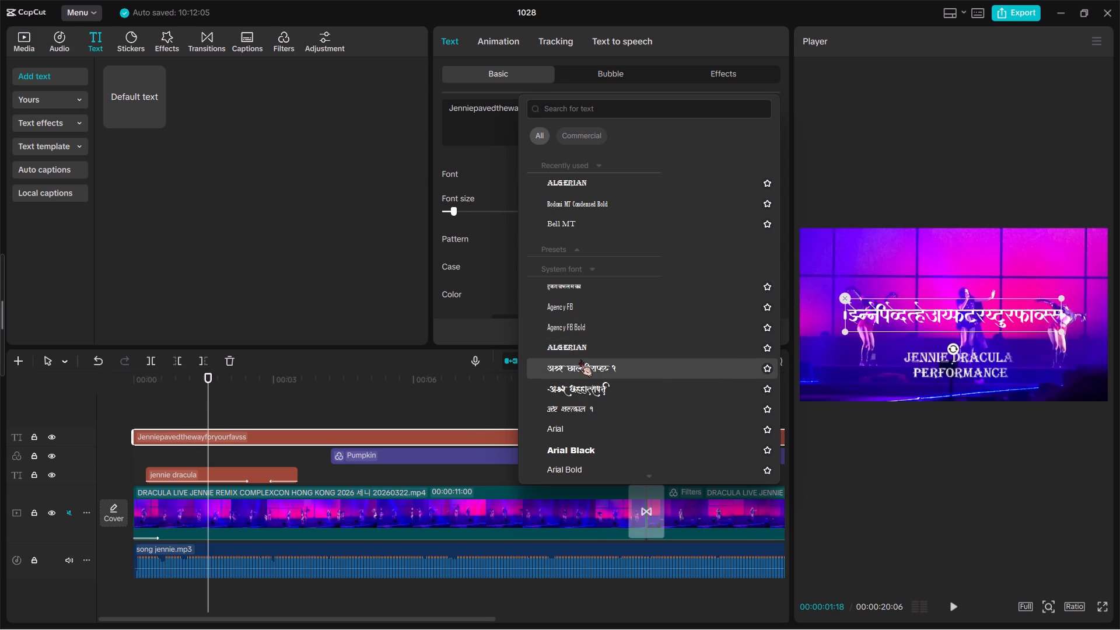
{"action": "scroll", "coordinate": [580, 359], "scroll_direction": "down", "scroll_amount": 1}
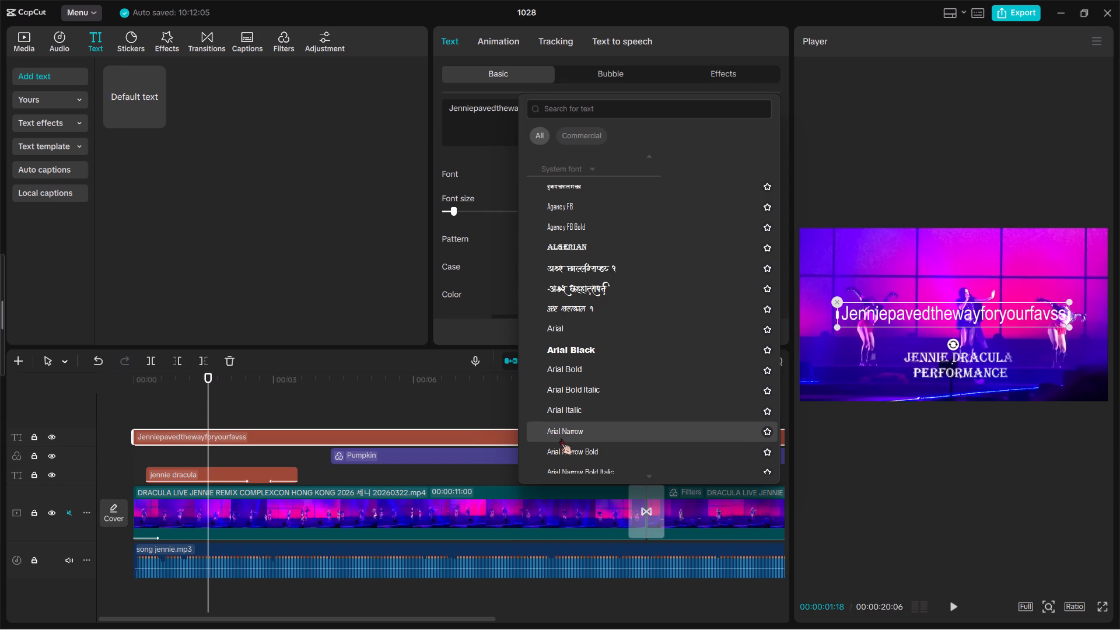
{"action": "scroll", "coordinate": [560, 438], "scroll_direction": "up", "scroll_amount": 1, "text": "ctrl"}
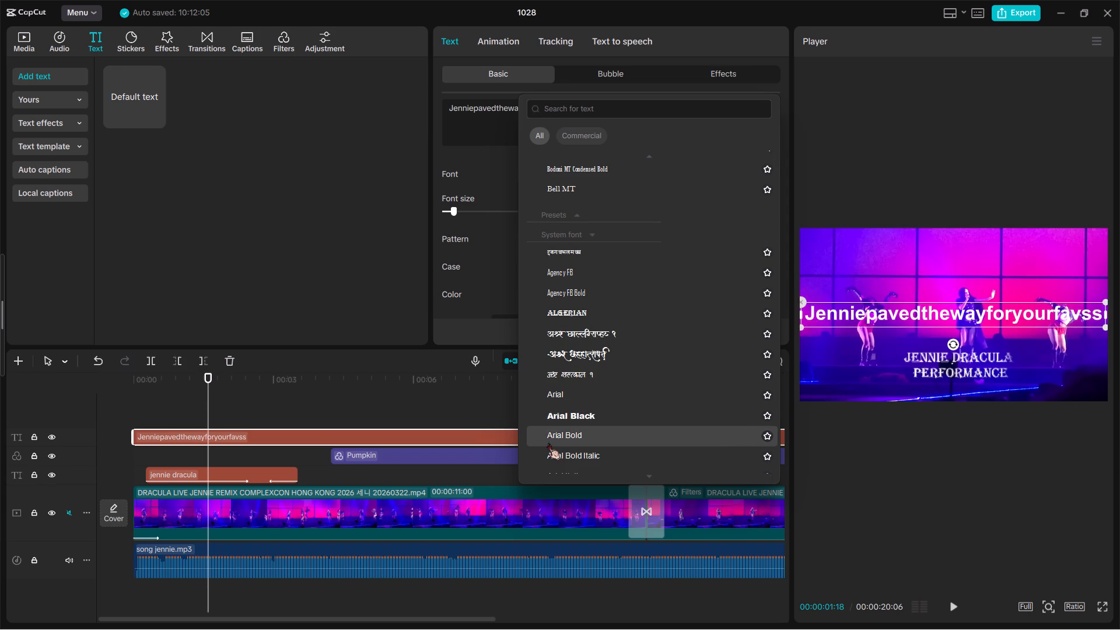
{"action": "scroll", "coordinate": [548, 443], "scroll_direction": "down", "scroll_amount": 1}
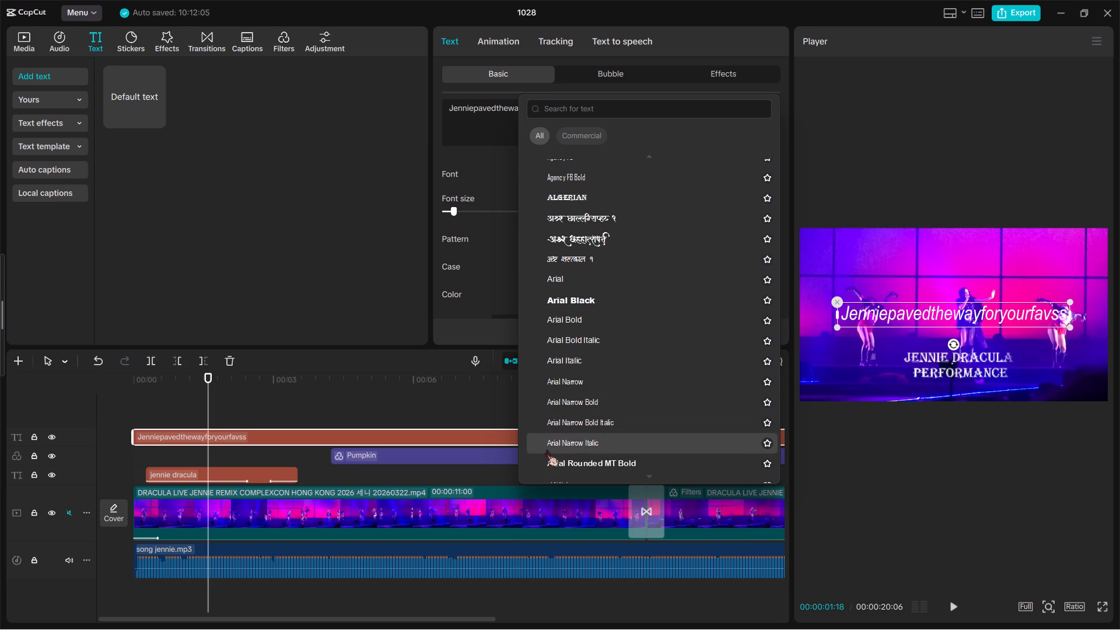
{"action": "scroll", "coordinate": [546, 450], "scroll_direction": "down", "scroll_amount": 1}
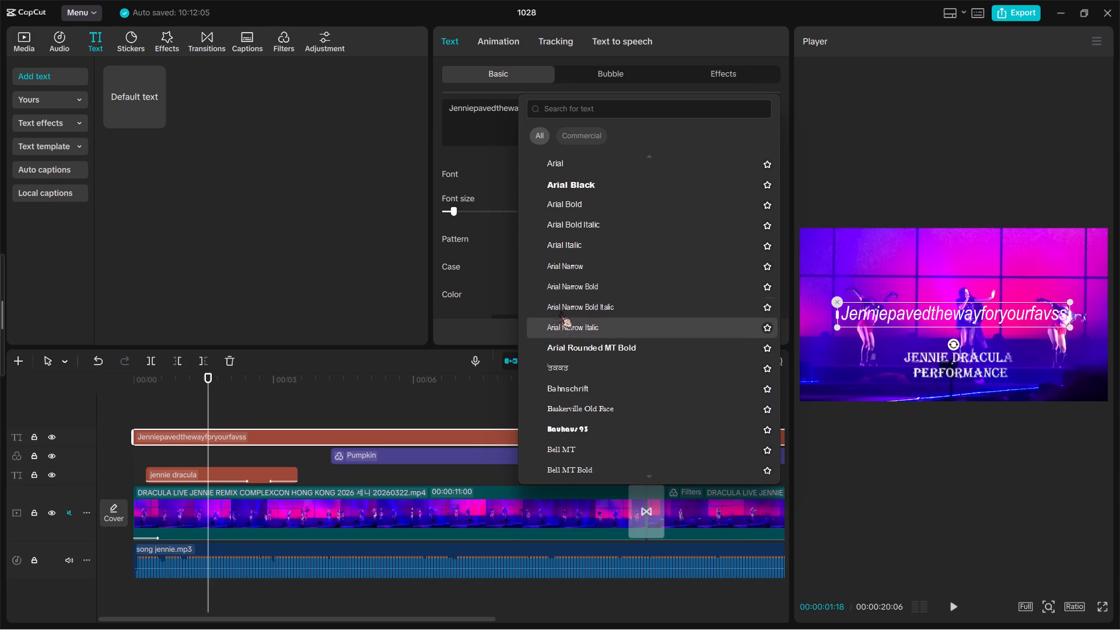
{"action": "left_click", "coordinate": [561, 422]}
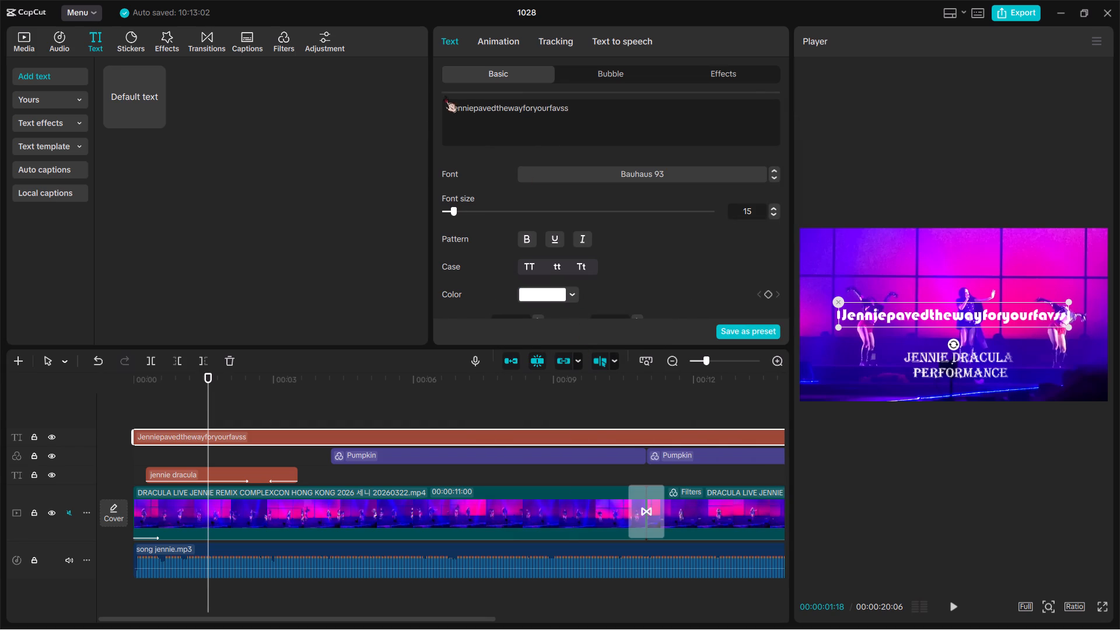
Color only the word "Jennie" in the "Jenniepavedthewayforyourfavss" overlay text dark red, hex 561919.
{"action": "left_click_drag", "start_coordinate": [475, 109], "coordinate": [436, 118]}
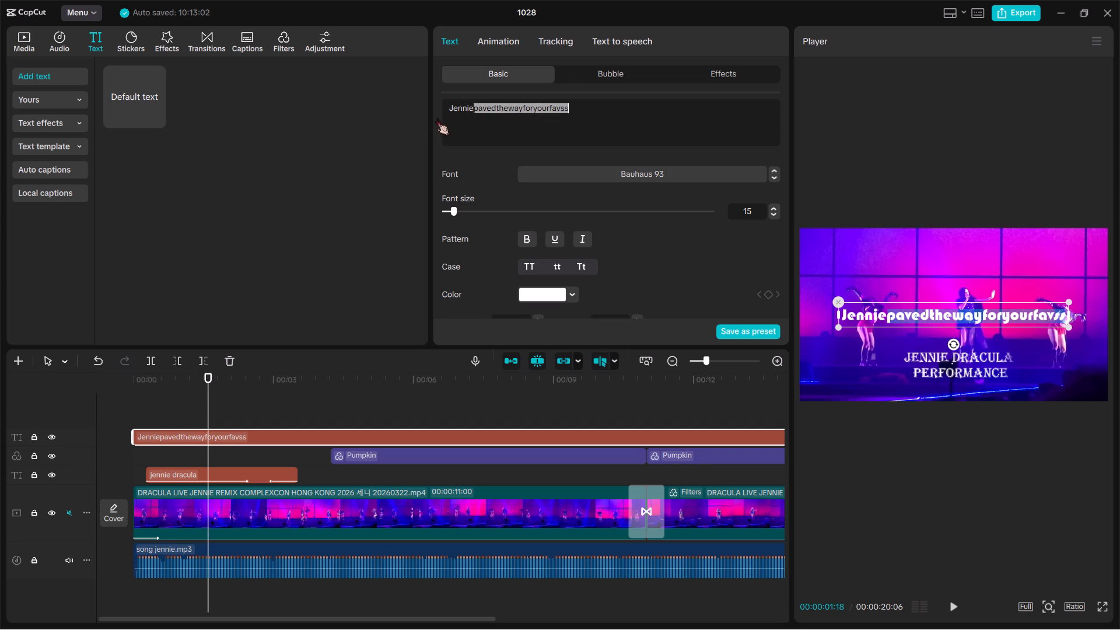
{"action": "left_click_drag", "start_coordinate": [436, 118], "coordinate": [447, 109]}
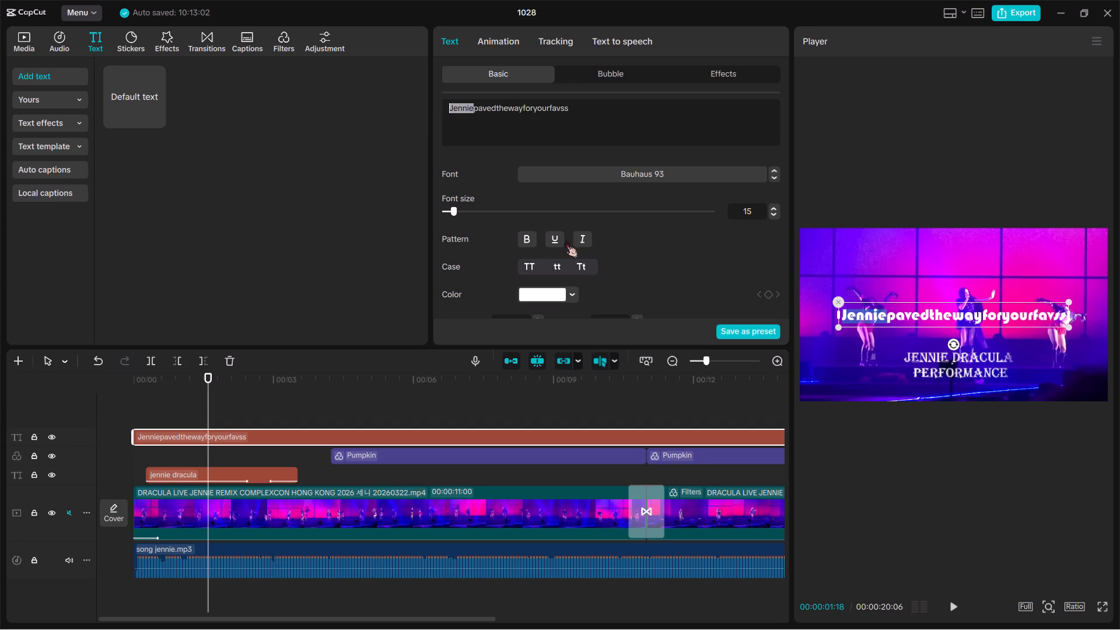
{"action": "left_click", "coordinate": [570, 286]}
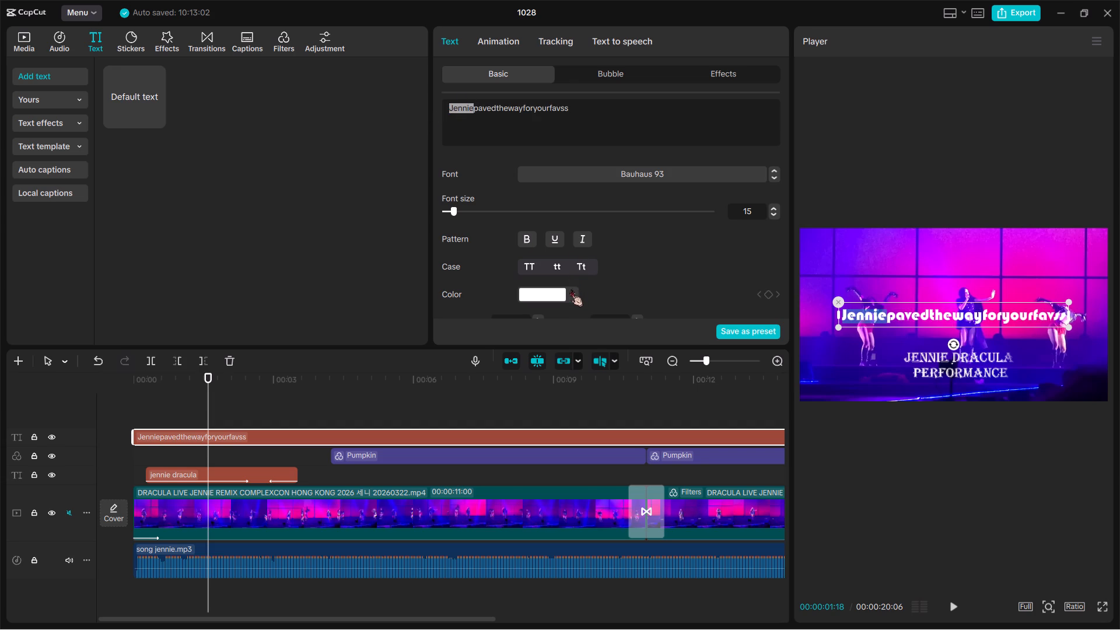
{"action": "double_click", "coordinate": [570, 289]}
{"action": "left_click", "coordinate": [560, 295]}
{"action": "left_click", "coordinate": [622, 328]}
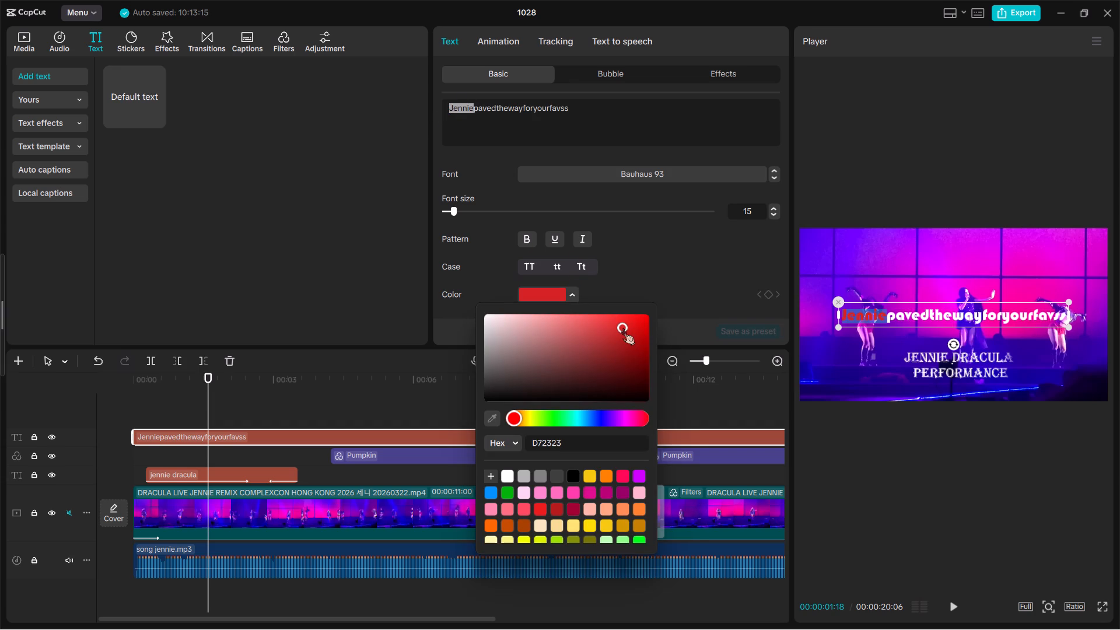
{"action": "left_click_drag", "start_coordinate": [622, 328], "coordinate": [579, 337]}
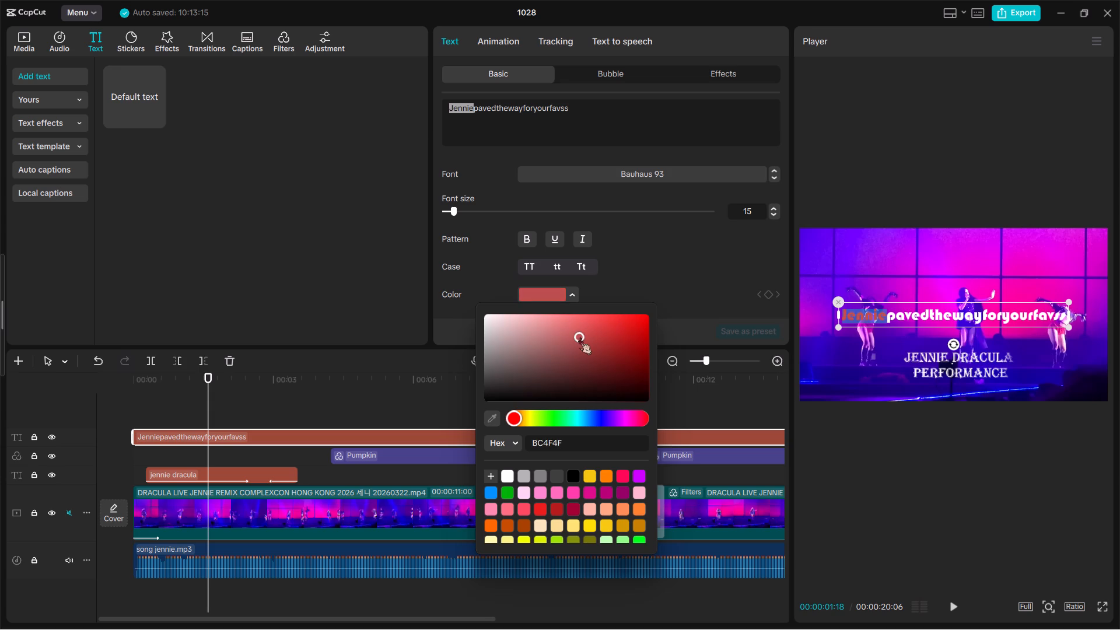
{"action": "left_click_drag", "start_coordinate": [579, 337], "coordinate": [634, 318]}
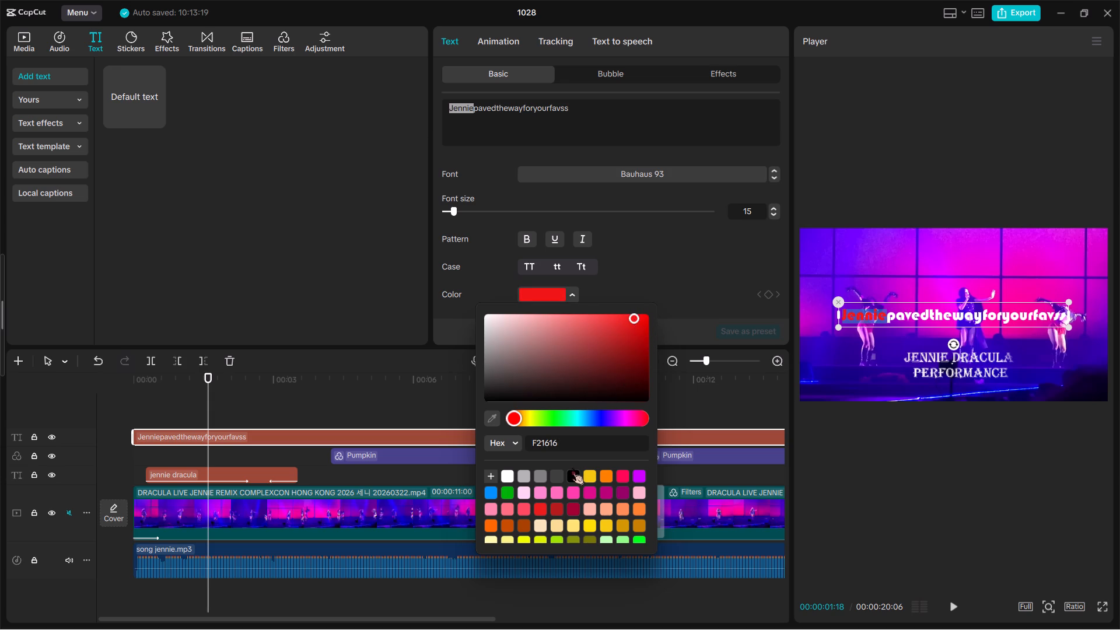
{"action": "double_click", "coordinate": [570, 470]}
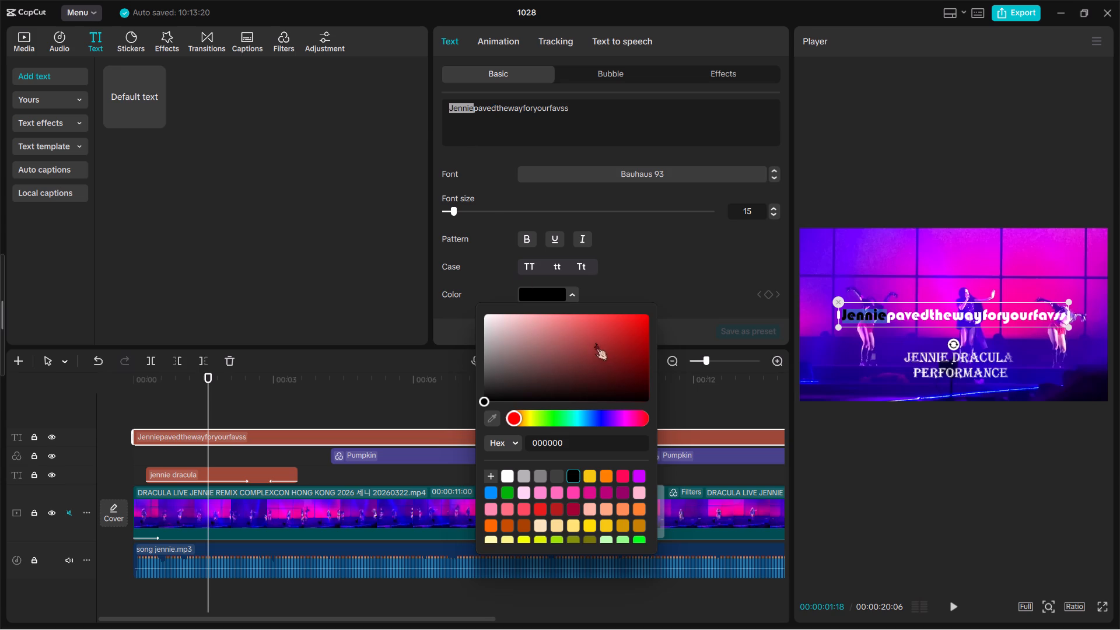
{"action": "left_click_drag", "start_coordinate": [596, 352], "coordinate": [602, 372]}
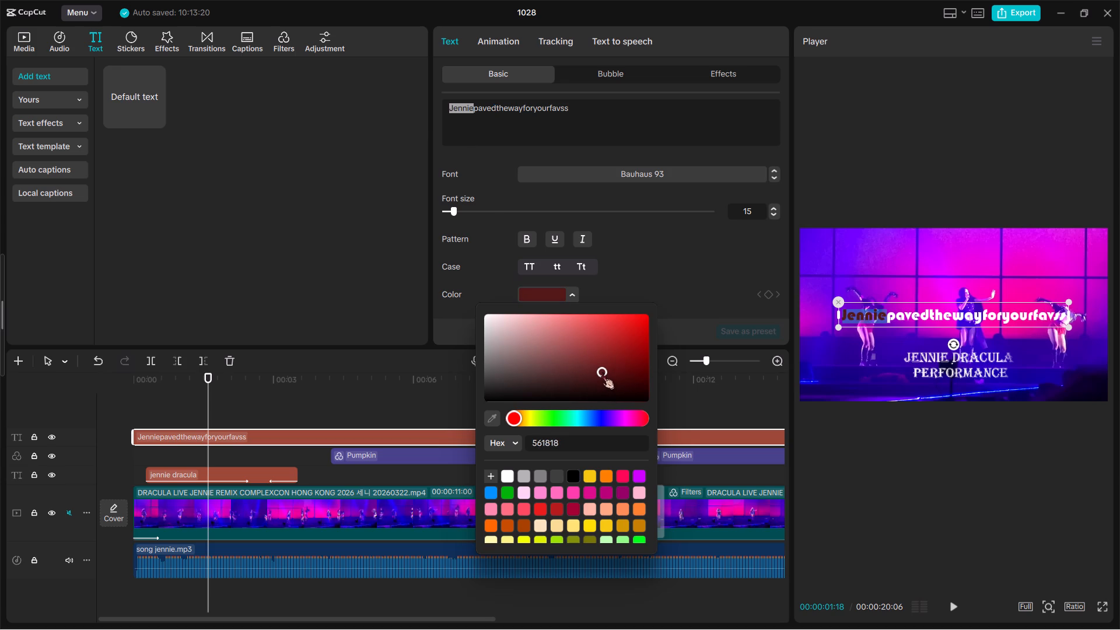
{"action": "left_click_drag", "start_coordinate": [602, 372], "coordinate": [601, 372]}
{"action": "left_click", "coordinate": [586, 113]}
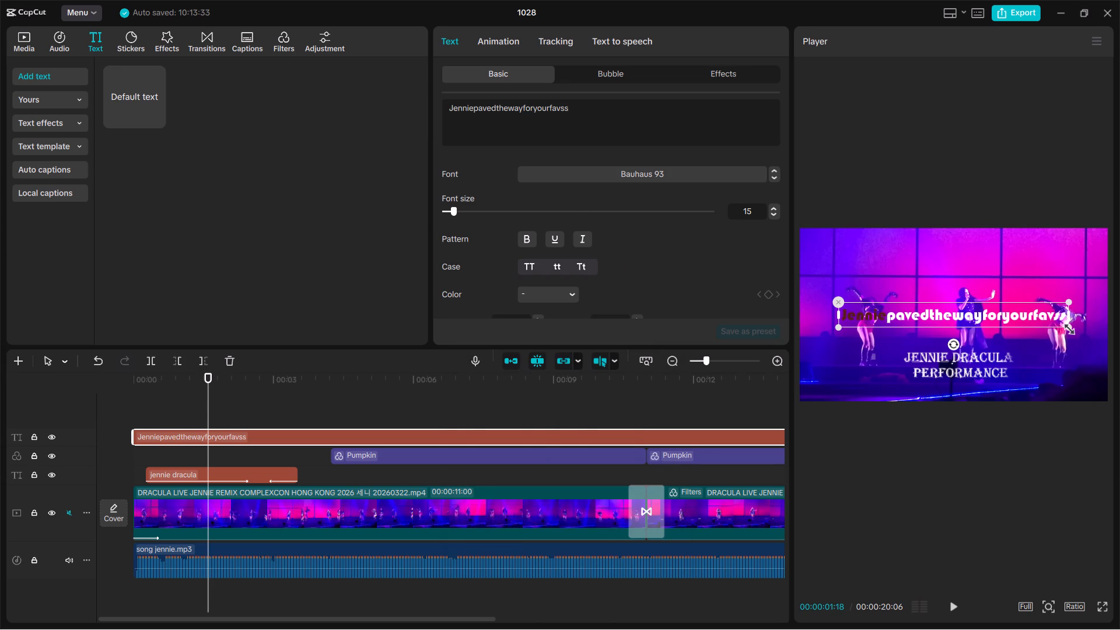
Scale the "Jenniepavedthewayforyourfavss" text down further and move it to the upper-left corner of the video frame.
{"action": "left_click_drag", "start_coordinate": [1066, 327], "coordinate": [974, 304]}
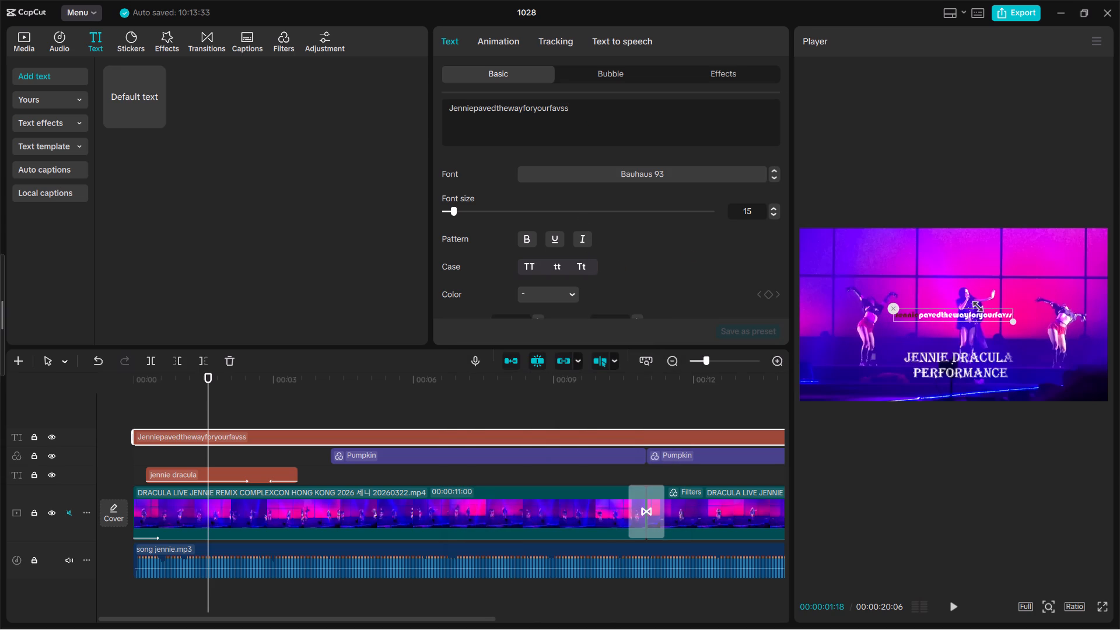
{"action": "left_click_drag", "start_coordinate": [974, 304], "coordinate": [958, 305]}
{"action": "scroll", "coordinate": [937, 453], "scroll_direction": "up", "scroll_amount": 4, "text": "ctrl"}
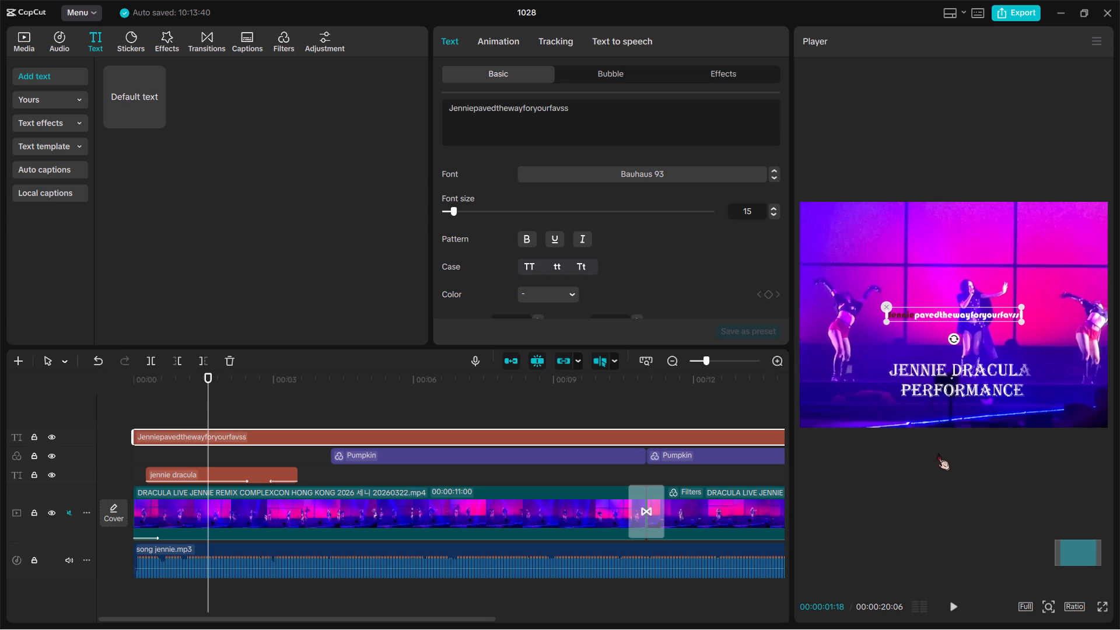
{"action": "scroll", "coordinate": [937, 453], "scroll_direction": "right", "scroll_amount": 1}
{"action": "left_click_drag", "start_coordinate": [970, 318], "coordinate": [883, 253]}
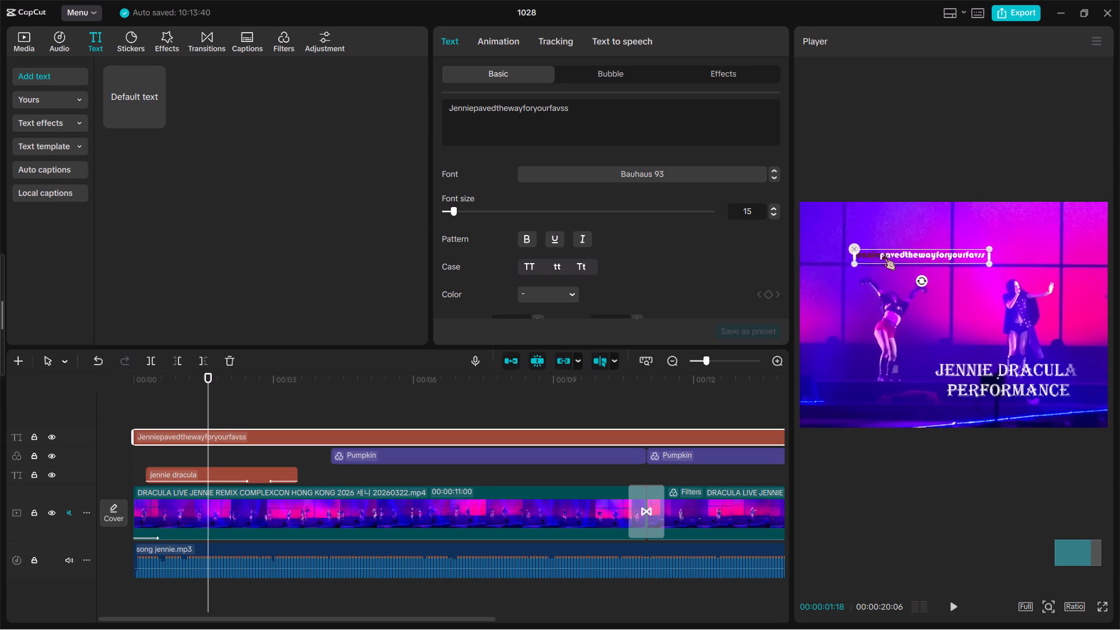
{"action": "left_click_drag", "start_coordinate": [883, 253], "coordinate": [841, 213]}
{"action": "scroll", "coordinate": [887, 251], "scroll_direction": "up", "scroll_amount": 4, "text": "ctrl"}
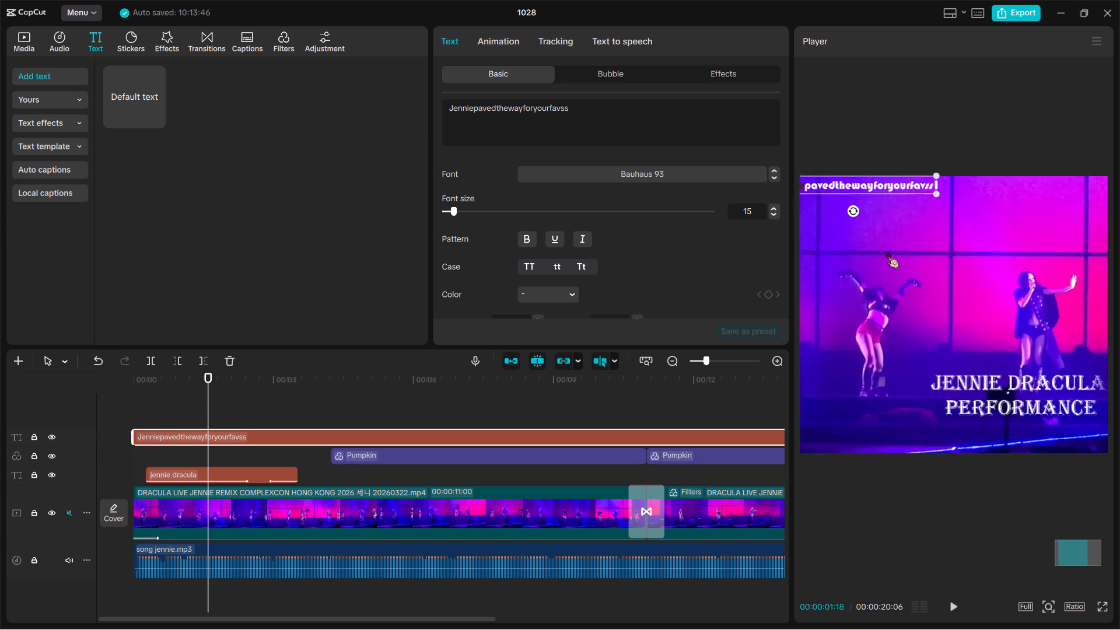
{"action": "scroll", "coordinate": [887, 251], "scroll_direction": "up", "scroll_amount": 1, "text": "ctrl"}
{"action": "scroll", "coordinate": [887, 251], "scroll_direction": "right", "scroll_amount": 2}
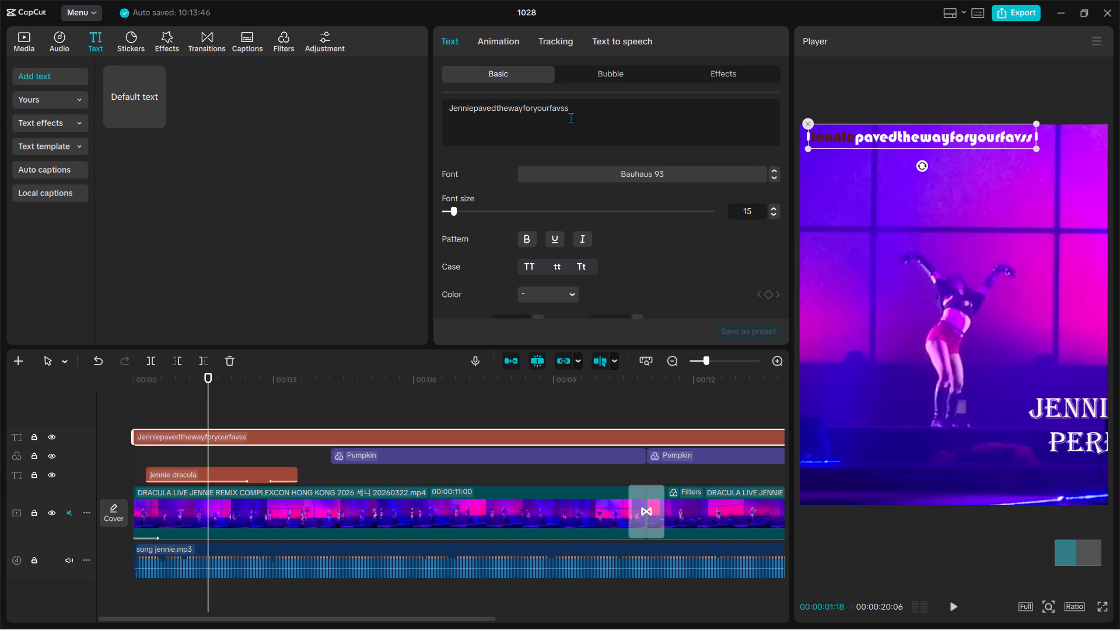
Delete "pavedthewayforyourfavss" from the overlay text so that it reads only "Jennie".
{"action": "left_click", "coordinate": [572, 106]}
{"action": "left_click_drag", "start_coordinate": [572, 106], "coordinate": [498, 118]}
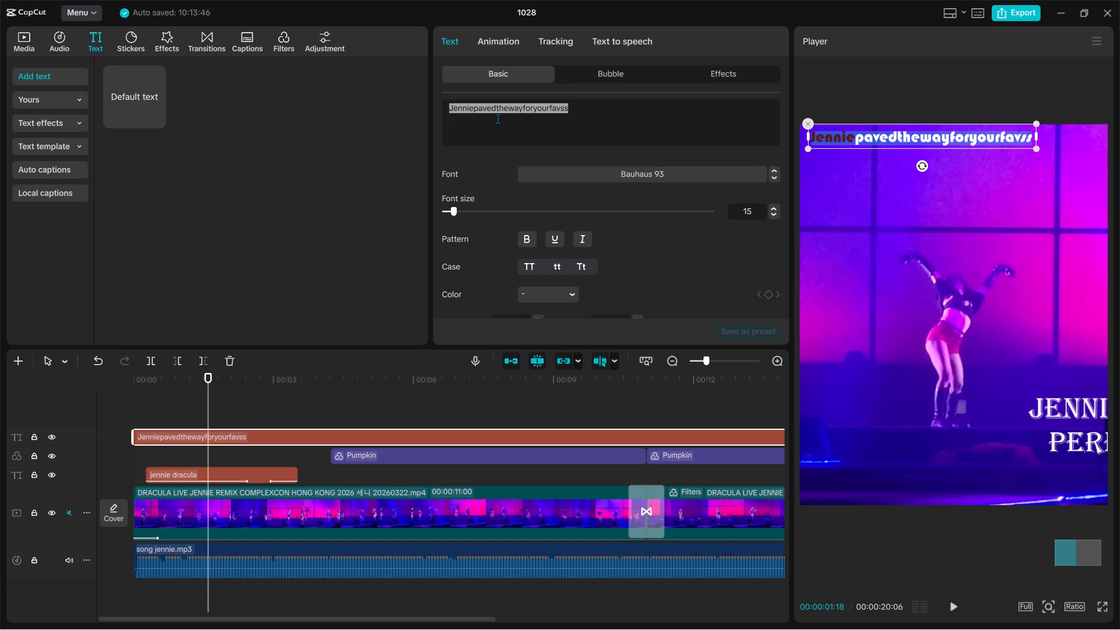
{"action": "left_click_drag", "start_coordinate": [498, 118], "coordinate": [470, 108]}
{"action": "left_click", "coordinate": [470, 108]}
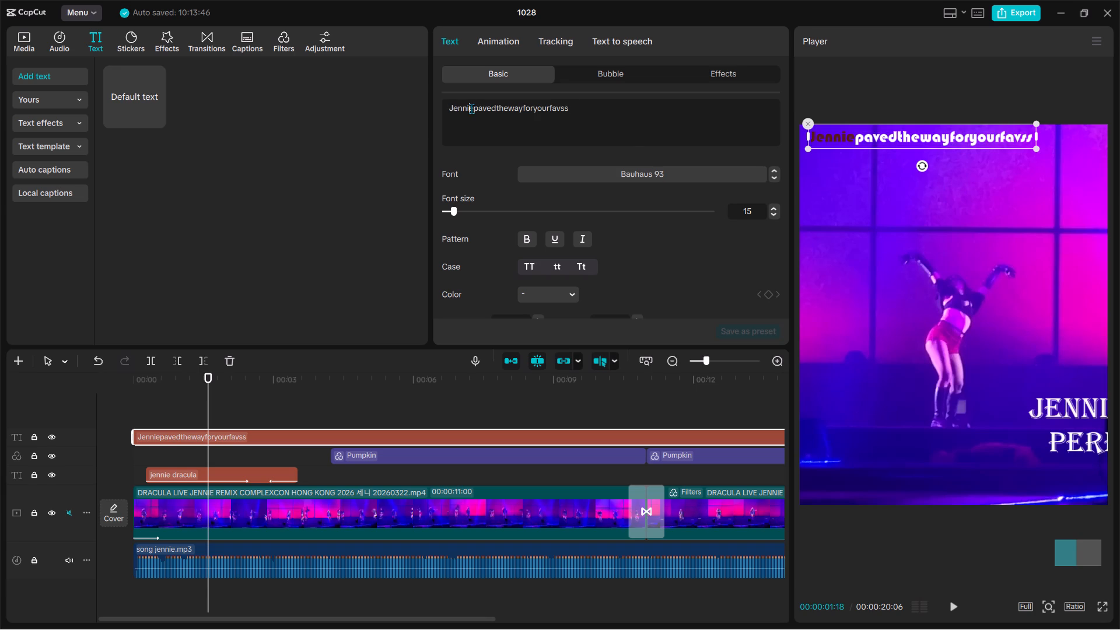
{"action": "left_click_drag", "start_coordinate": [475, 108], "coordinate": [633, 123]}
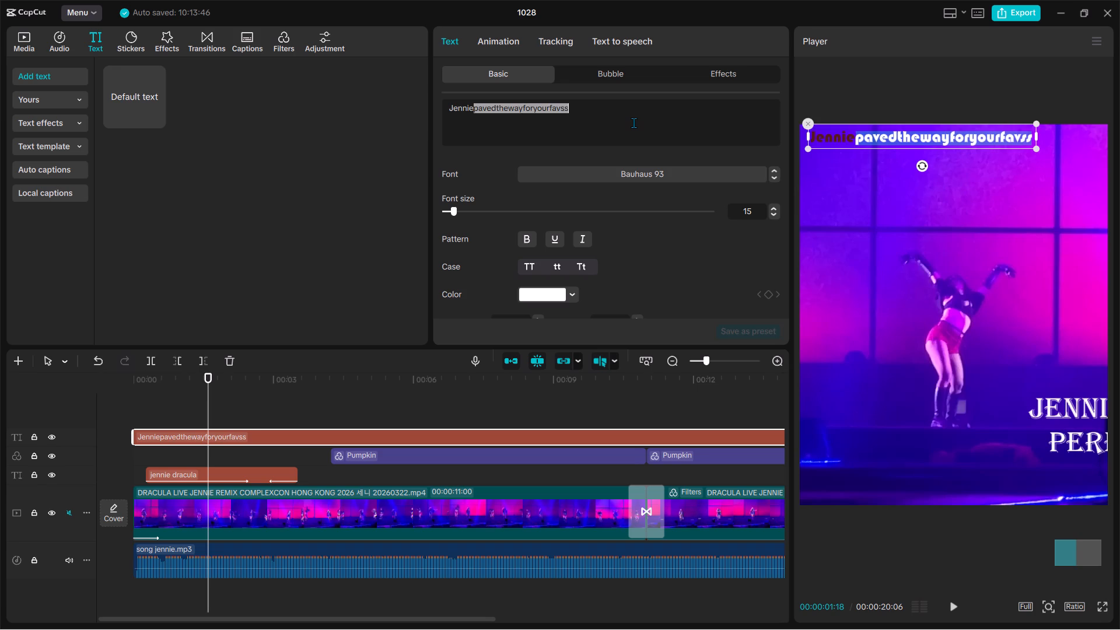
{"action": "key", "text": "BackSpace"}
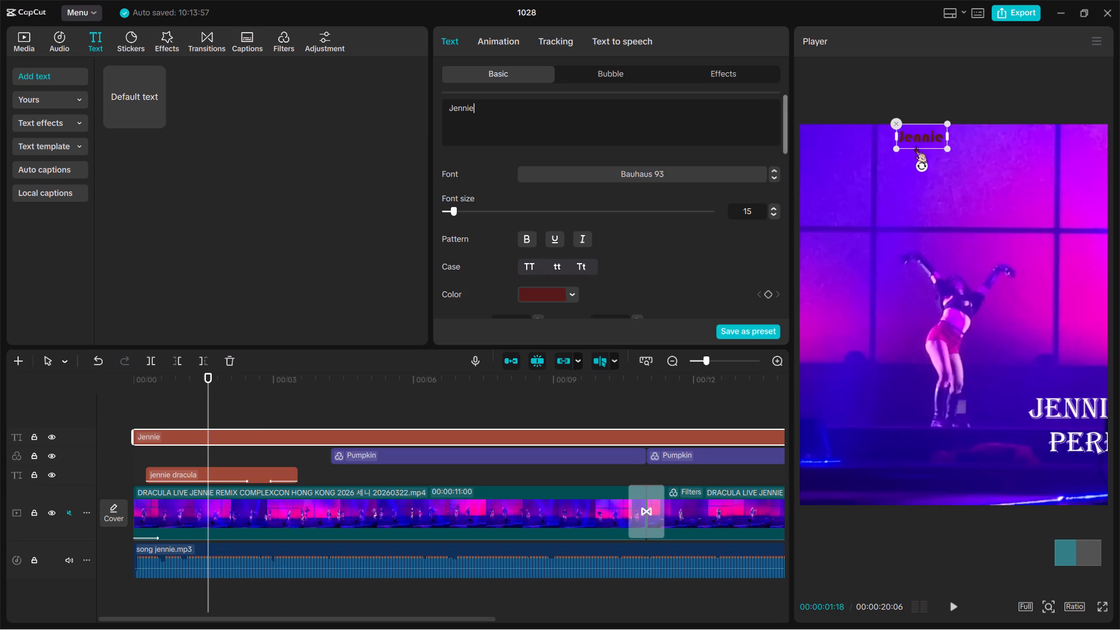
Move the shortened "Jennie" text into the top-left corner of the video frame, flush with the left edge.
{"action": "left_click_drag", "start_coordinate": [915, 141], "coordinate": [818, 139]}
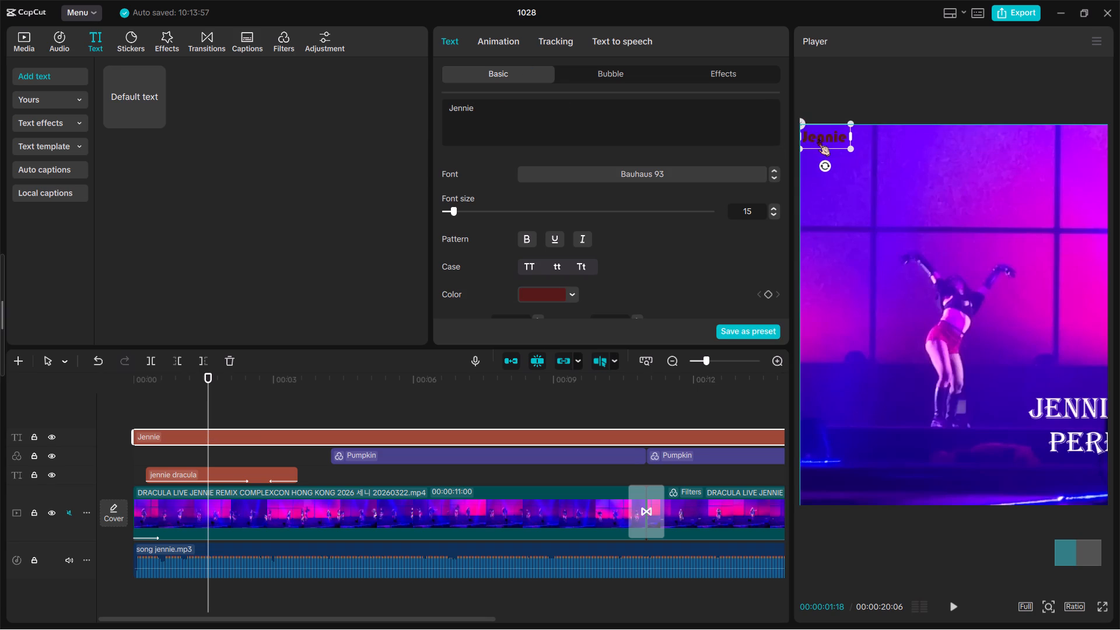
{"action": "left_click_drag", "start_coordinate": [818, 139], "coordinate": [821, 139]}
{"action": "left_click_drag", "start_coordinate": [821, 139], "coordinate": [821, 136]}
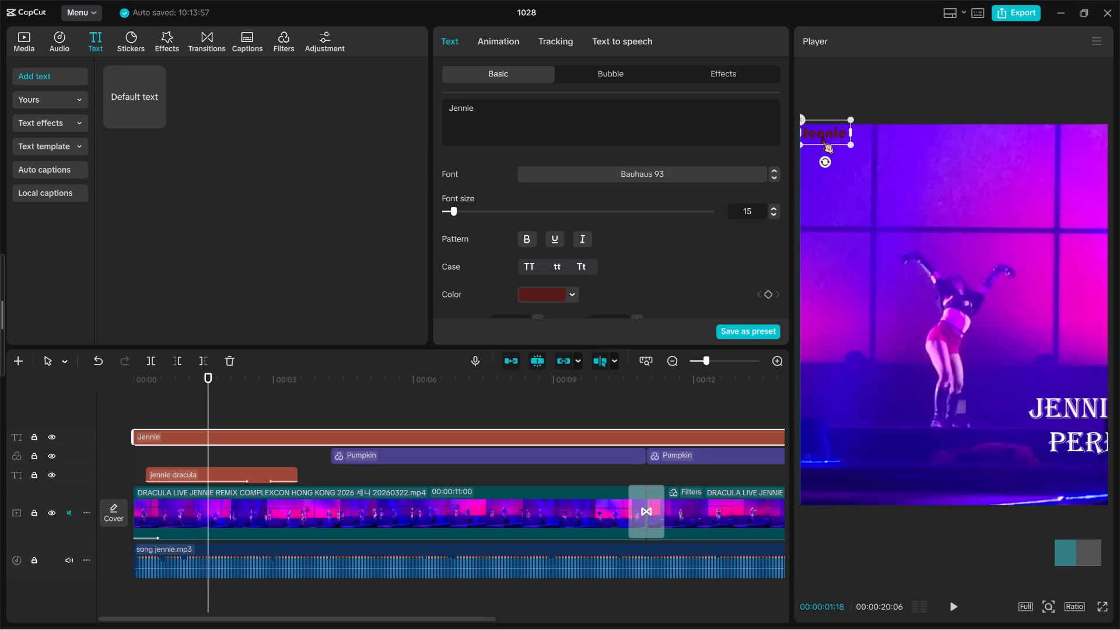
{"action": "left_click_drag", "start_coordinate": [821, 136], "coordinate": [822, 138]}
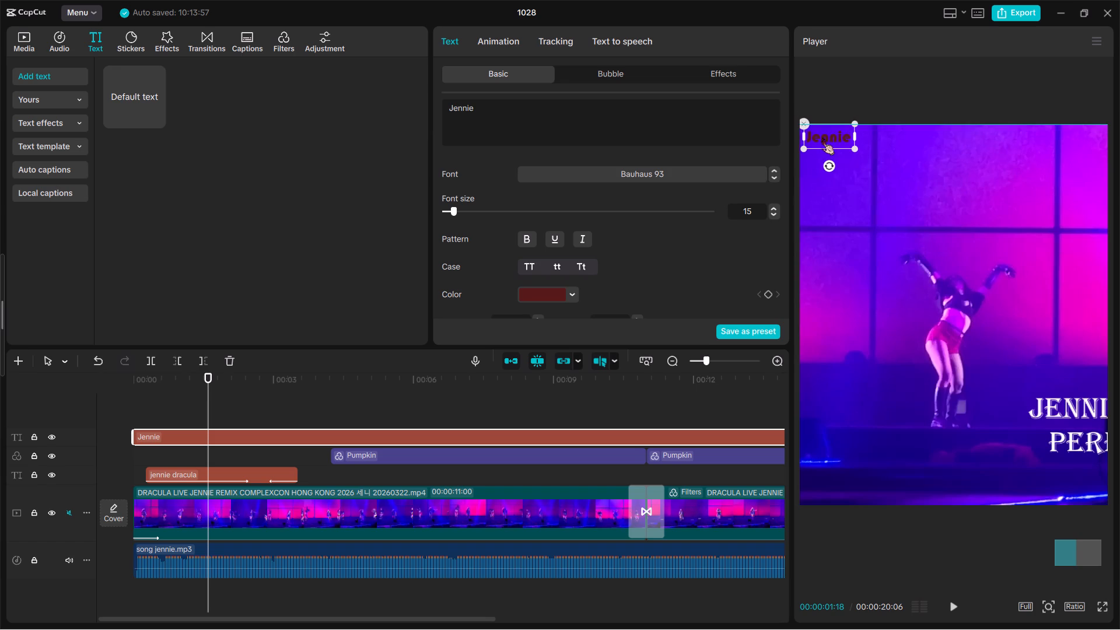
{"action": "left_click_drag", "start_coordinate": [822, 138], "coordinate": [822, 139]}
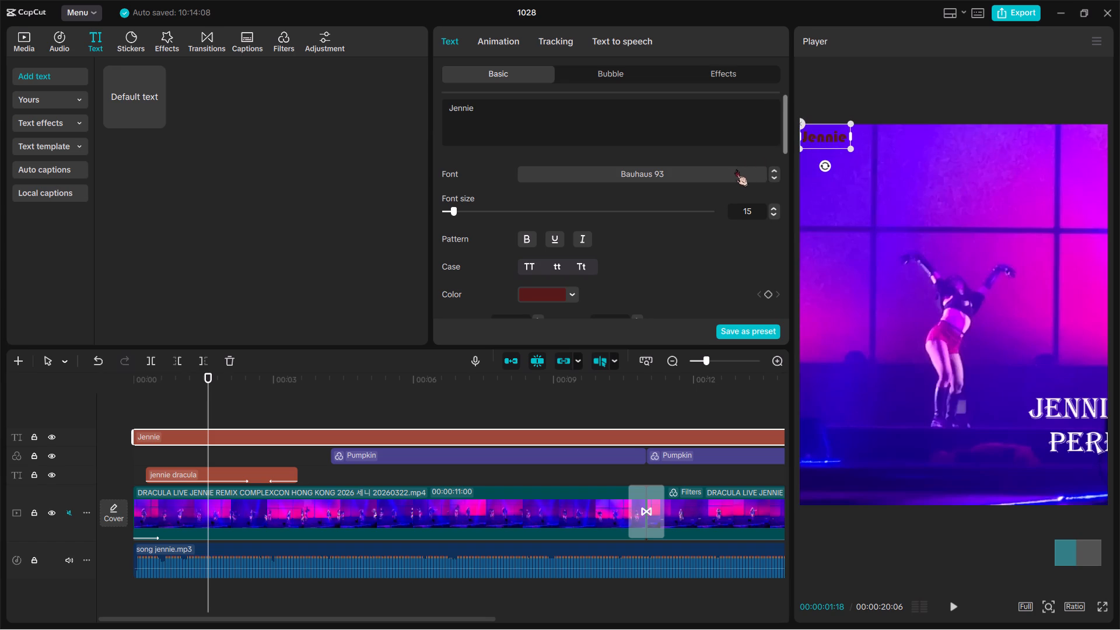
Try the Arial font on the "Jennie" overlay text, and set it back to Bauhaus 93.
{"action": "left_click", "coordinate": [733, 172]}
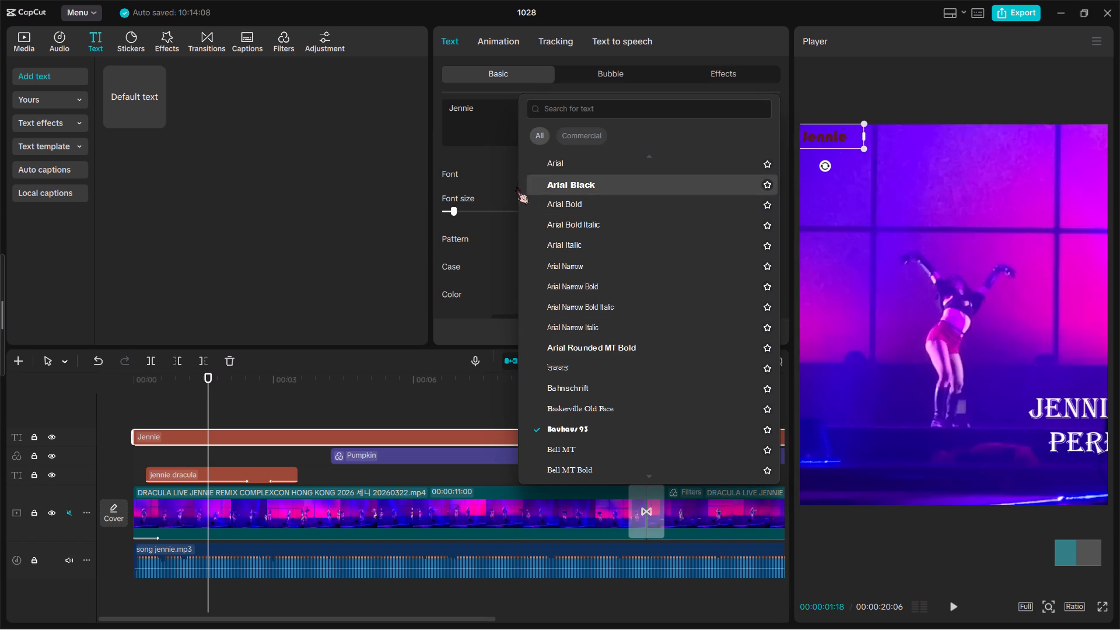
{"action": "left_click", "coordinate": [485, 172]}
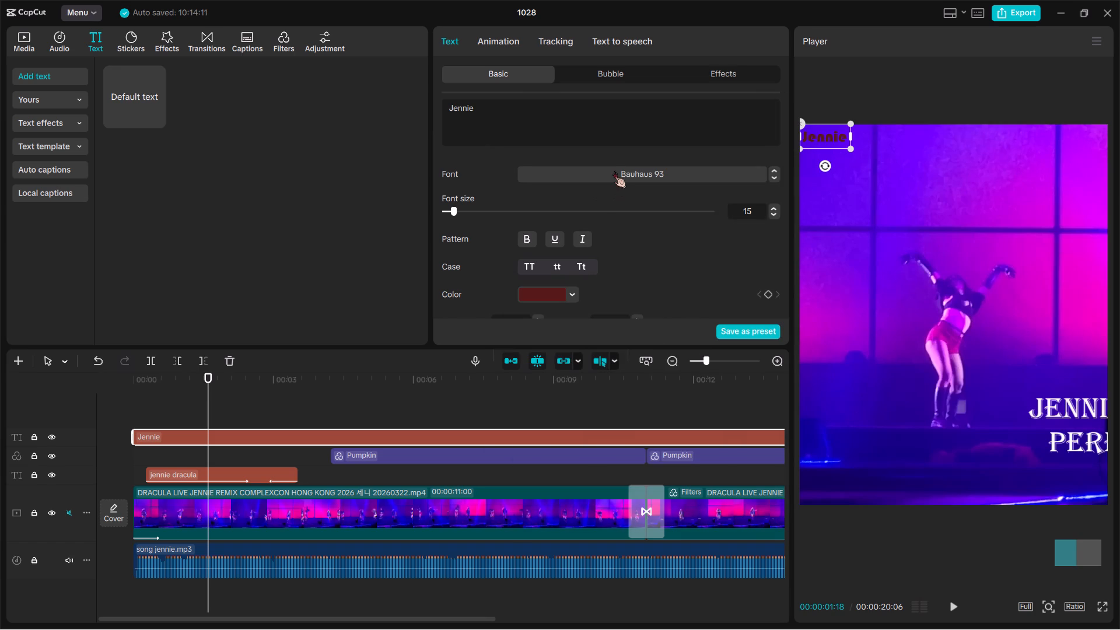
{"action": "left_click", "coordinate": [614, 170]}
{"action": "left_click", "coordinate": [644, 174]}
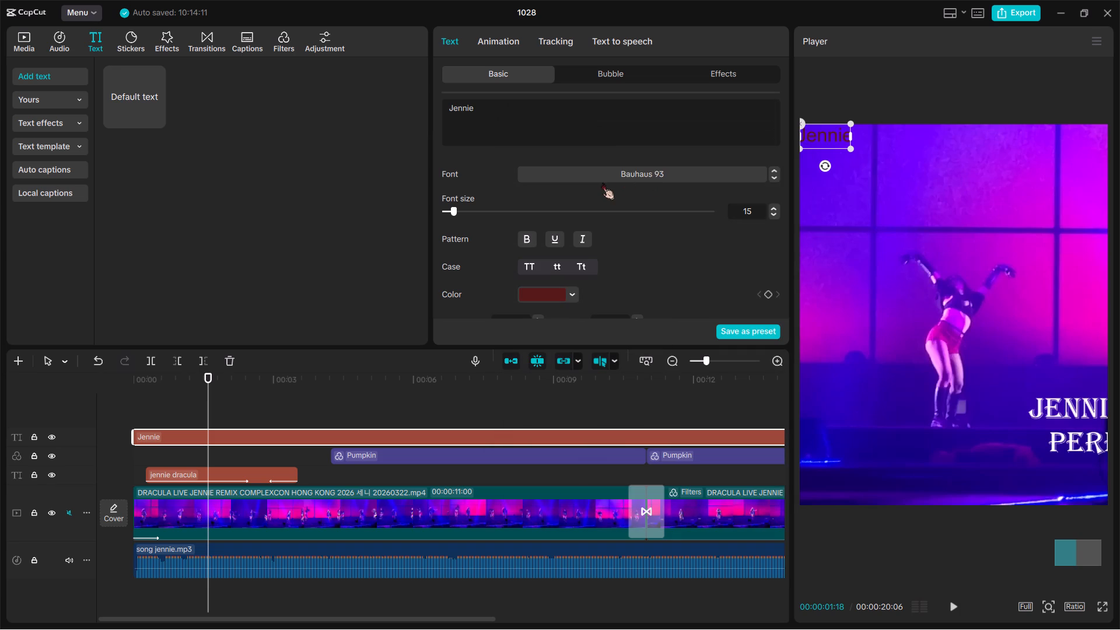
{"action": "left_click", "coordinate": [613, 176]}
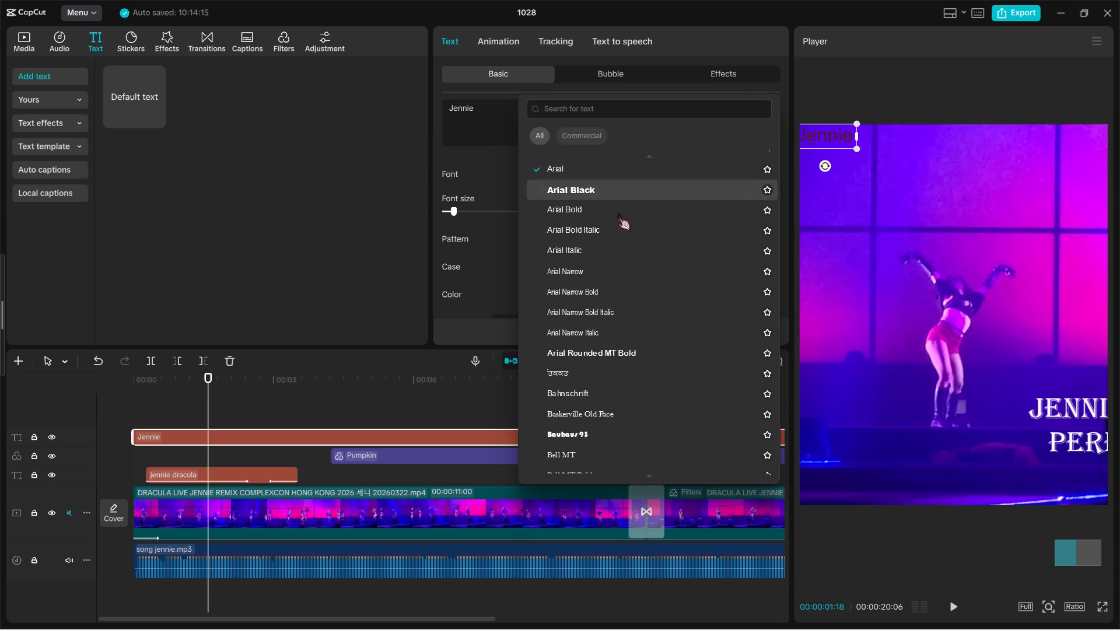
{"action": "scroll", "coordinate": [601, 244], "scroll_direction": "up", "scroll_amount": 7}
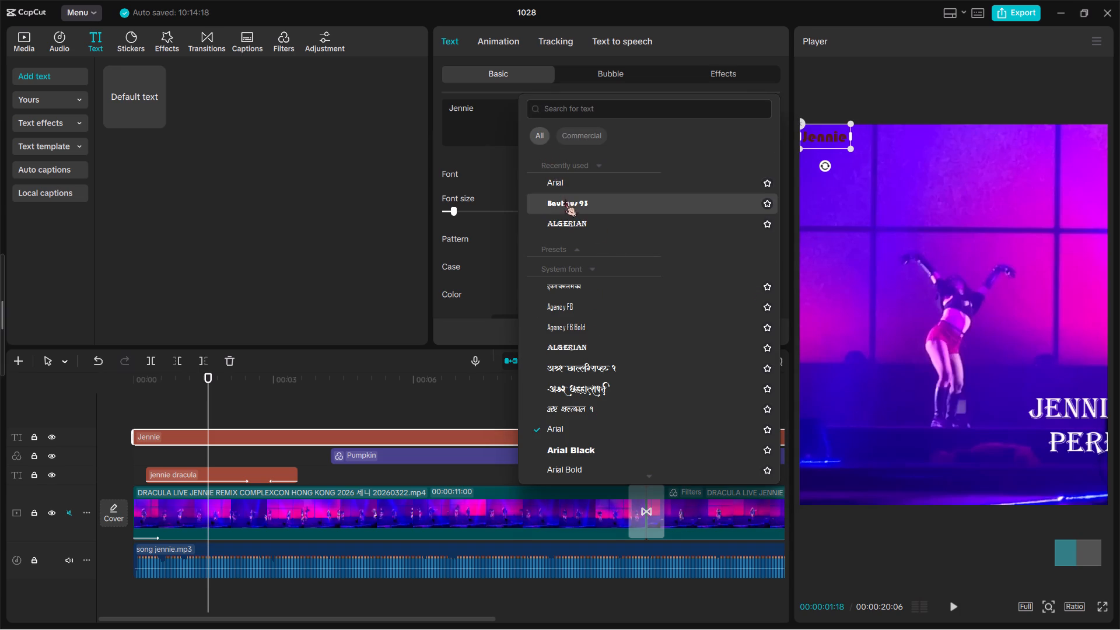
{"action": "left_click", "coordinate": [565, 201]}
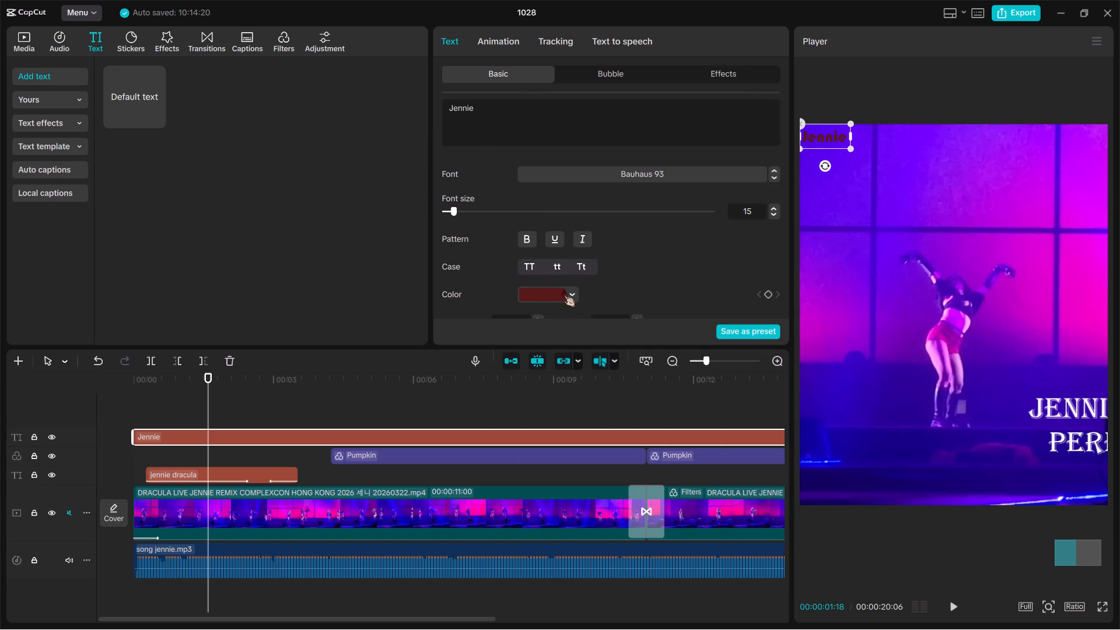
Underline the "Jennie" overlay text and deselect it.
{"action": "left_click", "coordinate": [555, 239]}
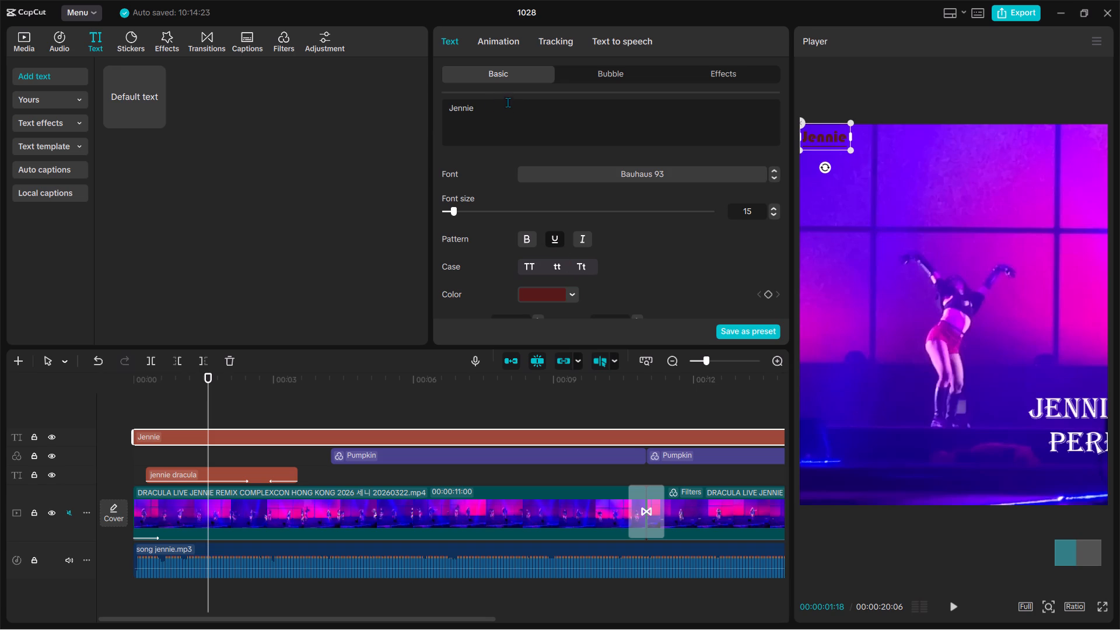
{"action": "left_click", "coordinate": [484, 108]}
{"action": "left_click", "coordinate": [823, 269]}
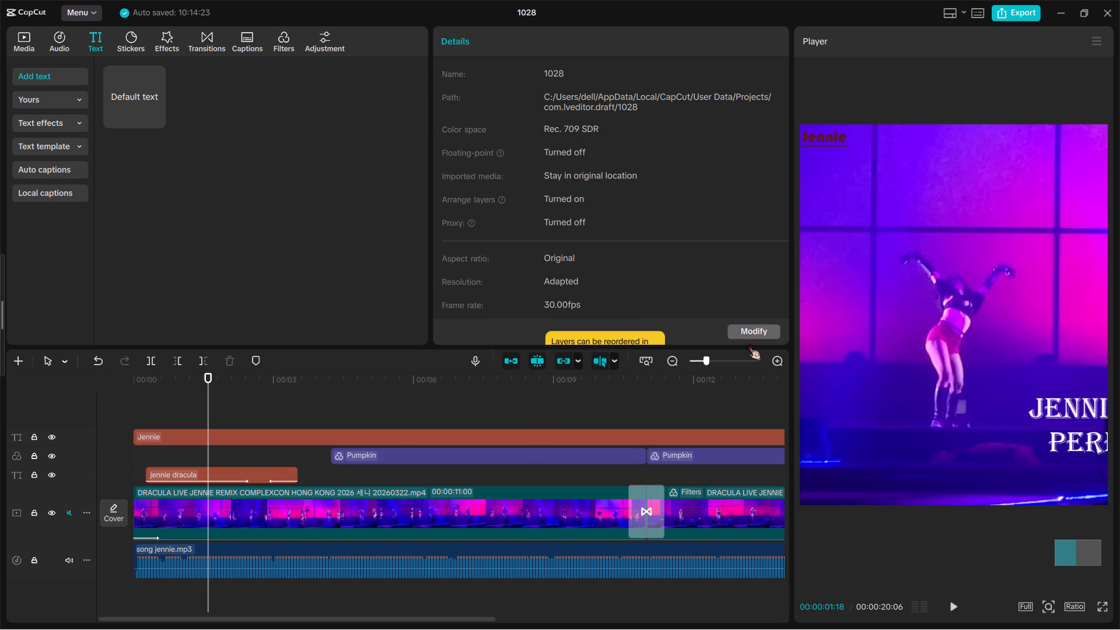
Give the "Jennie" overlay text the Fade Out exit animation and the "Blur ...Right" entrance animation.
{"action": "left_click", "coordinate": [409, 435]}
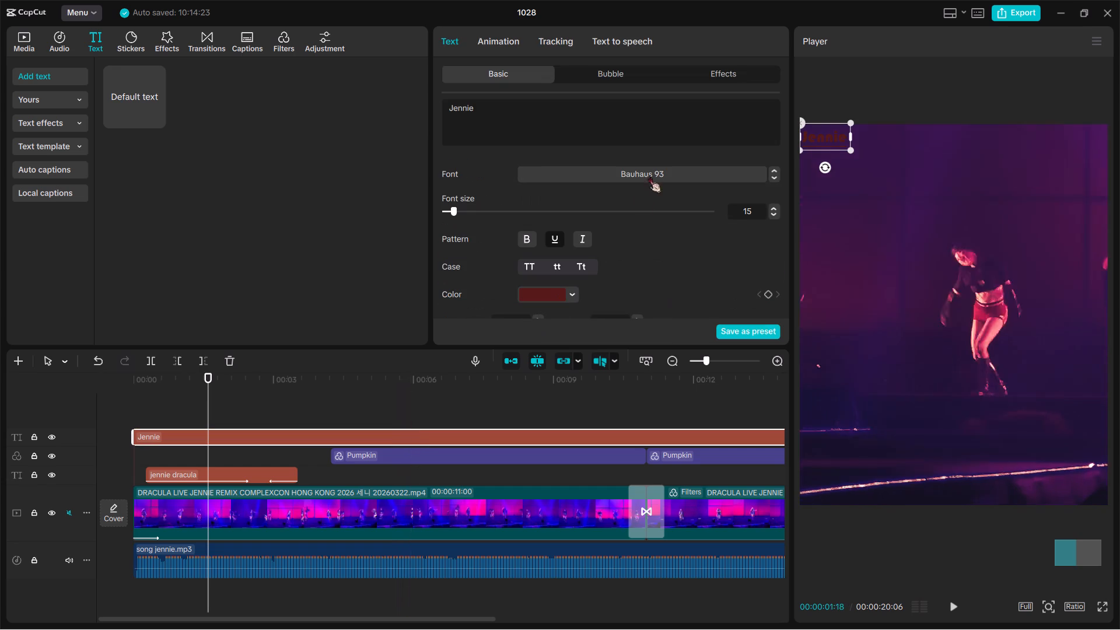
{"action": "left_click", "coordinate": [517, 41]}
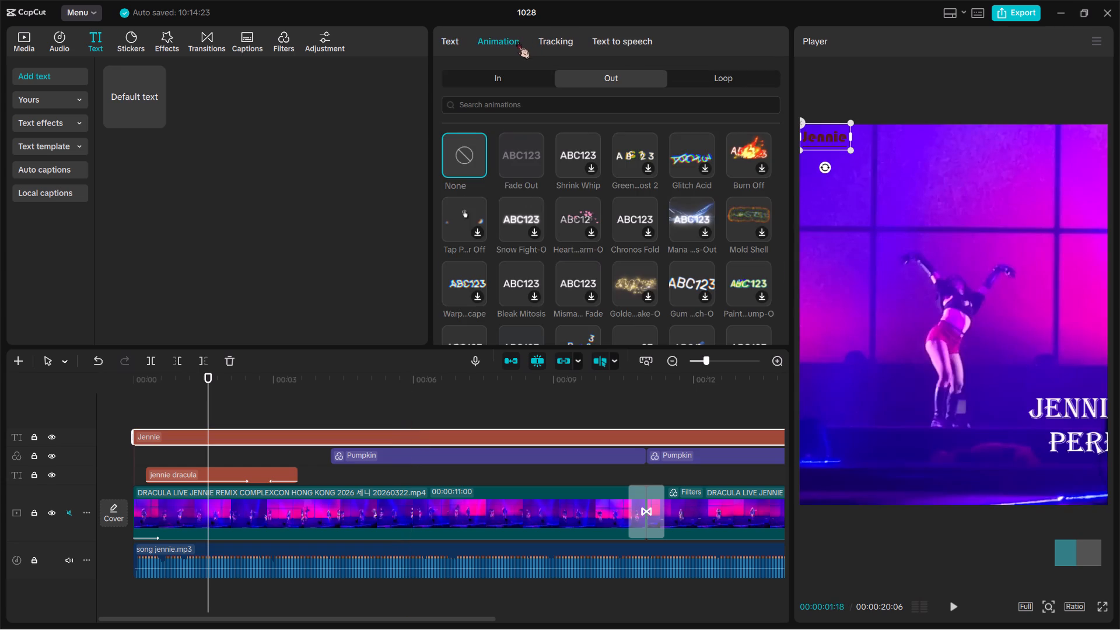
{"action": "double_click", "coordinate": [507, 146]}
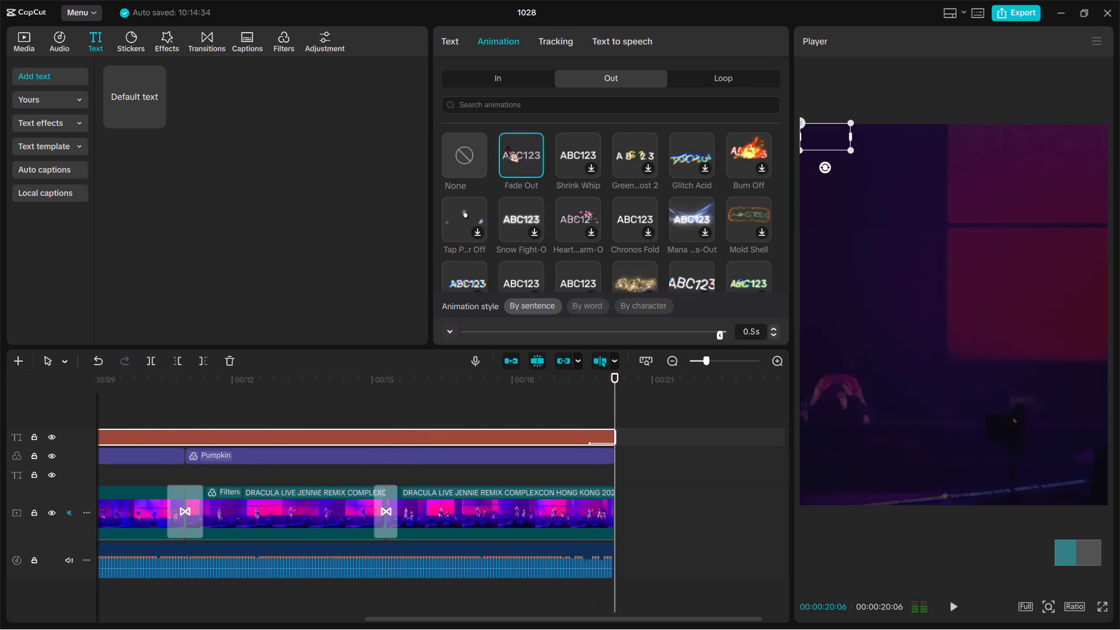
{"action": "double_click", "coordinate": [489, 75]}
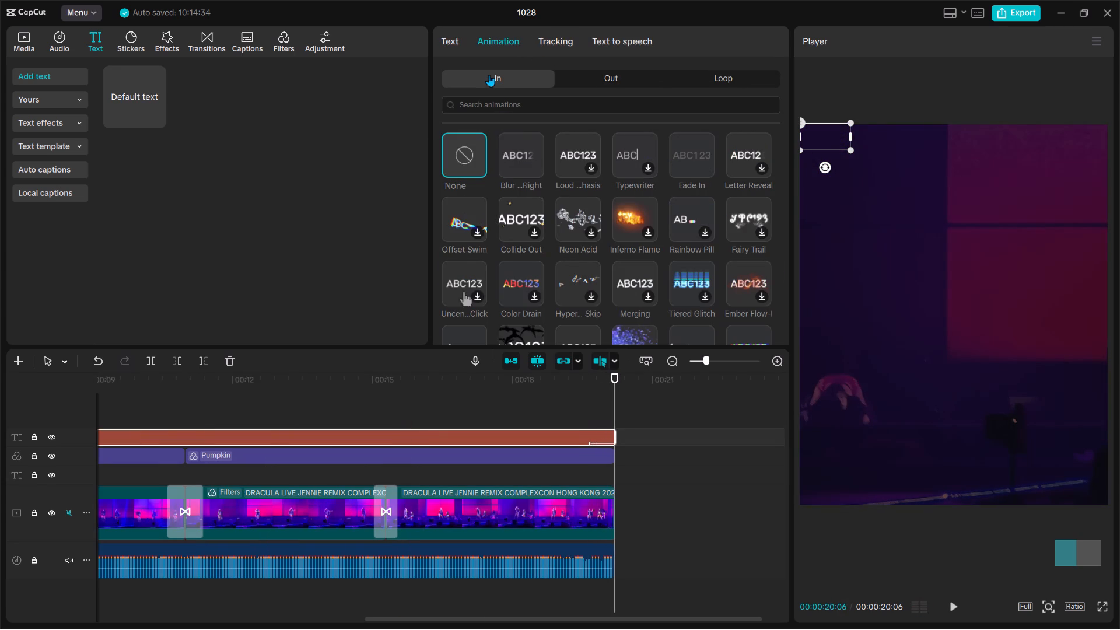
{"action": "double_click", "coordinate": [524, 174]}
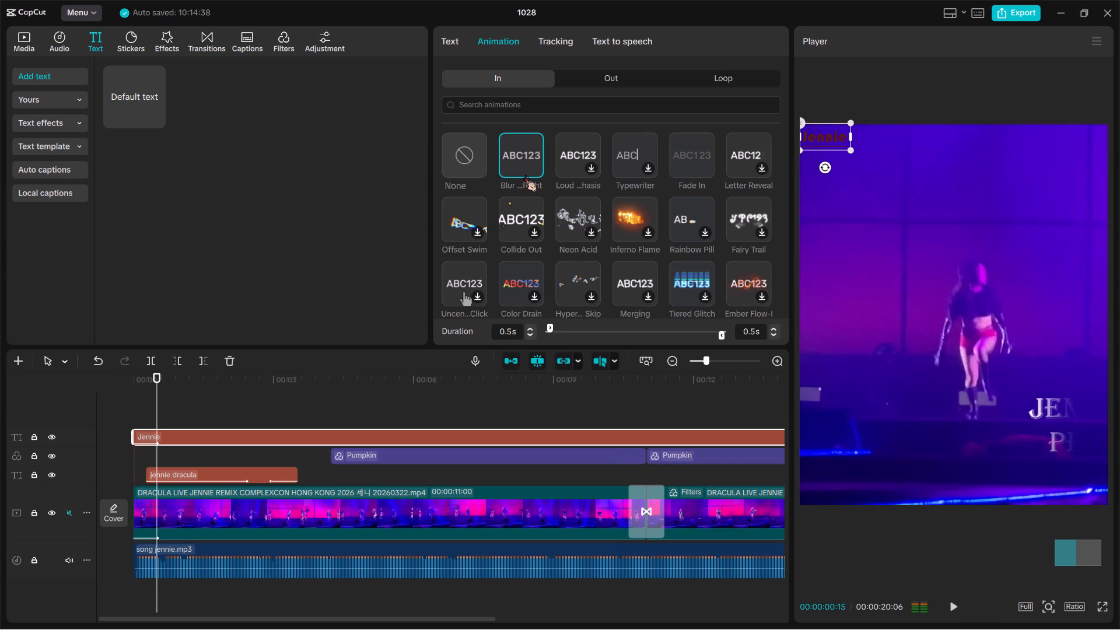
Fit the whole frame in the preview and play the edit from the start to check the "Jennie" overlay.
{"action": "left_click", "coordinate": [520, 402]}
{"action": "scroll", "coordinate": [950, 415], "scroll_direction": "down", "scroll_amount": 6, "text": "ctrl"}
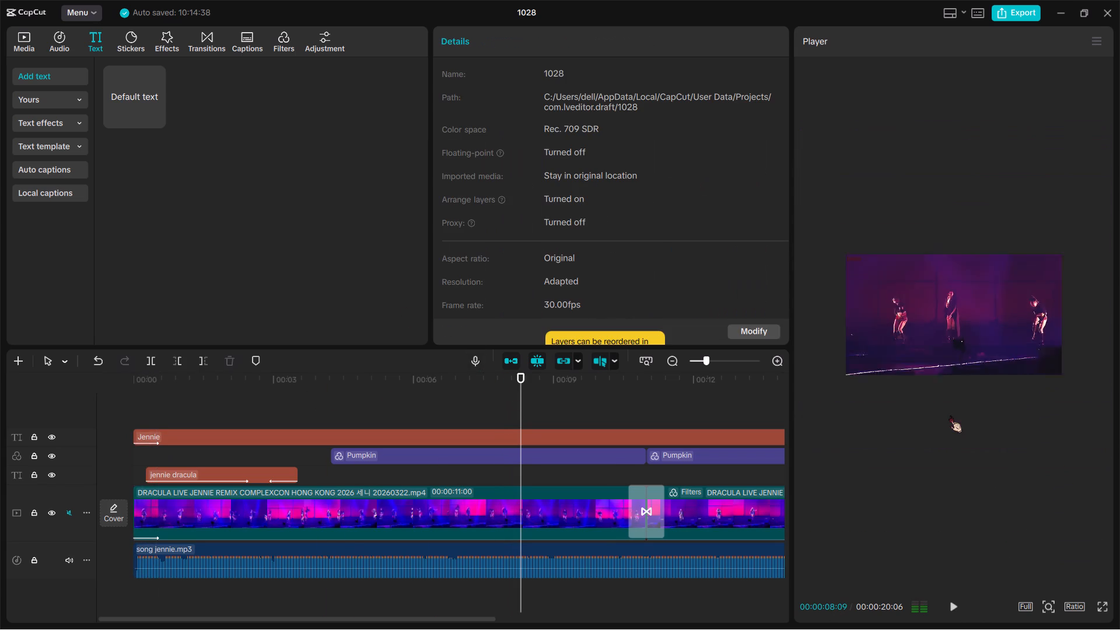
{"action": "scroll", "coordinate": [950, 415], "scroll_direction": "down", "scroll_amount": 2, "text": "ctrl"}
{"action": "scroll", "coordinate": [950, 415], "scroll_direction": "up", "scroll_amount": 5, "text": "ctrl"}
{"action": "scroll", "coordinate": [950, 415], "scroll_direction": "down", "scroll_amount": 4, "text": "ctrl"}
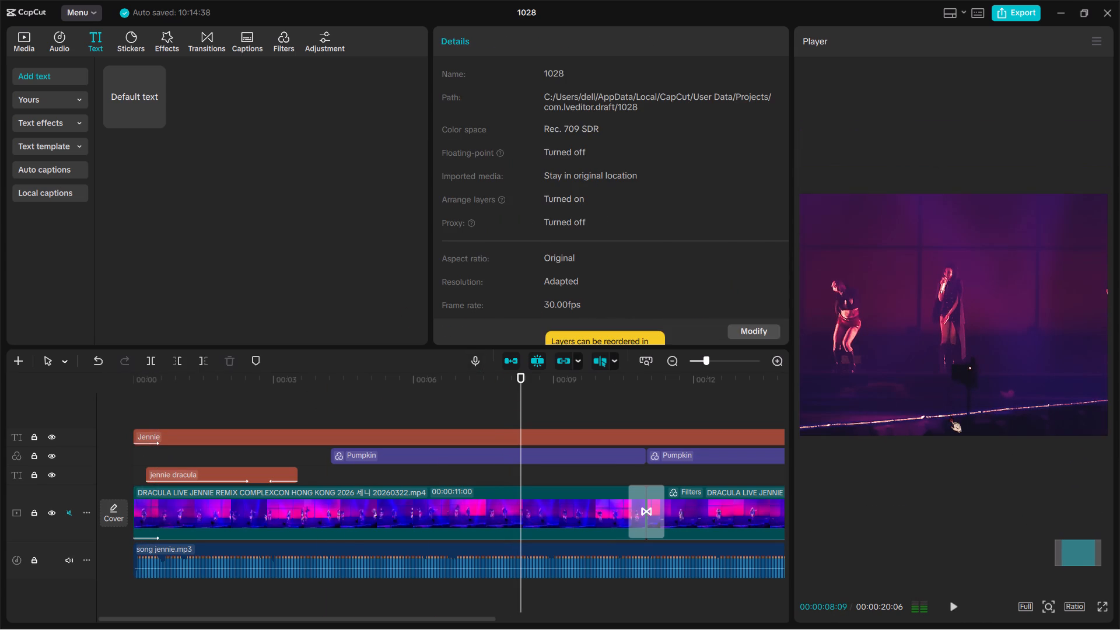
{"action": "scroll", "coordinate": [950, 415], "scroll_direction": "down", "scroll_amount": 4, "text": "ctrl"}
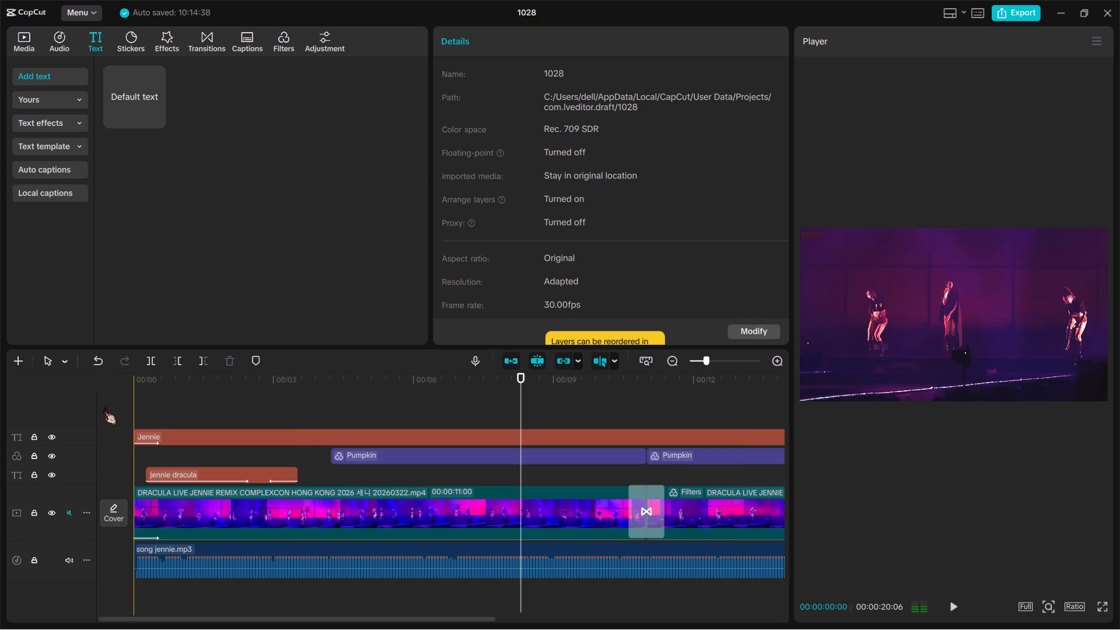
{"action": "key", "text": "space"}
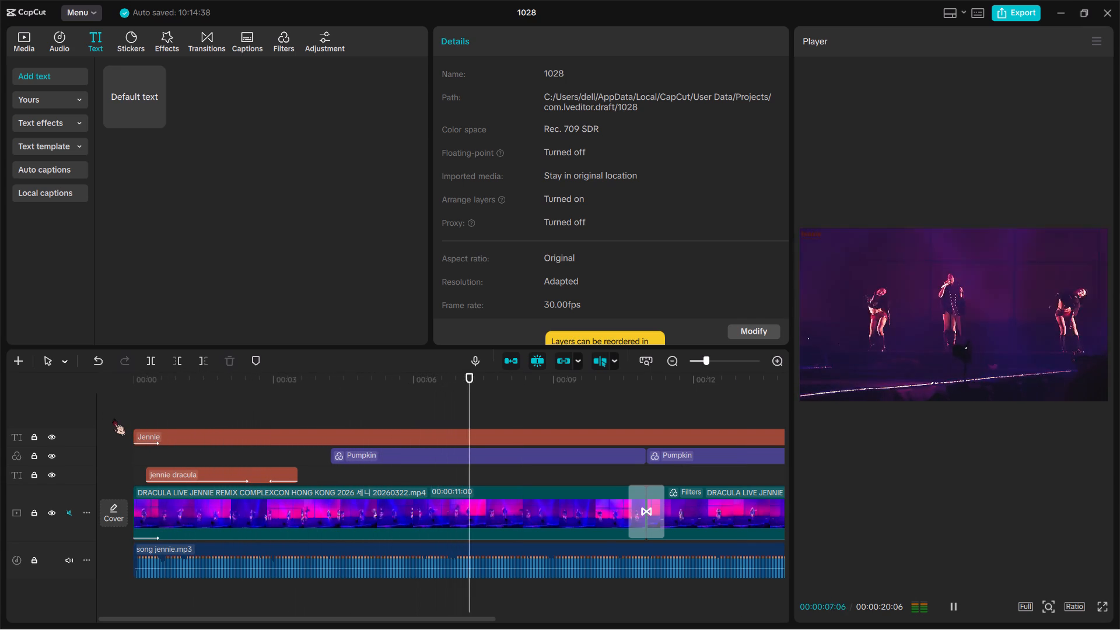
{"action": "key", "text": "space"}
Compare several preset styles on the "Jennie" overlay text and apply the black lettering with white outline.
{"action": "left_click", "coordinate": [159, 434]}
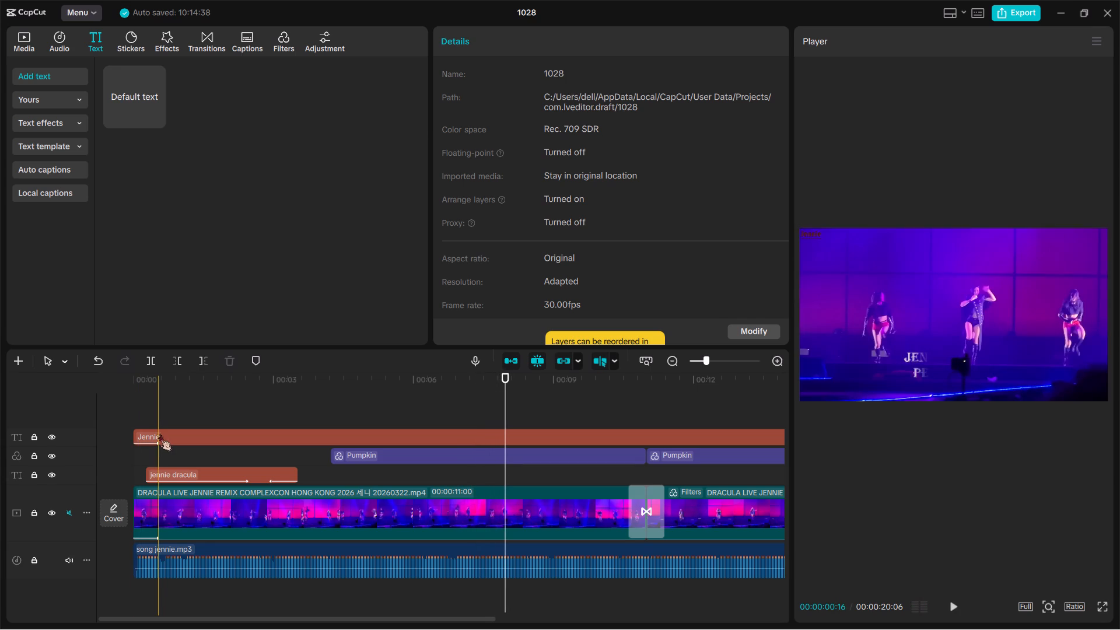
{"action": "scroll", "coordinate": [159, 434], "scroll_direction": "right", "scroll_amount": 2}
{"action": "scroll", "coordinate": [526, 270], "scroll_direction": "down", "scroll_amount": 1}
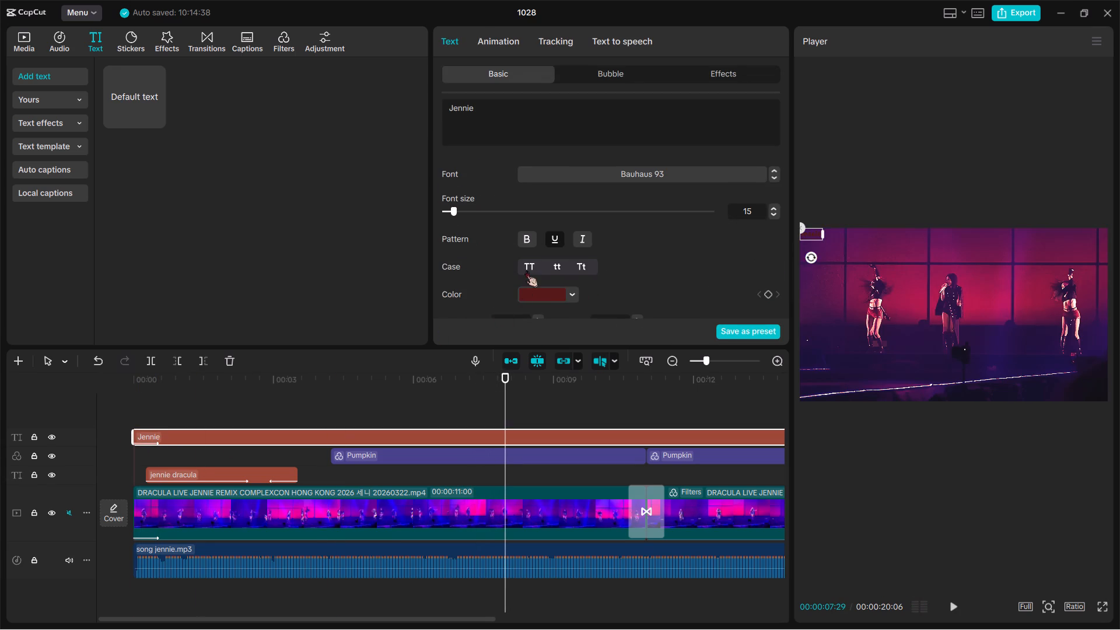
{"action": "scroll", "coordinate": [526, 270], "scroll_direction": "down", "scroll_amount": 1}
{"action": "scroll", "coordinate": [862, 267], "scroll_direction": "up", "scroll_amount": 4}
{"action": "scroll", "coordinate": [862, 267], "scroll_direction": "right", "scroll_amount": 4}
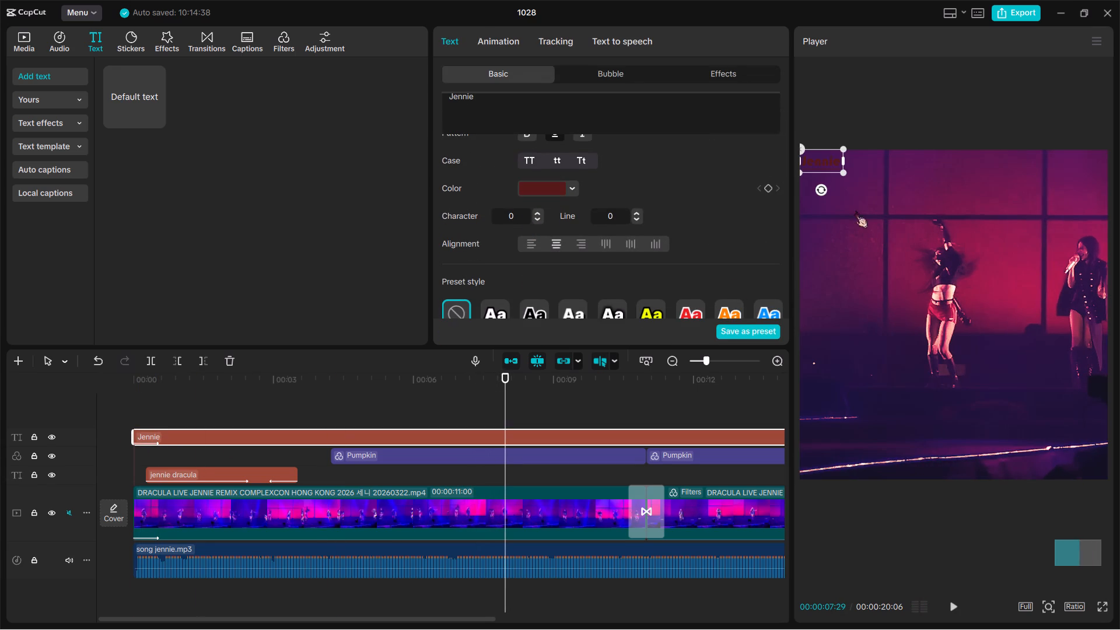
{"action": "scroll", "coordinate": [595, 226], "scroll_direction": "down", "scroll_amount": 1}
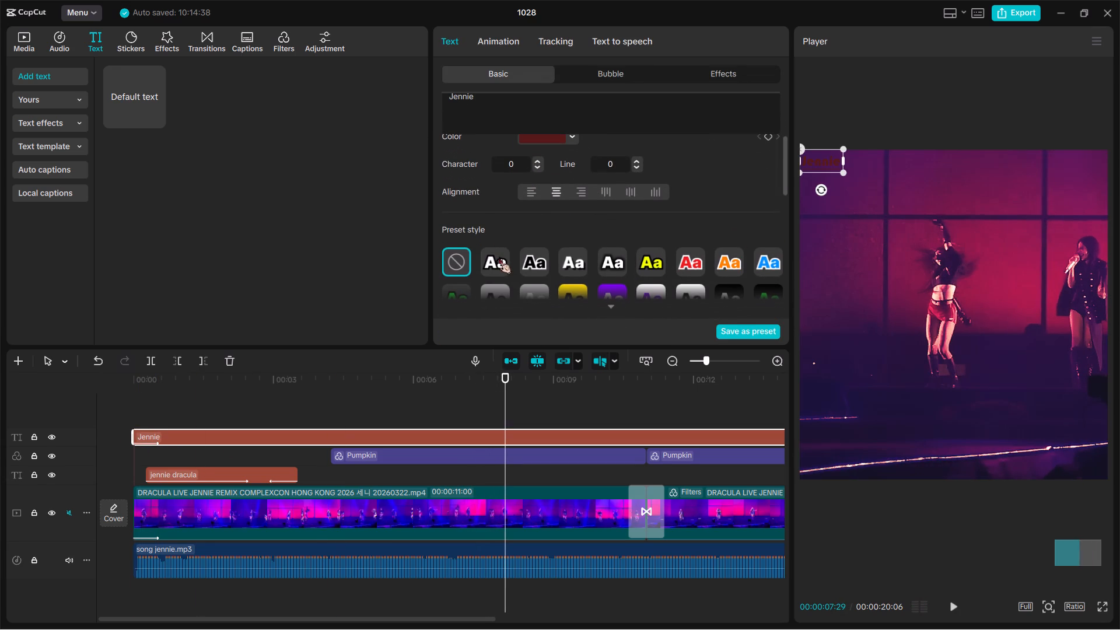
{"action": "left_click", "coordinate": [499, 257]}
{"action": "left_click", "coordinate": [544, 265]}
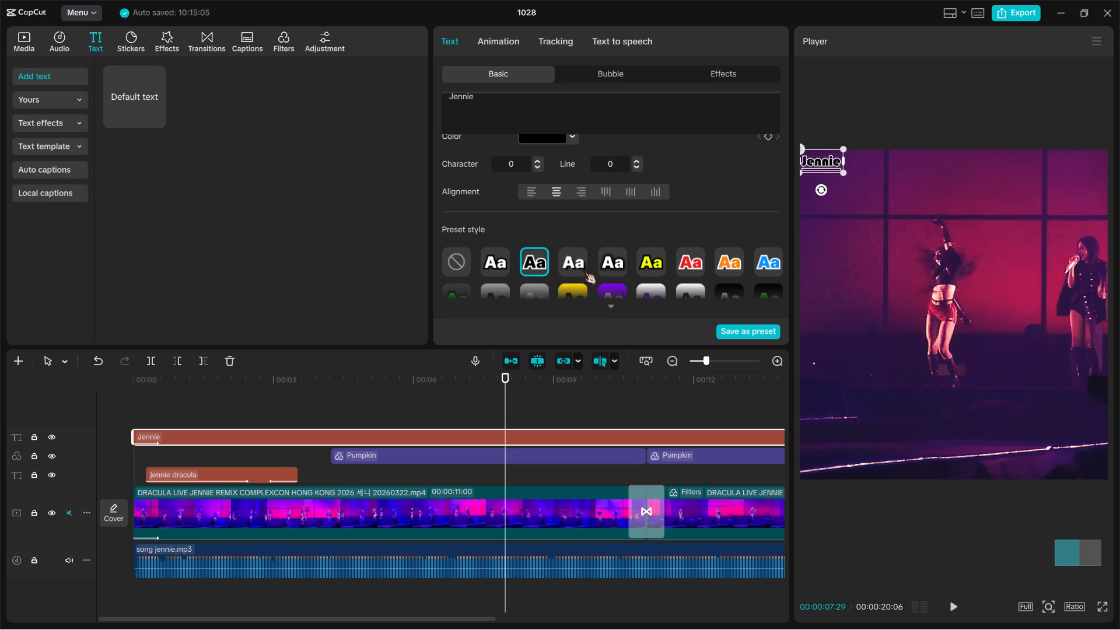
{"action": "left_click", "coordinate": [584, 267]}
{"action": "triple_click", "coordinate": [541, 263]}
{"action": "left_click", "coordinate": [691, 268]}
{"action": "left_click", "coordinate": [620, 265]}
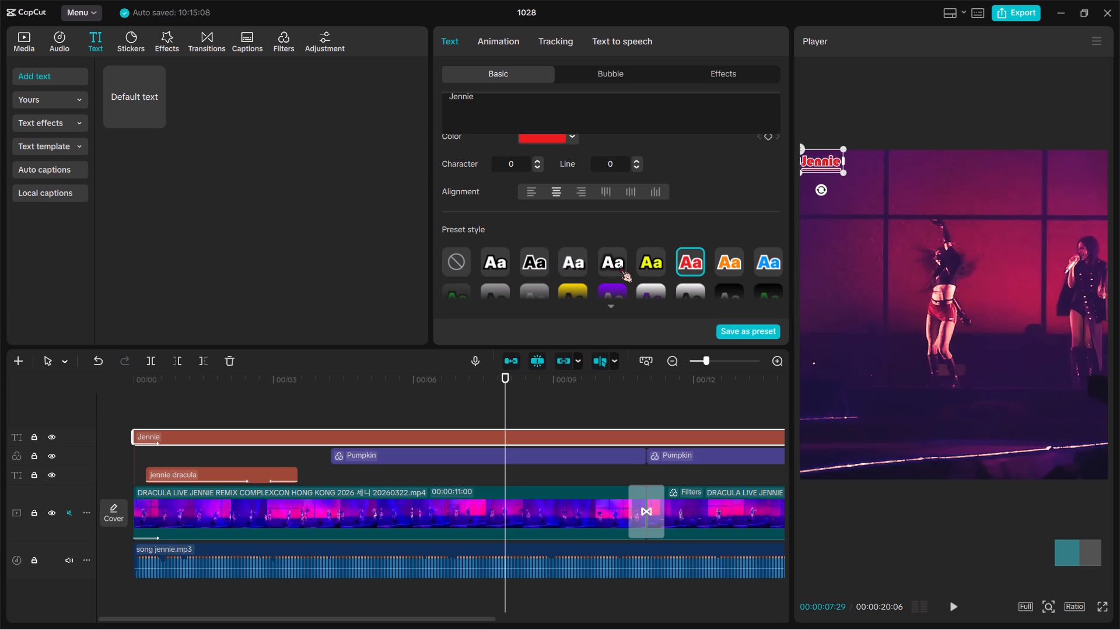
{"action": "left_click", "coordinate": [552, 266]}
{"action": "left_click", "coordinate": [537, 267]}
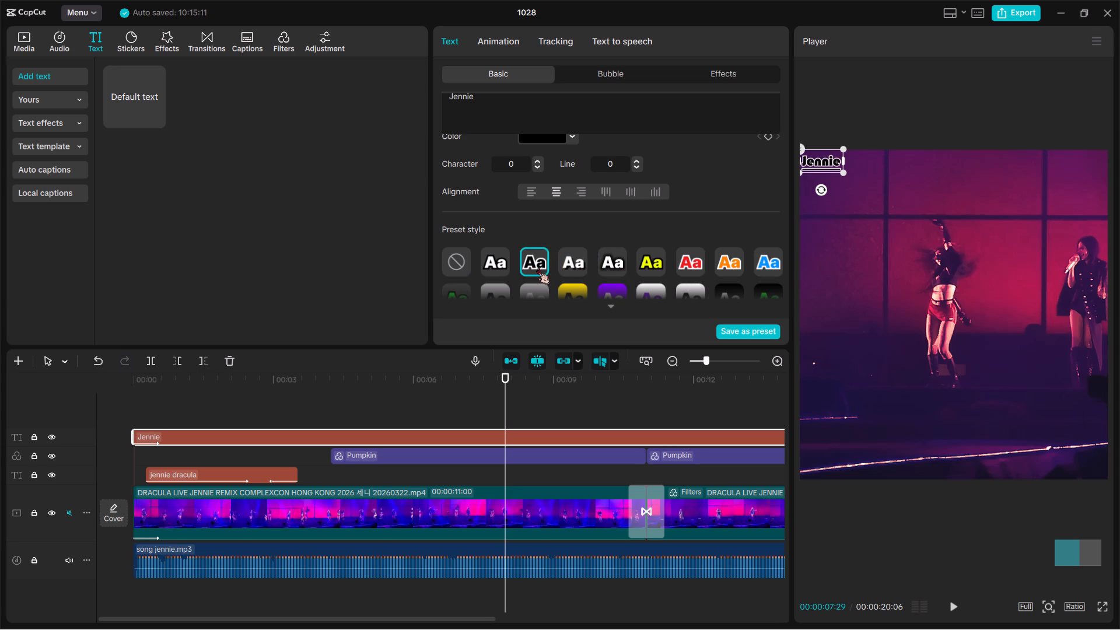
Set the opacity of the "Jennie" overlay text to 99% and deselect it.
{"action": "scroll", "coordinate": [537, 267], "scroll_direction": "down", "scroll_amount": 1}
{"action": "scroll", "coordinate": [505, 240], "scroll_direction": "up", "scroll_amount": 1}
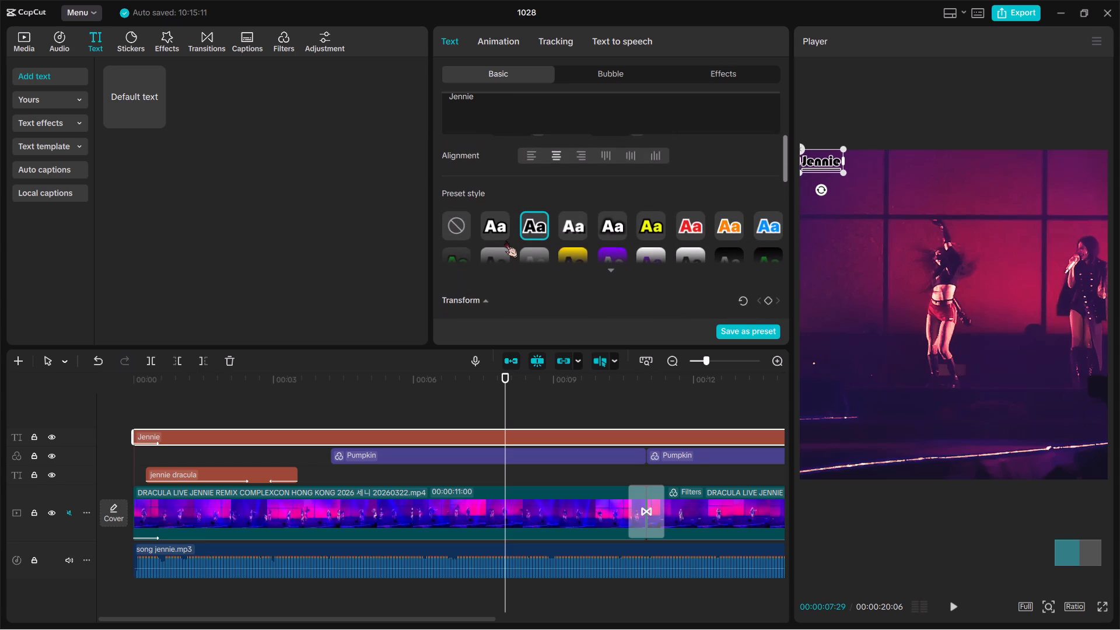
{"action": "scroll", "coordinate": [505, 240], "scroll_direction": "down", "scroll_amount": 2}
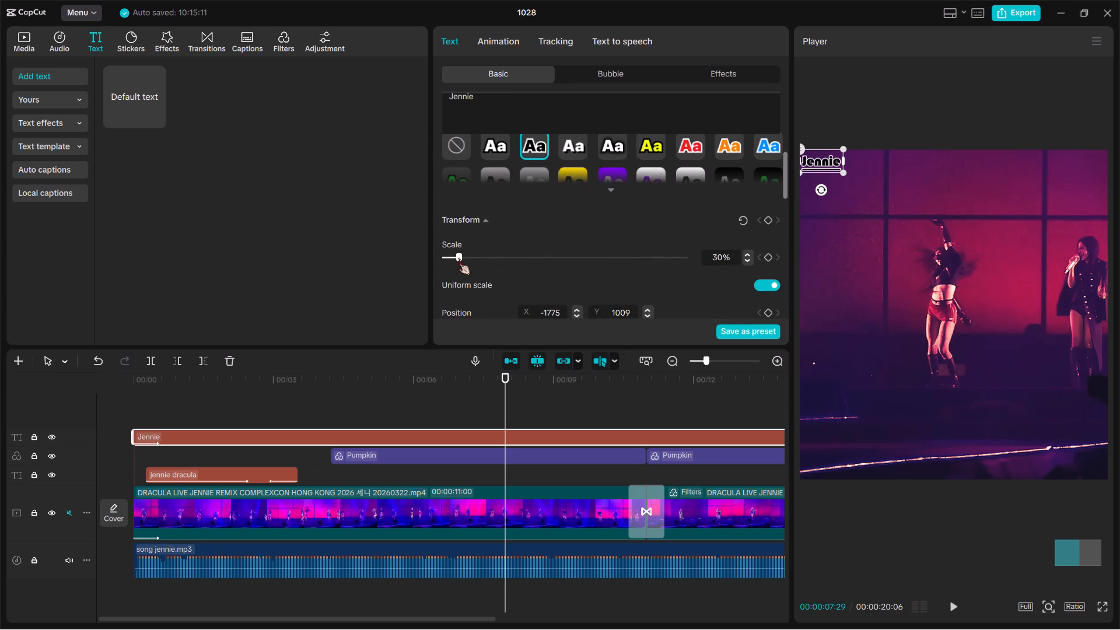
{"action": "left_click", "coordinate": [467, 225]}
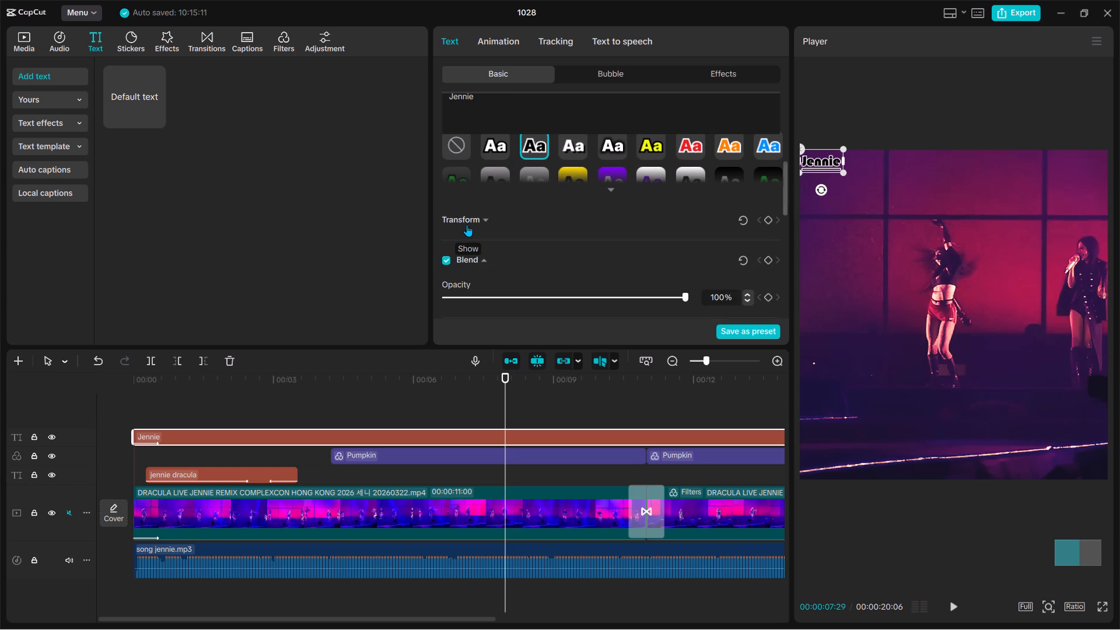
{"action": "left_click", "coordinate": [467, 225]}
{"action": "left_click", "coordinate": [469, 216]}
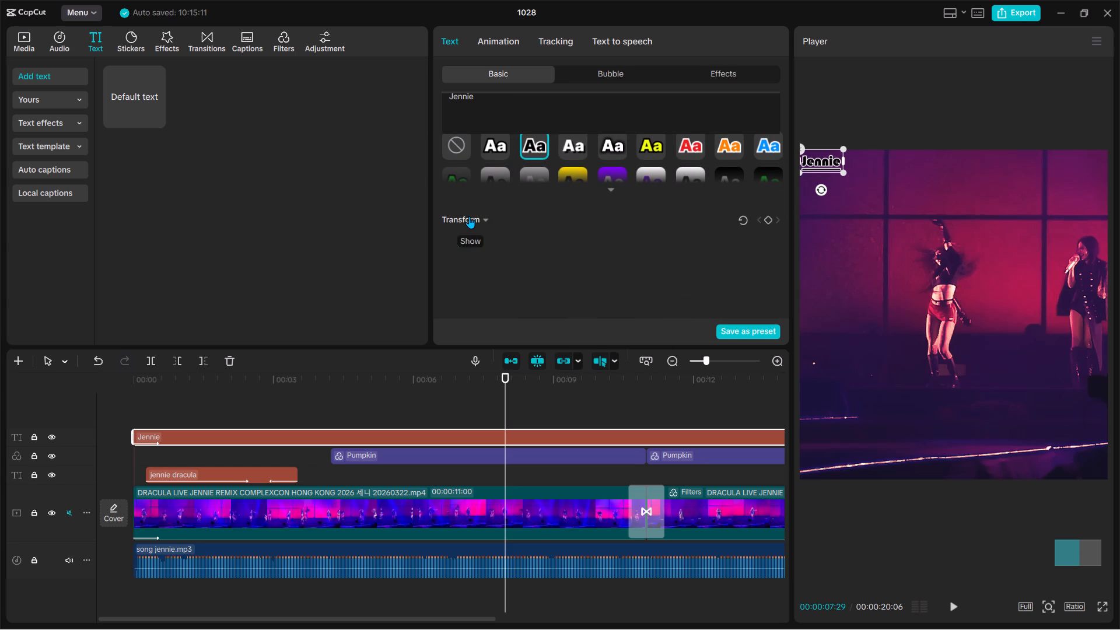
{"action": "left_click_drag", "start_coordinate": [659, 299], "coordinate": [657, 296]}
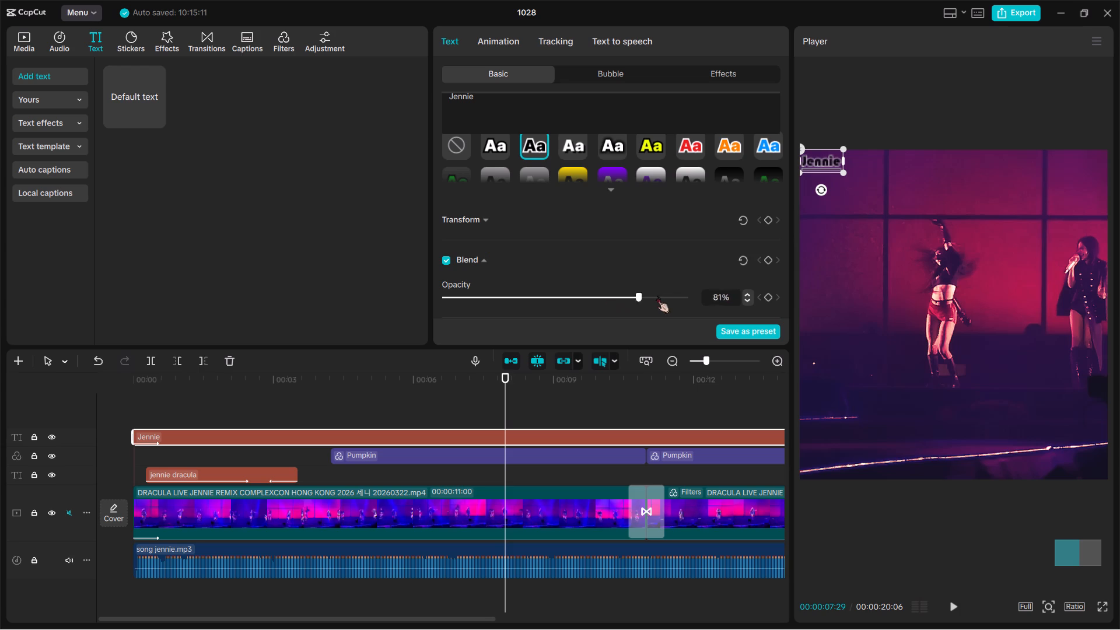
{"action": "left_click_drag", "start_coordinate": [657, 296], "coordinate": [684, 281]}
{"action": "left_click_drag", "start_coordinate": [684, 281], "coordinate": [689, 308]}
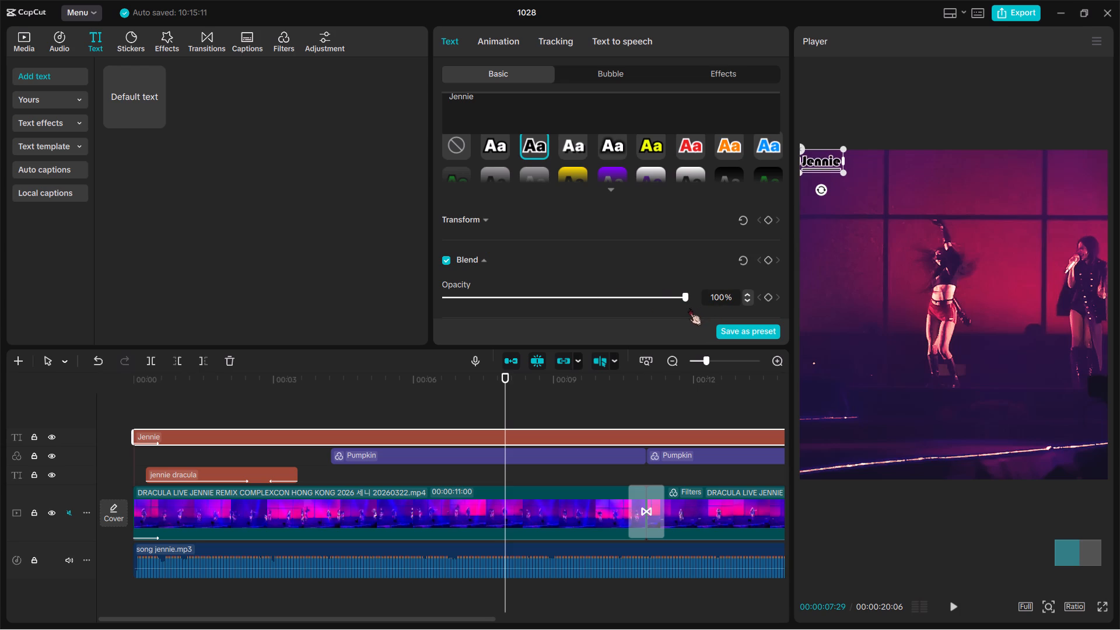
{"action": "left_click_drag", "start_coordinate": [689, 308], "coordinate": [688, 306]}
{"action": "left_click_drag", "start_coordinate": [688, 306], "coordinate": [682, 304]}
{"action": "left_click_drag", "start_coordinate": [682, 304], "coordinate": [684, 306]}
{"action": "left_click", "coordinate": [863, 273]}
{"action": "scroll", "coordinate": [863, 273], "scroll_direction": "down", "scroll_amount": 4, "text": "ctrl"}
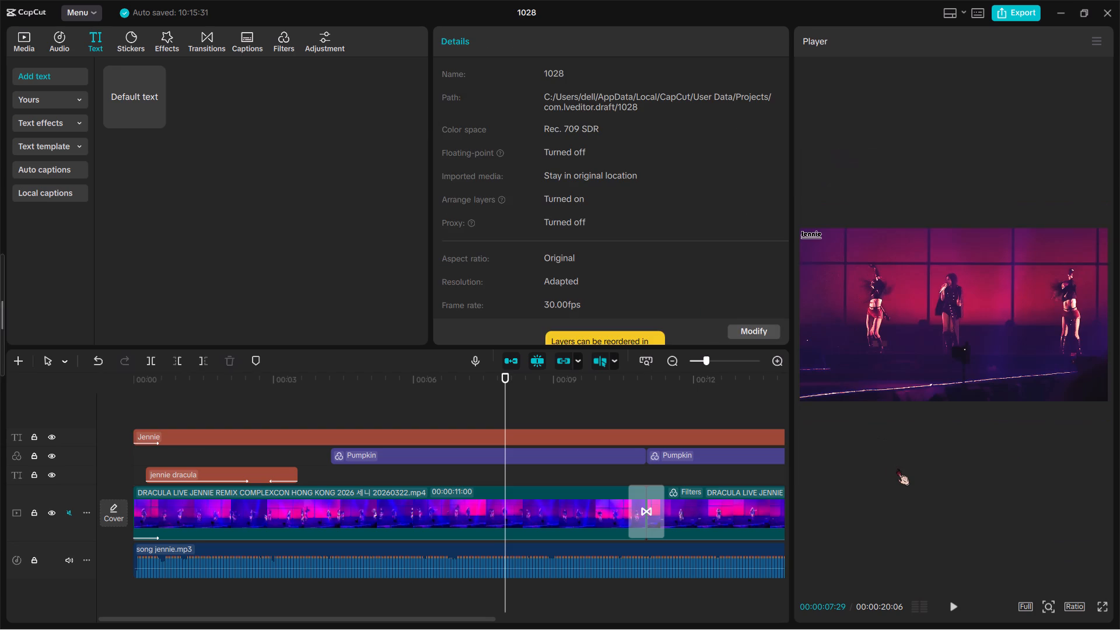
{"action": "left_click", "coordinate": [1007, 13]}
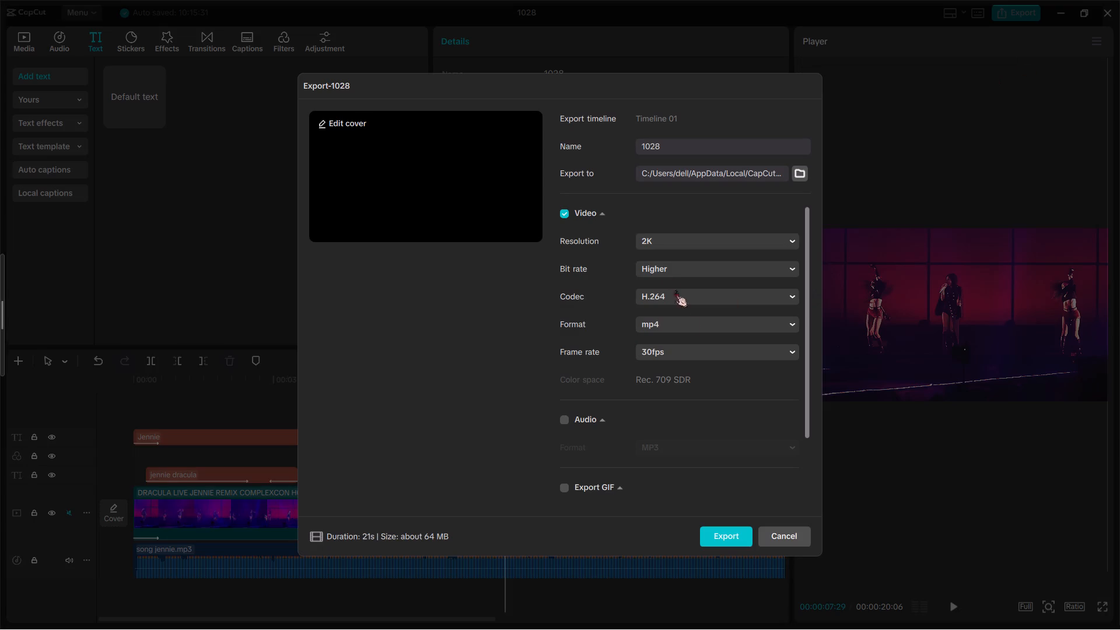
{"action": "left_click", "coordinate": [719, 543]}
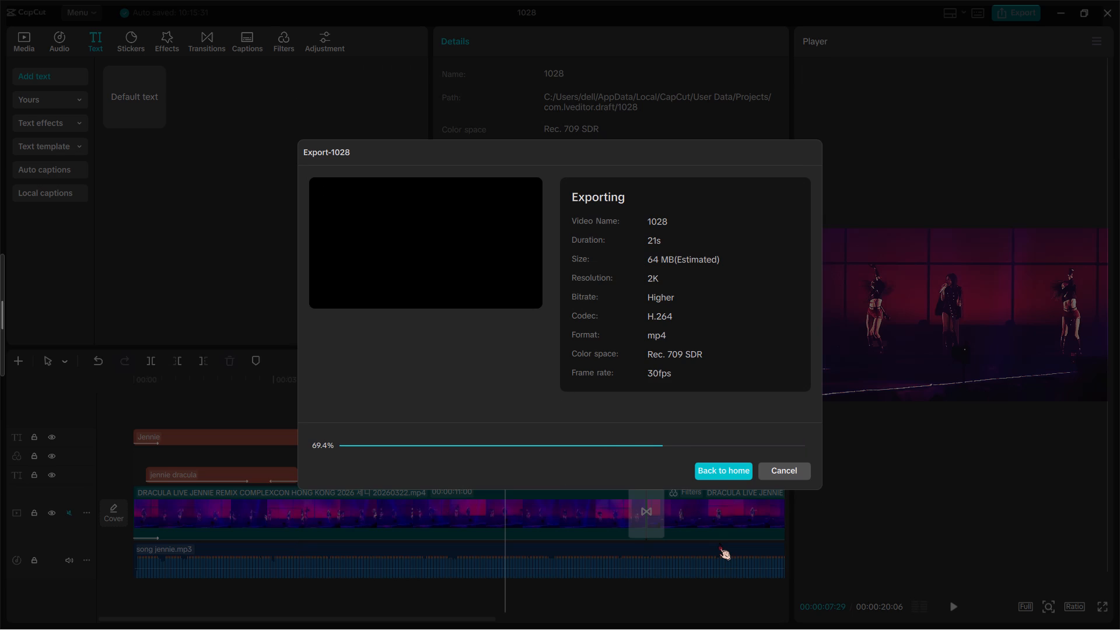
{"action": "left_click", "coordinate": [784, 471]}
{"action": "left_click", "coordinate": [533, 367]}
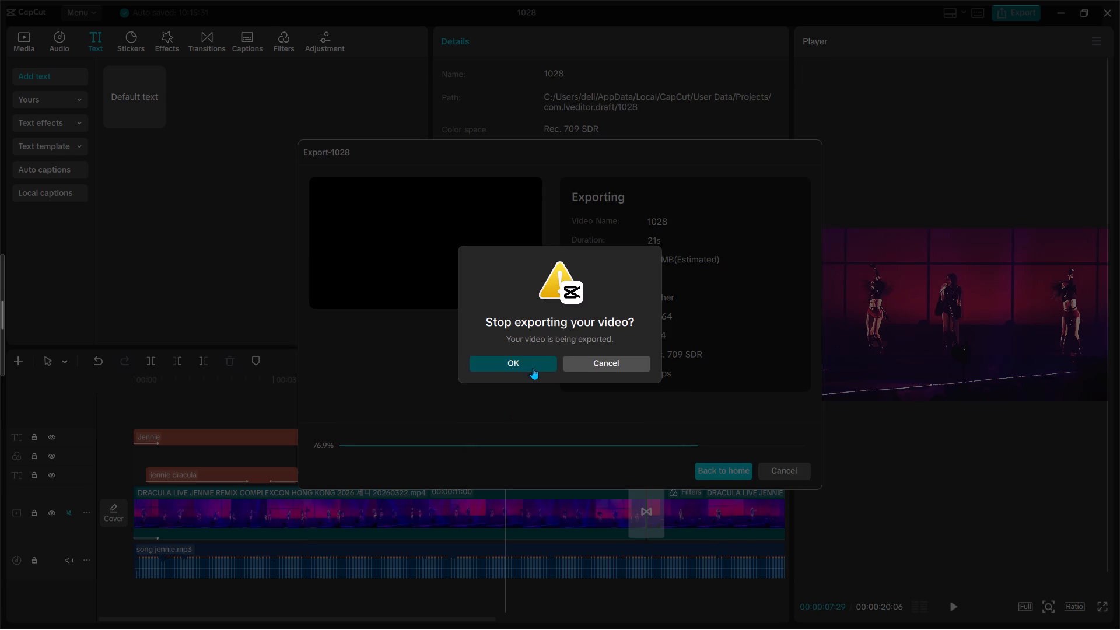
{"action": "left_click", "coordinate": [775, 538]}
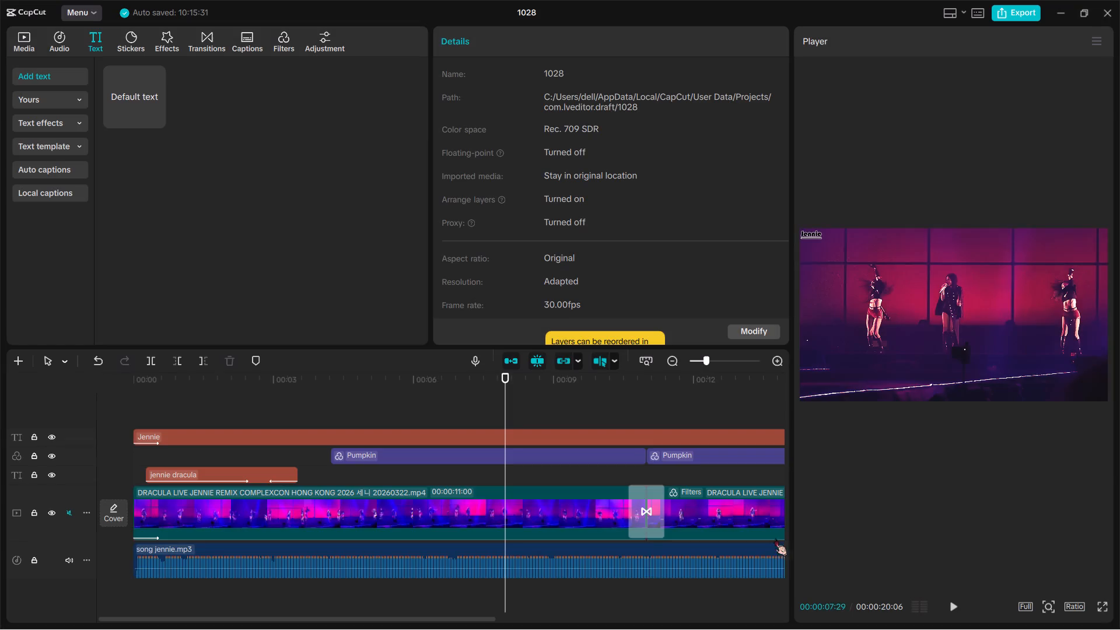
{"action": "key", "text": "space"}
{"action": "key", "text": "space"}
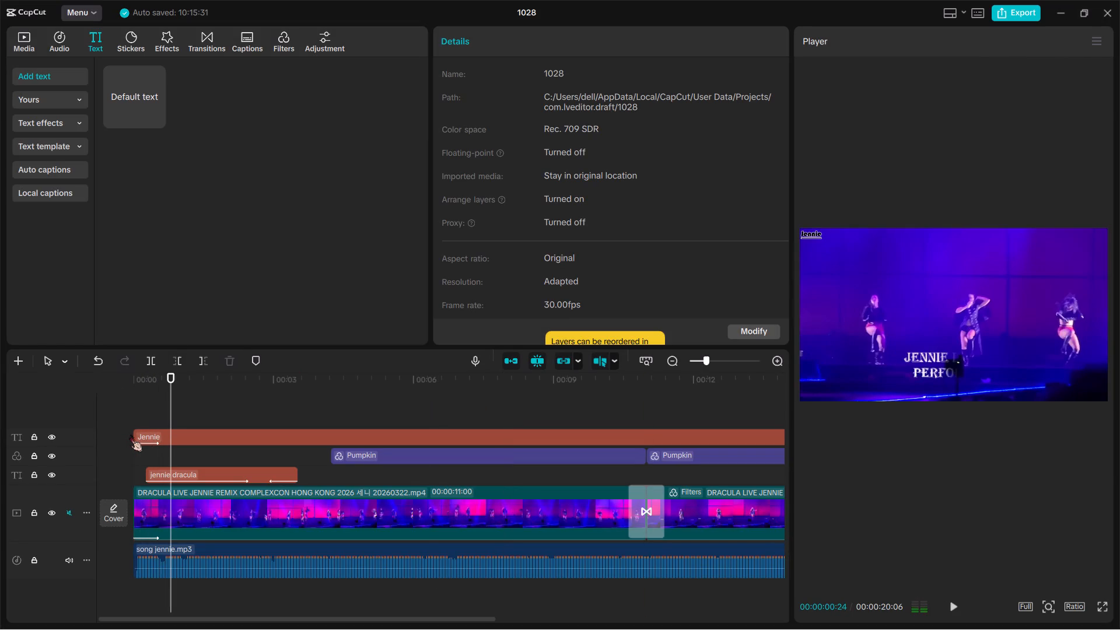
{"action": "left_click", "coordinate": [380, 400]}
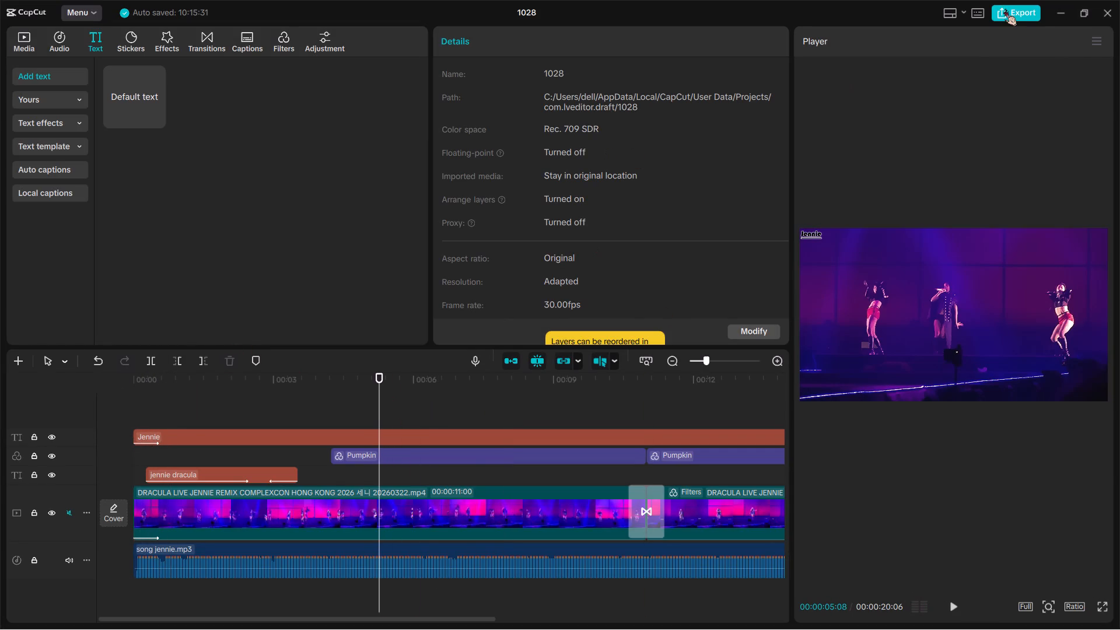
Export the video under the name "jenie real edit" and close the export dialog without sharing.
{"action": "left_click", "coordinate": [1005, 9]}
{"action": "double_click", "coordinate": [686, 143]}
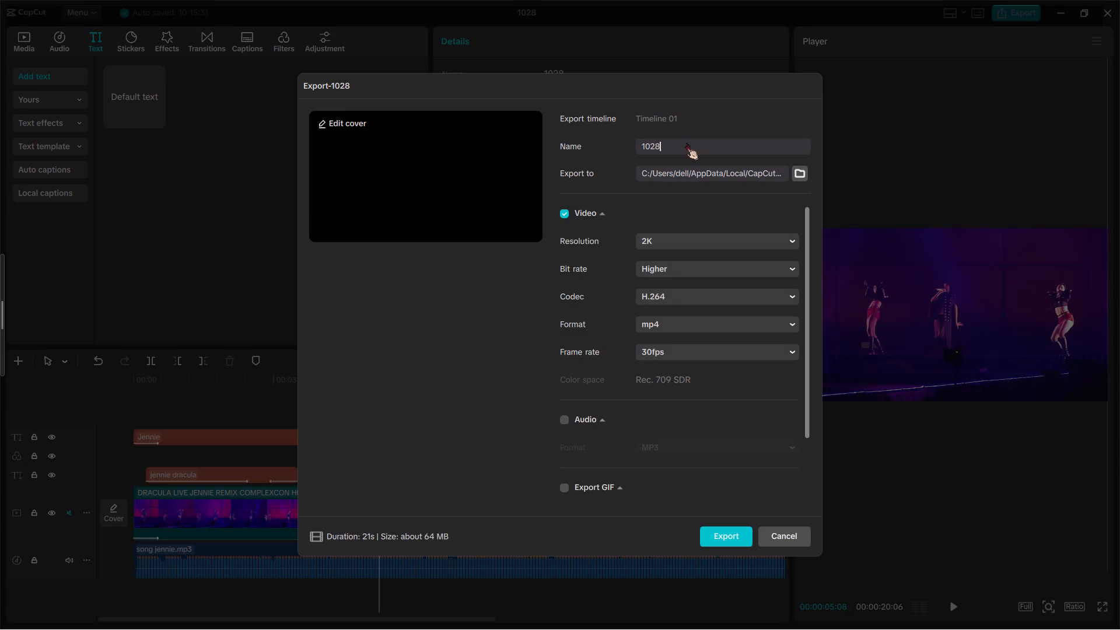
{"action": "key", "text": "BackSpace"}
{"action": "type", "text": "jenie real edit"}
{"action": "key", "text": "Return"}
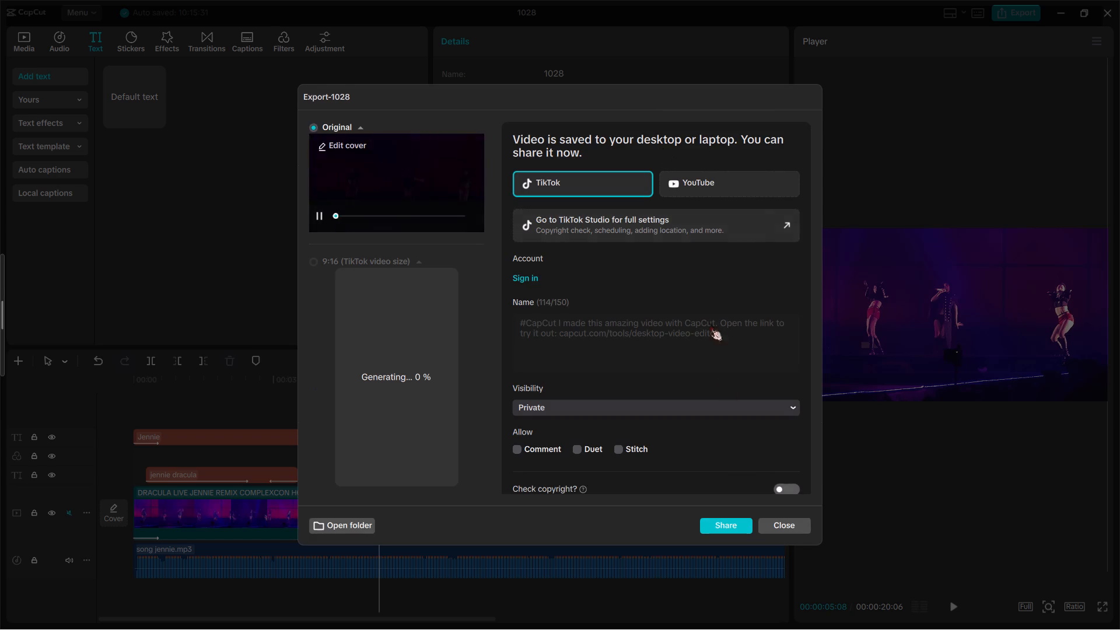
{"action": "left_click", "coordinate": [768, 528]}
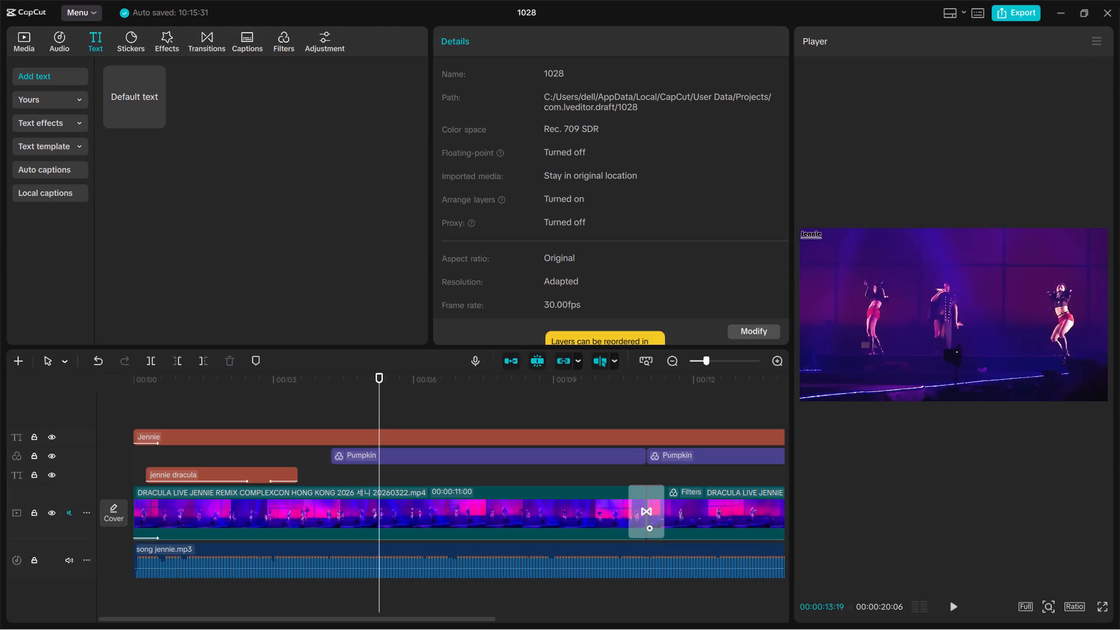
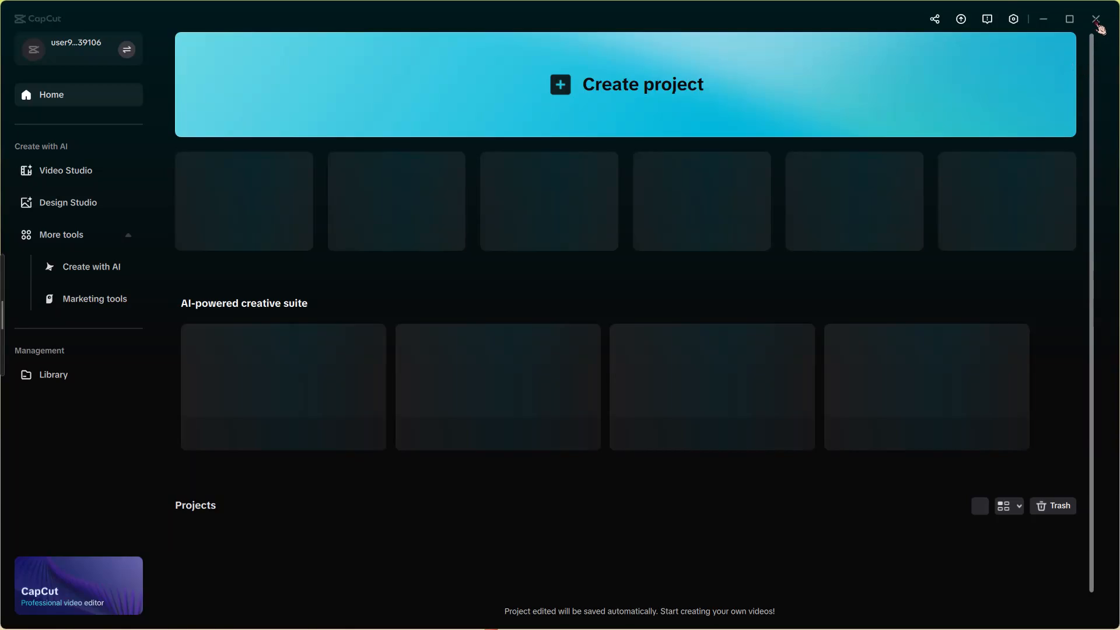
Try to close the video editor's home window.
{"action": "triple_click", "coordinate": [1094, 18]}
{"action": "left_click_drag", "start_coordinate": [1094, 18], "coordinate": [712, 629]}
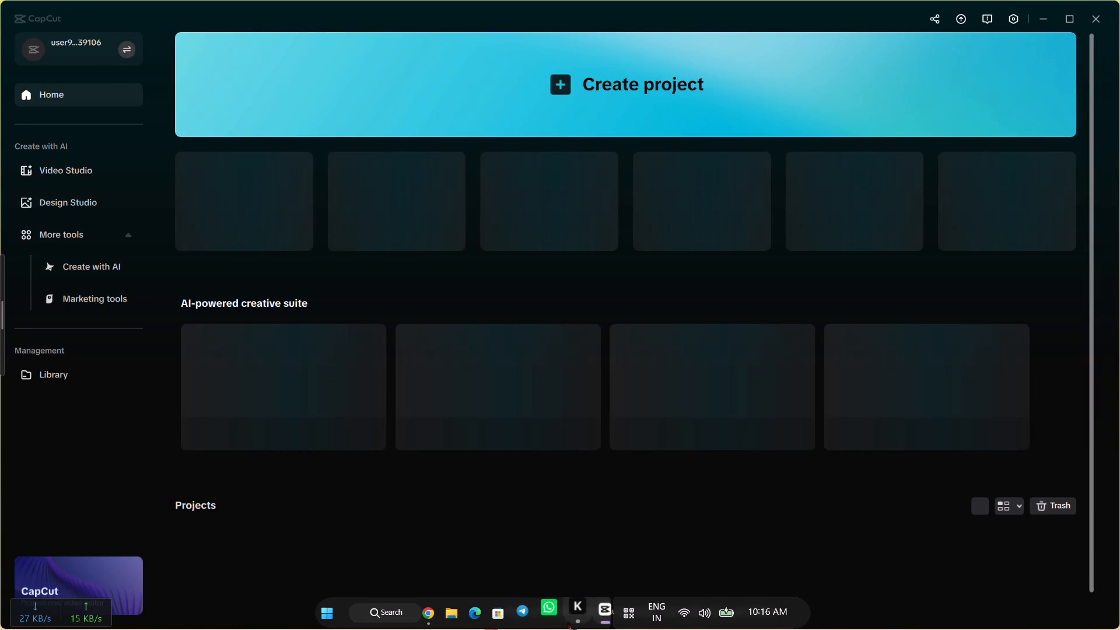